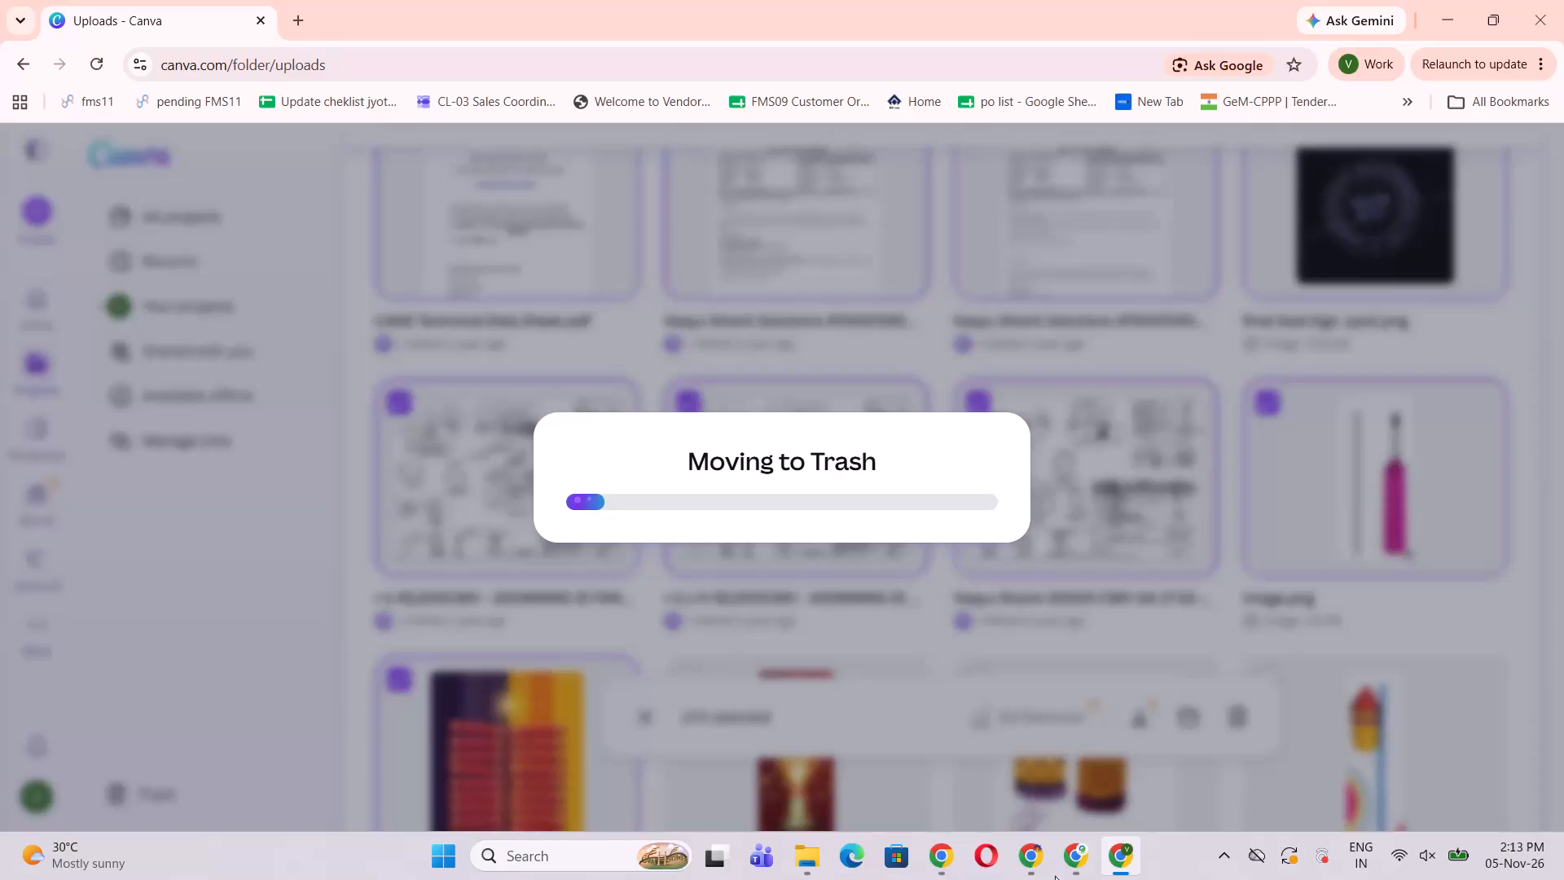
Switch to the open Pinterest search for "diwali post creative job" and look over the pins from the top of the results.
left_click(1027, 860)
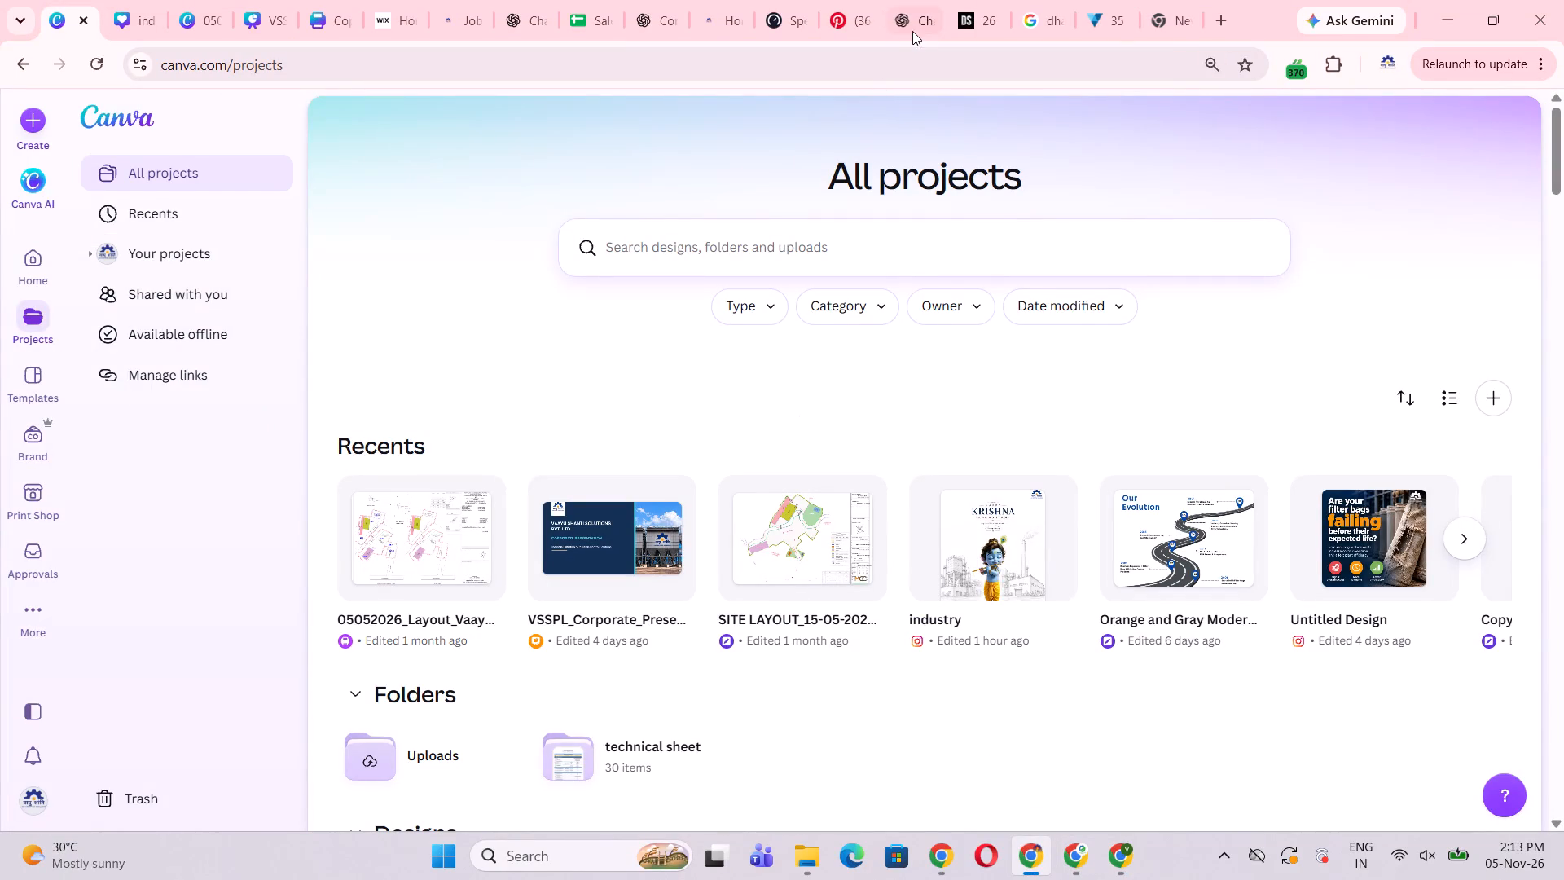
left_click(853, 18)
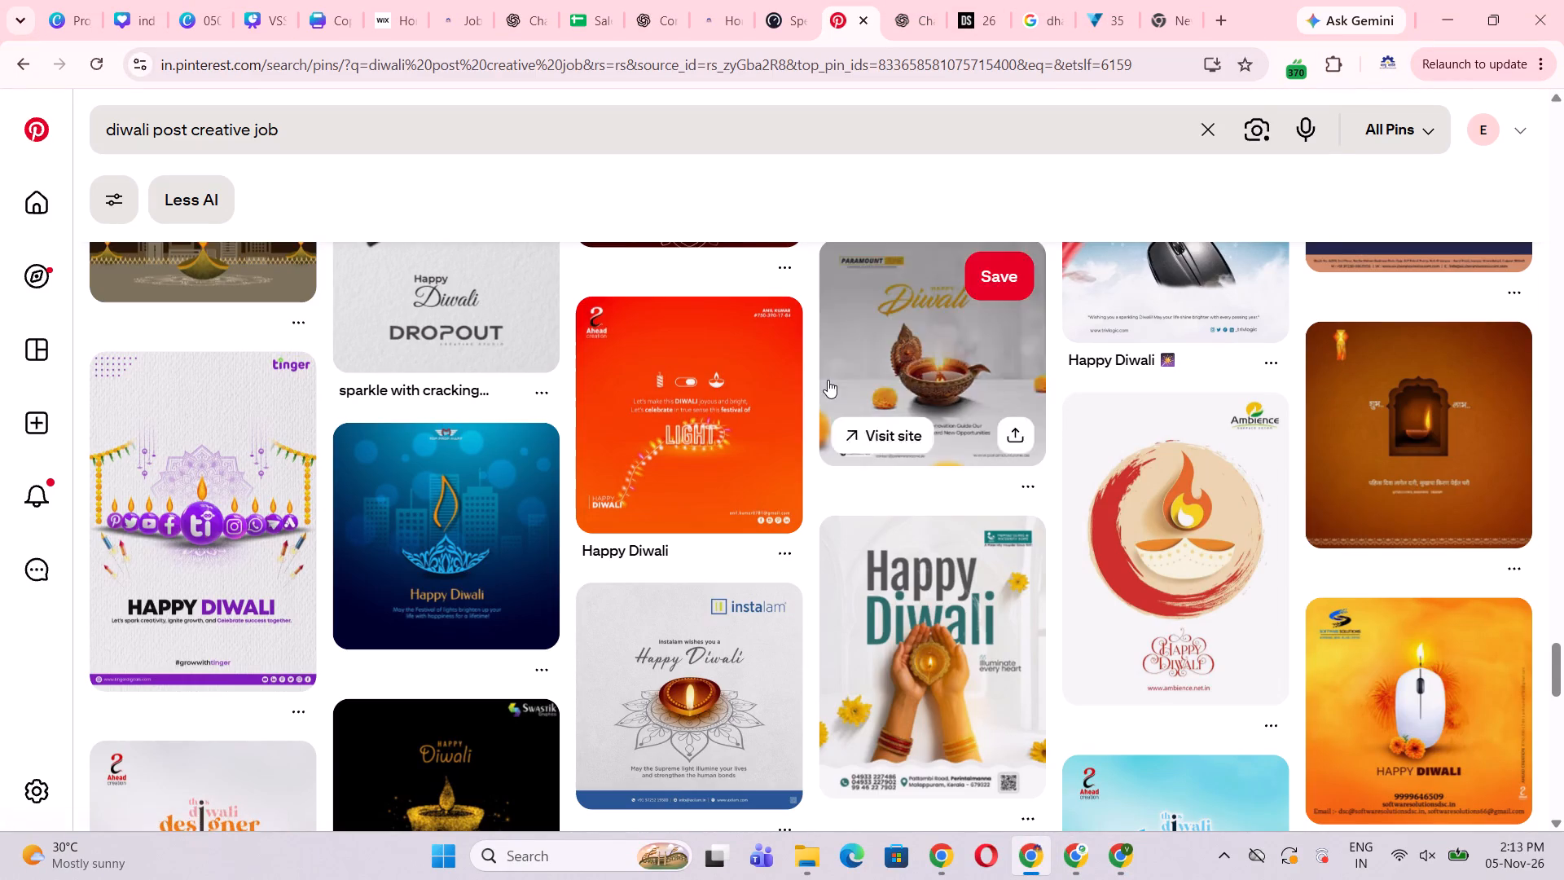
scroll(828, 380, "up", 19)
scroll(828, 380, "up", 8)
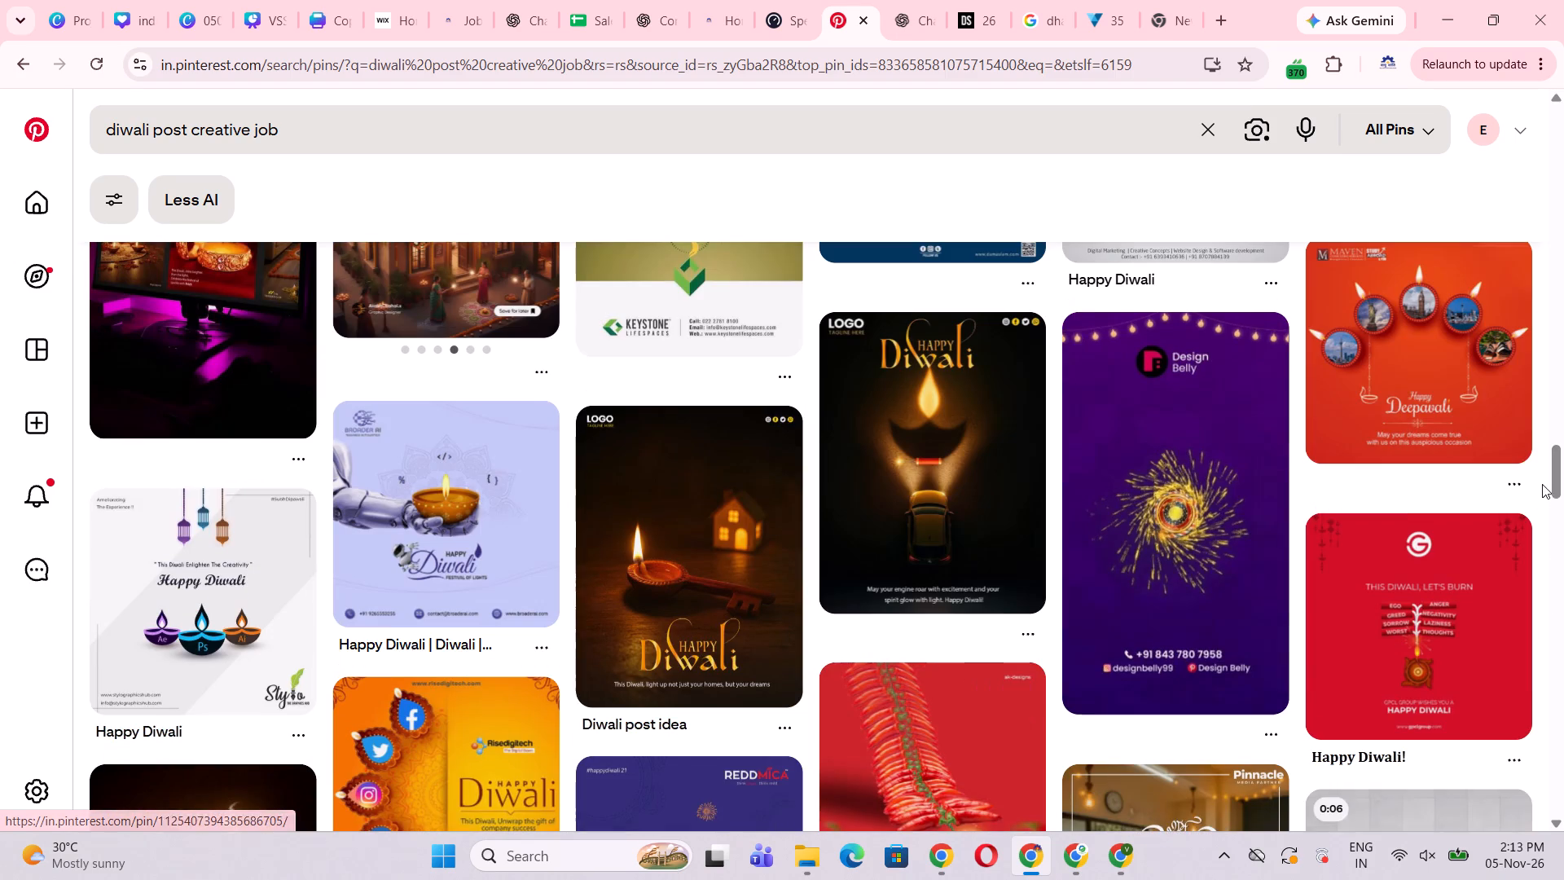
left_click_drag(1558, 475, 1563, 135)
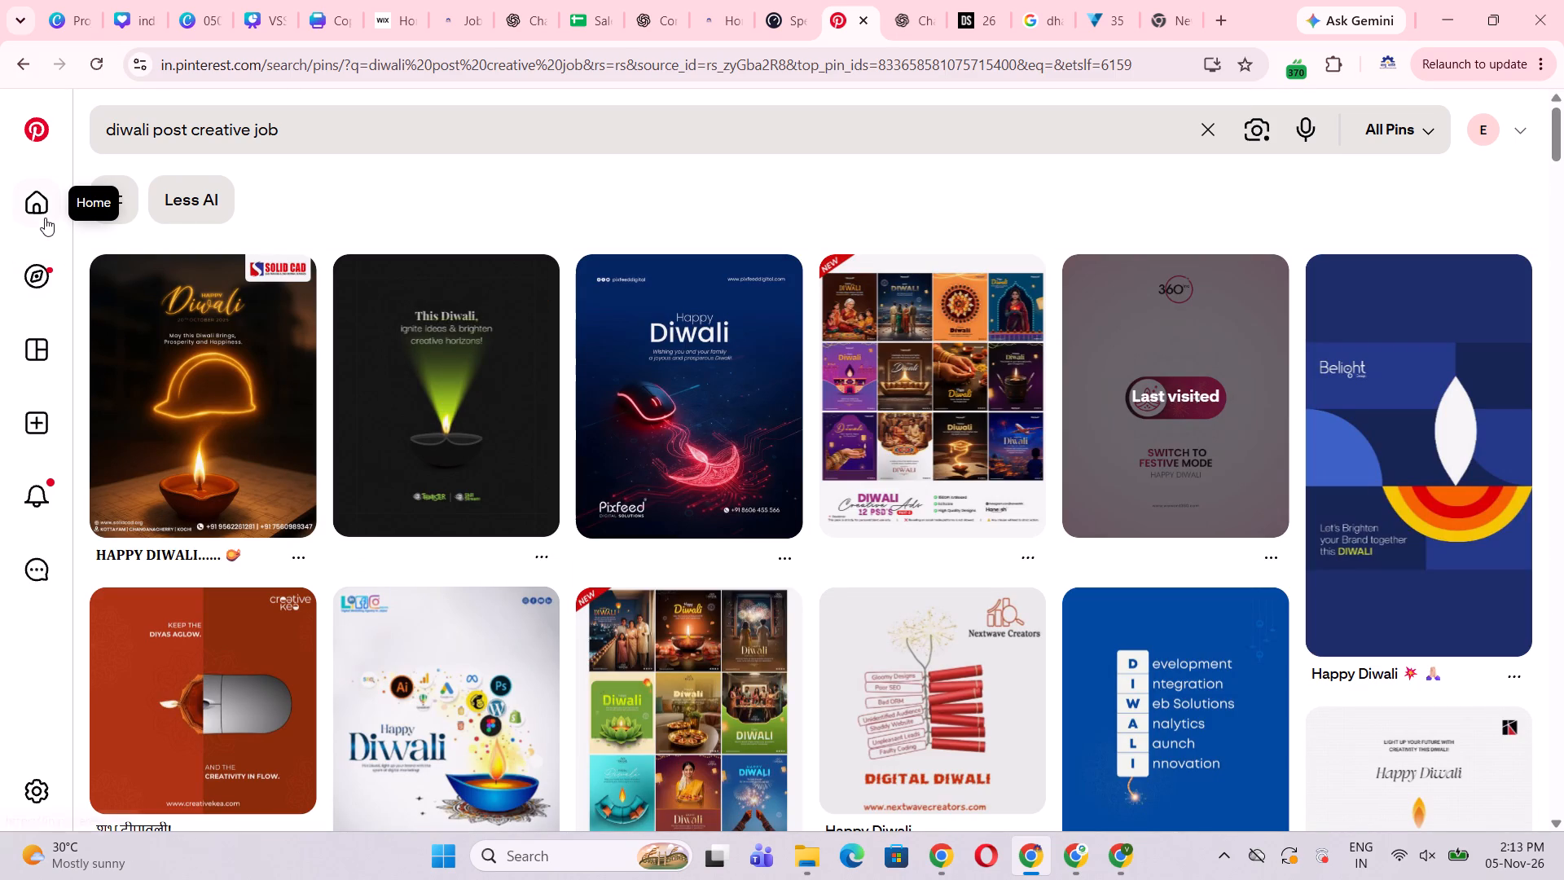
left_click(678, 209)
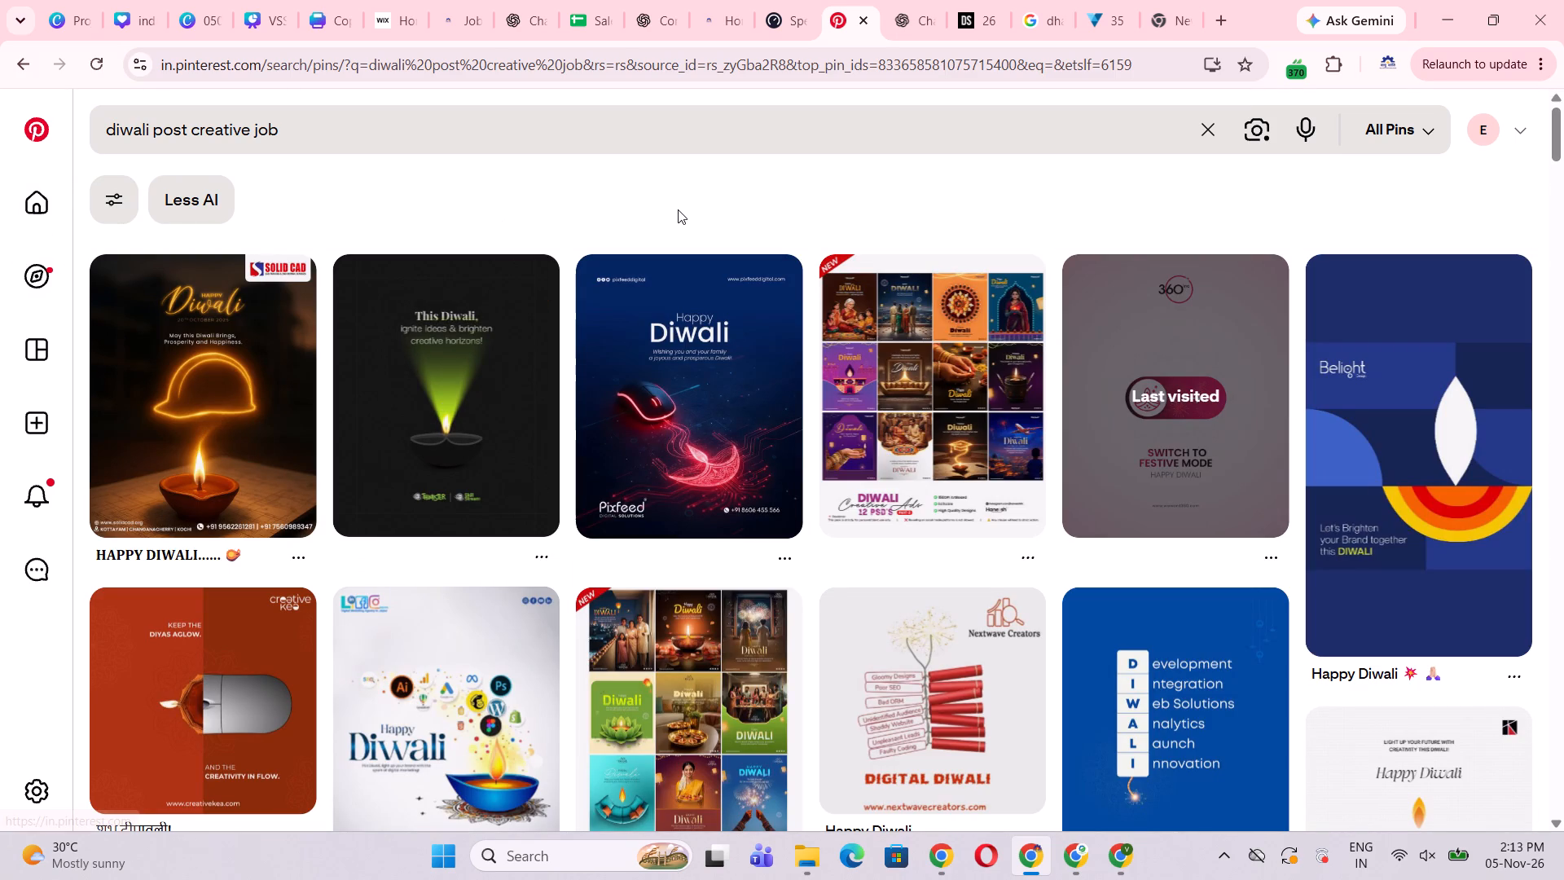
scroll(1217, 385, "down", 4)
scroll(1217, 387, "up", 2)
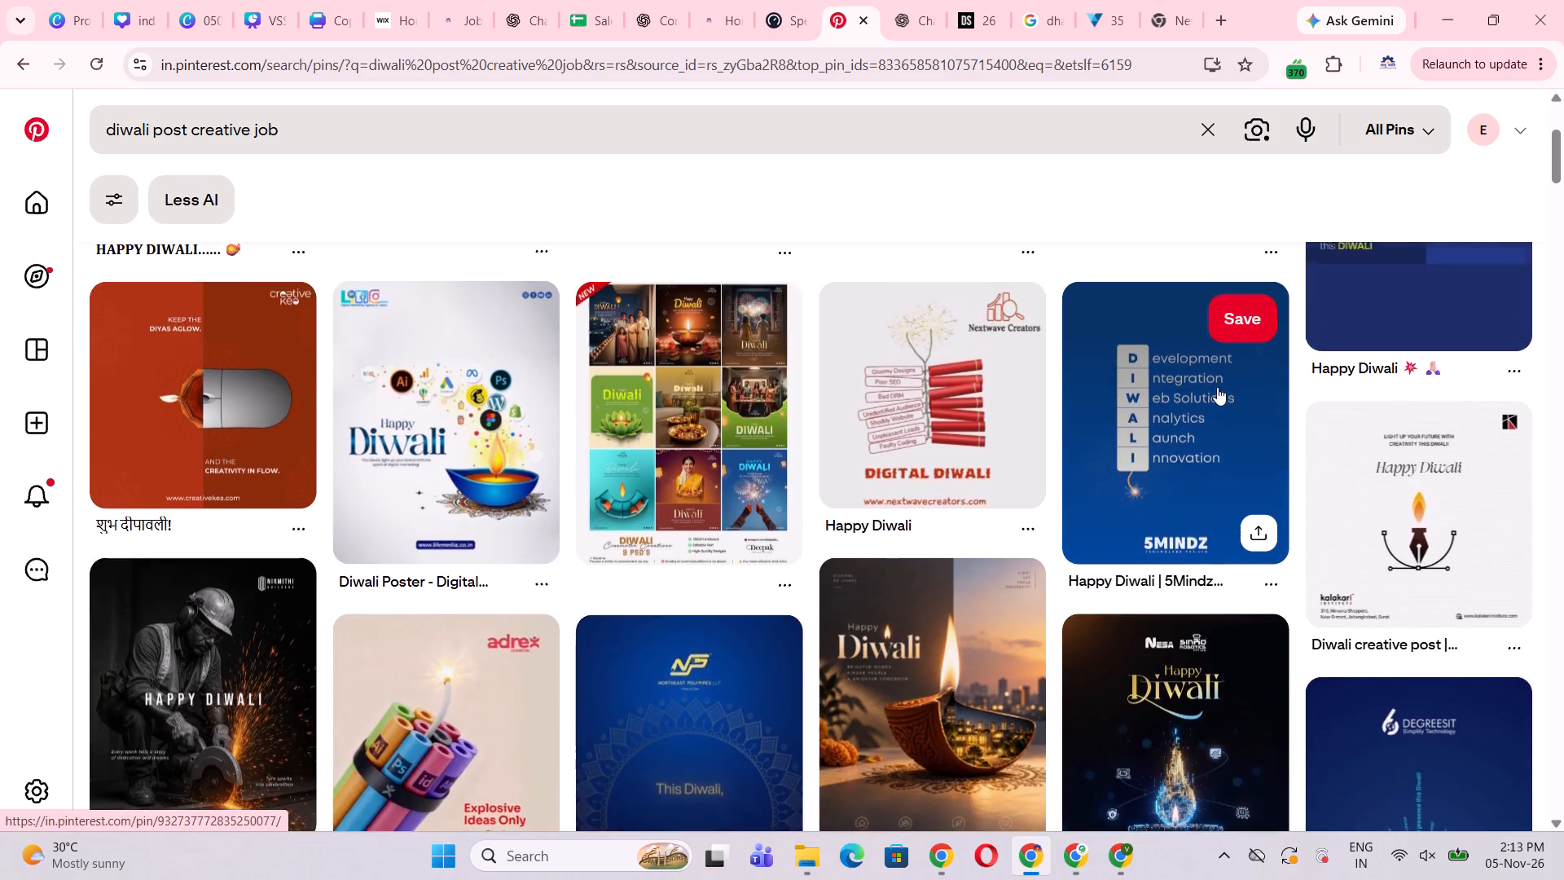
scroll(1217, 387, "up", 1)
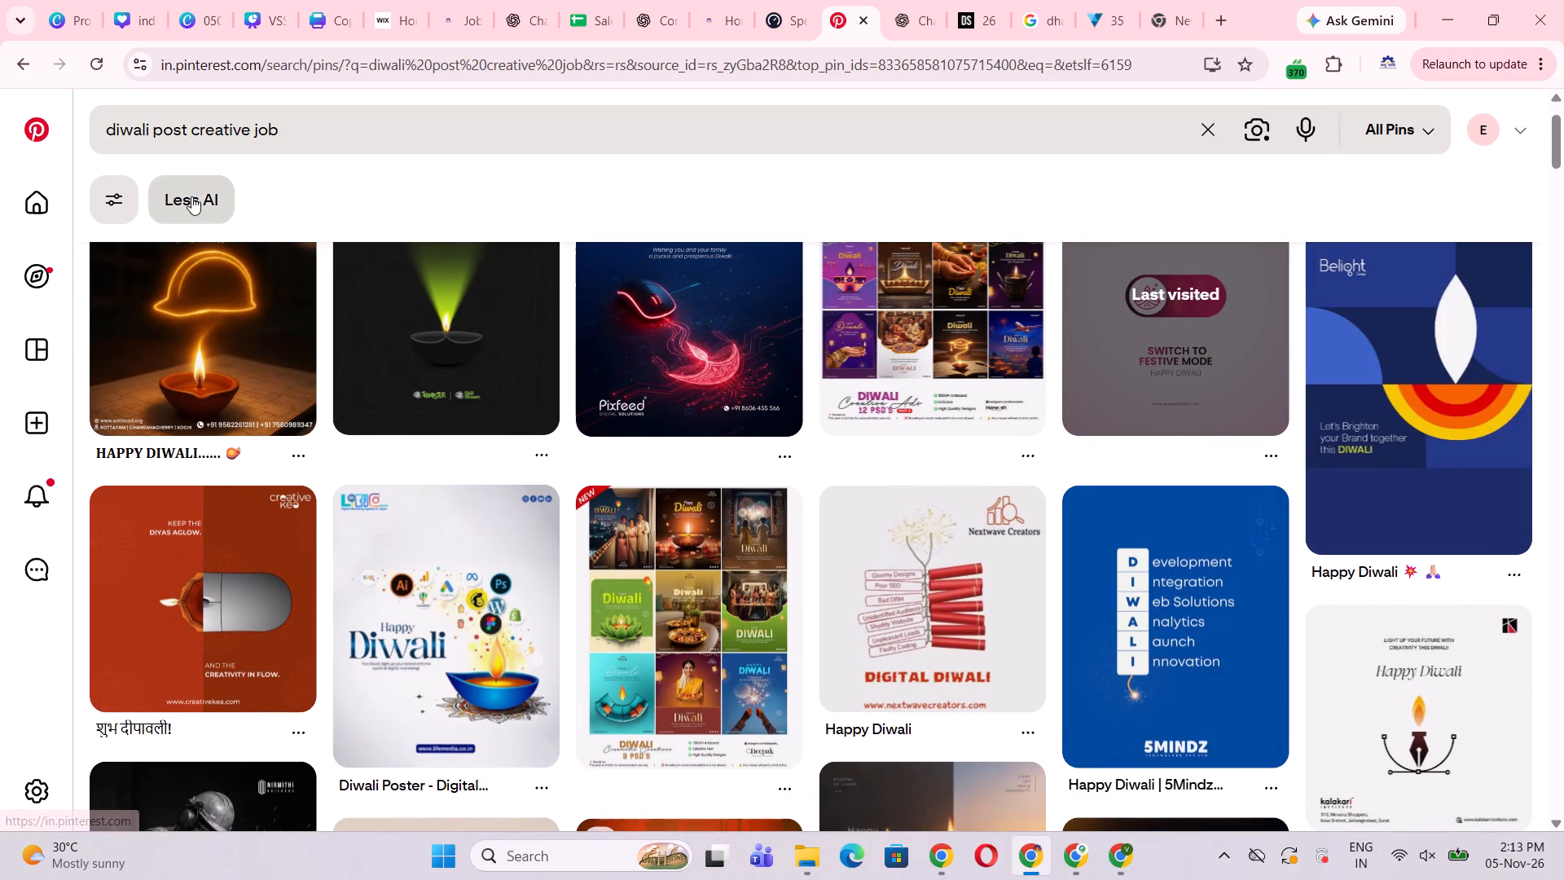
Filter the Pinterest results to show less AI content.
left_click(212, 196)
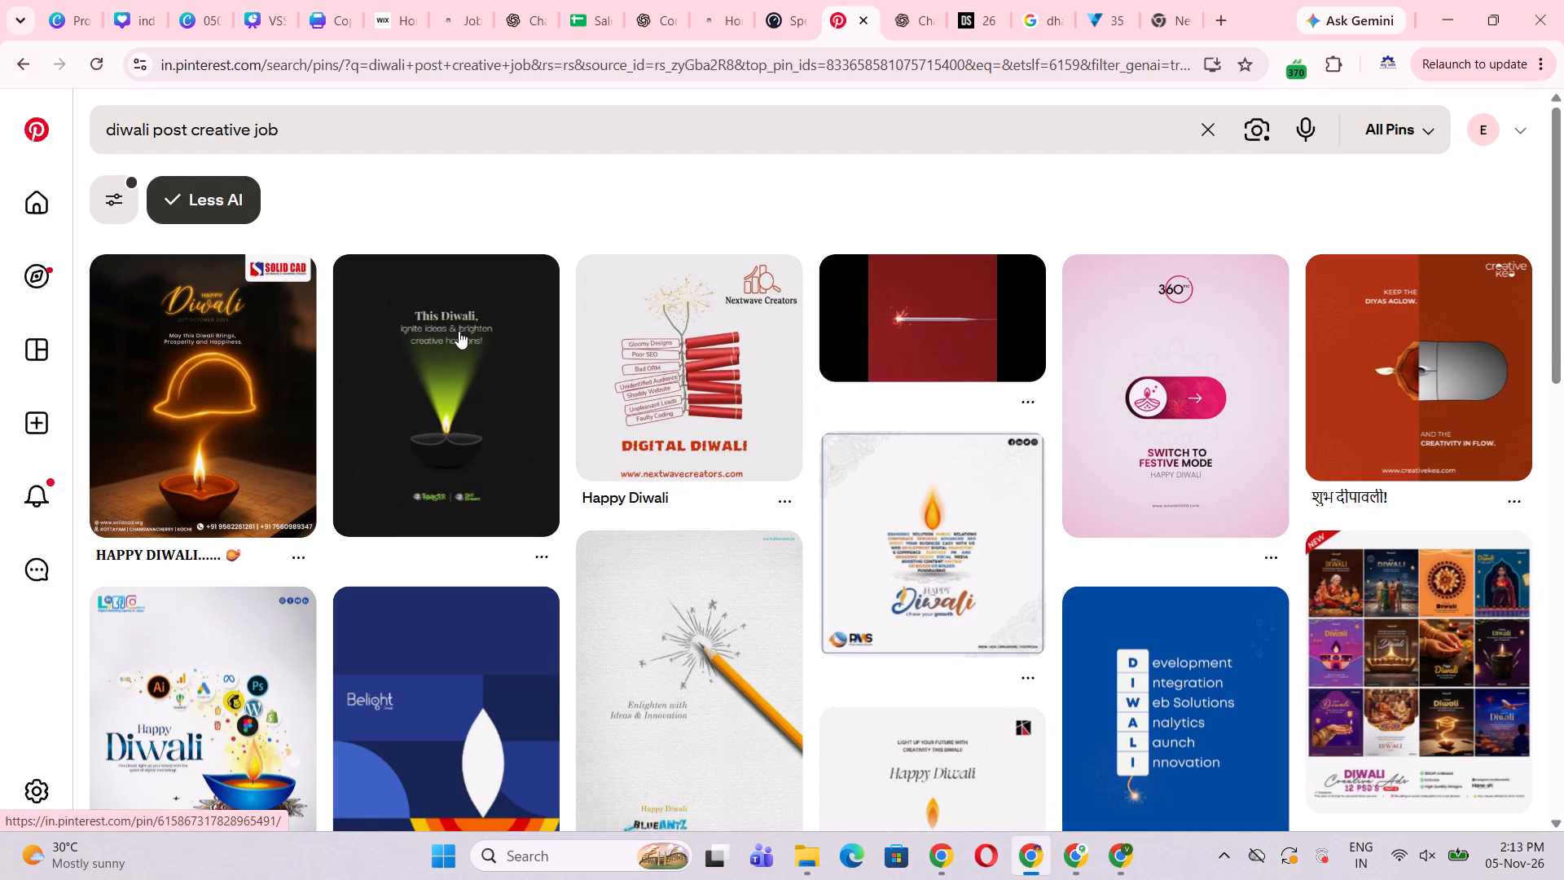
Examine the filtered Diwali pins as far as the first related searches block for creative post ideas.
scroll(471, 371, "down", 2)
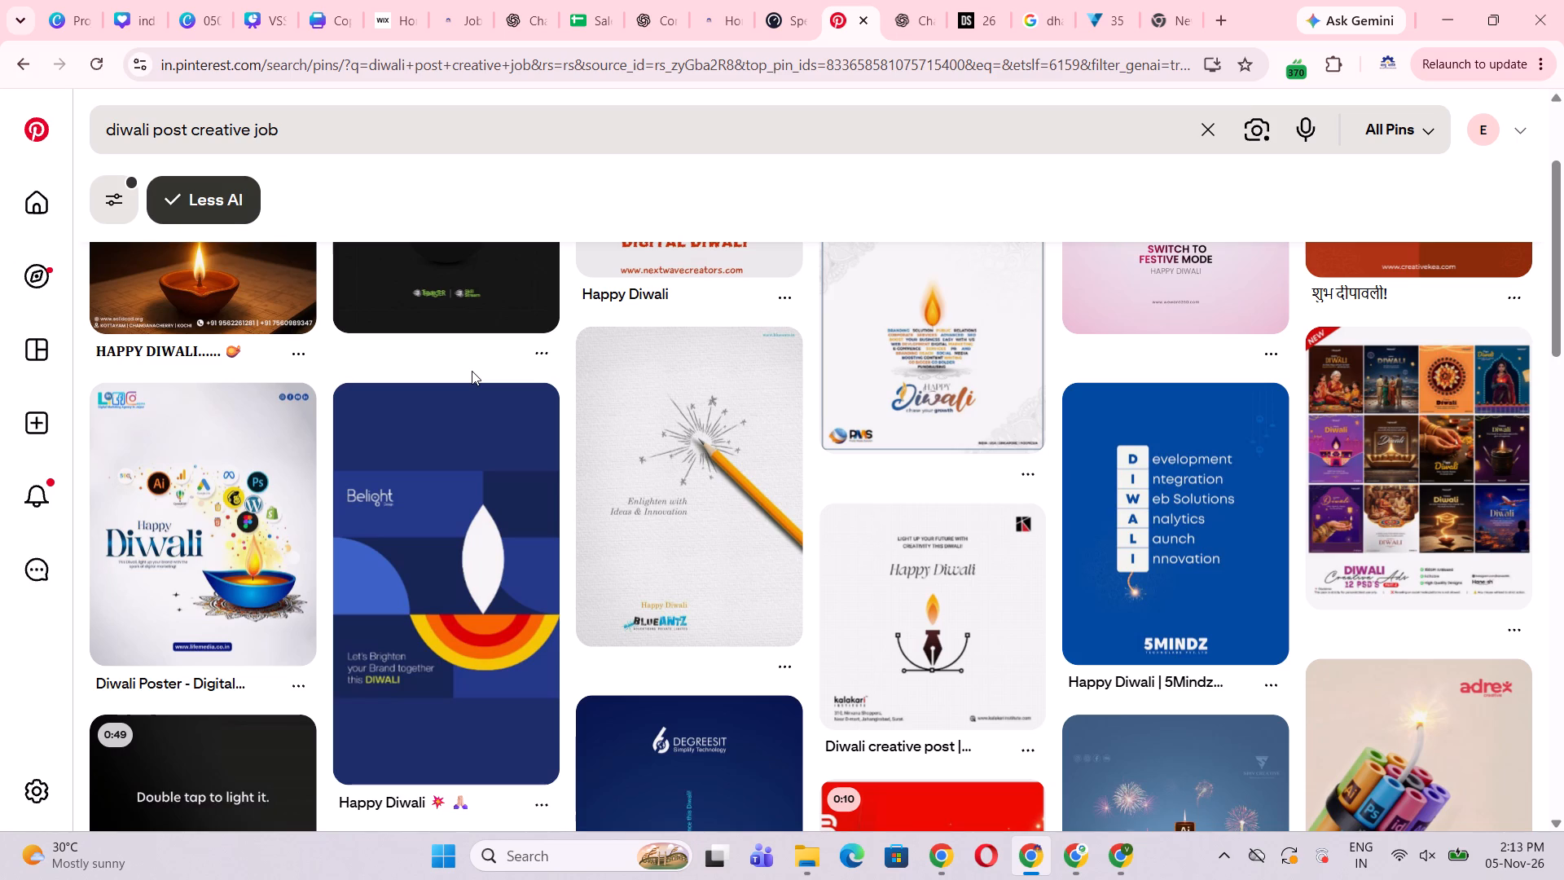
scroll(472, 371, "down", 4)
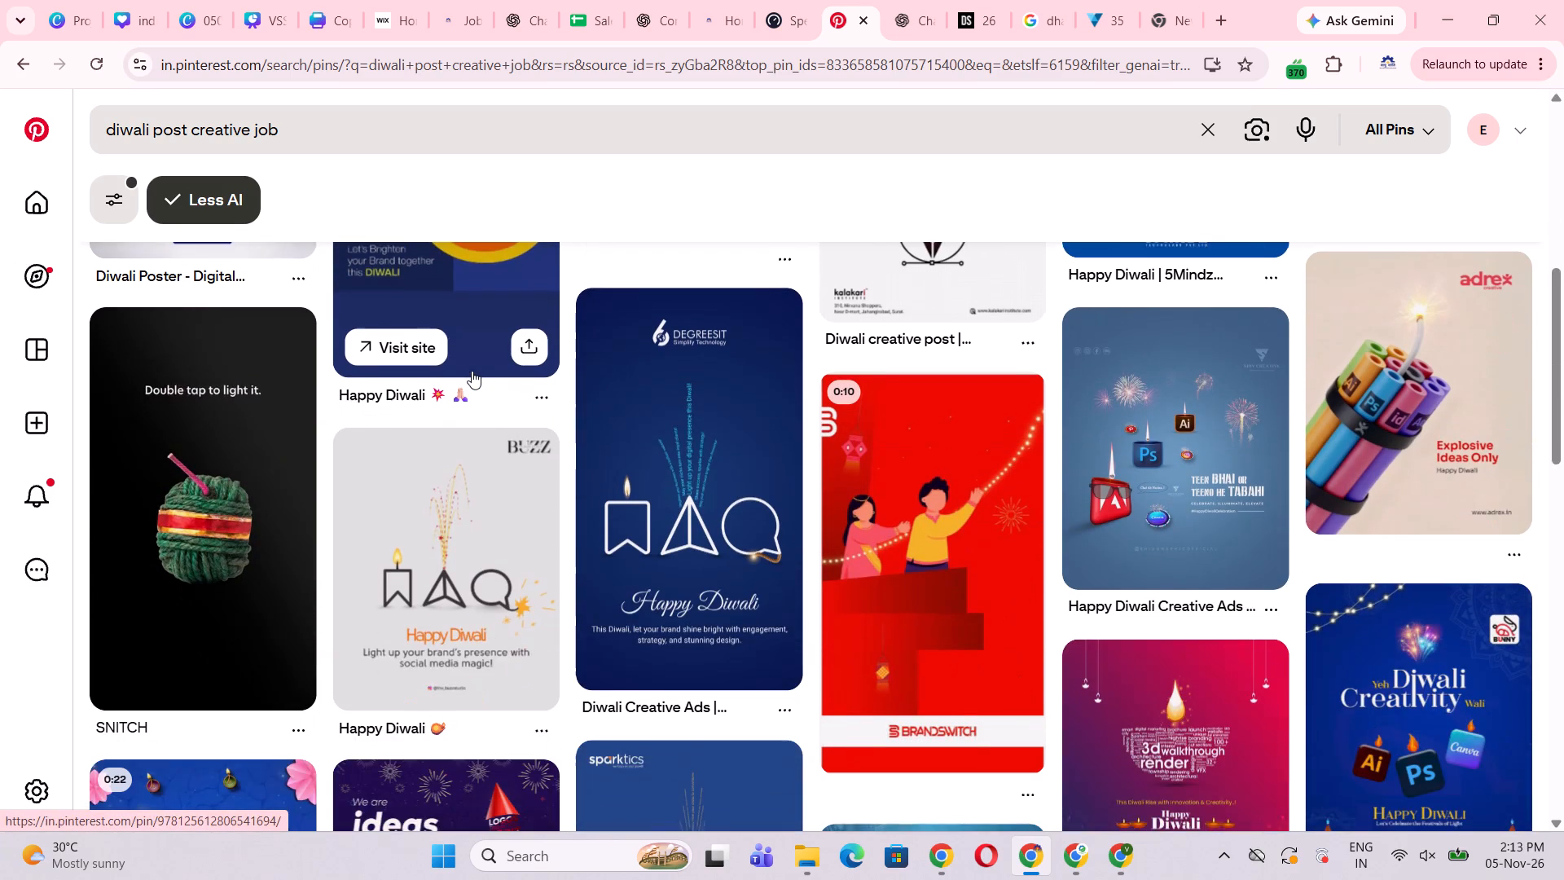
scroll(472, 371, "down", 4)
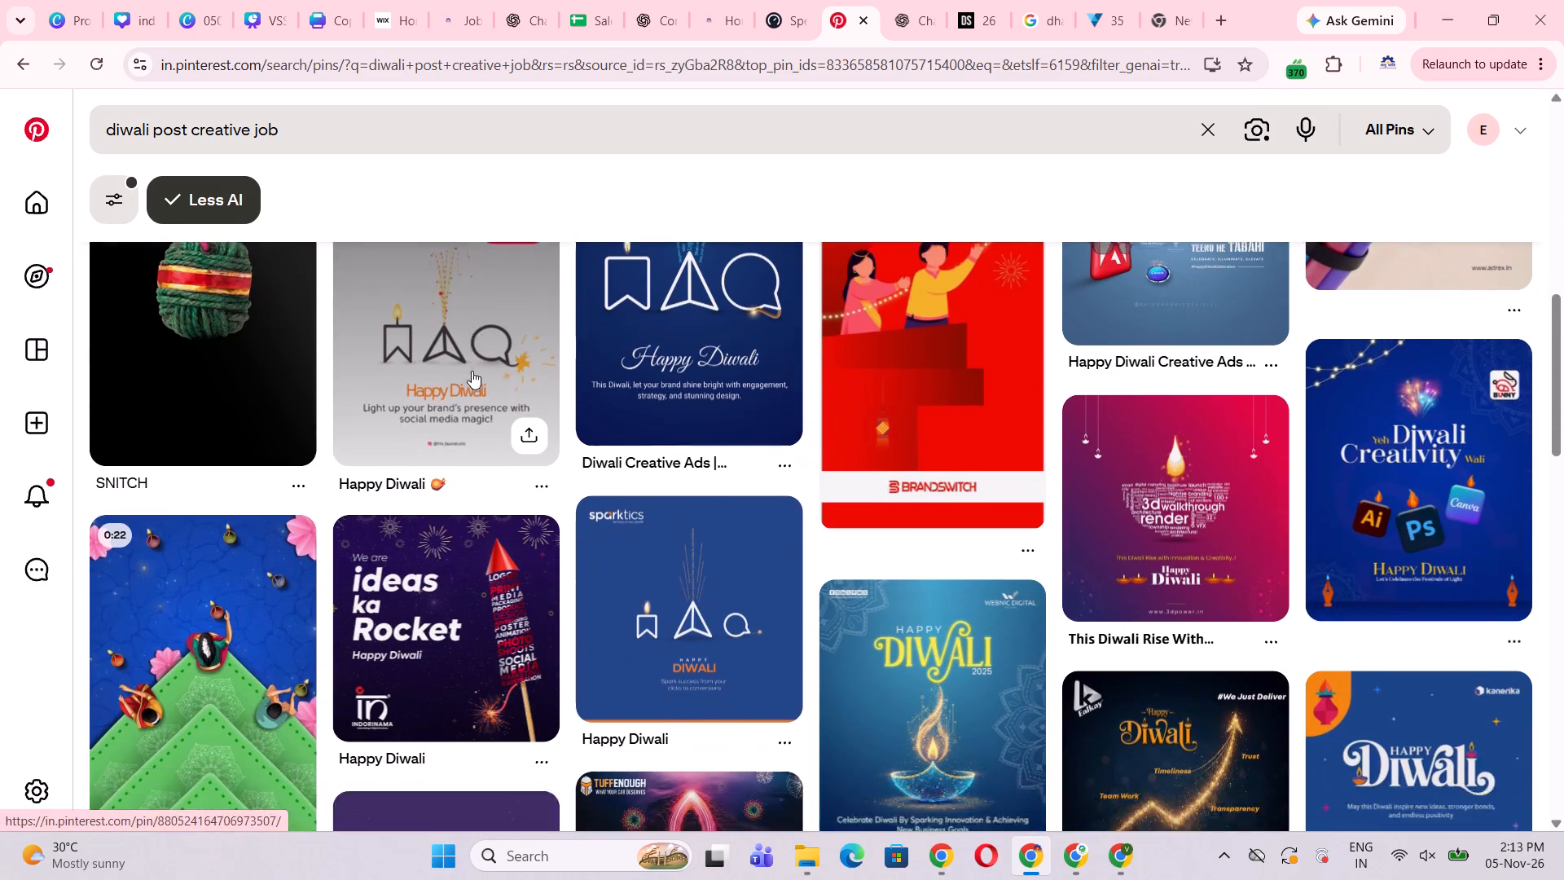
scroll(472, 371, "down", 1)
scroll(805, 410, "down", 4)
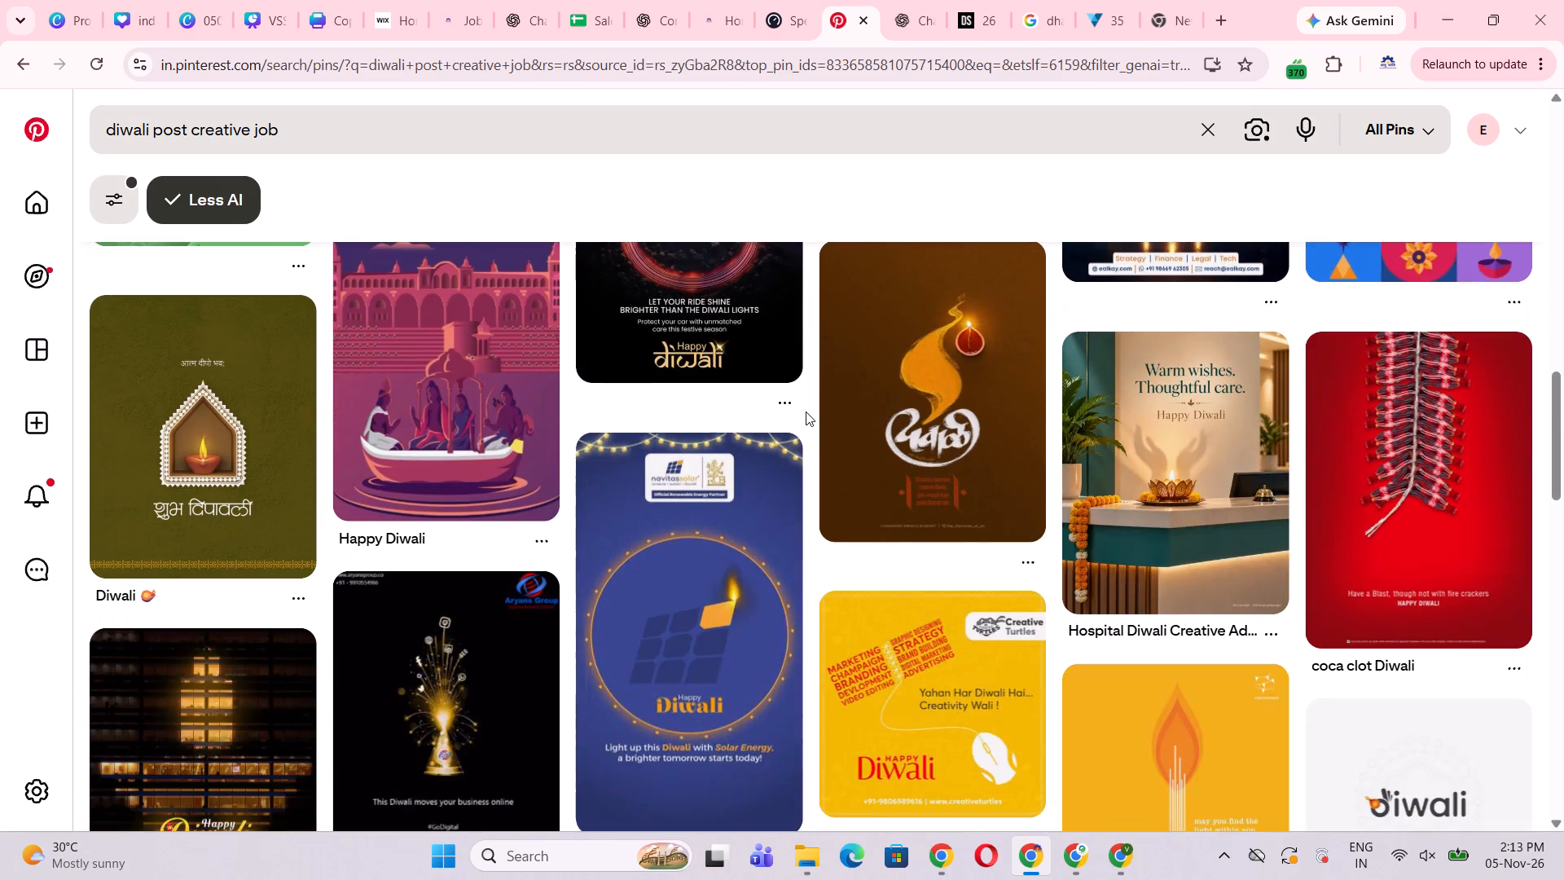
scroll(806, 411, "down", 3)
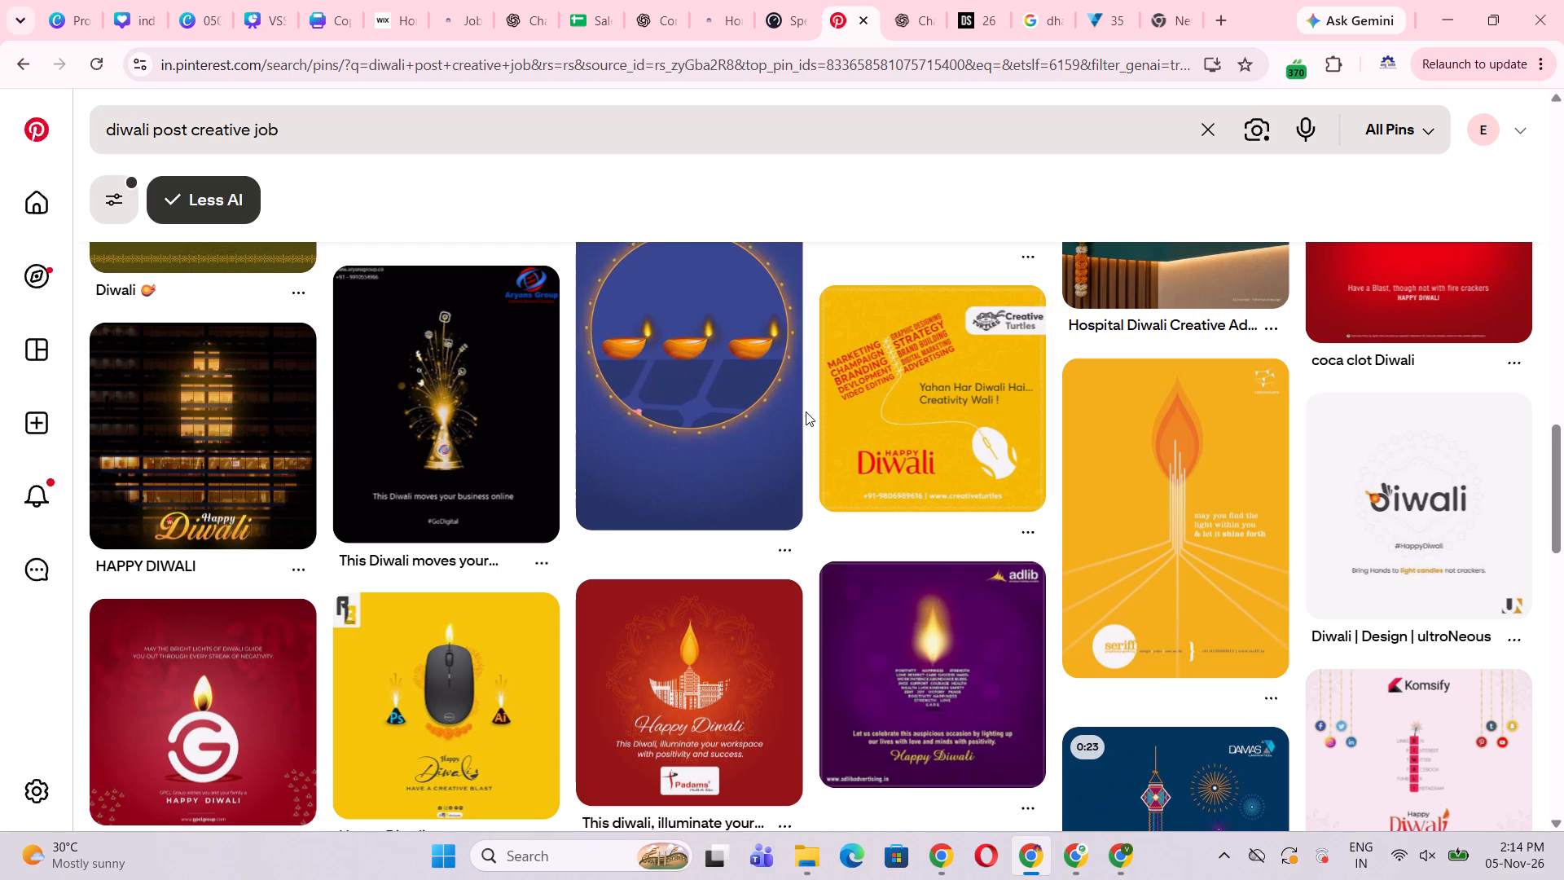
scroll(806, 411, "down", 2)
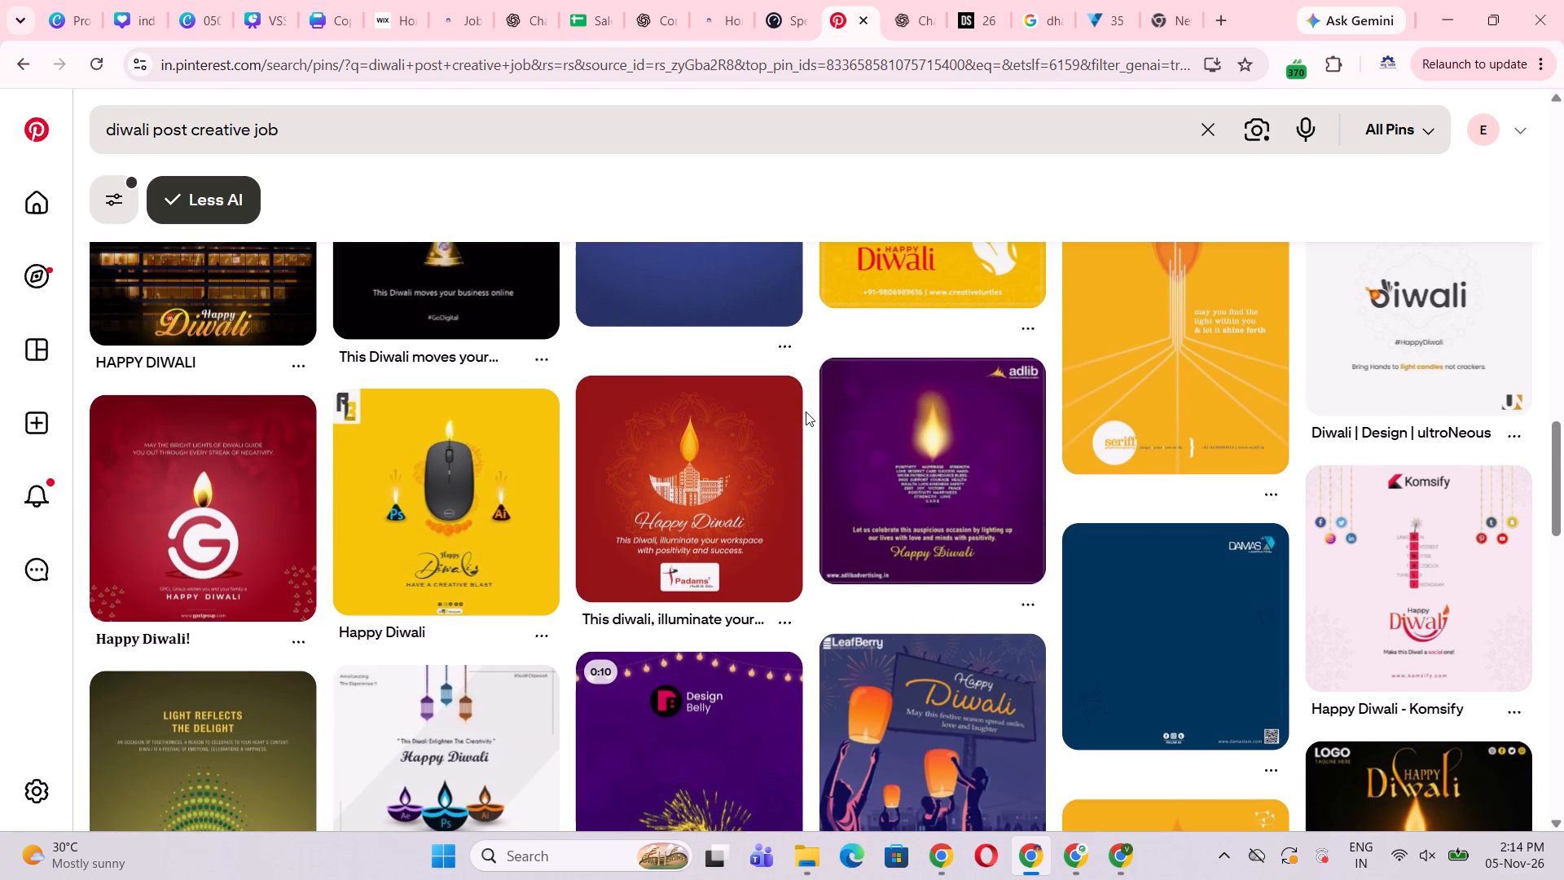
scroll(806, 412, "down", 3)
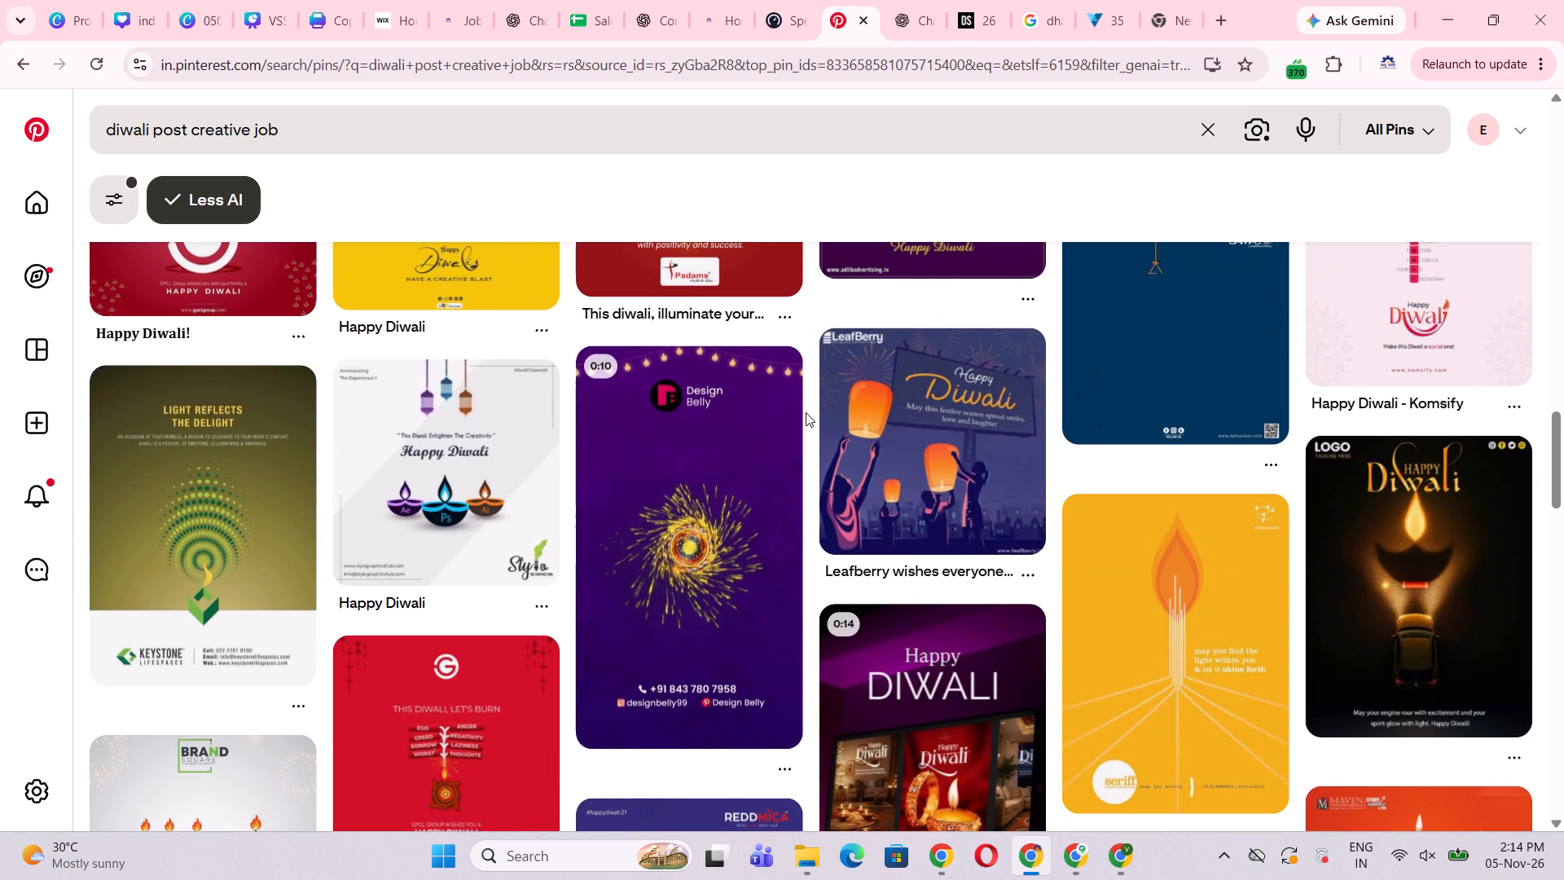
scroll(806, 412, "down", 3)
scroll(806, 412, "up", 1)
scroll(806, 412, "down", 4)
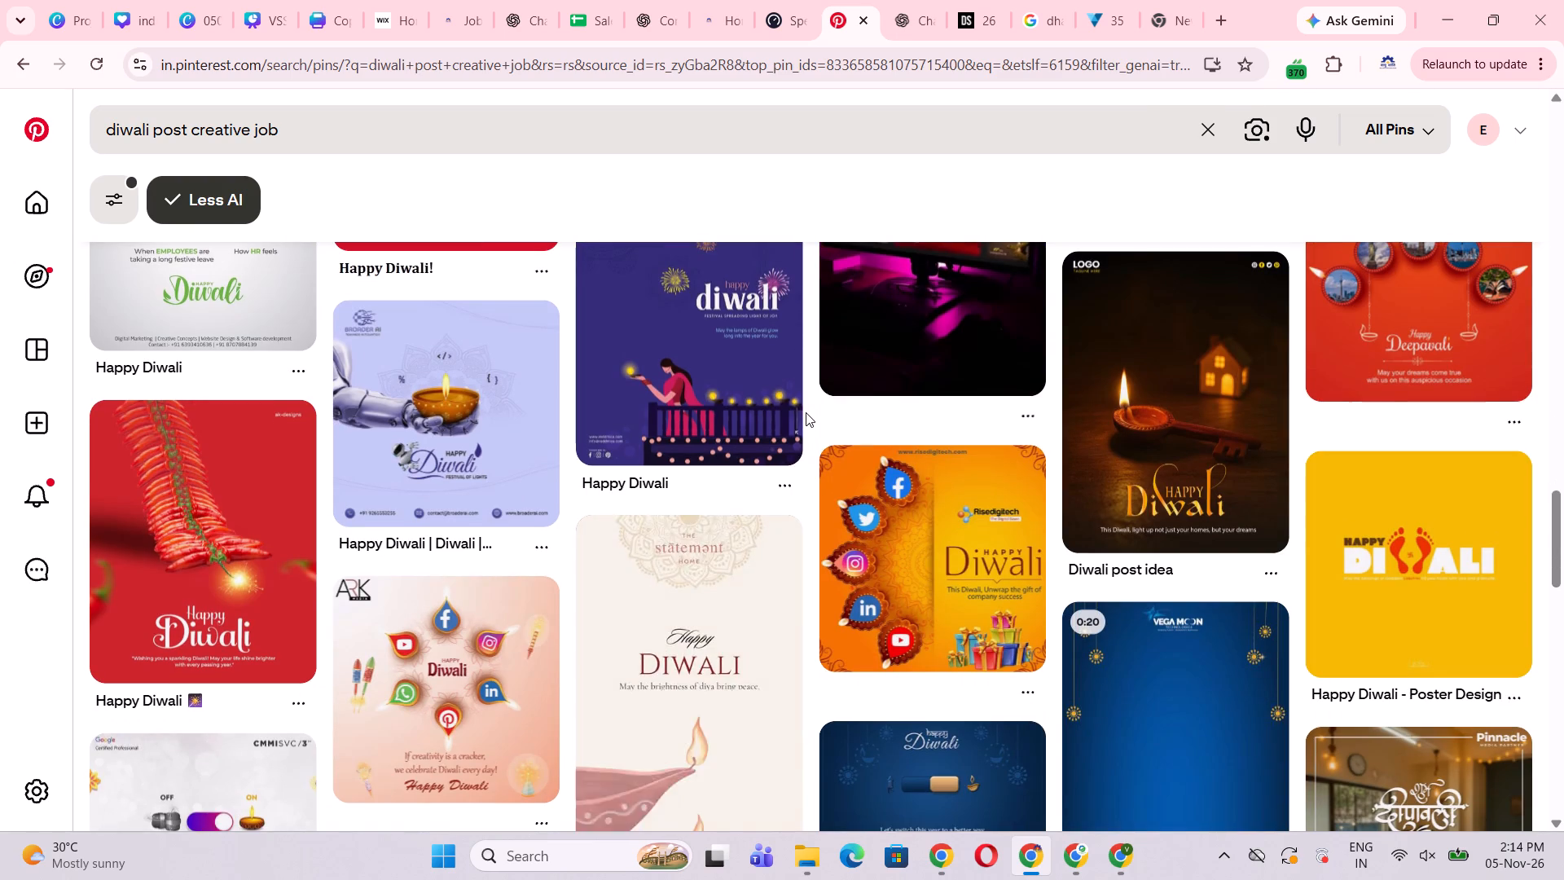
scroll(806, 412, "down", 7)
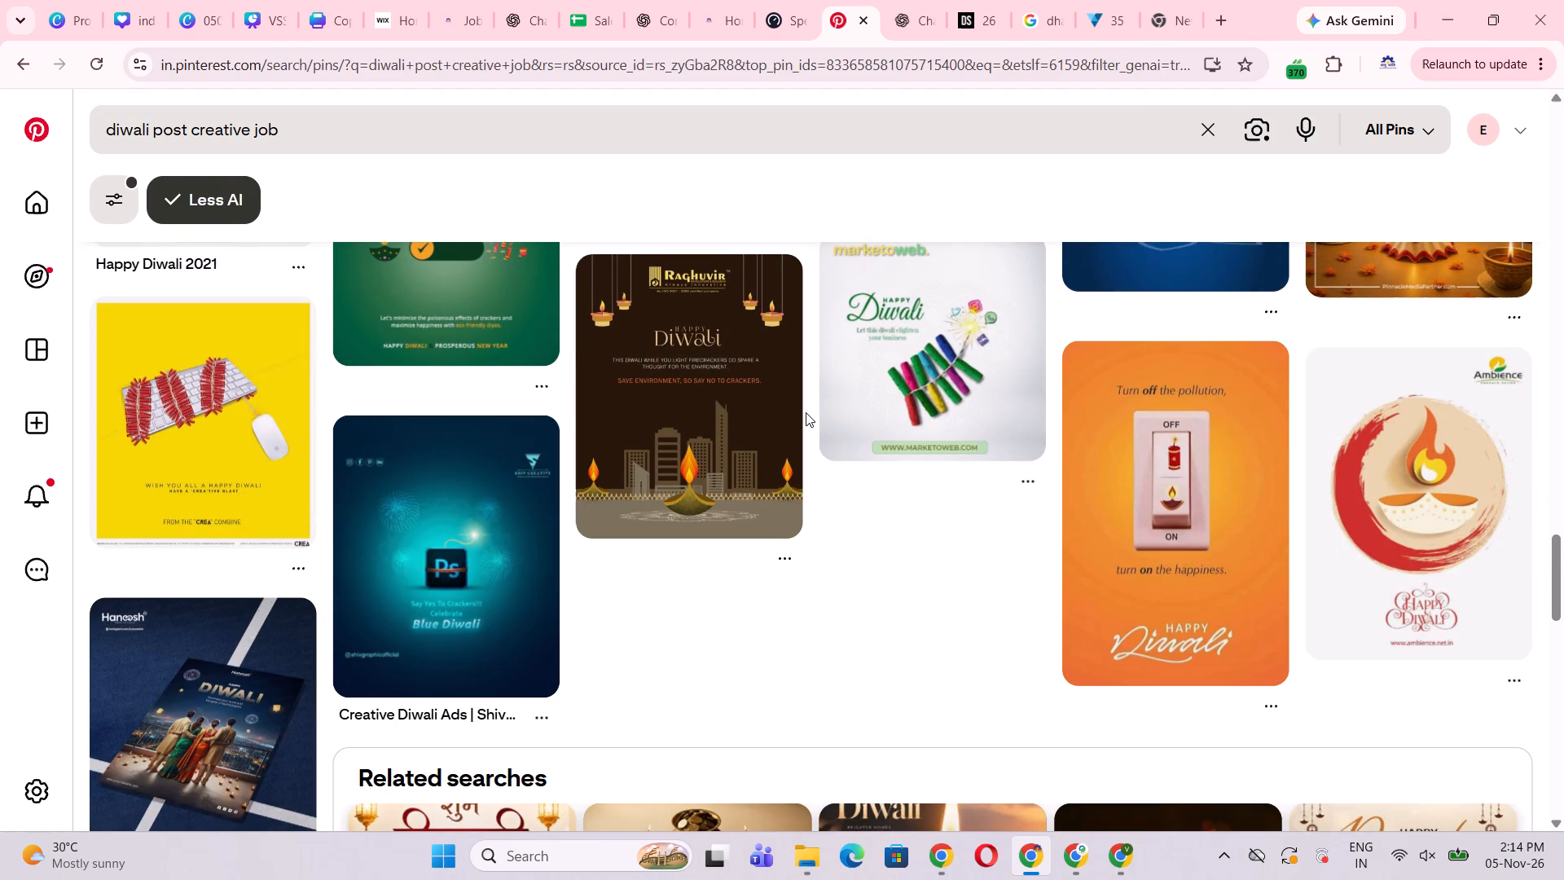
scroll(806, 412, "up", 8)
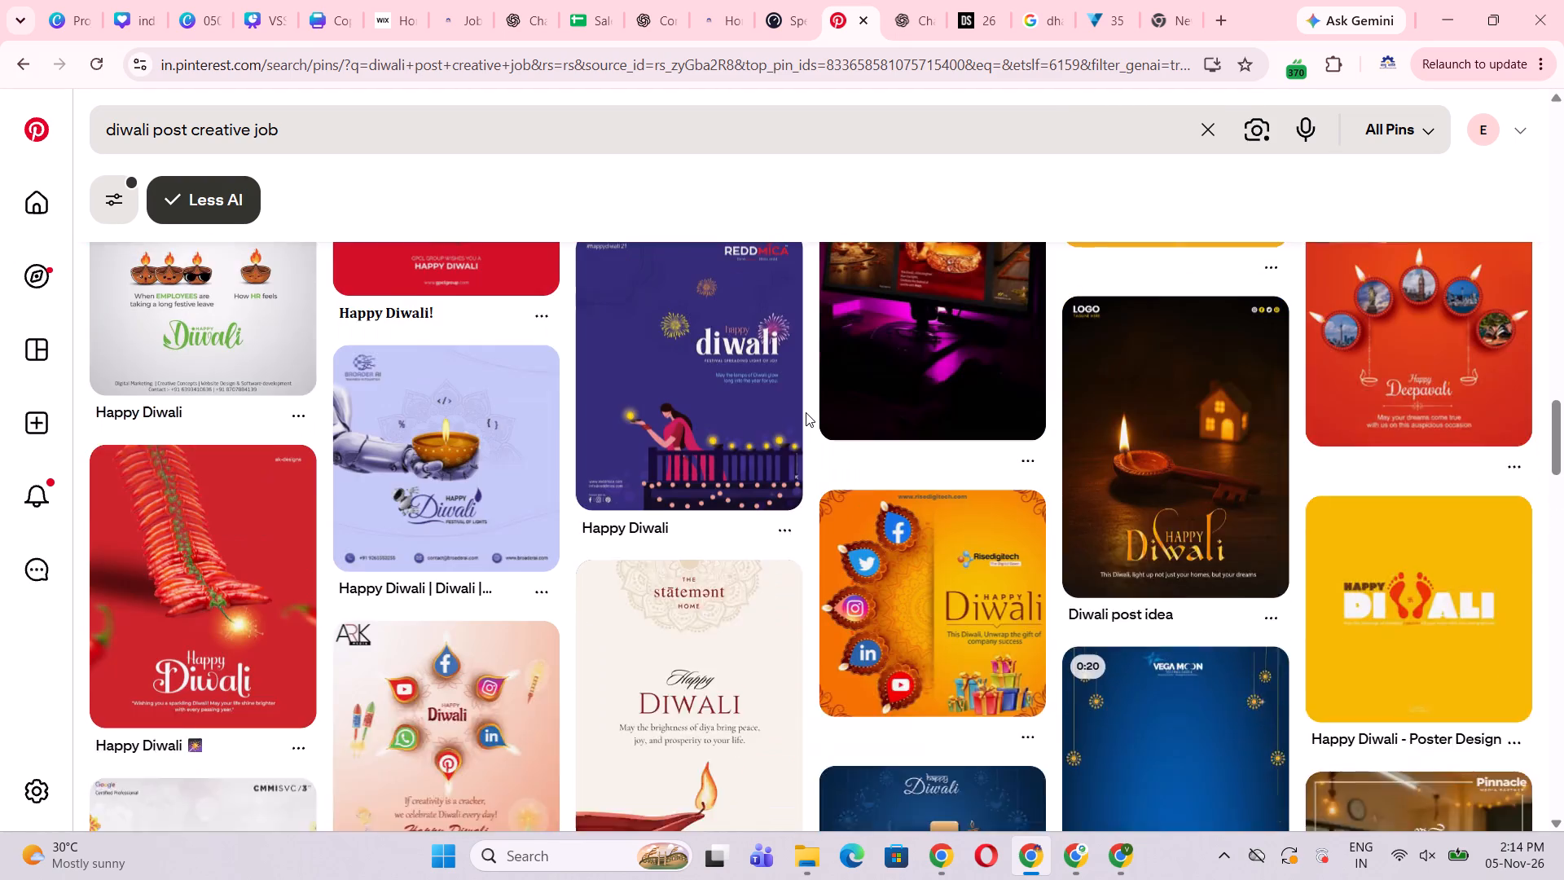
scroll(806, 412, "up", 5)
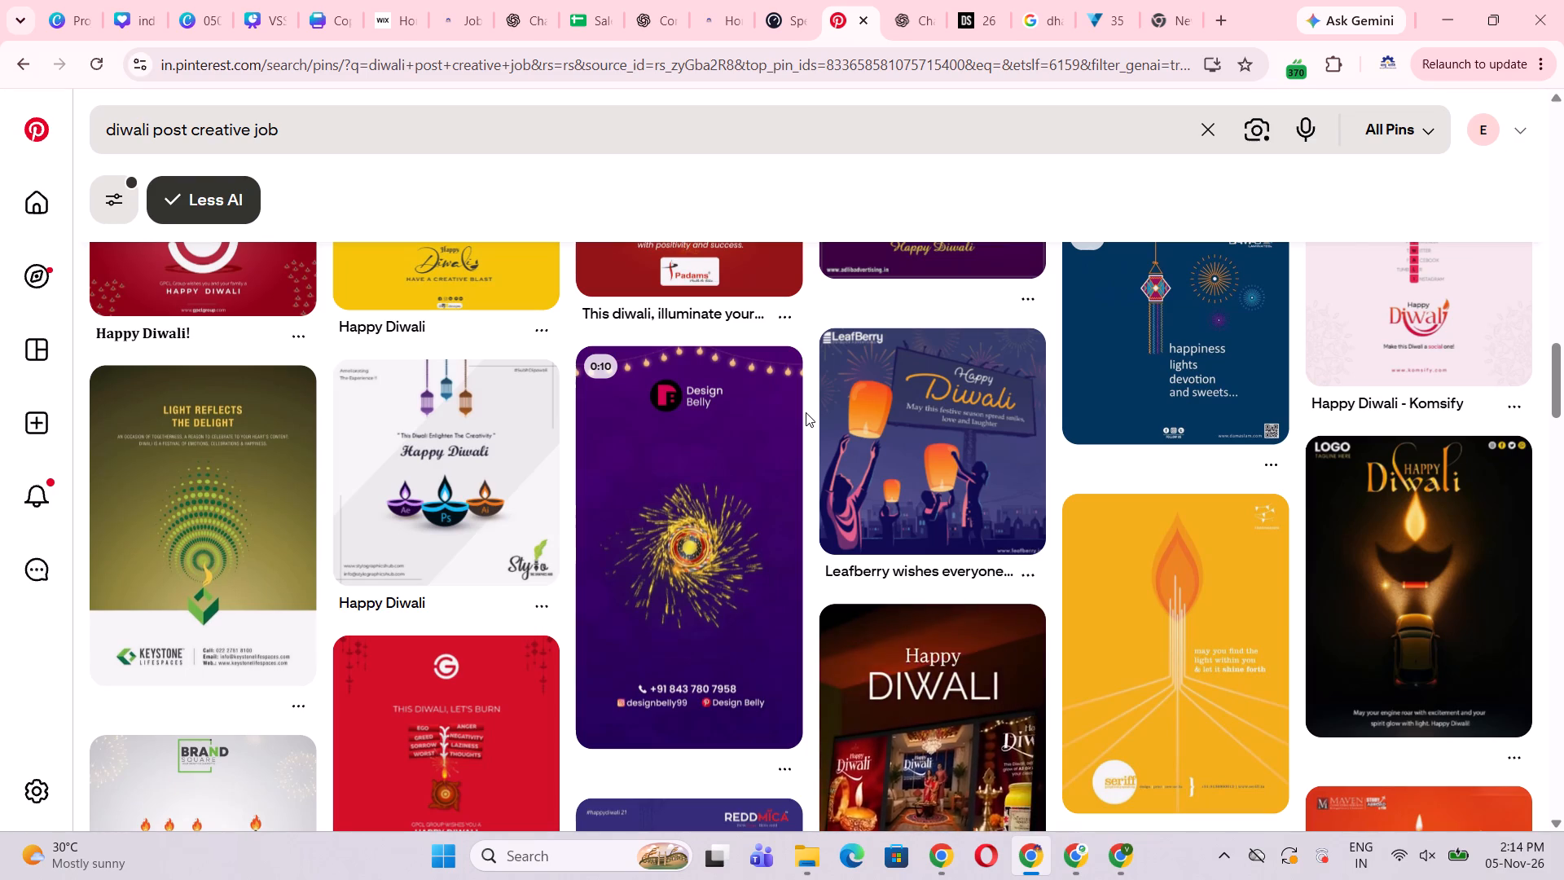
scroll(806, 412, "down", 8)
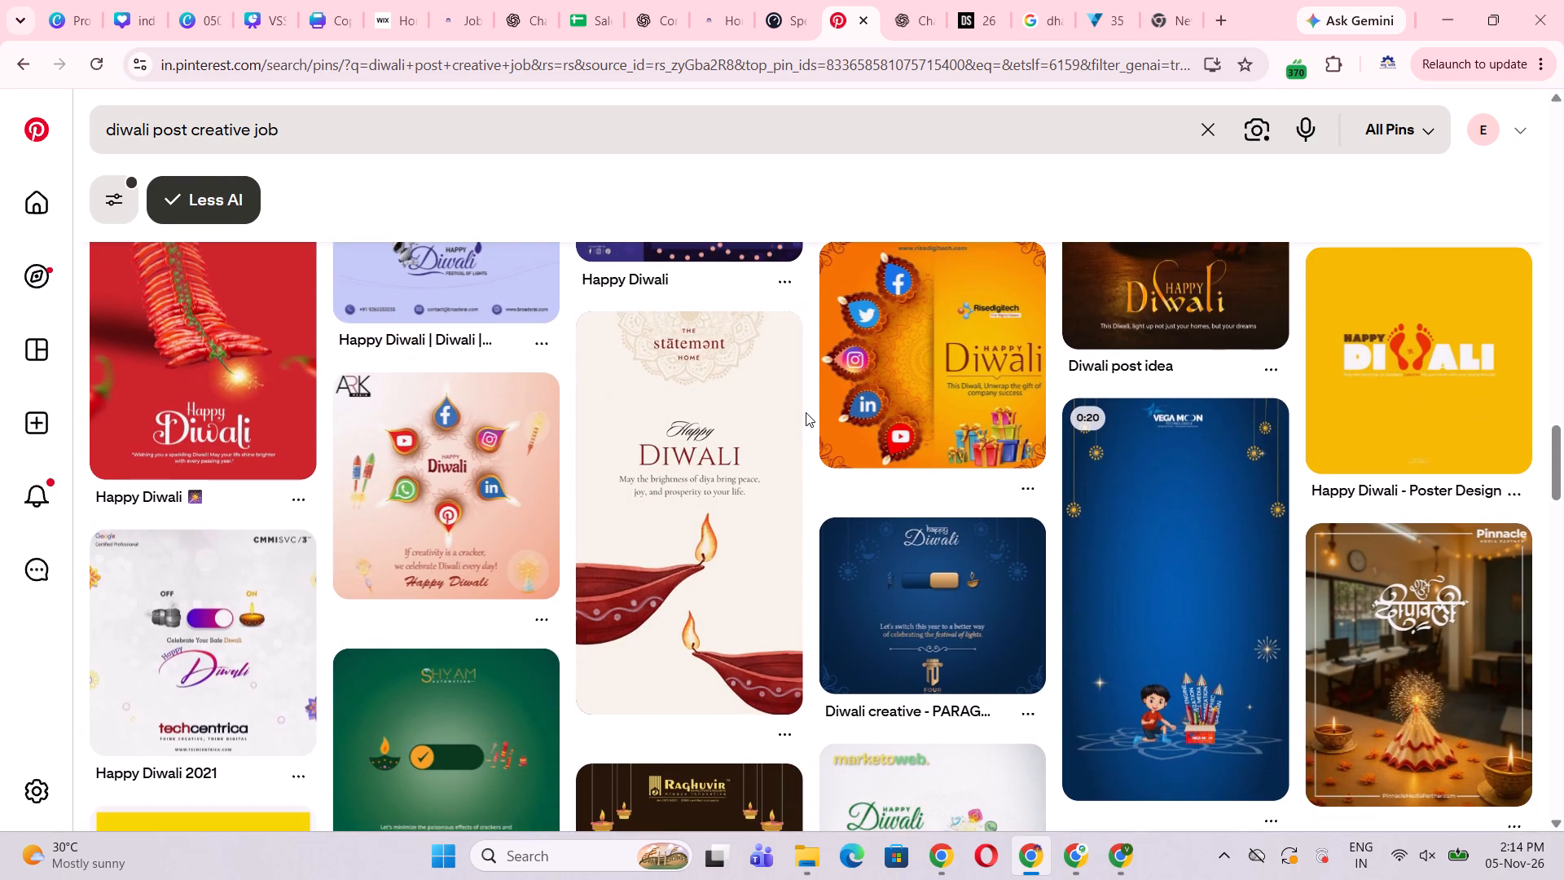
scroll(806, 412, "down", 6)
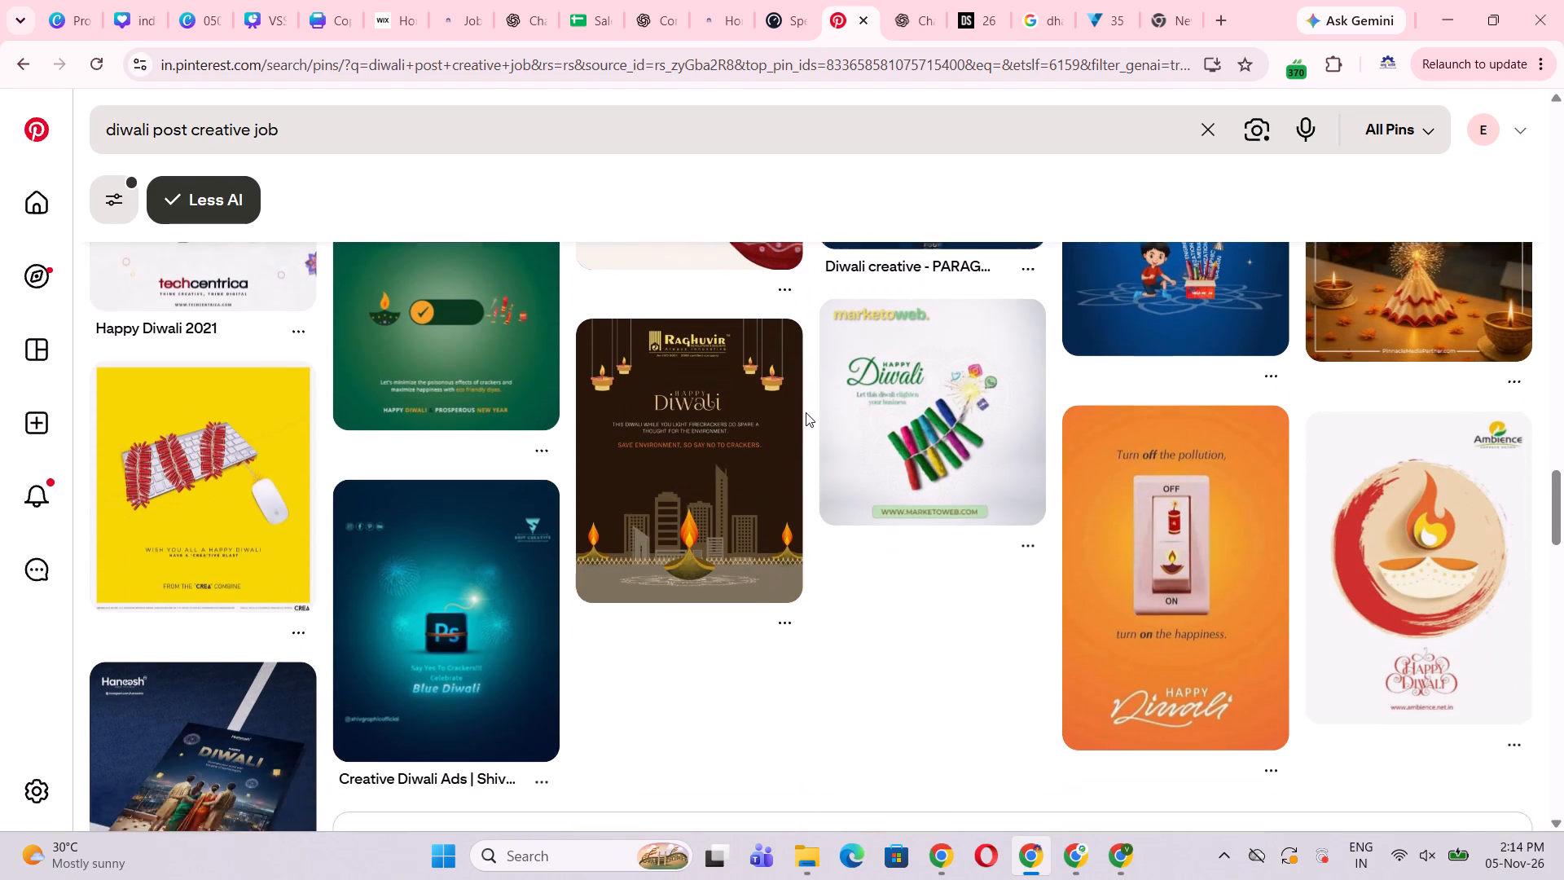
scroll(806, 412, "down", 3)
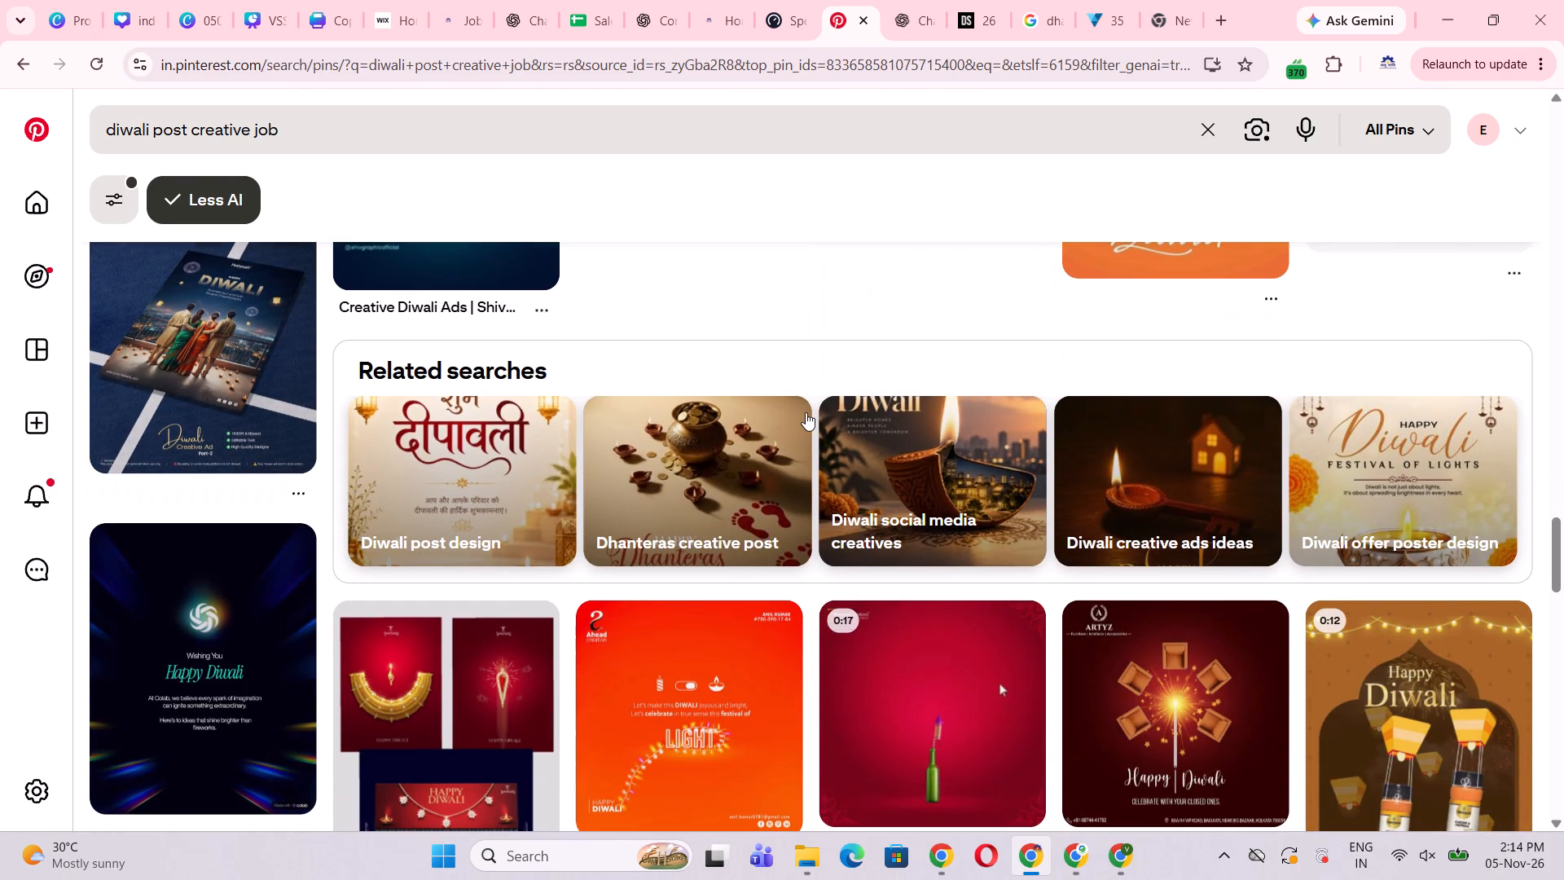
Examine the Diwali pins between the first and second related searches blocks for creative post ideas.
scroll(815, 404, "down", 4)
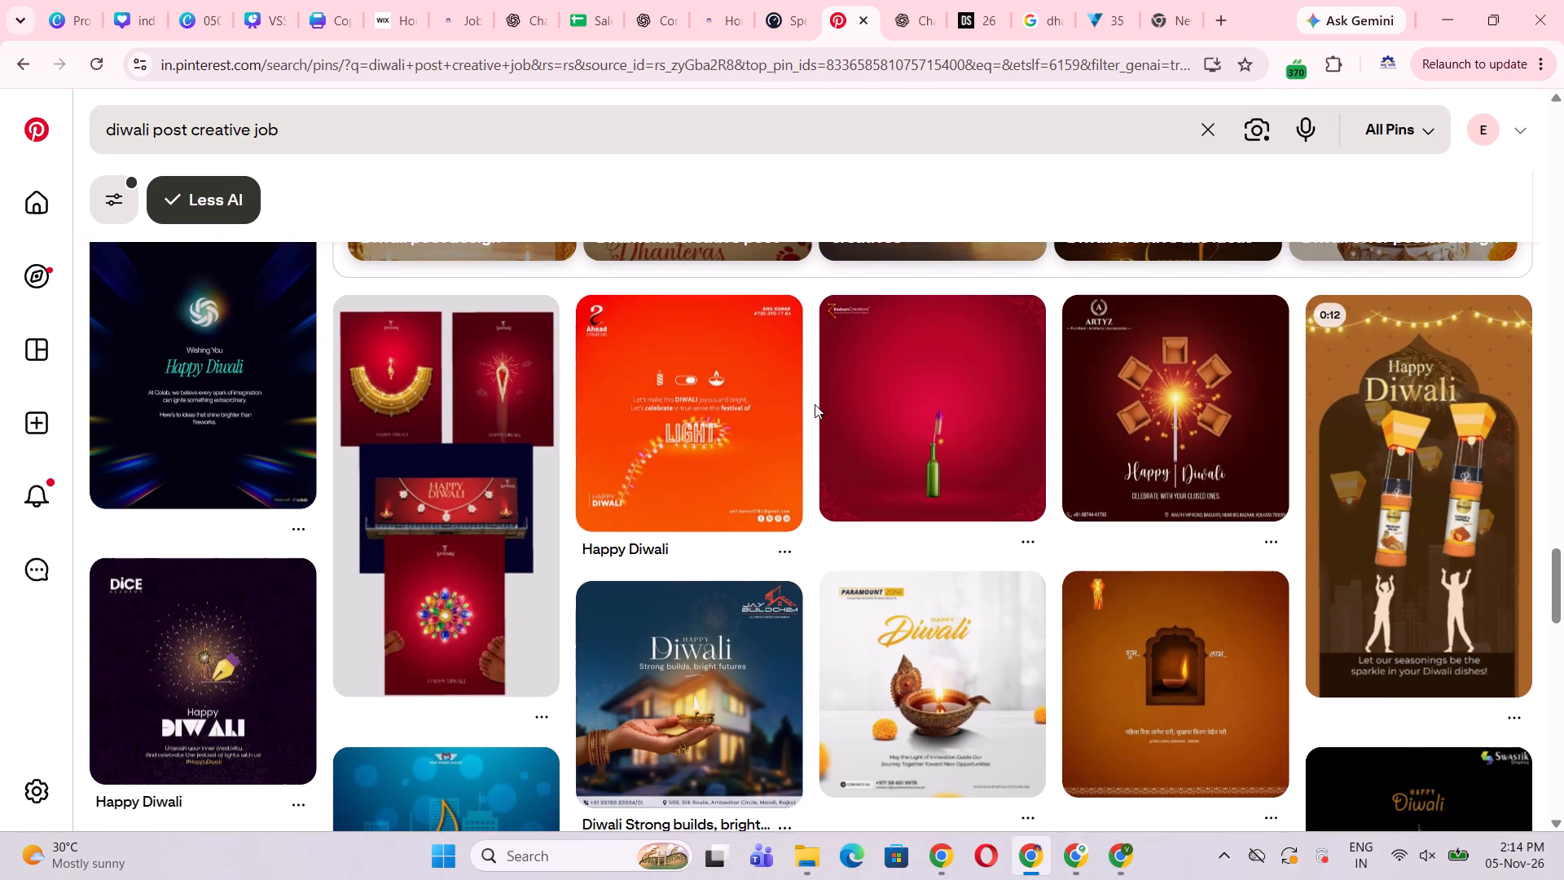
scroll(815, 404, "down", 3)
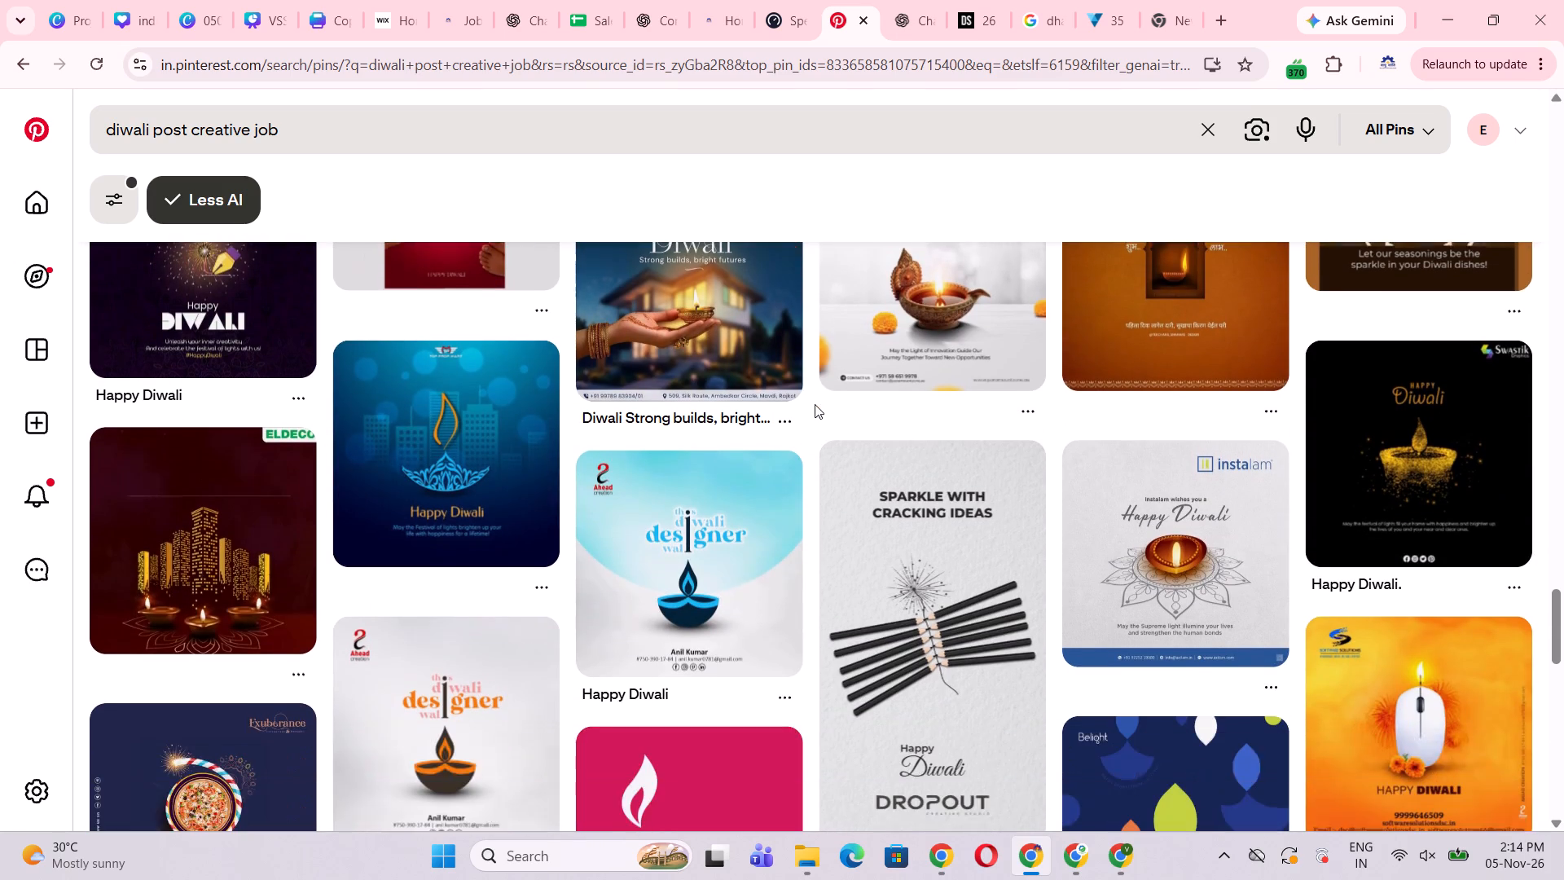
scroll(815, 404, "down", 4)
scroll(815, 404, "up", 2)
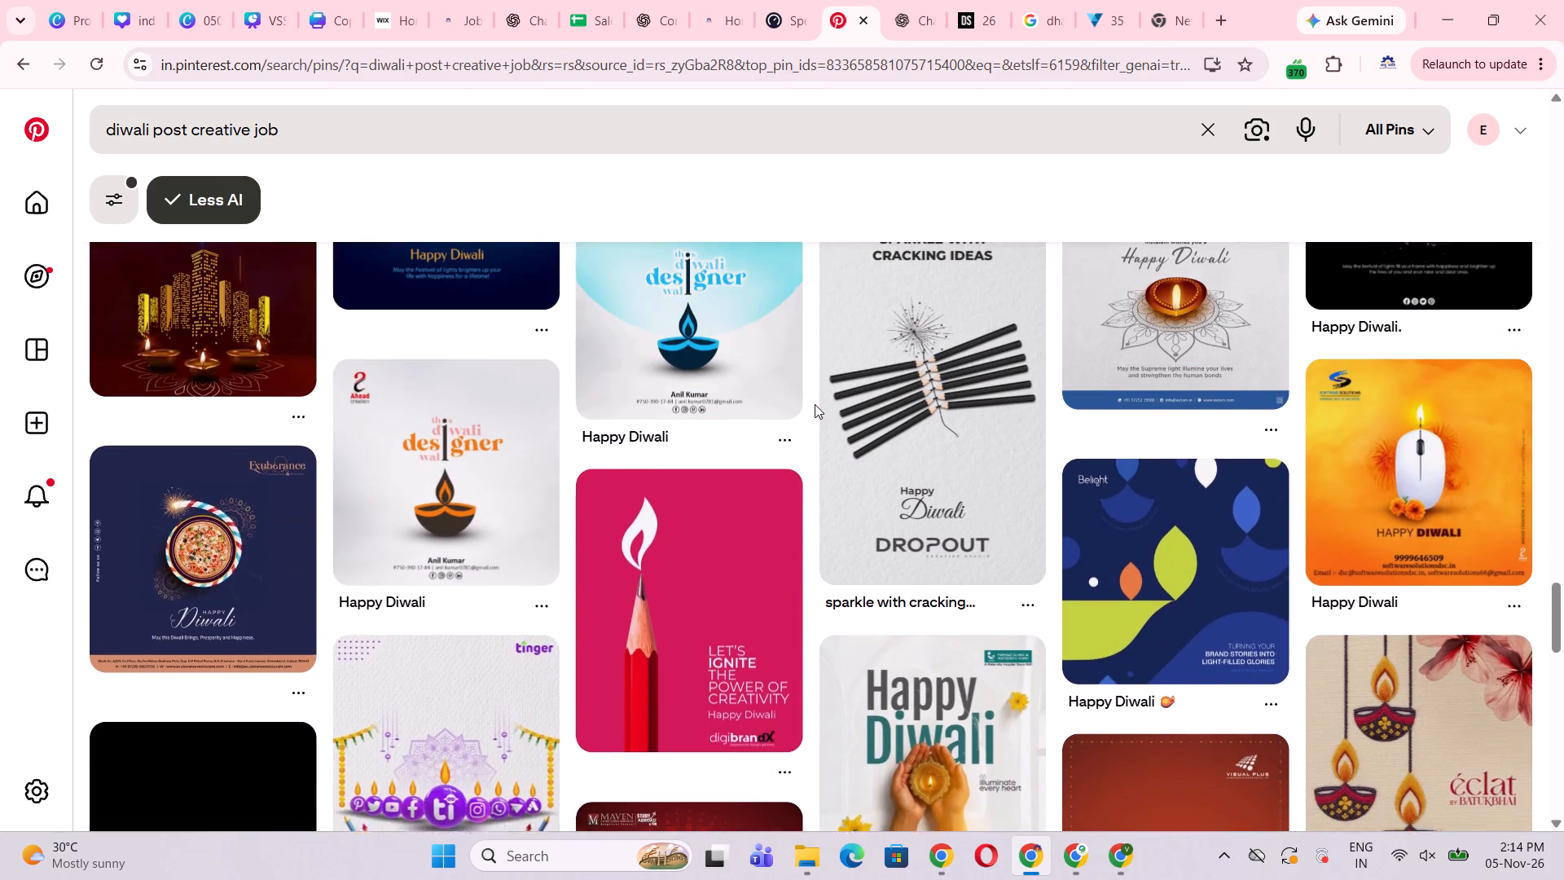
scroll(815, 404, "up", 2)
scroll(815, 404, "down", 2)
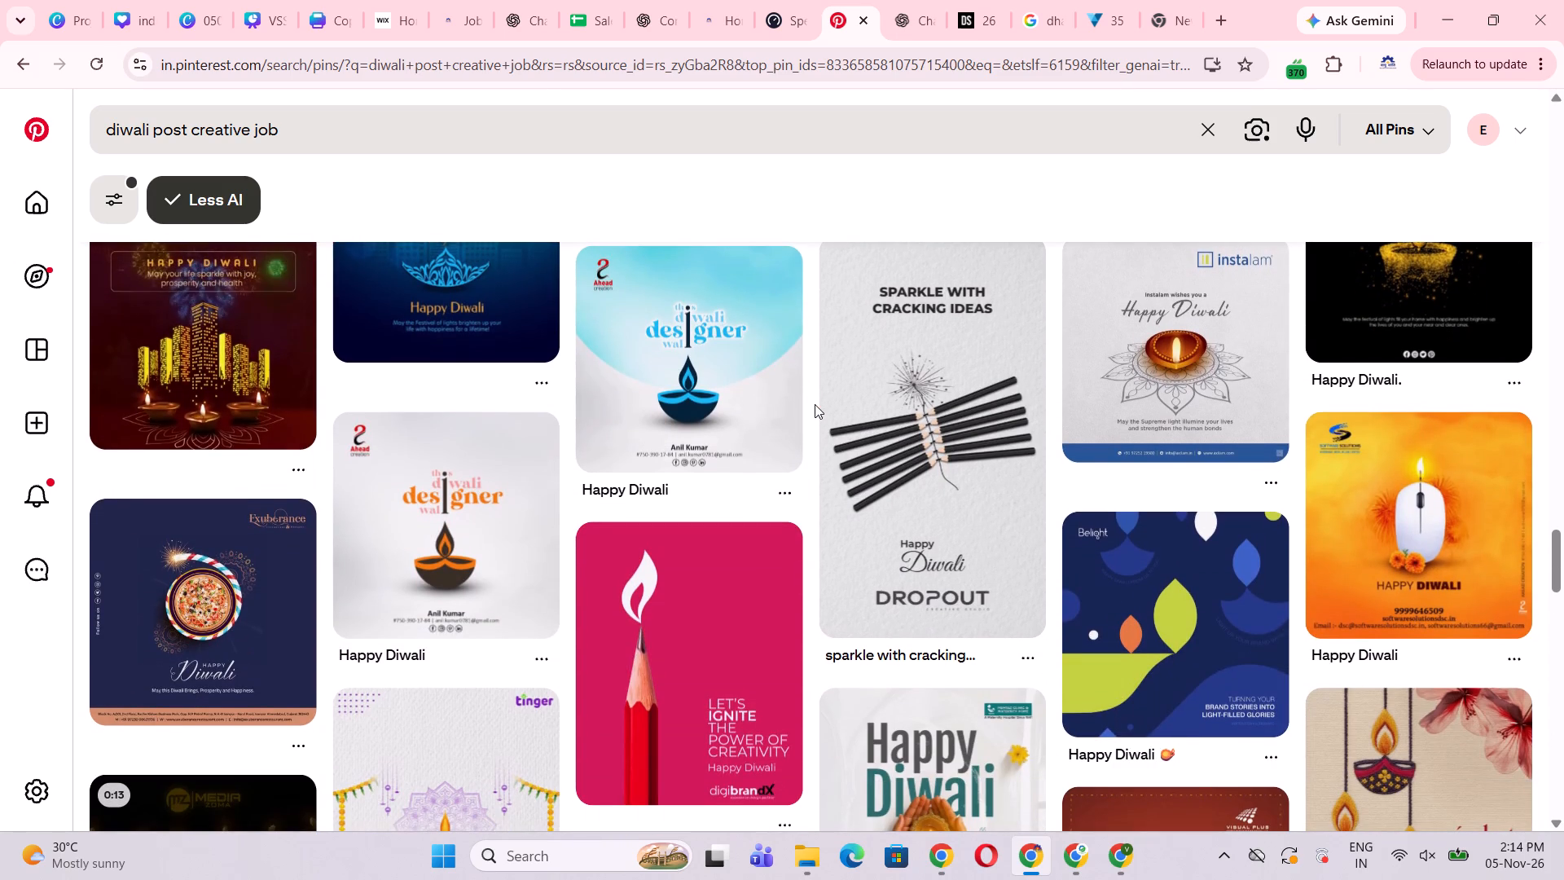
scroll(815, 404, "down", 4)
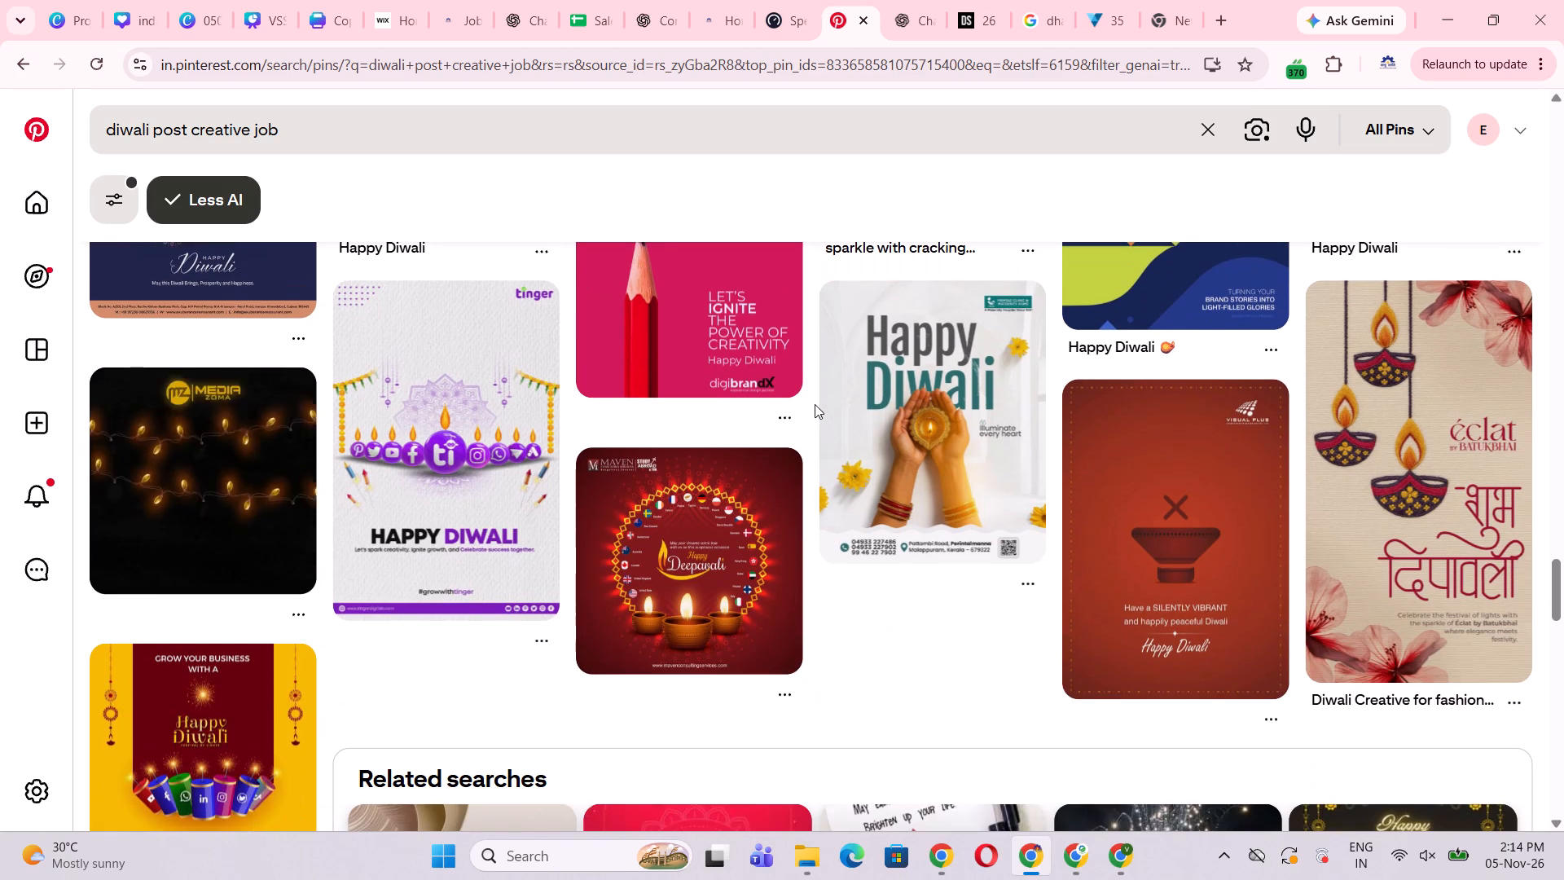
scroll(815, 404, "down", 1)
scroll(815, 404, "up", 2)
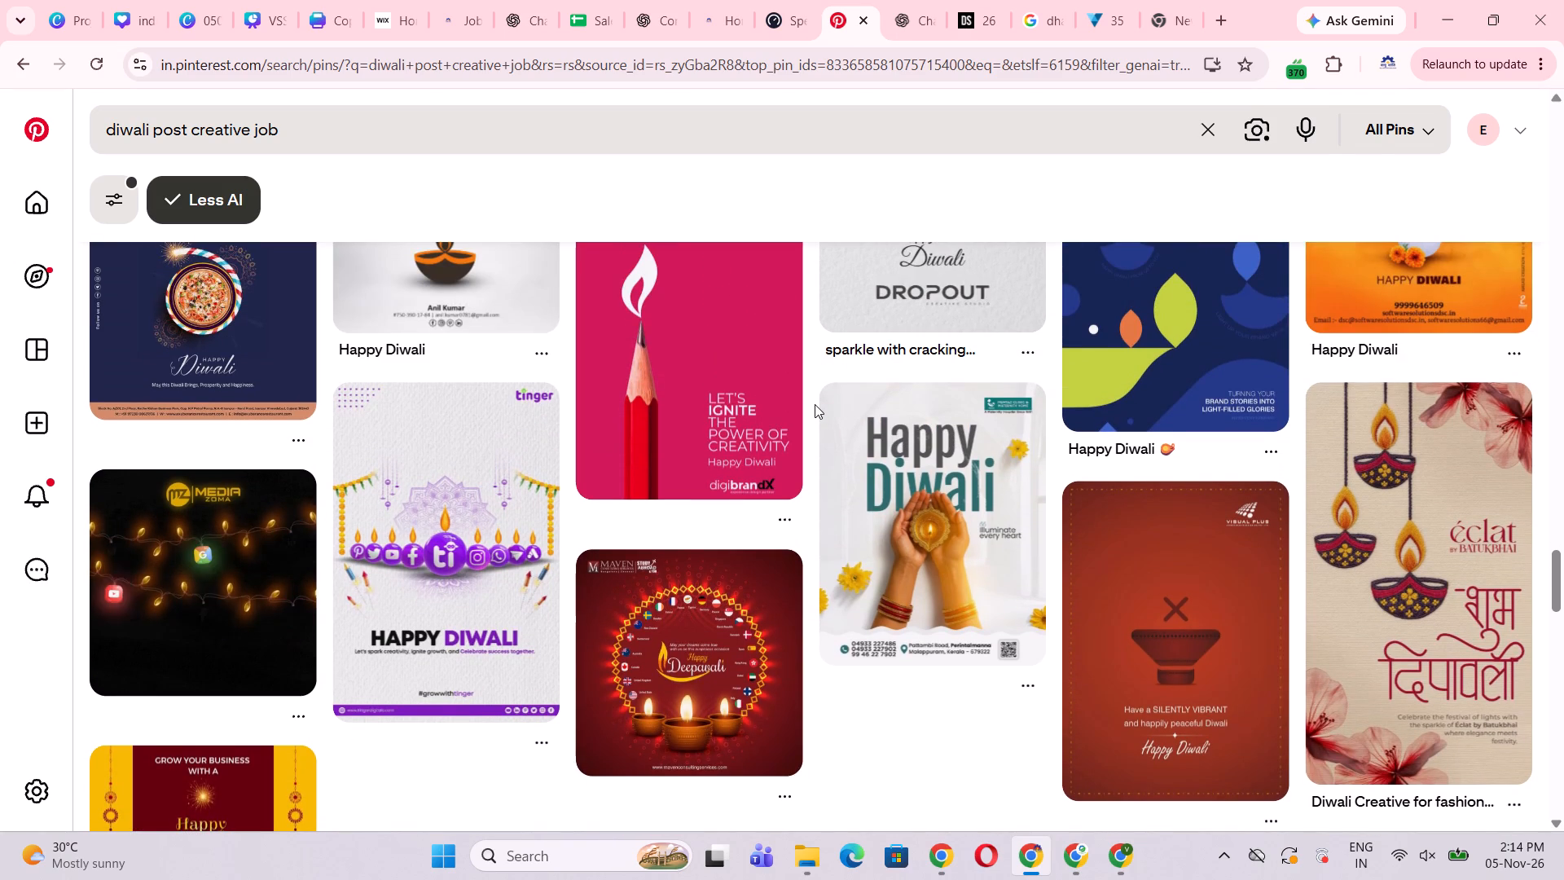
scroll(815, 404, "down", 1)
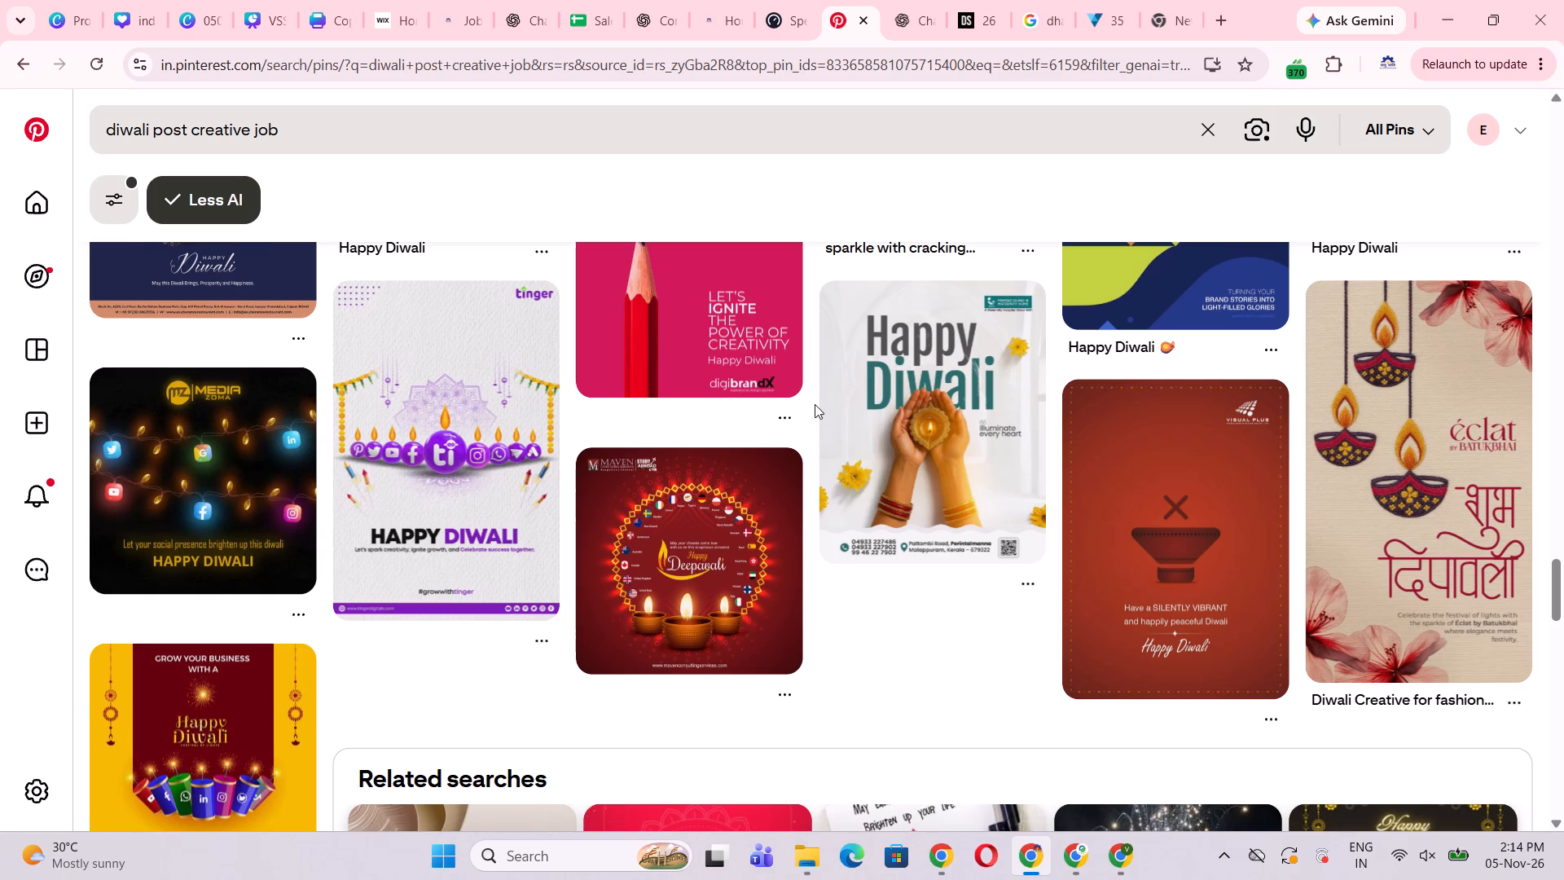
Examine the Diwali pins below the second related searches block for a design suited as a reference.
scroll(815, 404, "down", 2)
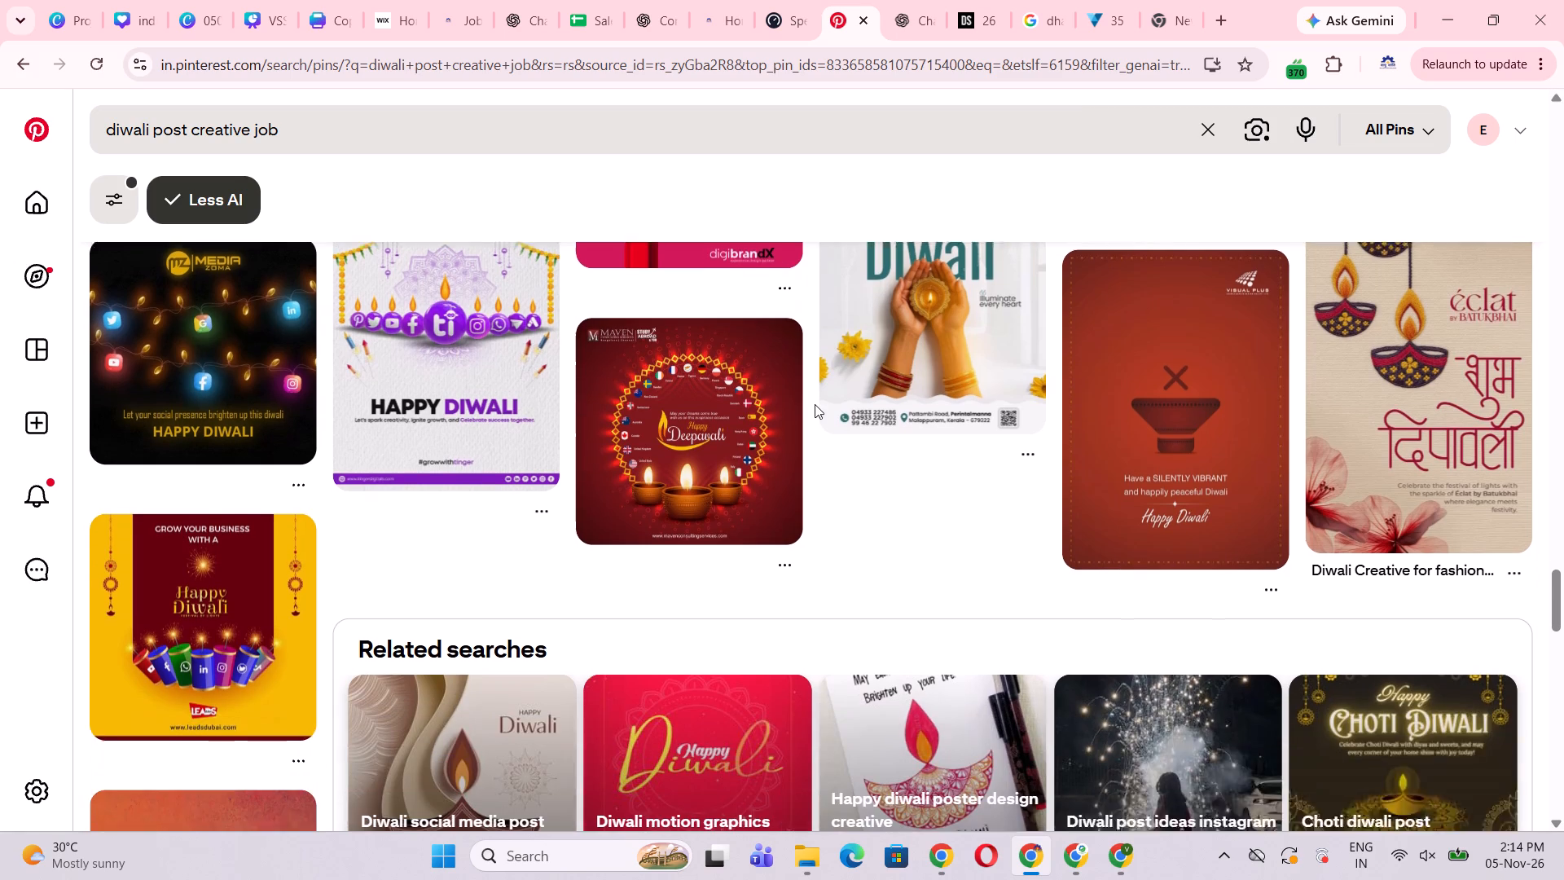
scroll(815, 404, "down", 5)
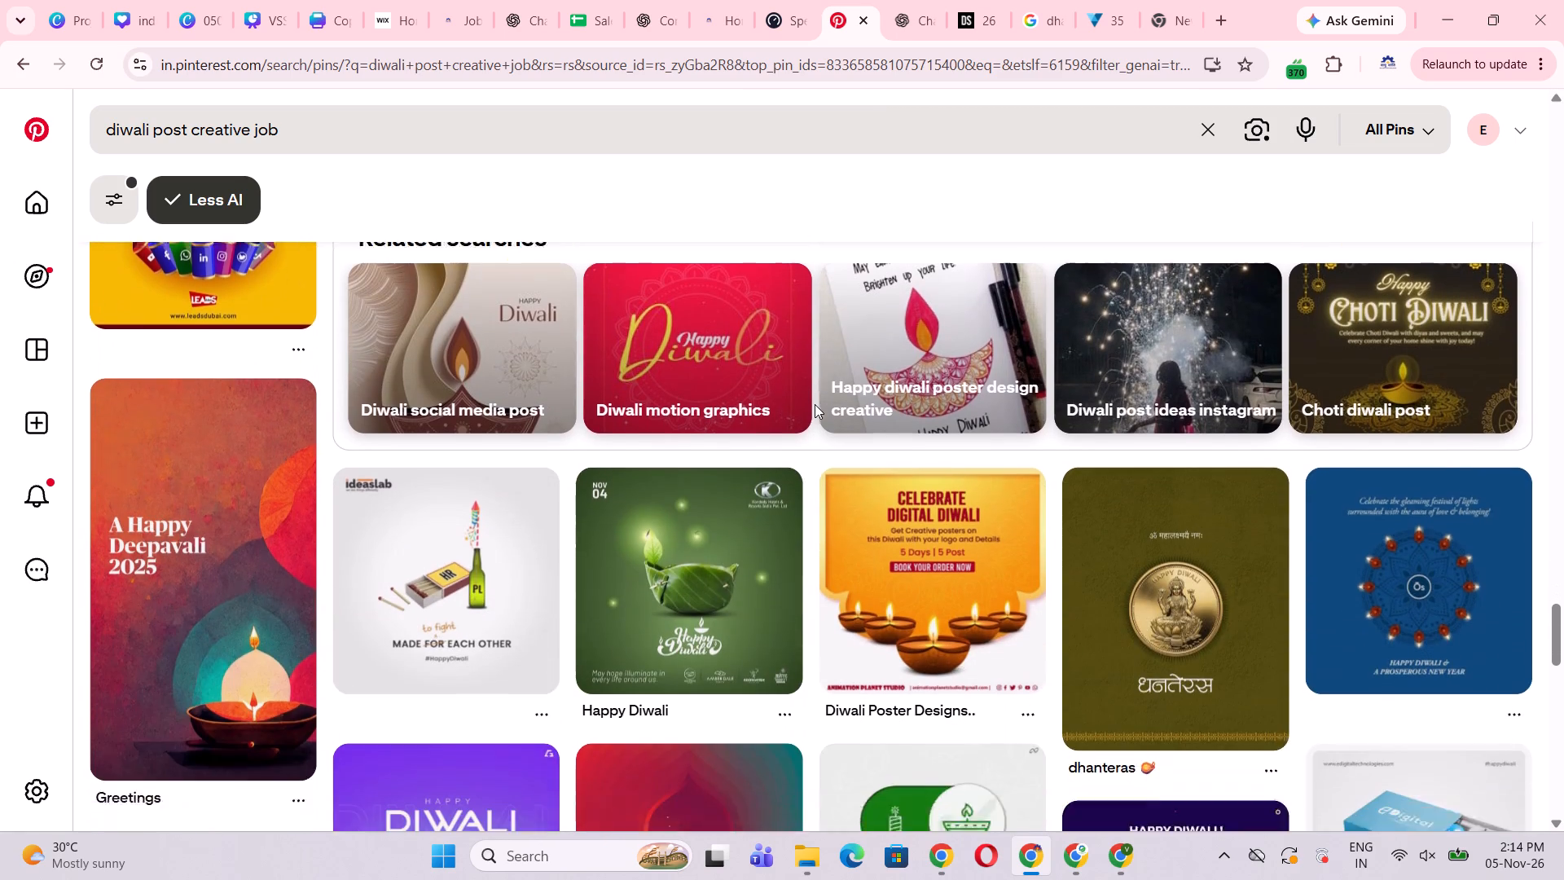
scroll(815, 404, "down", 1)
scroll(815, 404, "up", 1)
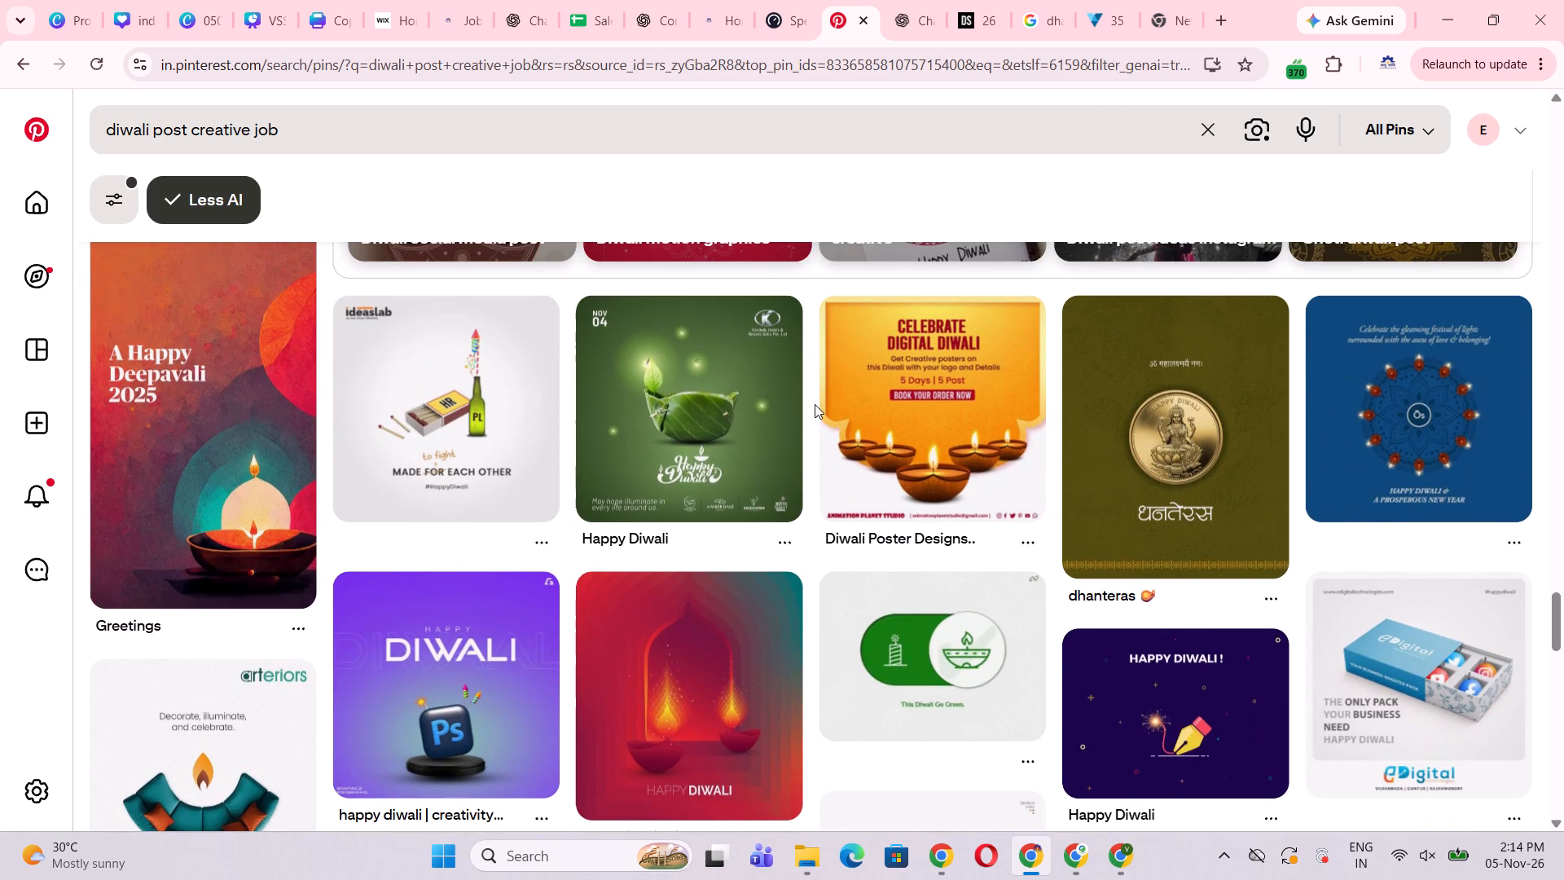
scroll(815, 404, "up", 1)
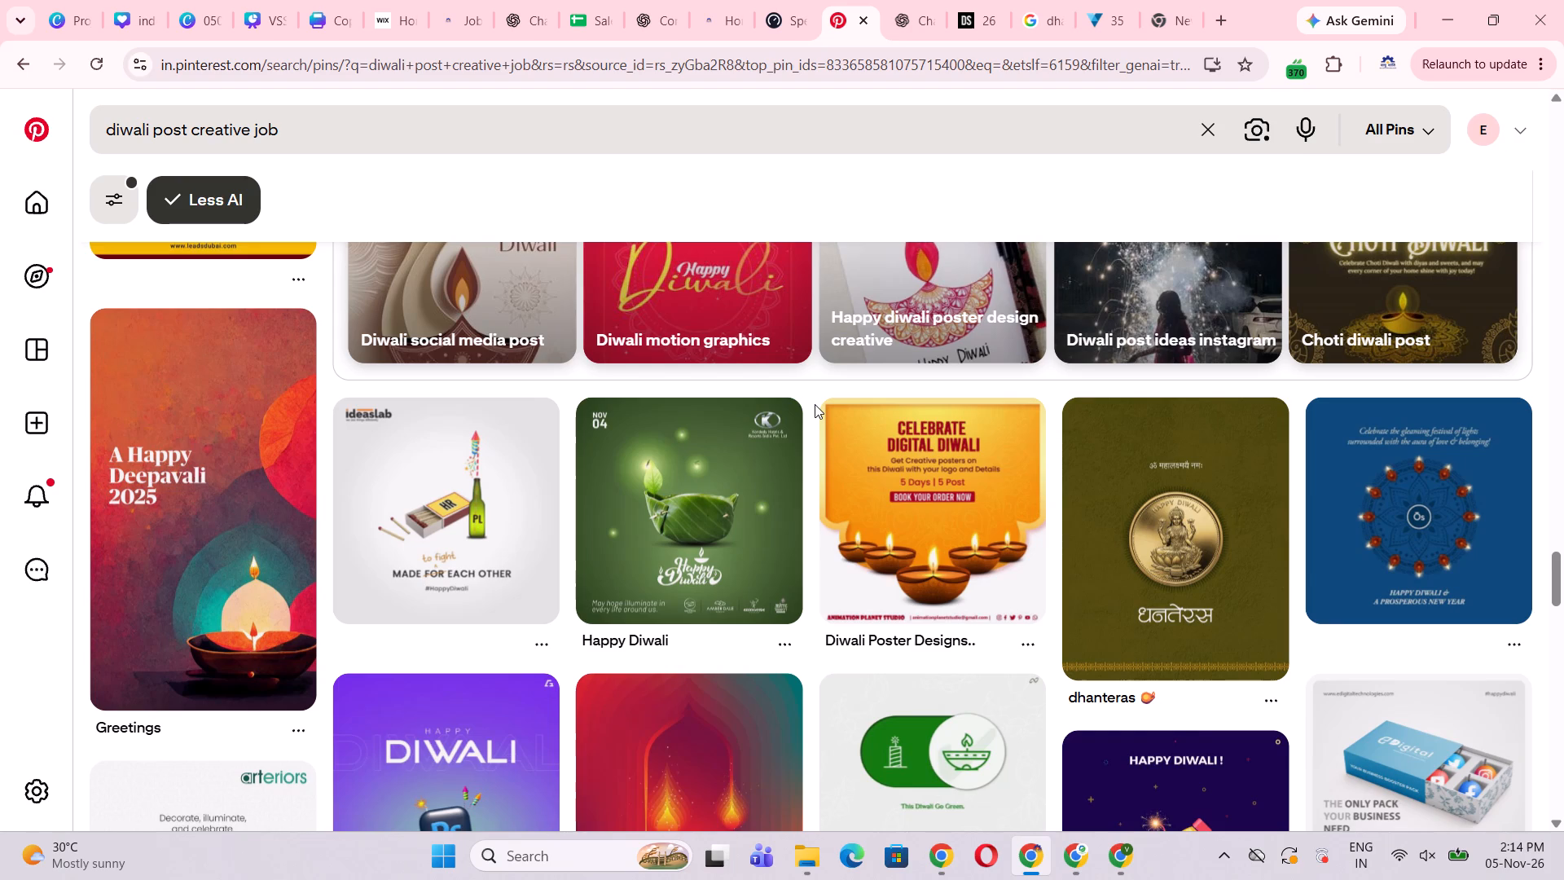
scroll(815, 404, "down", 1)
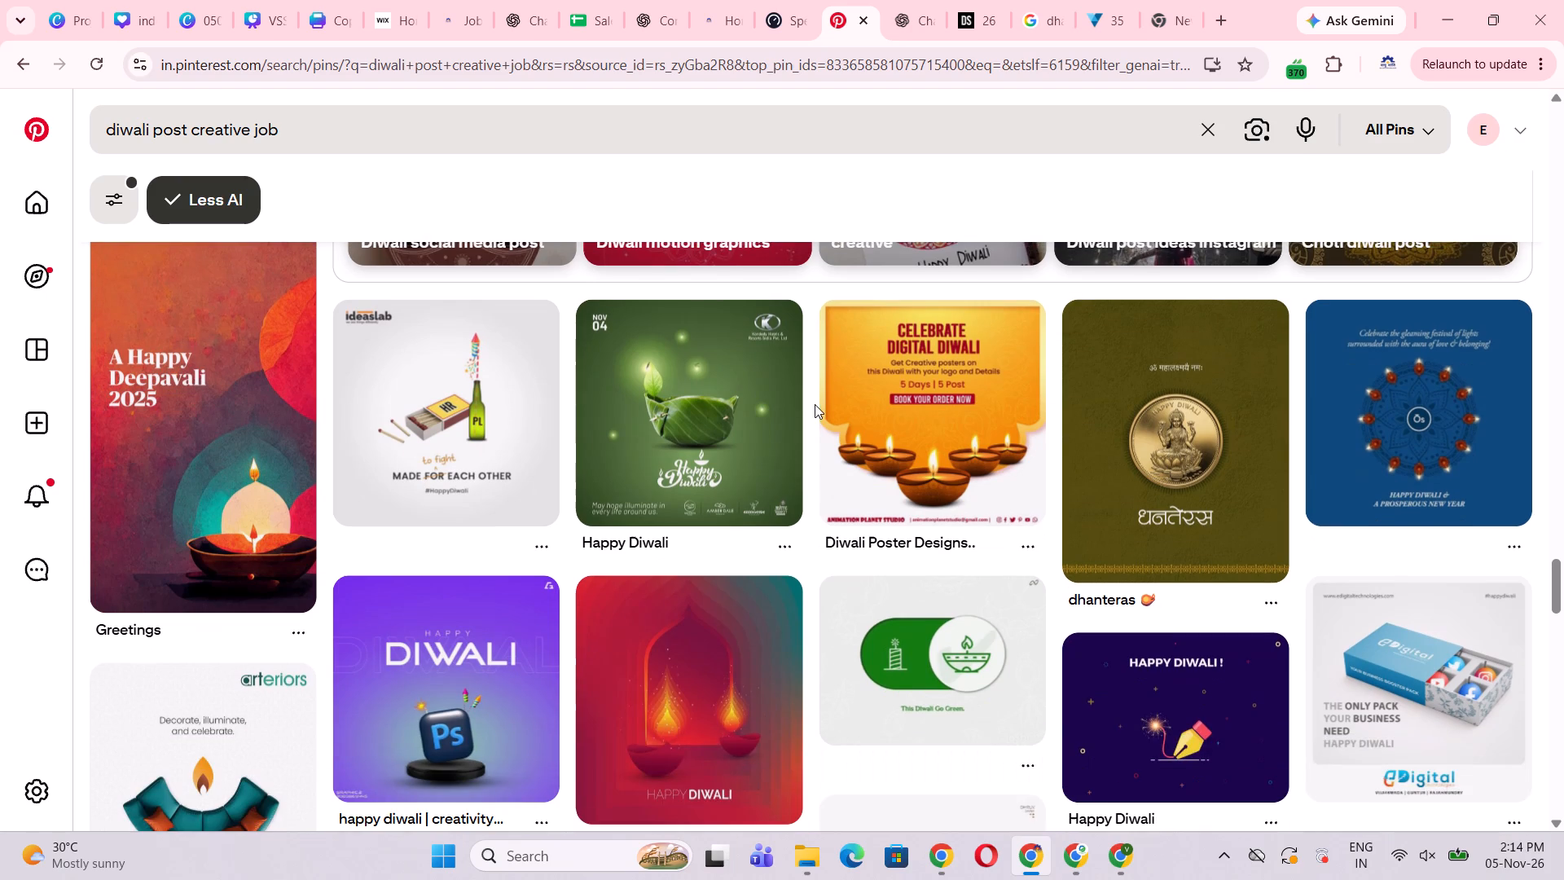
scroll(815, 404, "down", 2)
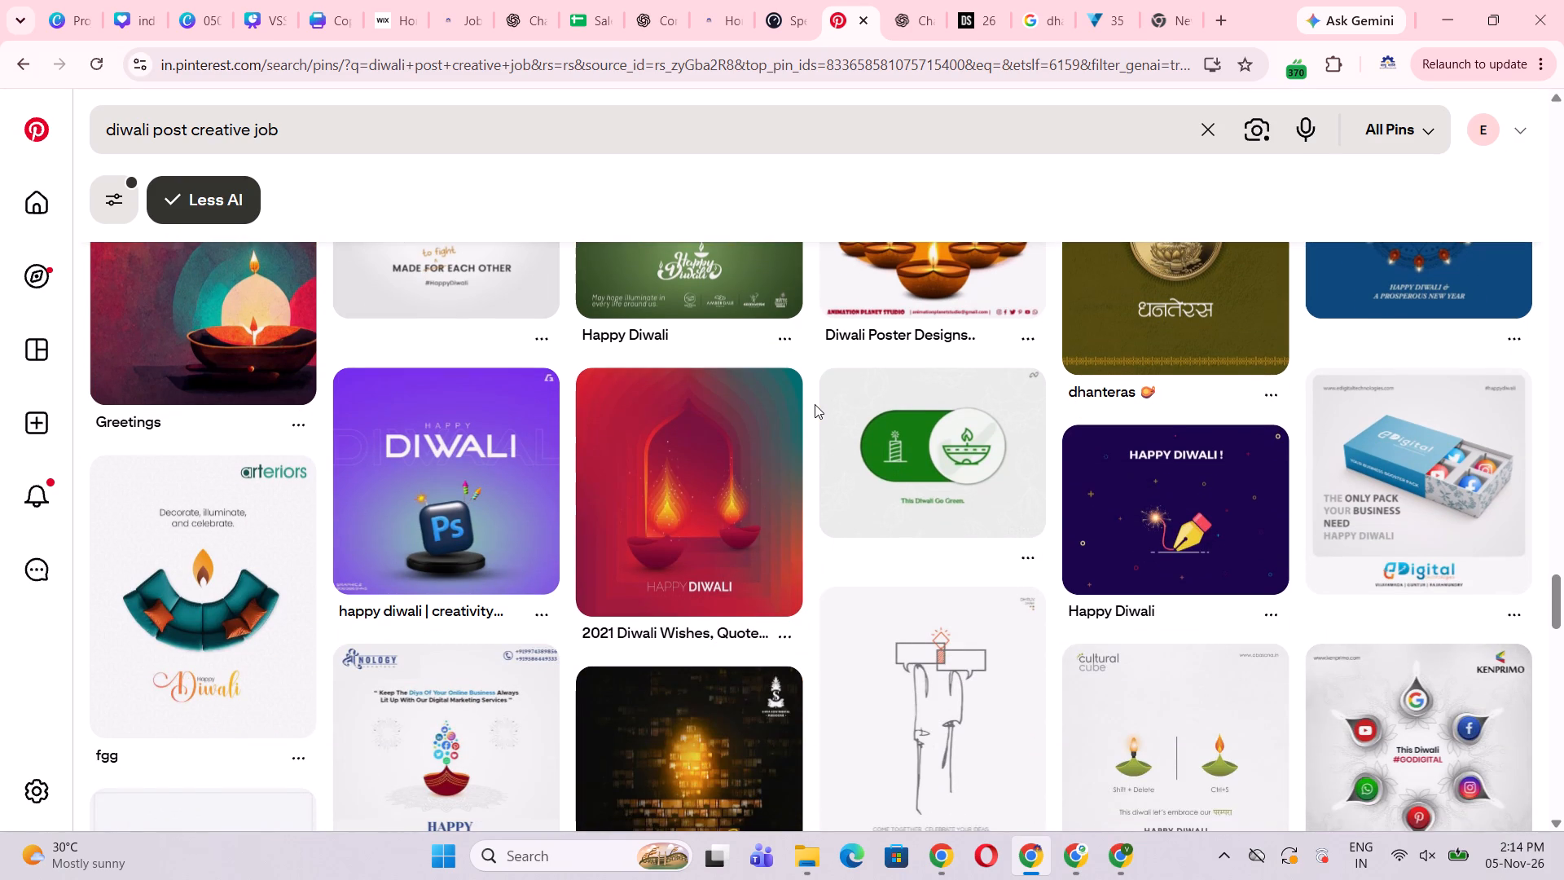
Open the E-Digital Technologies gift box Diwali pin and capture a screen snip of its image.
left_click(1463, 533)
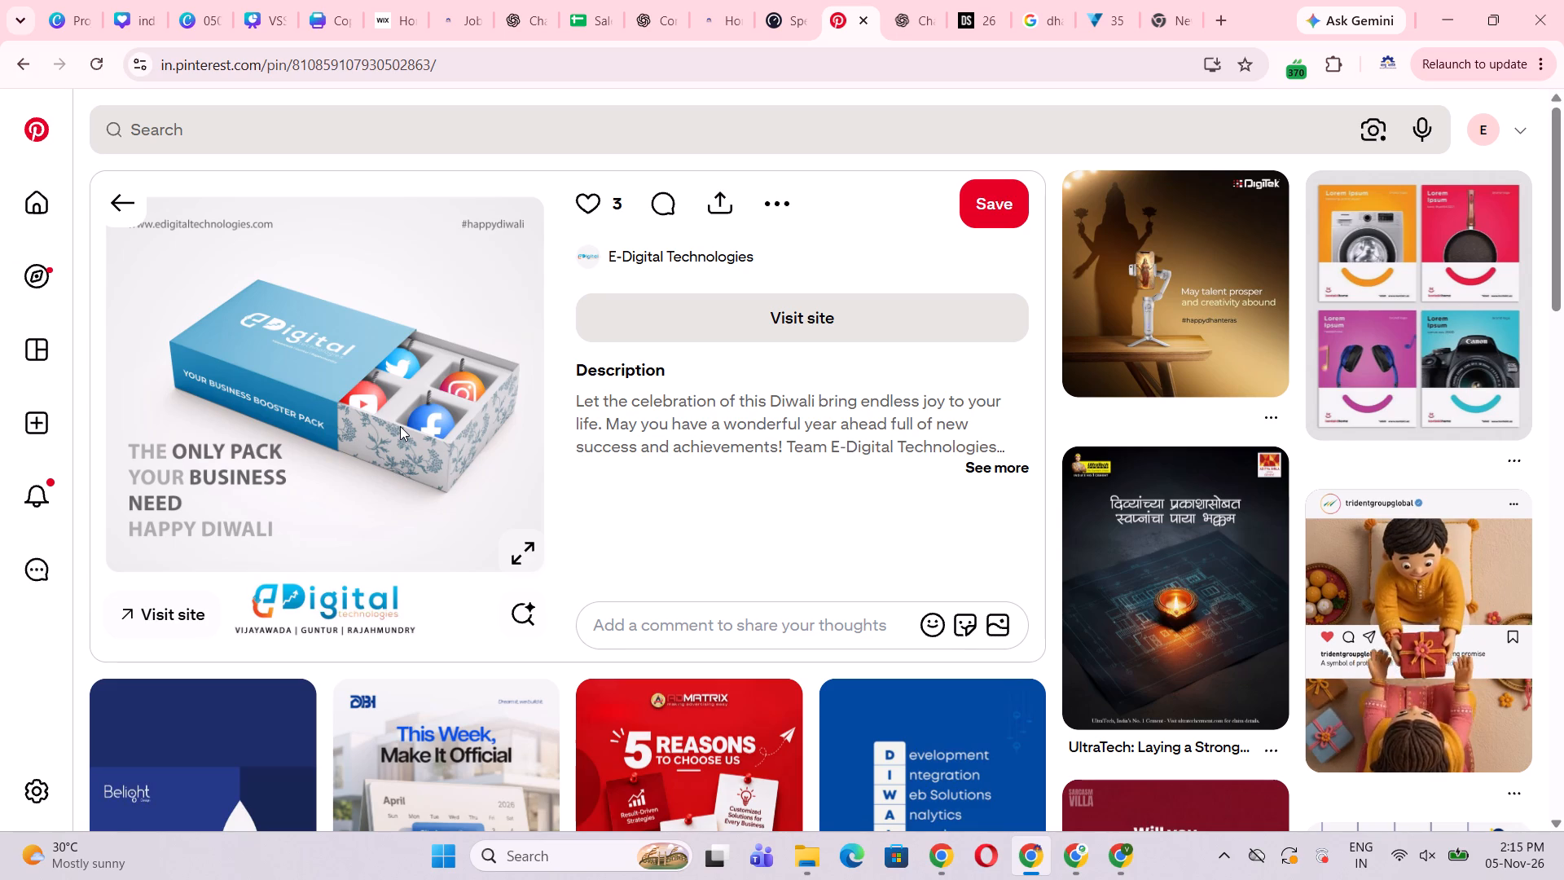
key("shift+super+s")
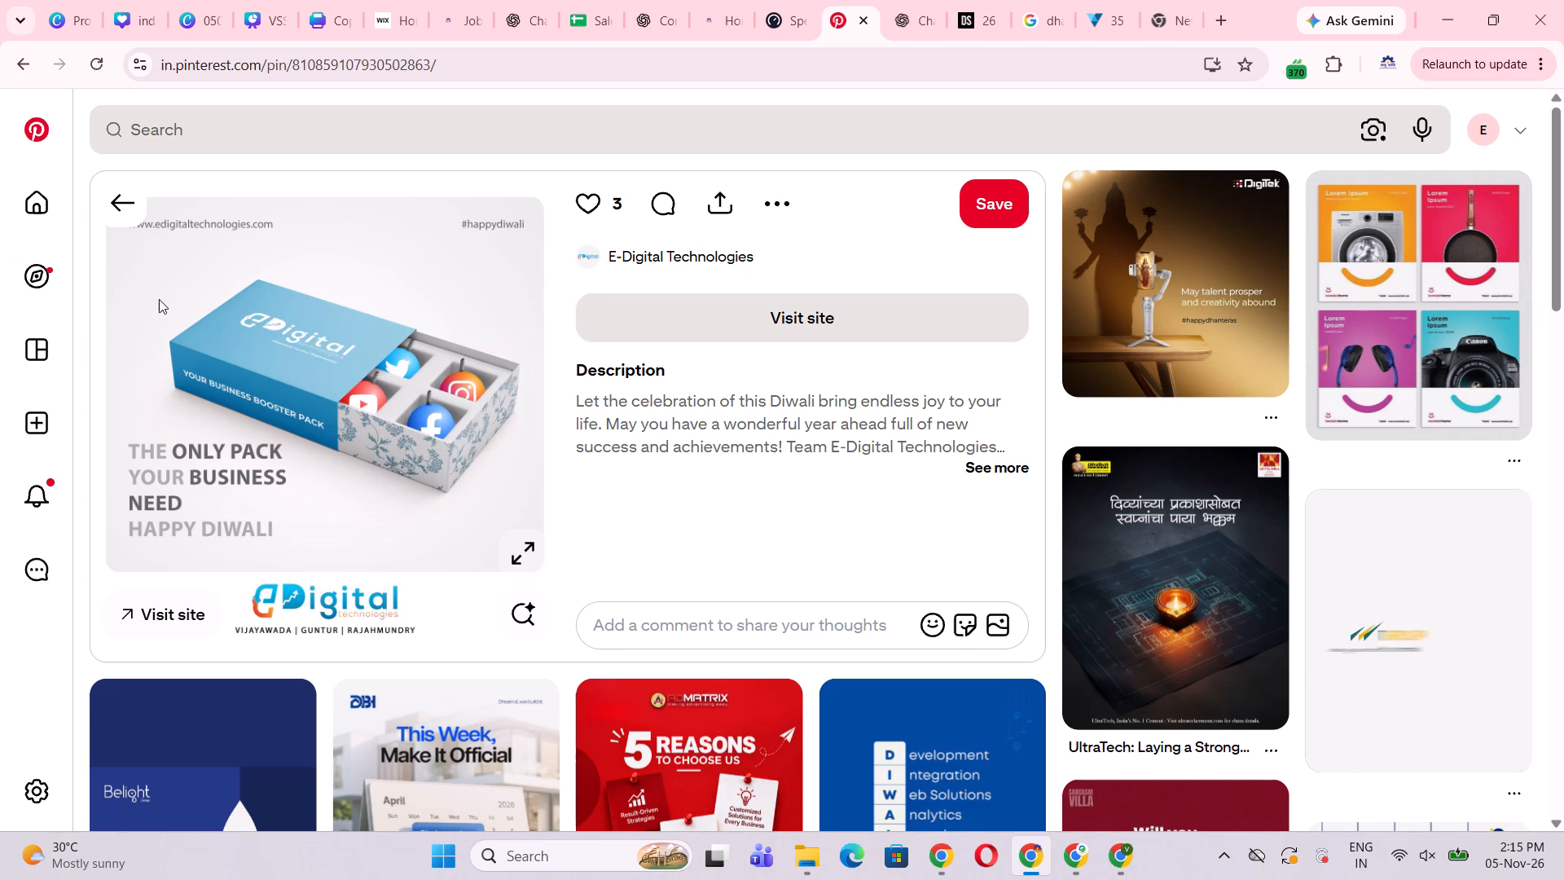
left_click_drag(110, 199, 537, 573)
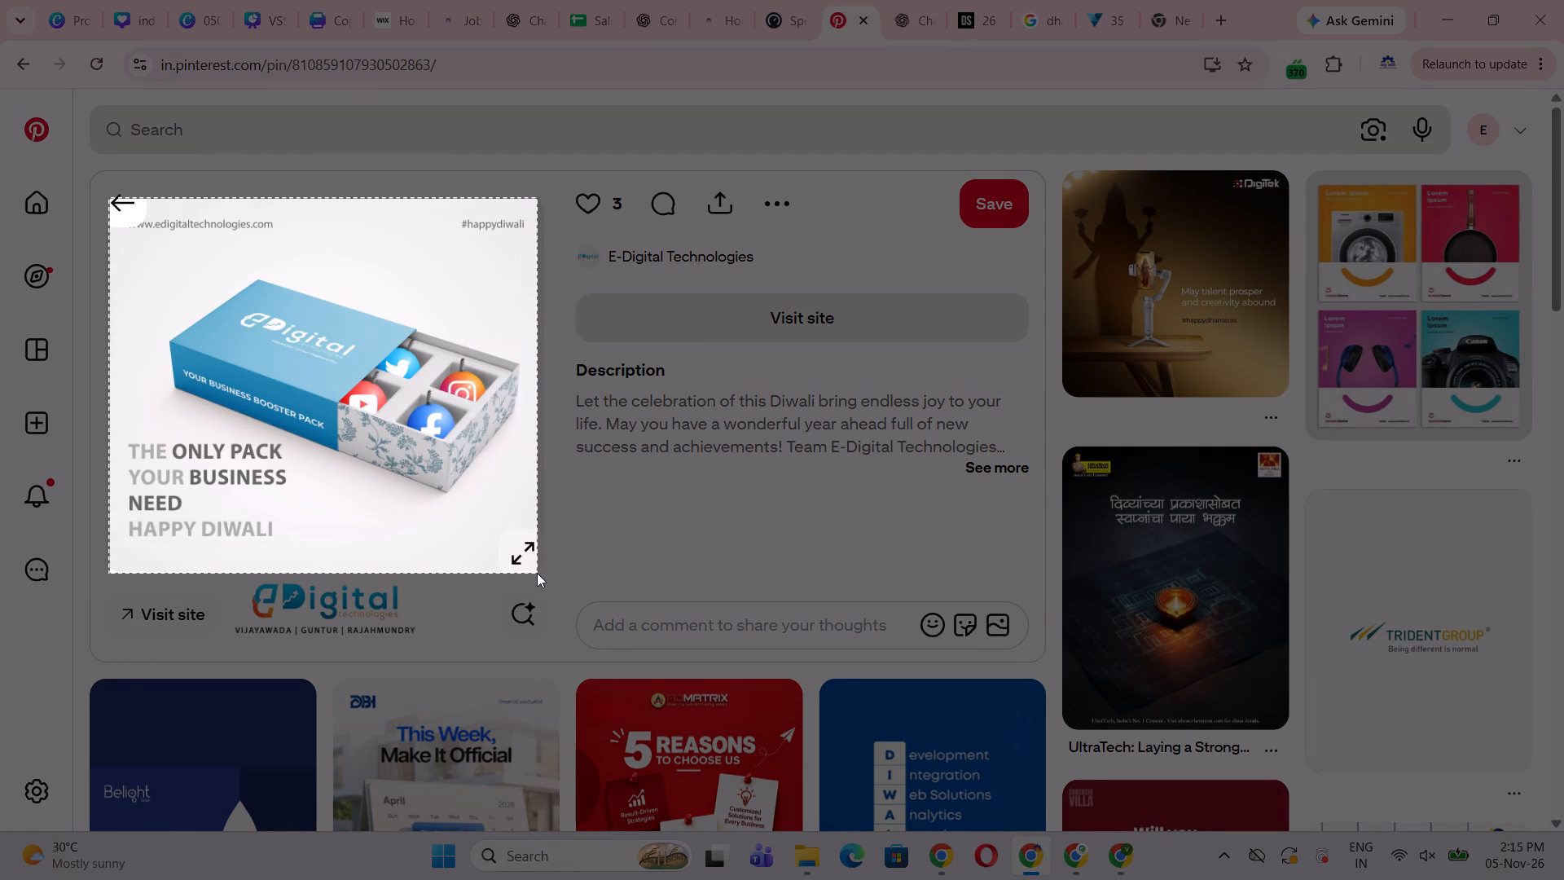
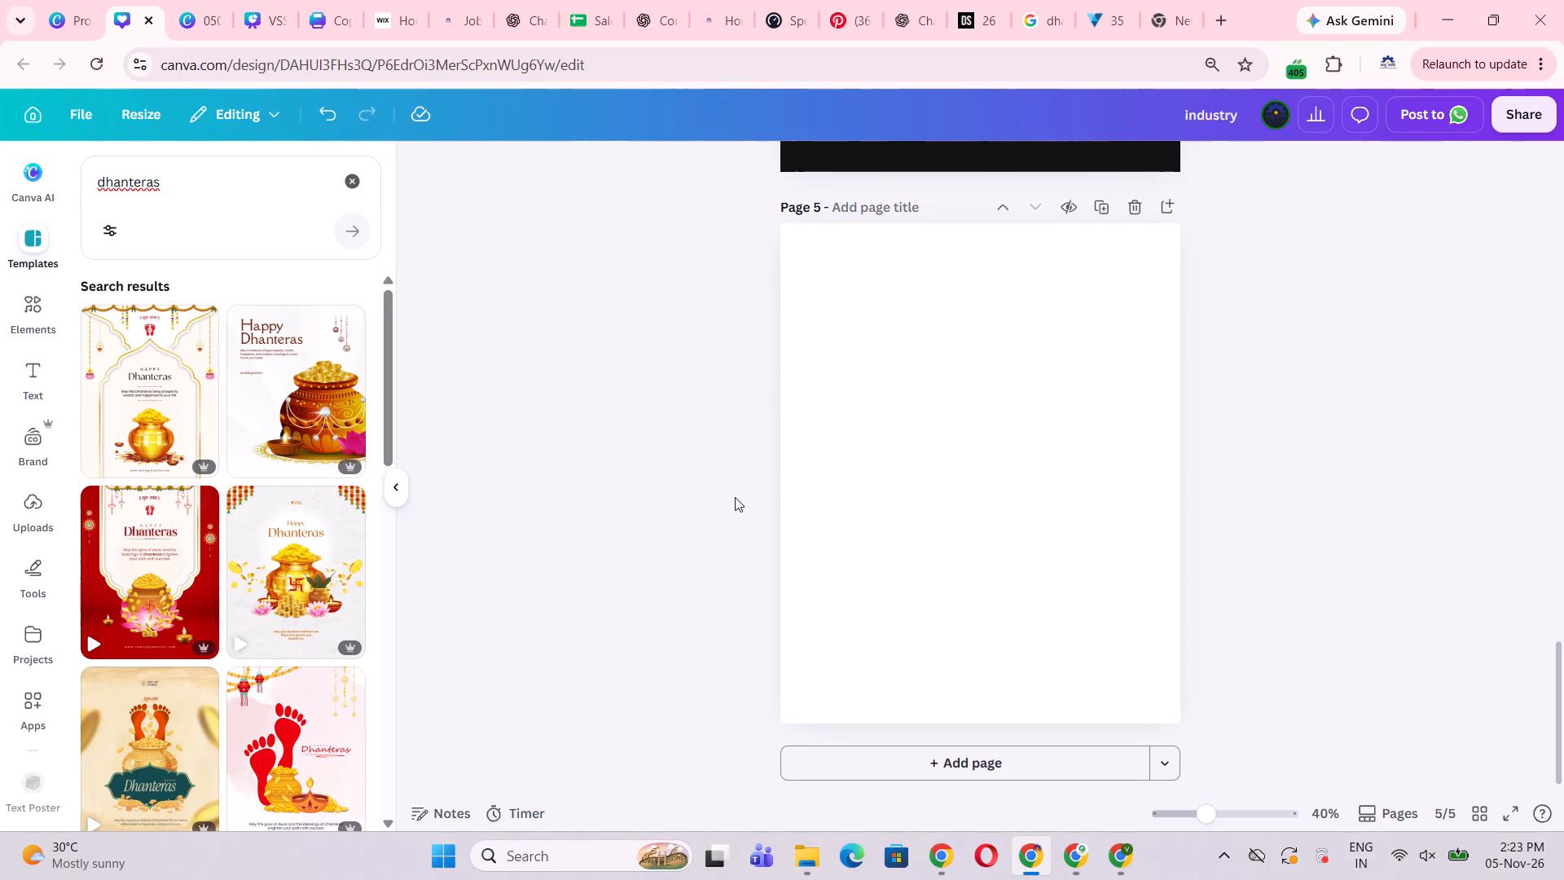
Apply the Gold Brown and White Modern Dhanteras Greetings template with the gold coin pot to the blank page 5.
left_click(869, 482)
left_click(1433, 498)
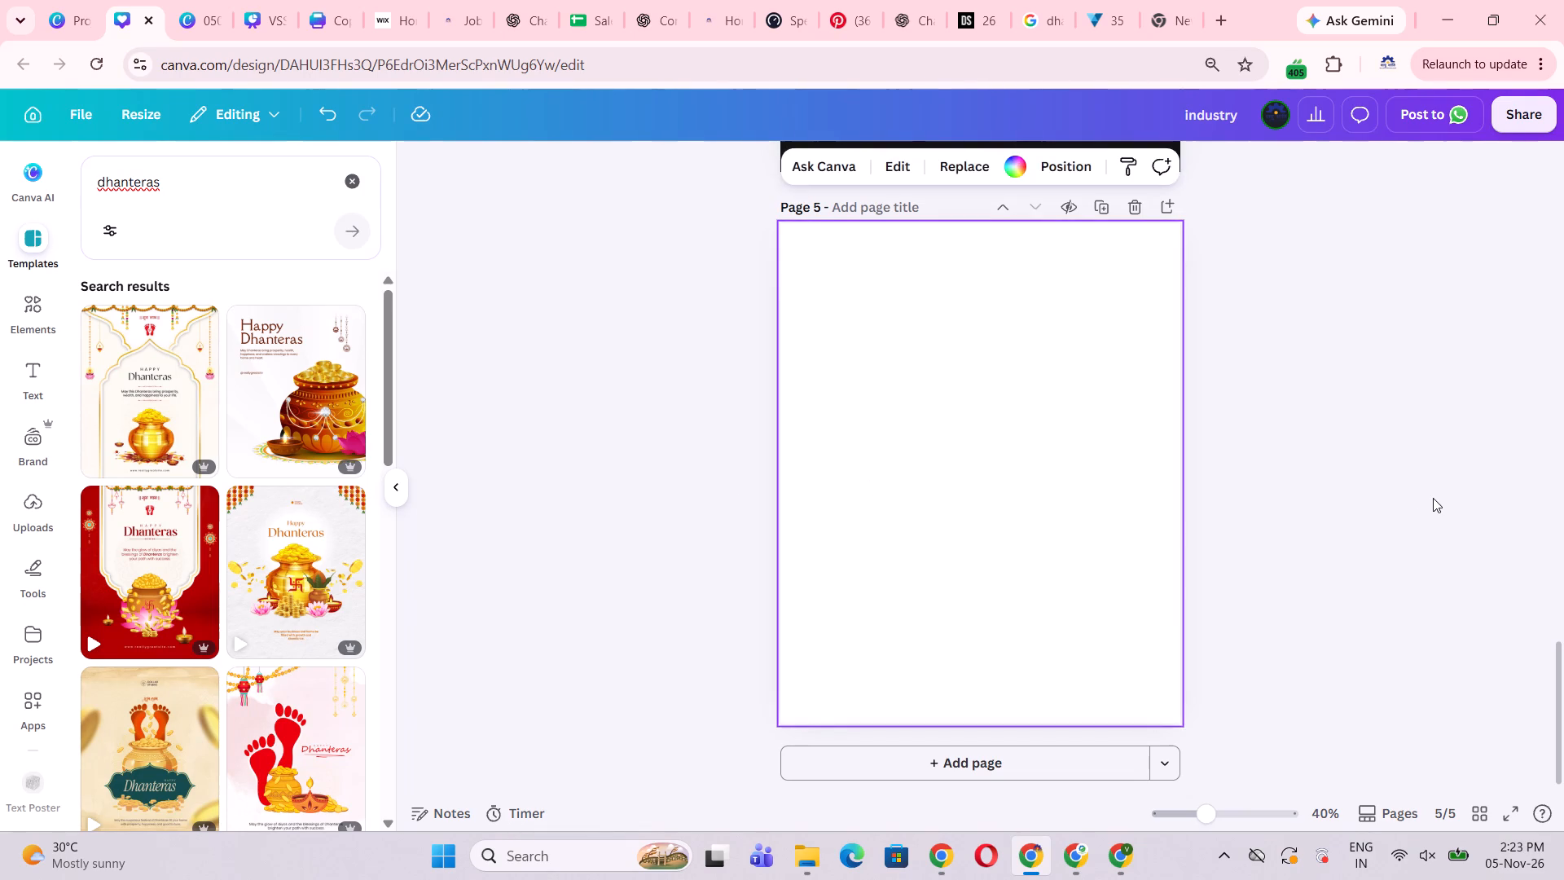
left_click(1153, 539)
left_click(1507, 591)
left_click(1065, 583)
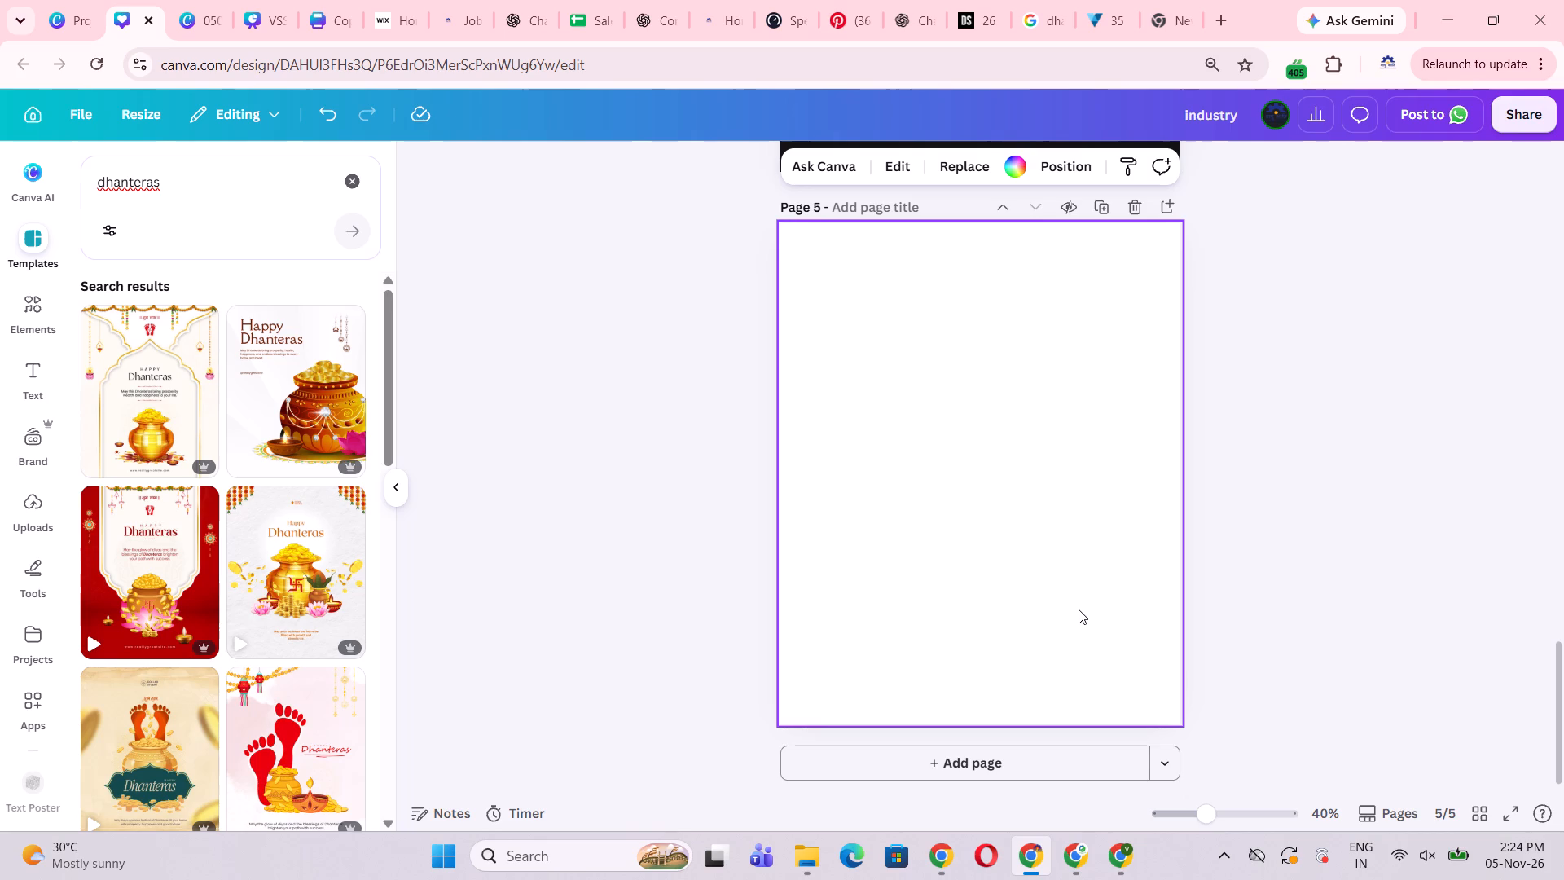
scroll(1079, 609, "up", 20)
scroll(1079, 609, "up", 7)
scroll(1079, 609, "down", 2)
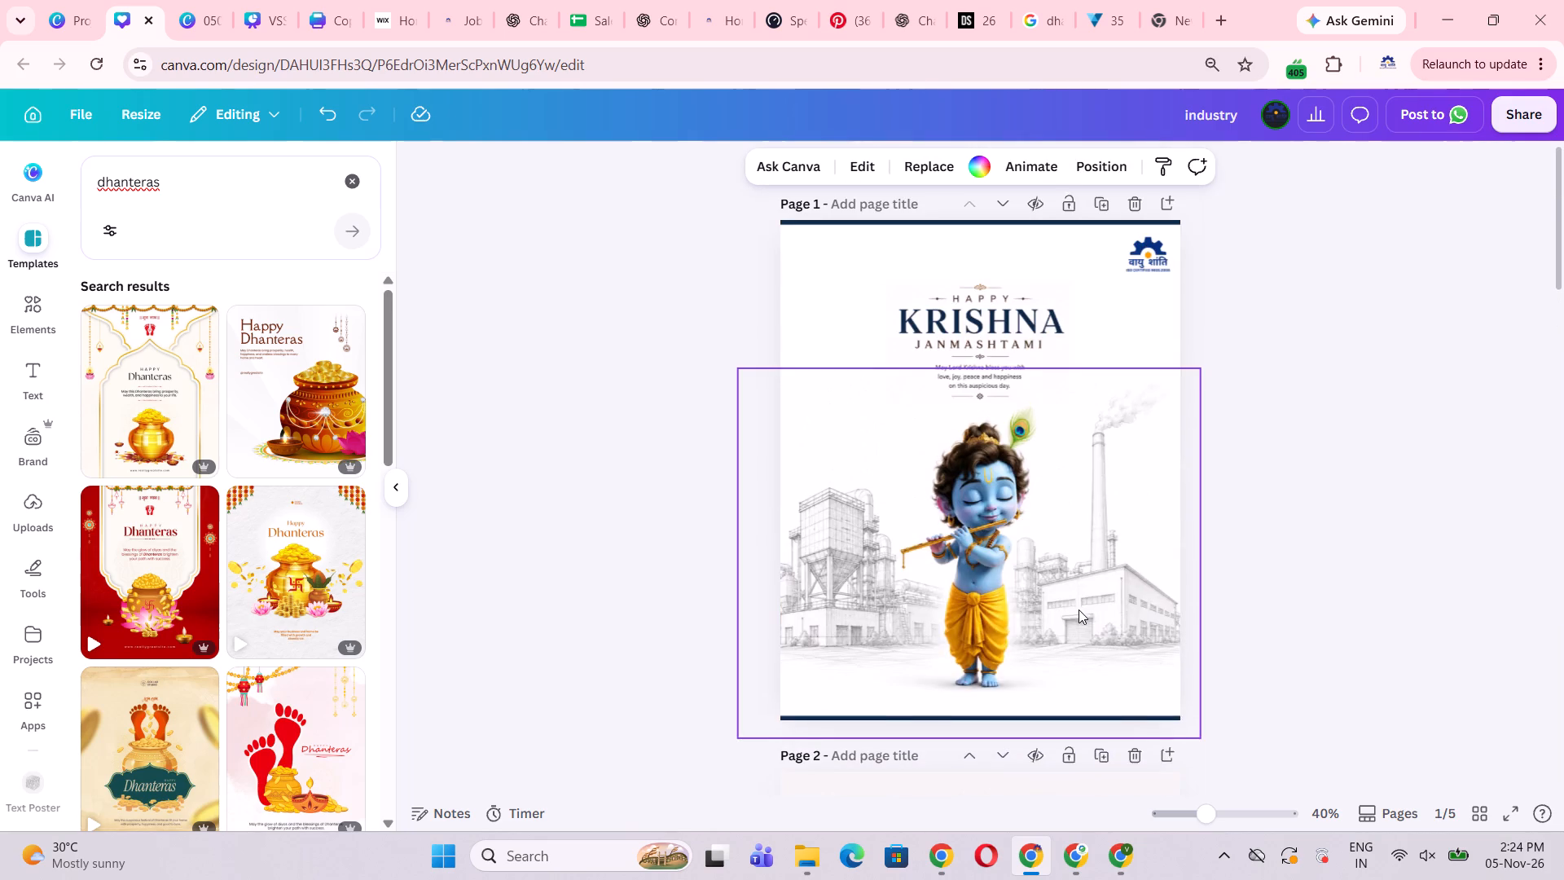
scroll(1079, 609, "down", 19)
left_click(297, 397)
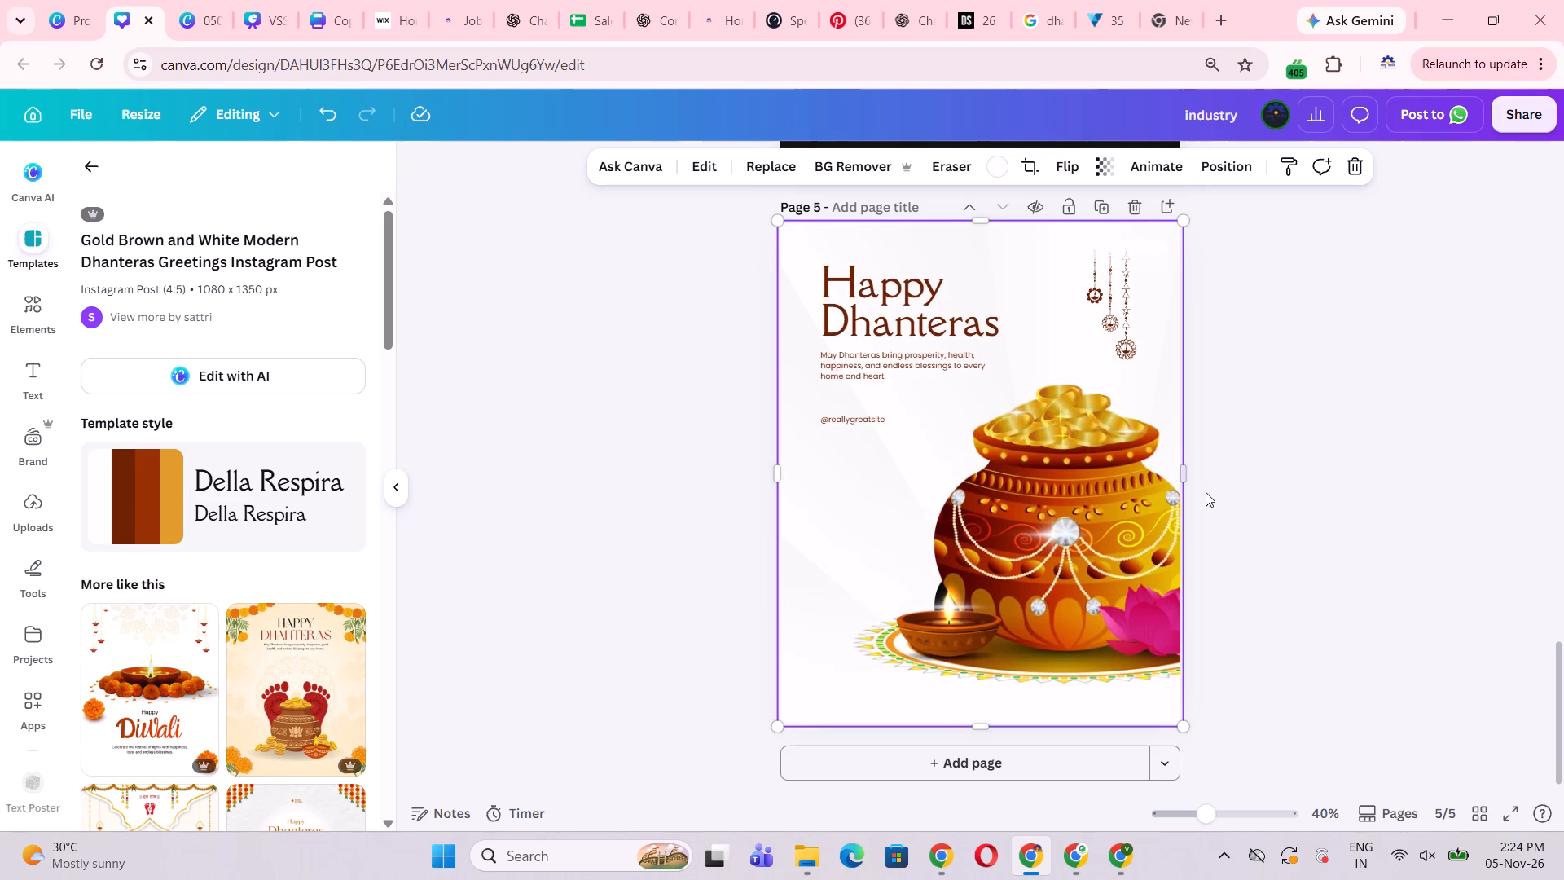
left_click(1305, 425)
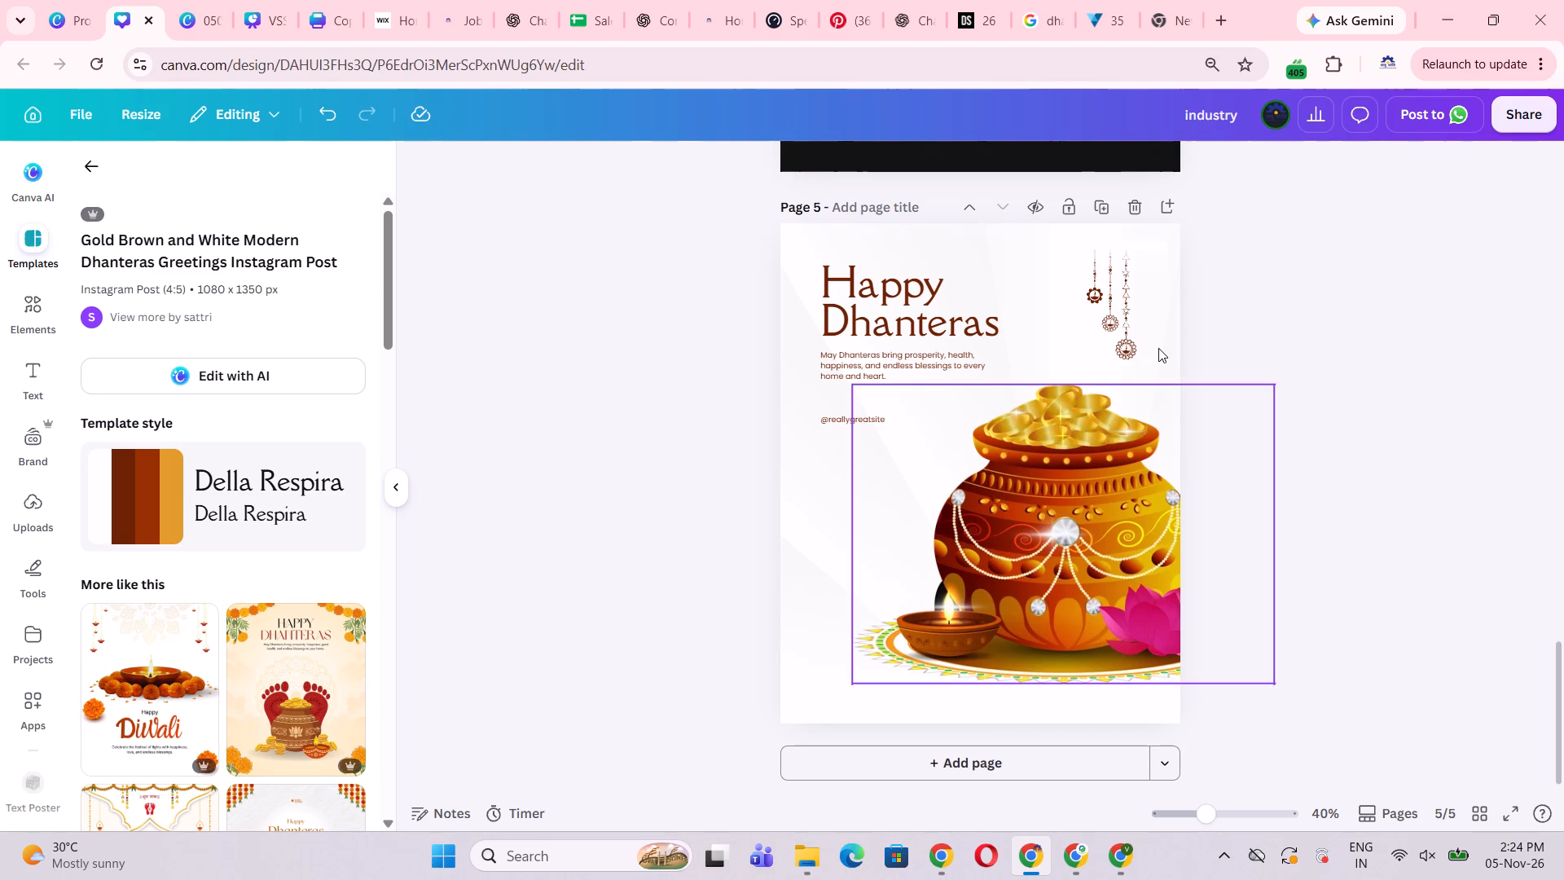
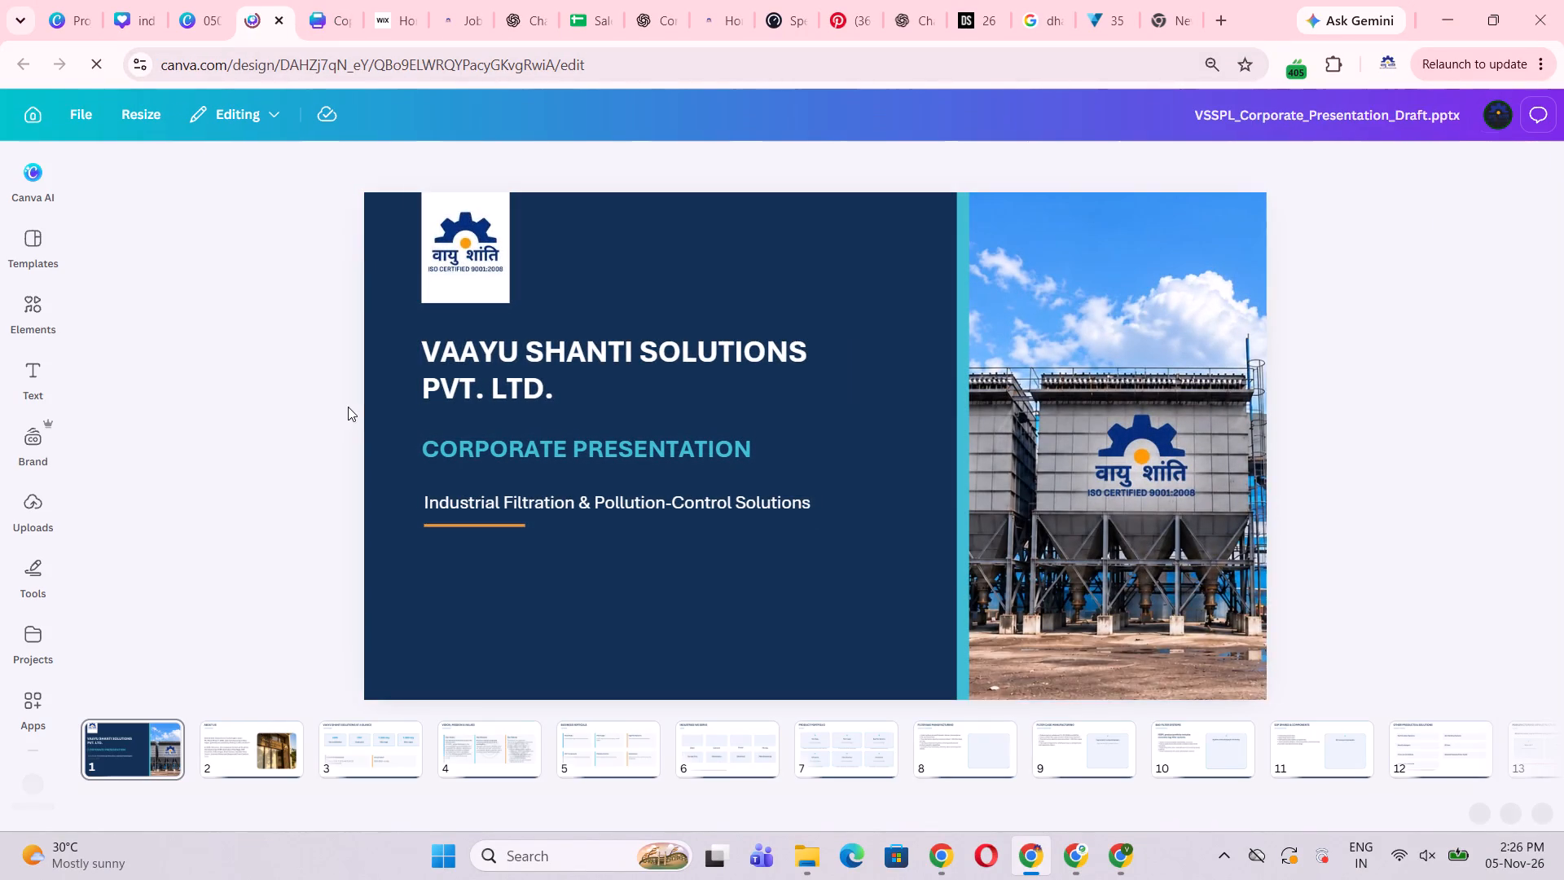
Look through the opening slides of the VSSPL corporate presentation draft, from the cover to the Vision, Mission & Values slide, and return to the cover.
left_click(387, 398)
left_click(302, 418)
scroll(450, 541, "down", 4)
scroll(455, 549, "up", 1)
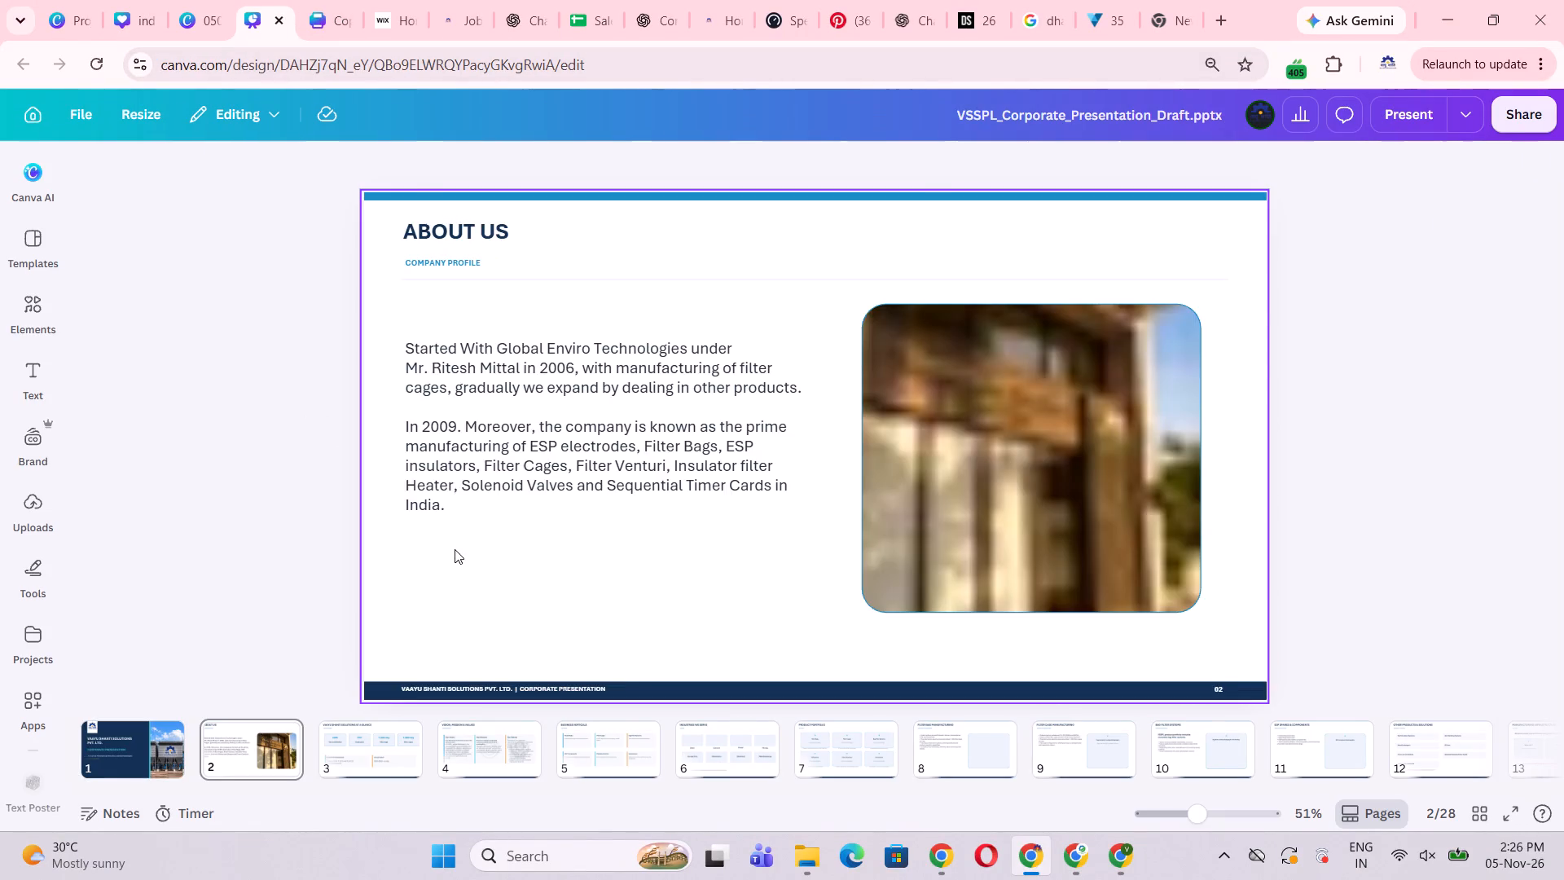
scroll(455, 549, "down", 13)
scroll(455, 549, "up", 2)
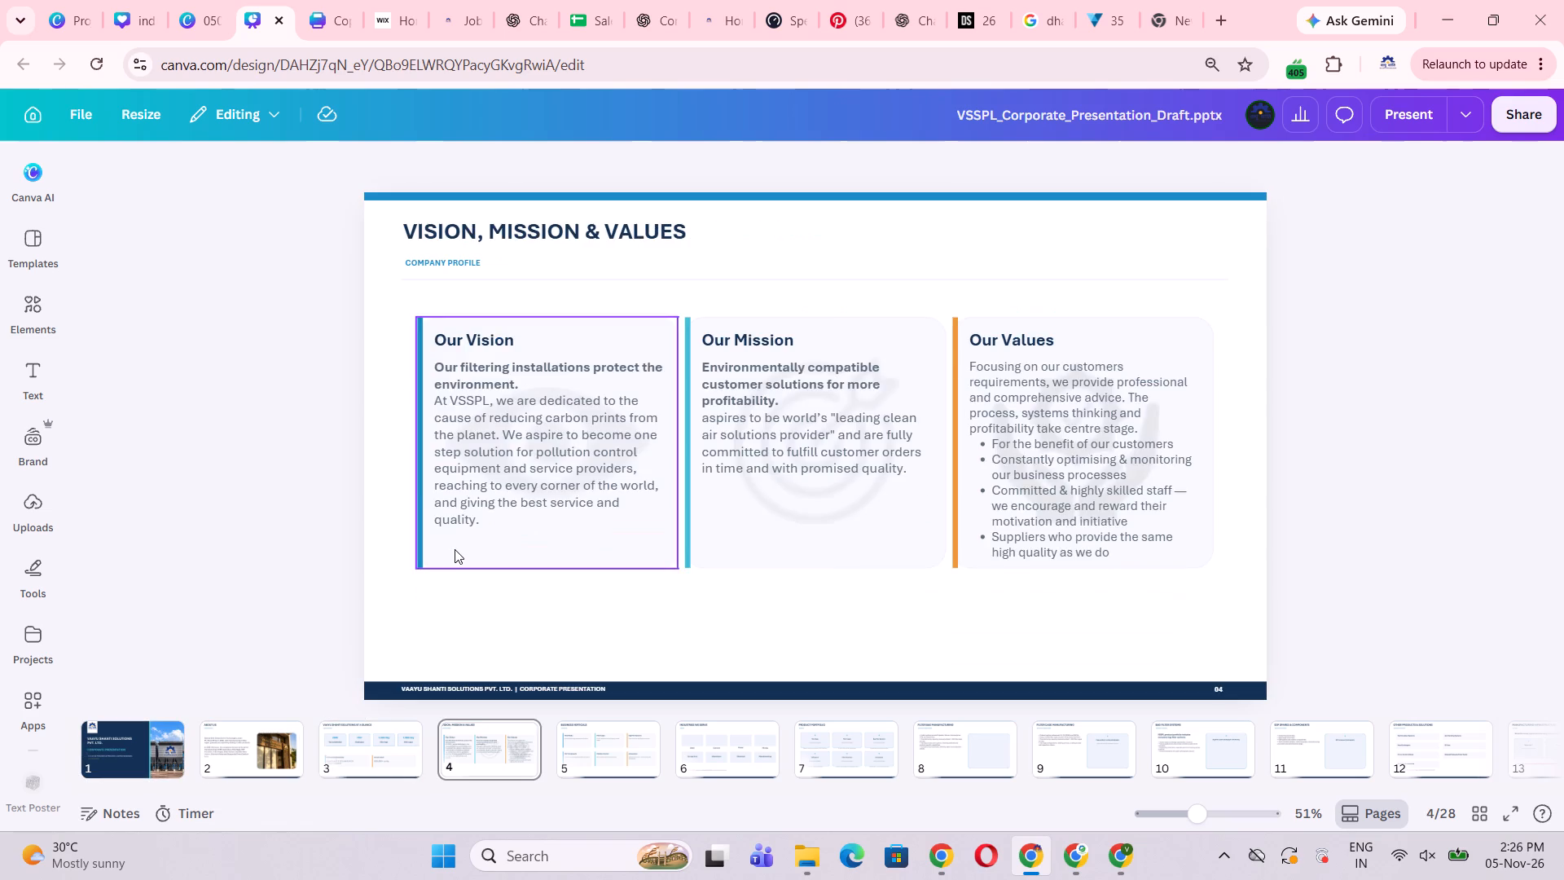
scroll(455, 549, "up", 9)
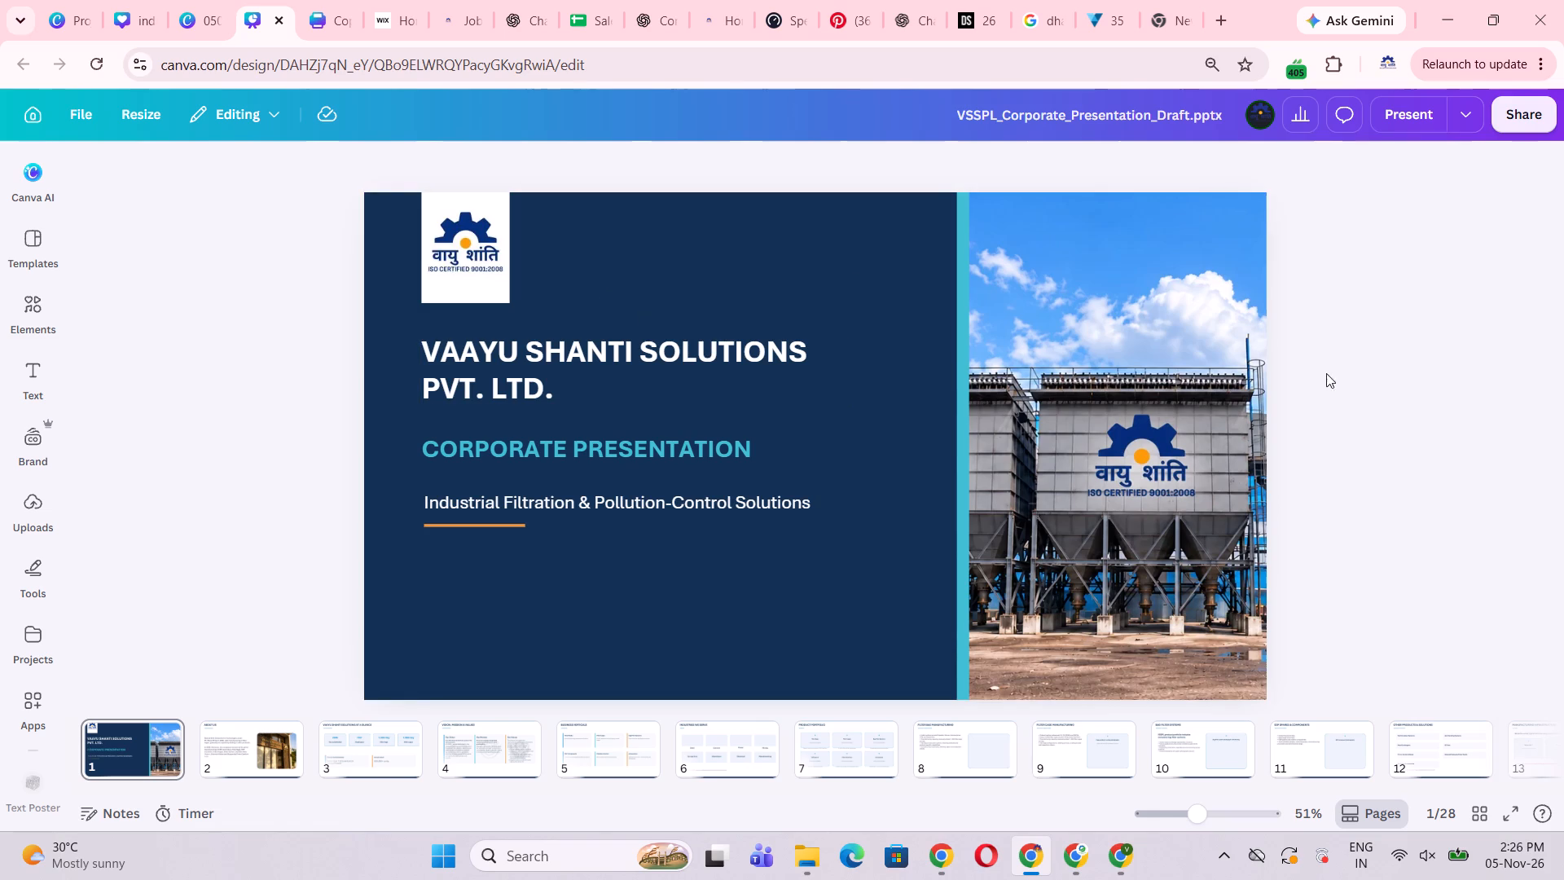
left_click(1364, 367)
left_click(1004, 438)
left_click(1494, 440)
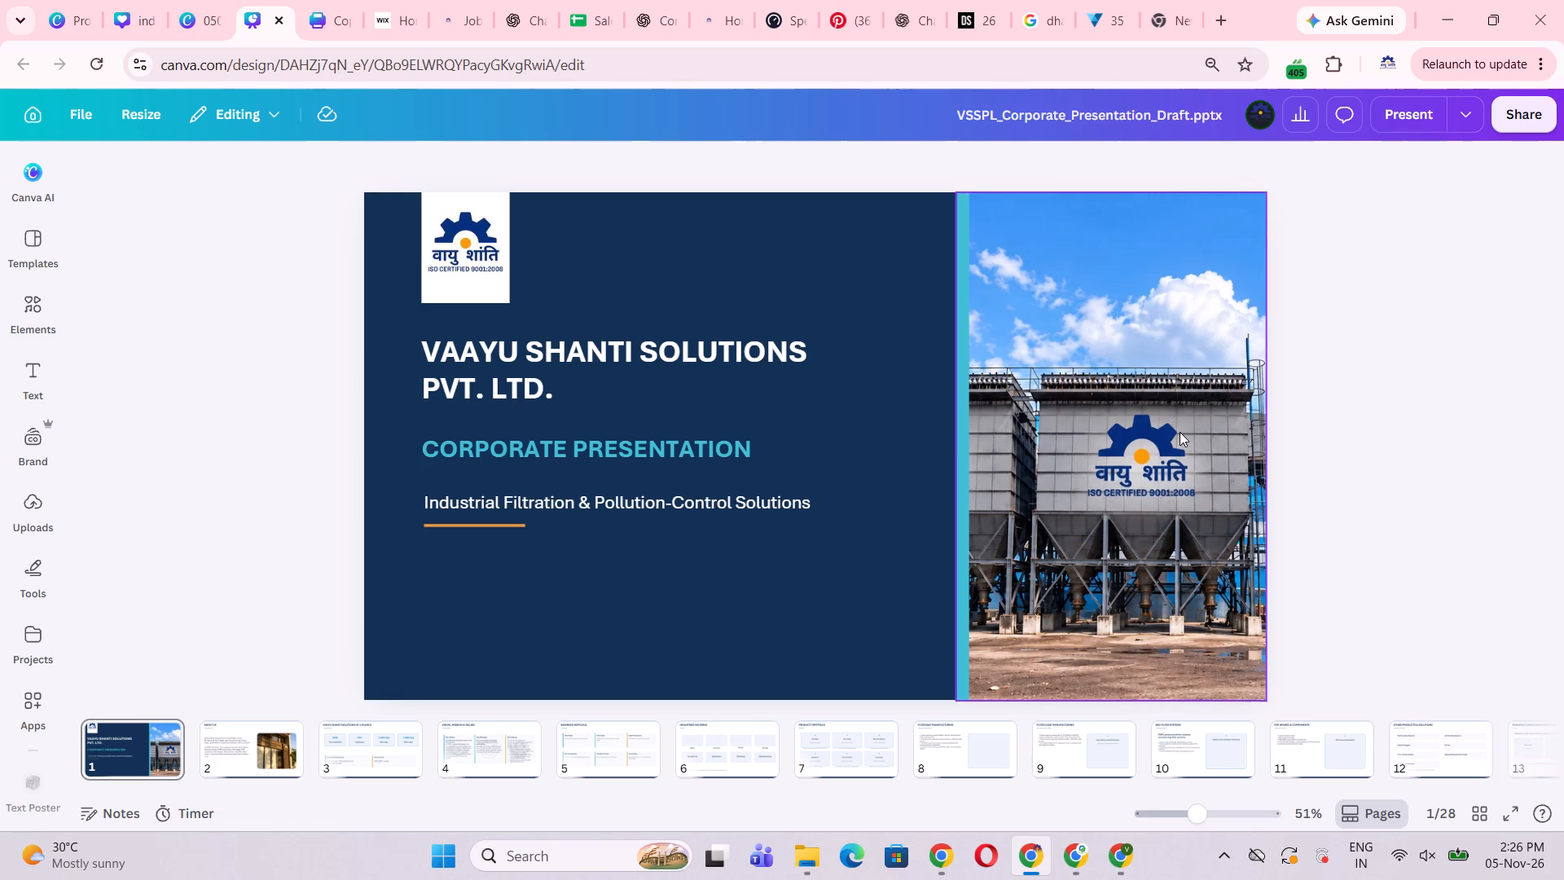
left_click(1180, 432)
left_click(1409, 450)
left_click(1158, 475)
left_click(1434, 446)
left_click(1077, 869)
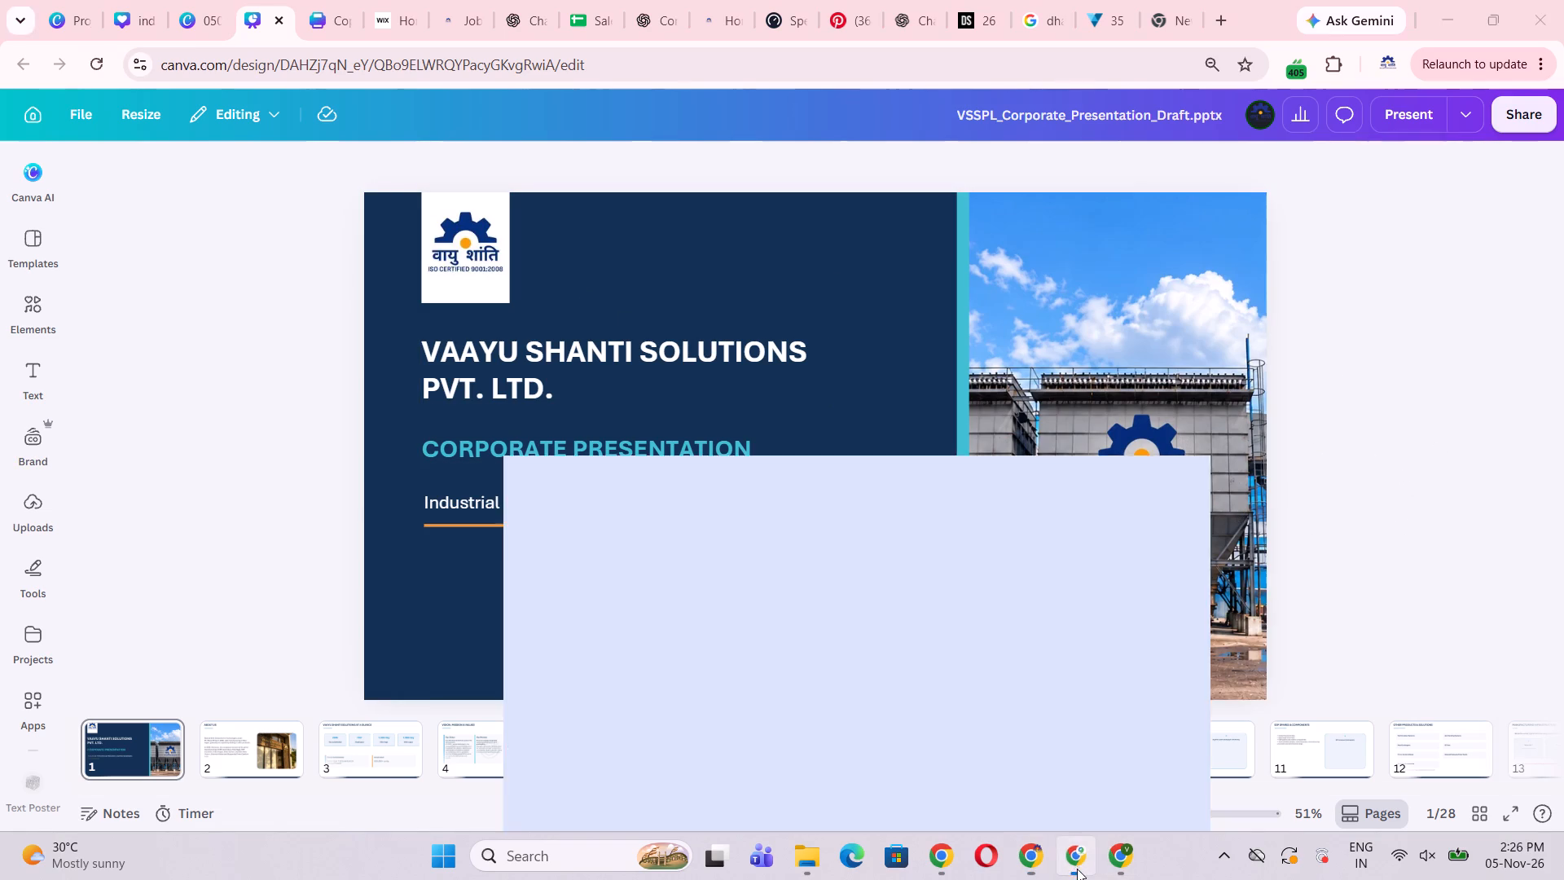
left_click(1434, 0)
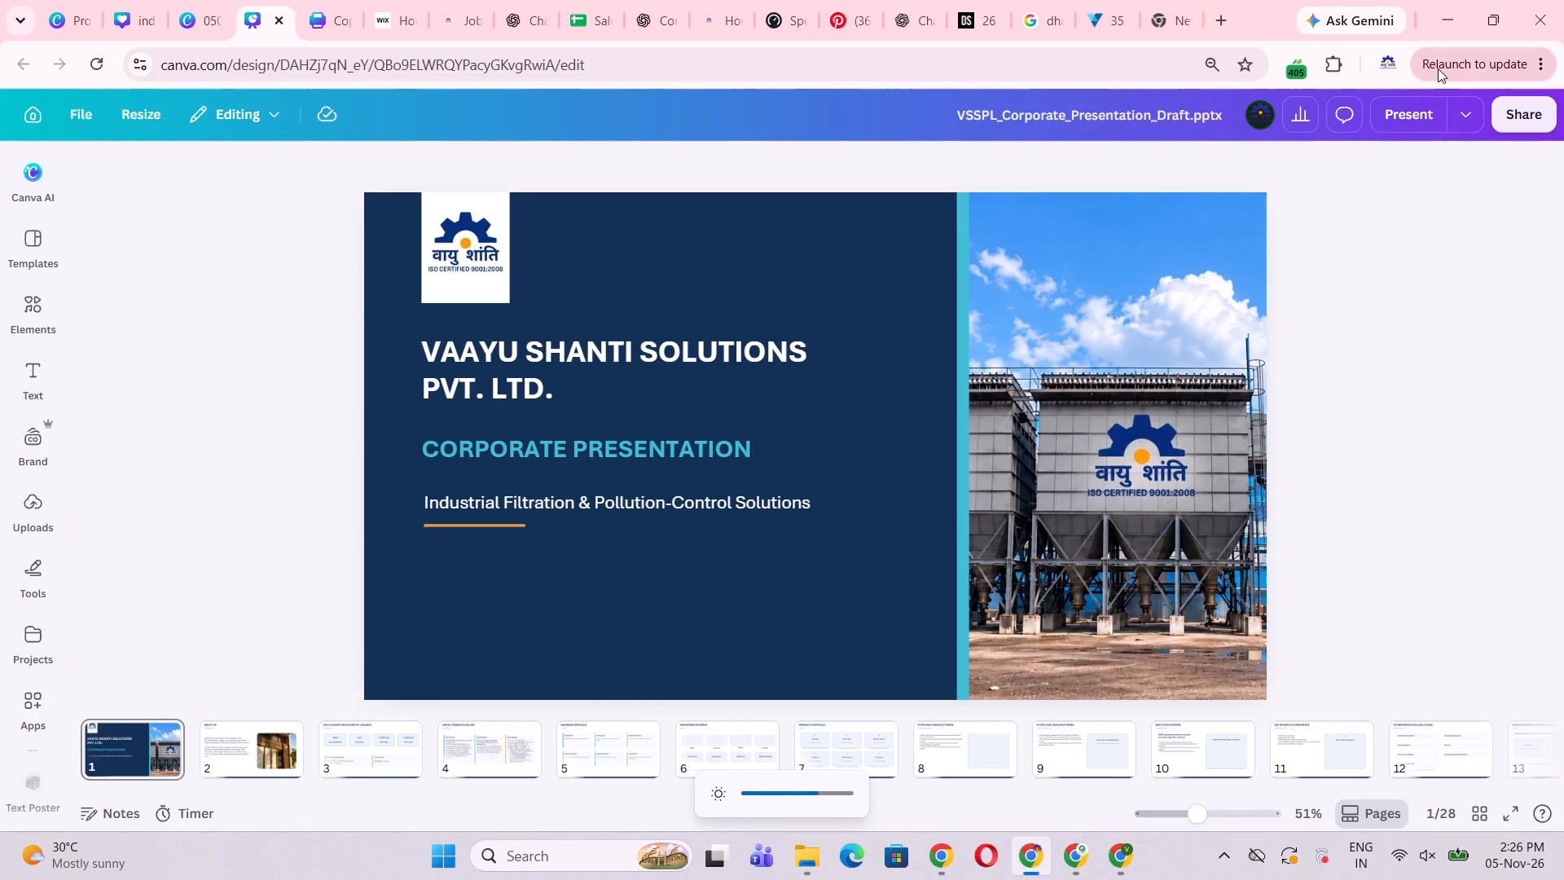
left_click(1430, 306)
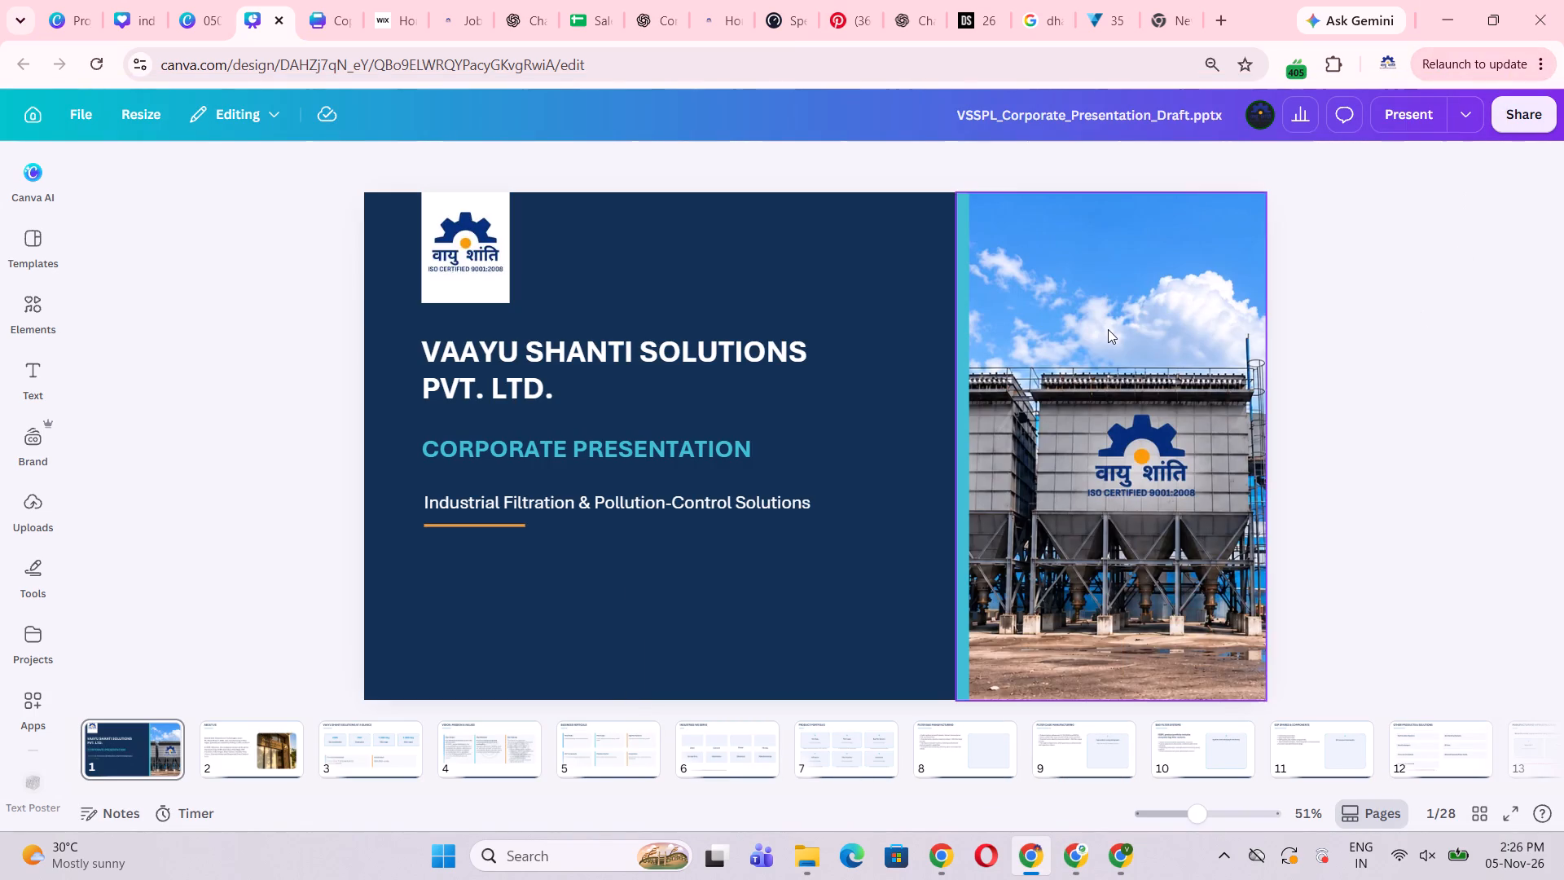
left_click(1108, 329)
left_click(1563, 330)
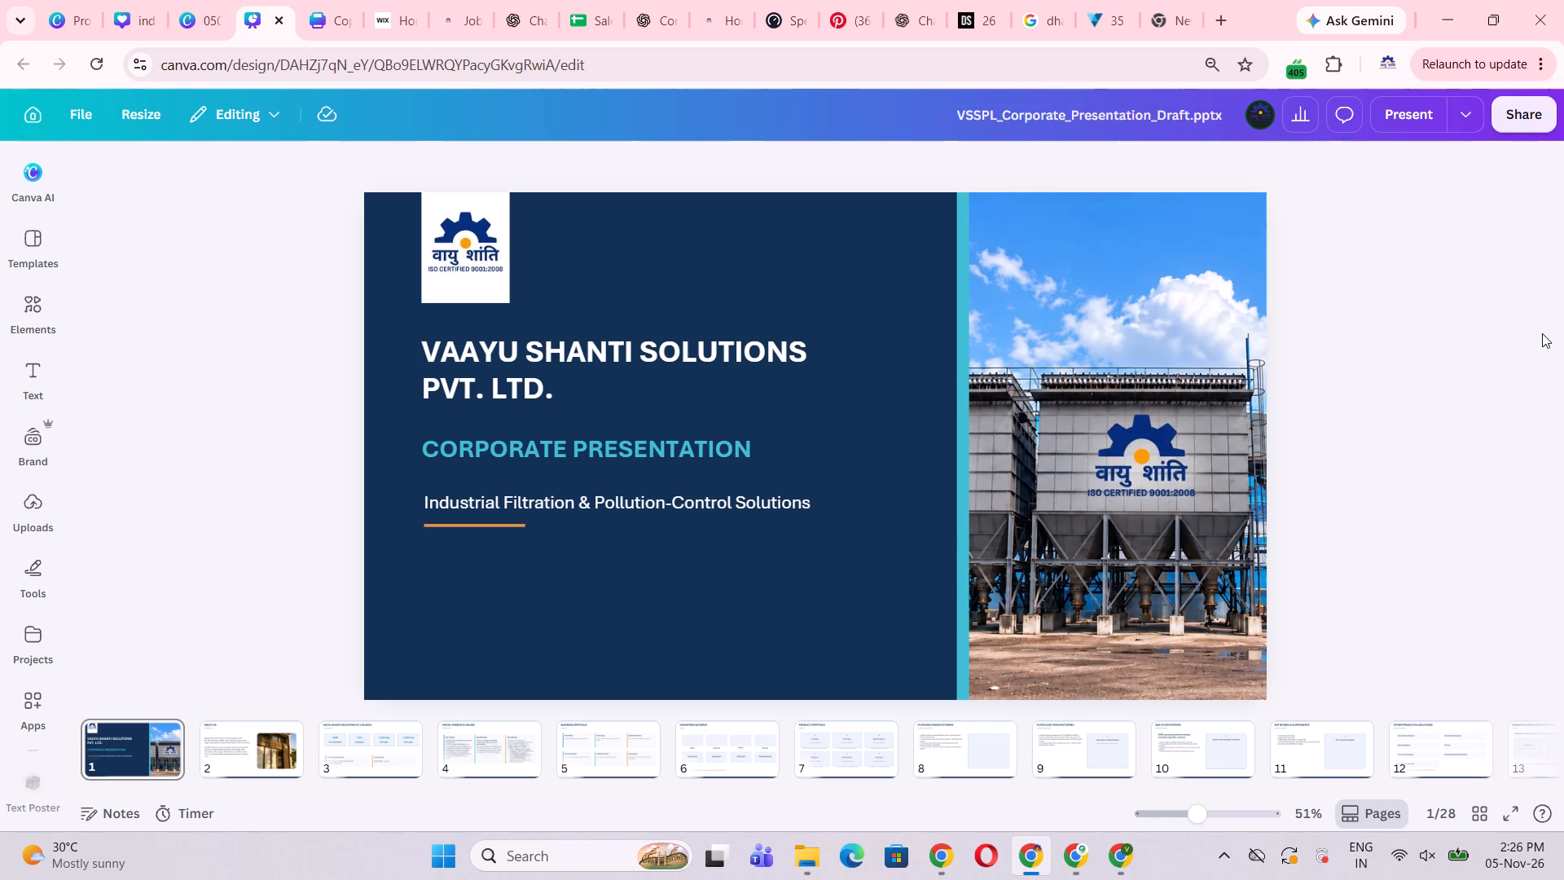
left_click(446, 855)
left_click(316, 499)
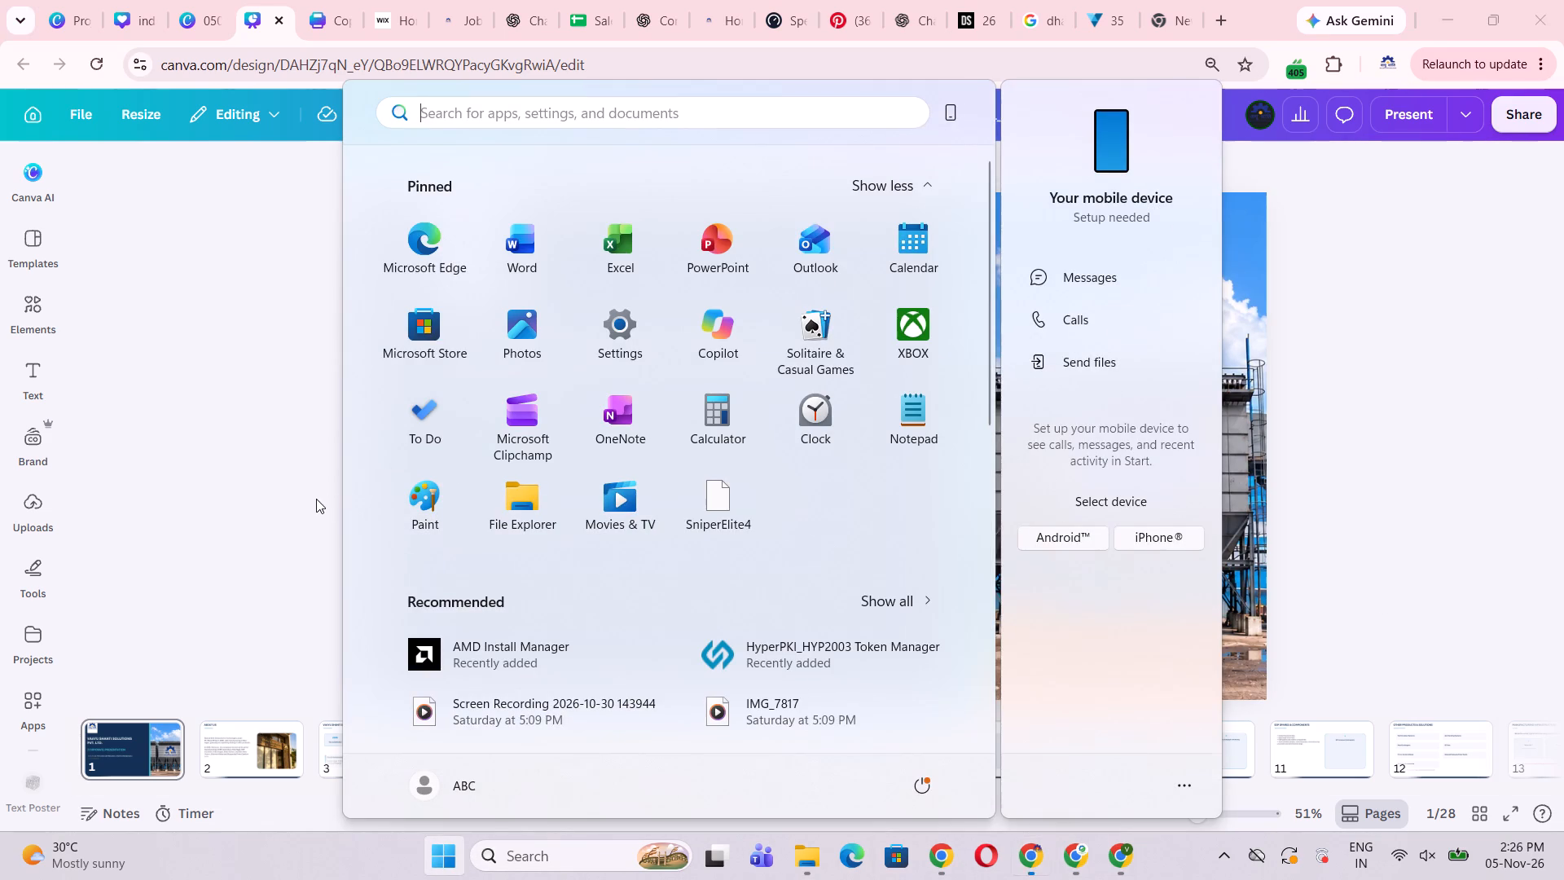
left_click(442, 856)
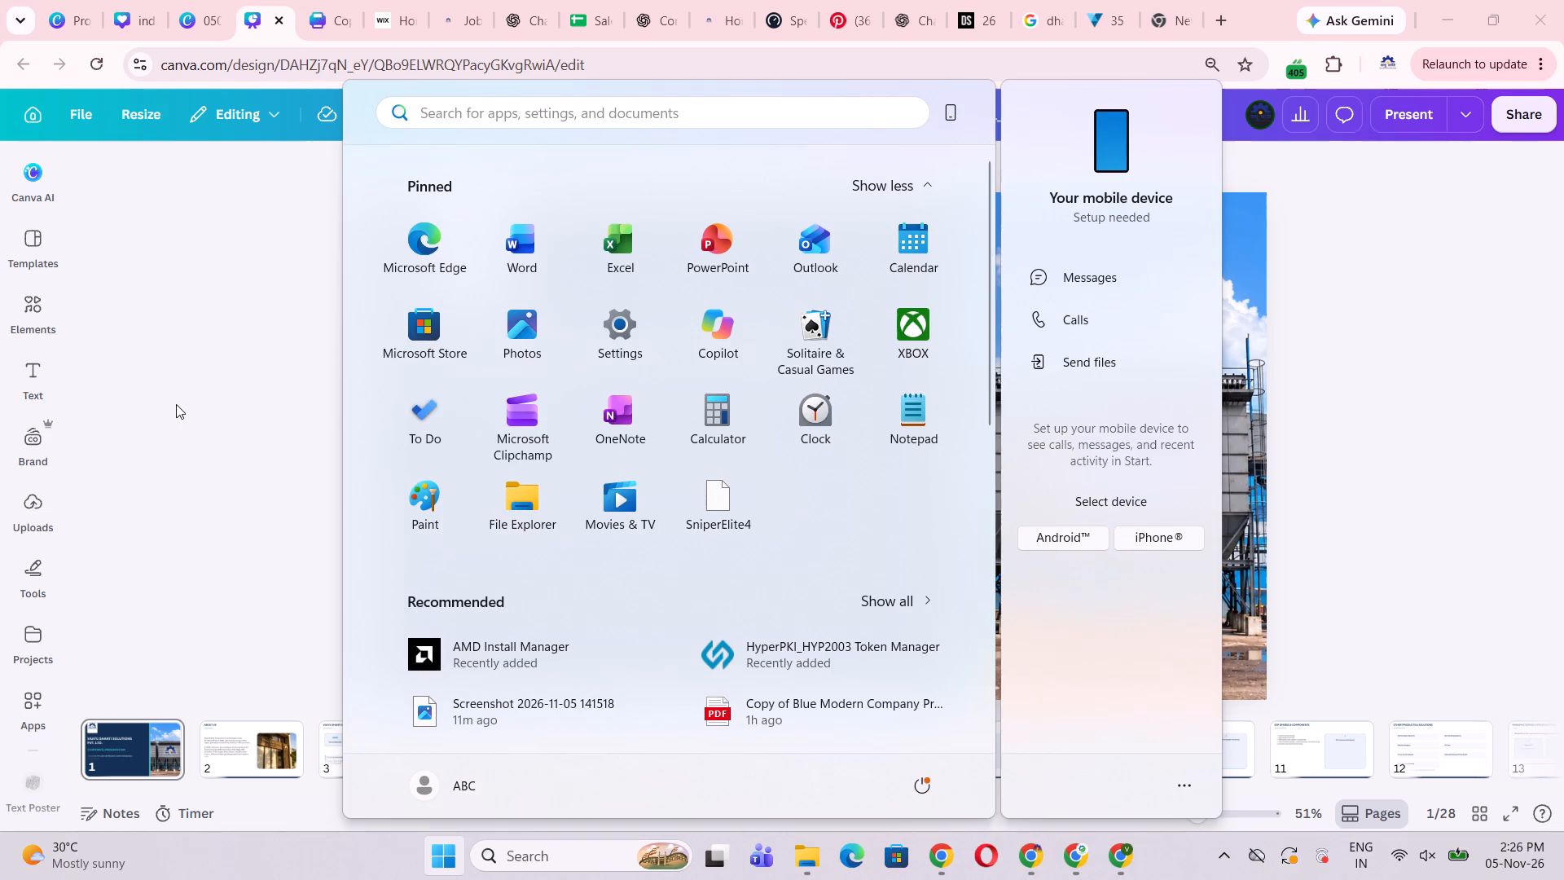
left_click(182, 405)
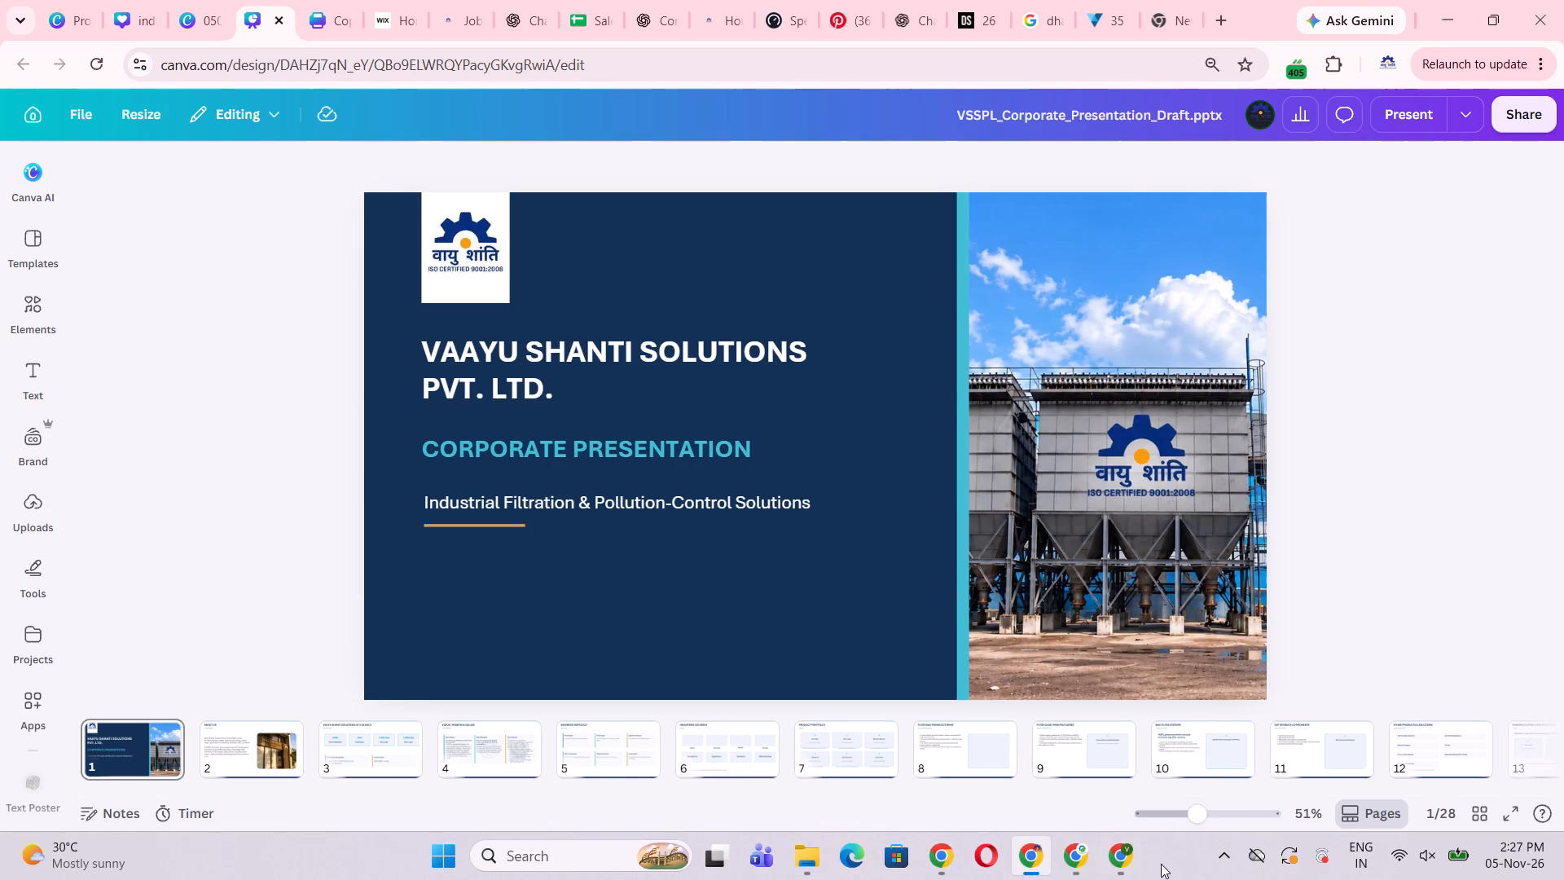
Switch to the work-profile browser window and look through the images and PDFs in the Canva Uploads folder.
left_click(1132, 869)
scroll(920, 665, "up", 2)
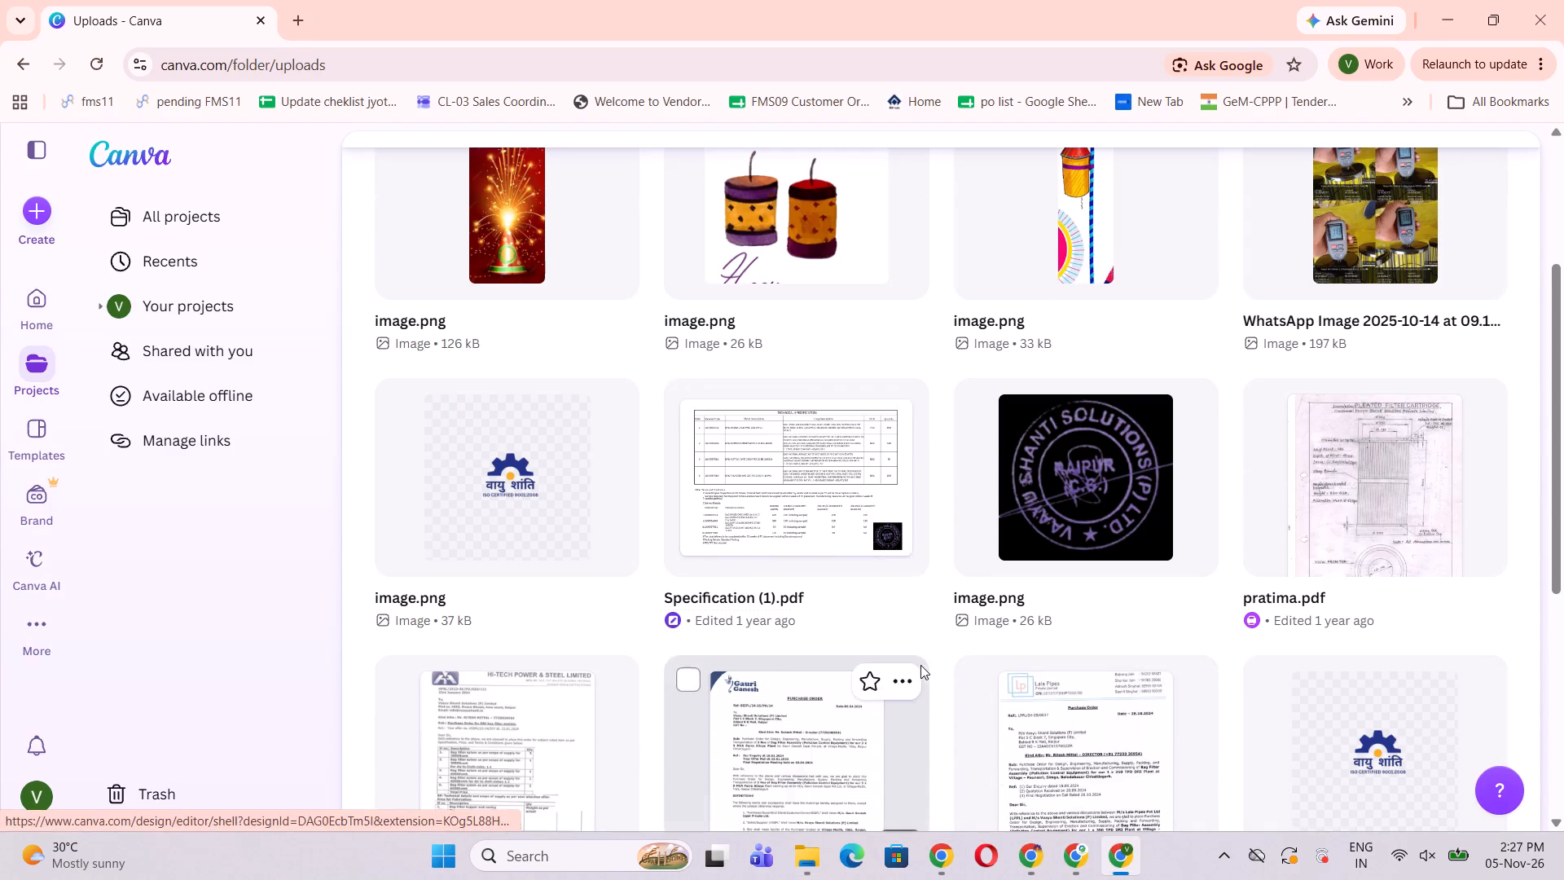
scroll(920, 665, "up", 9)
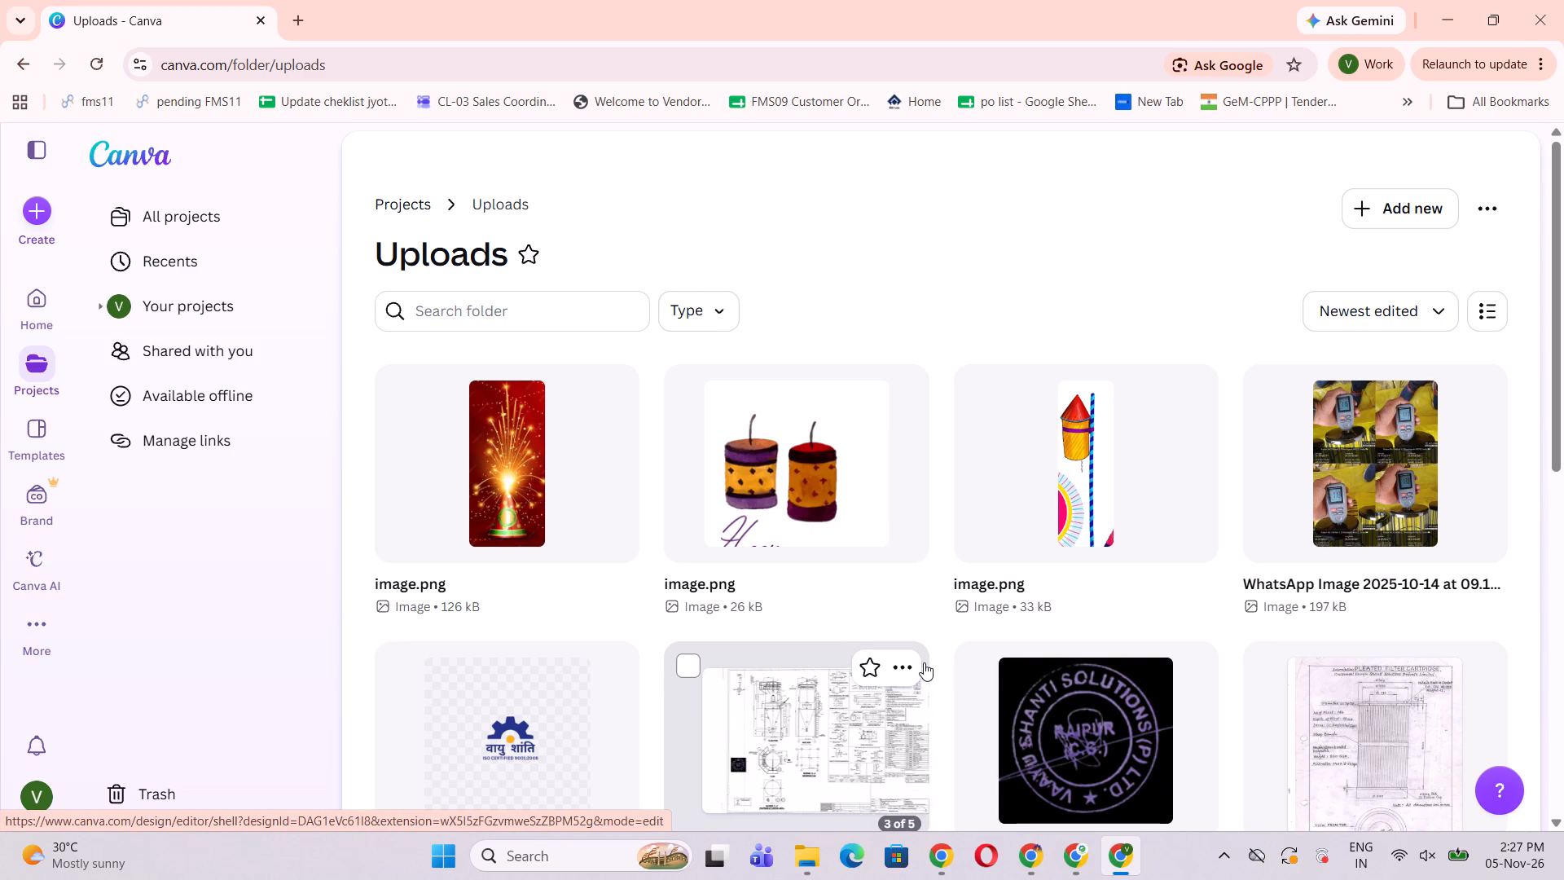
left_click_drag(1563, 278, 1563, 387)
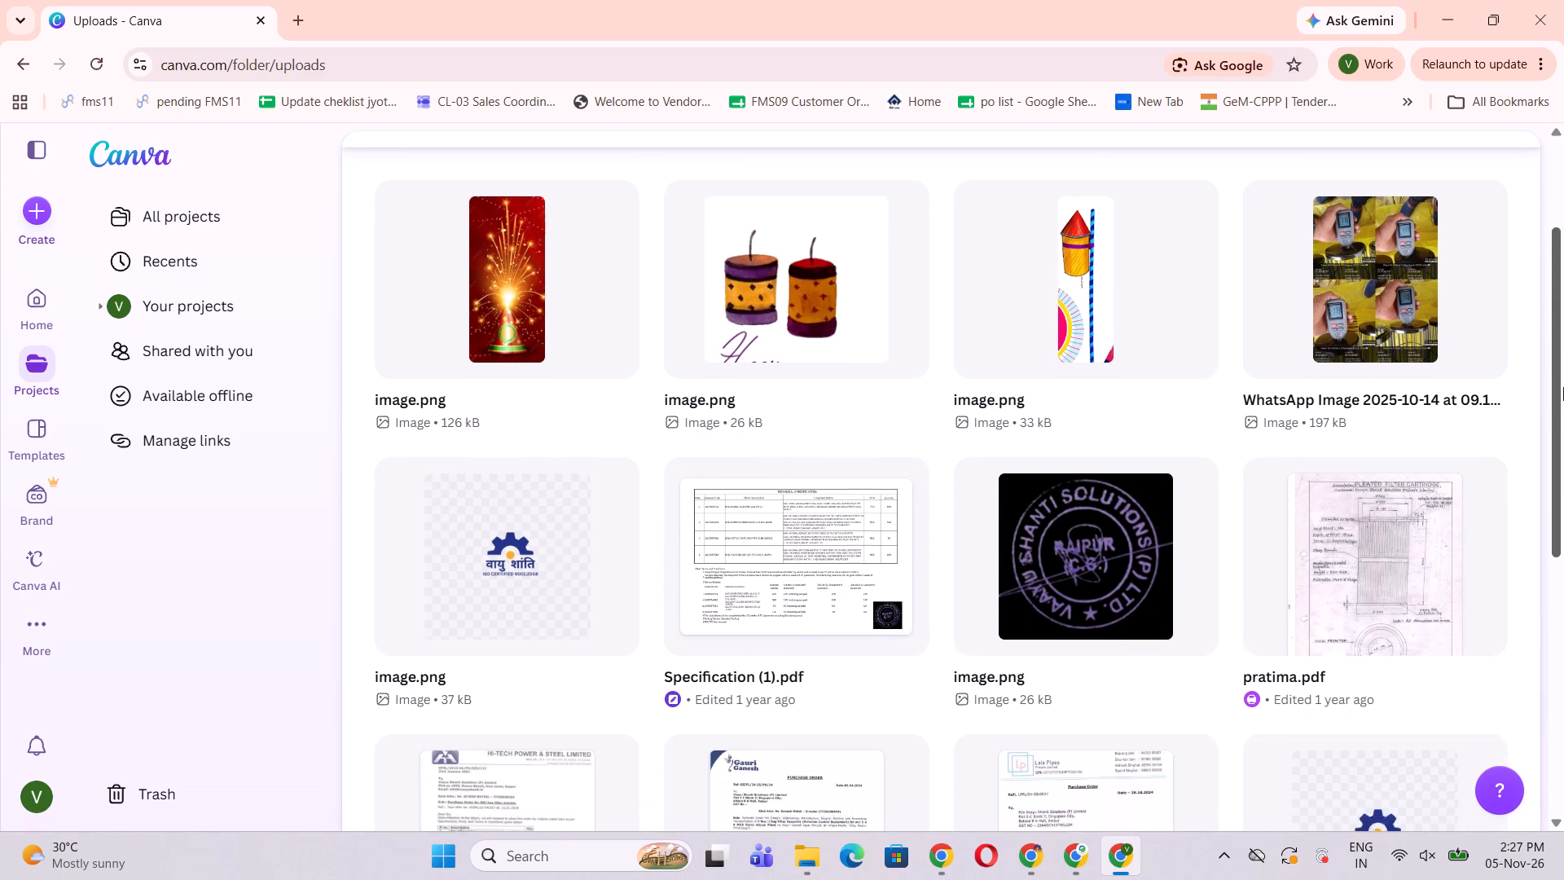
left_click_drag(1563, 387, 1563, 405)
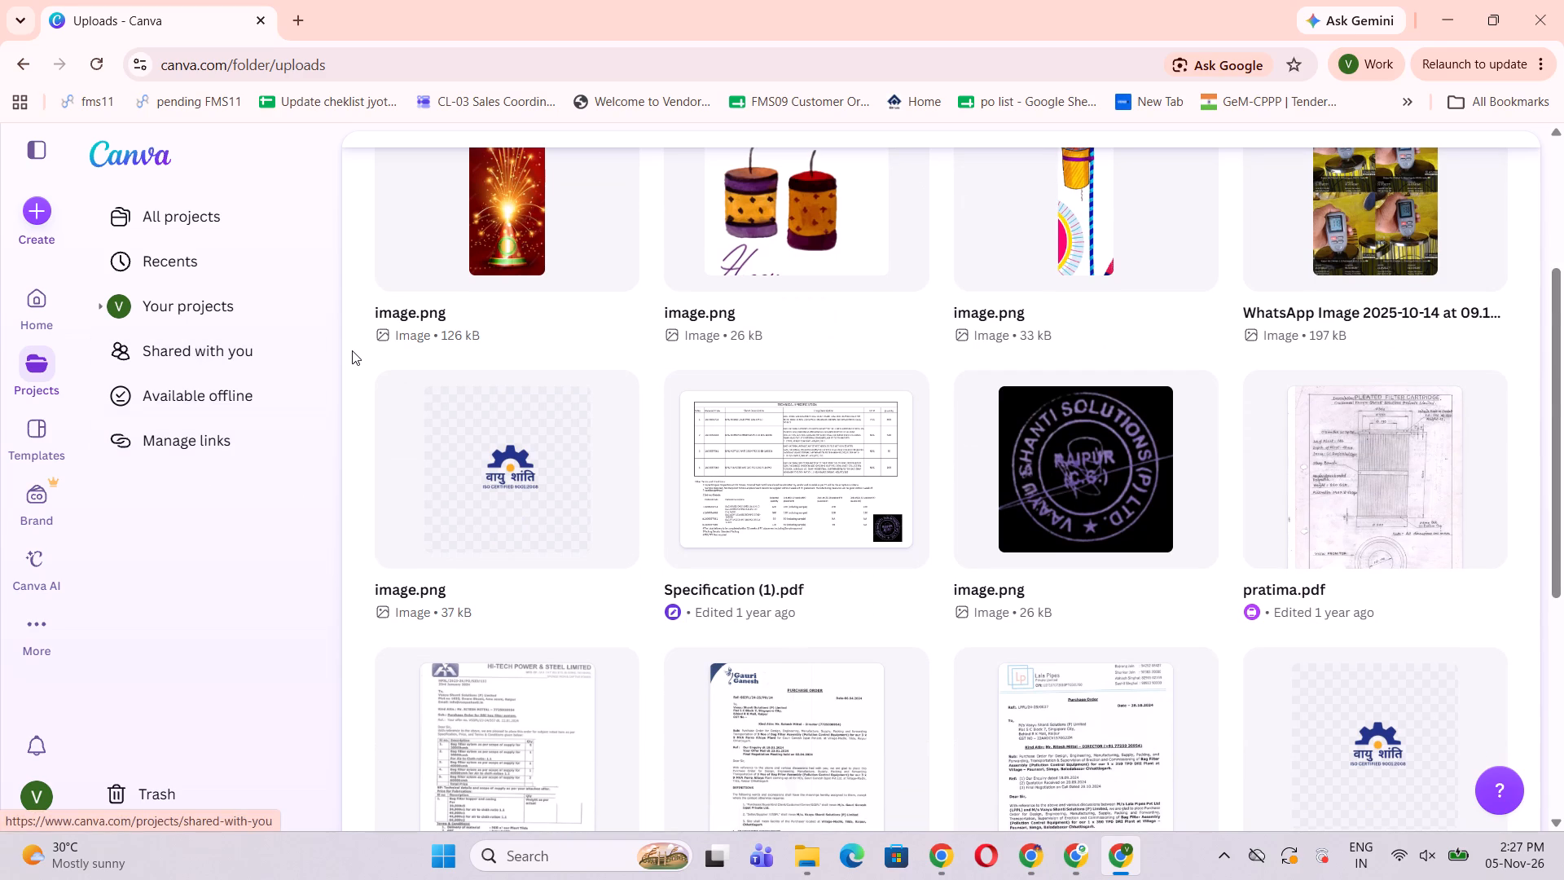
scroll(354, 357, "down", 3)
scroll(1495, 513, "down", 2)
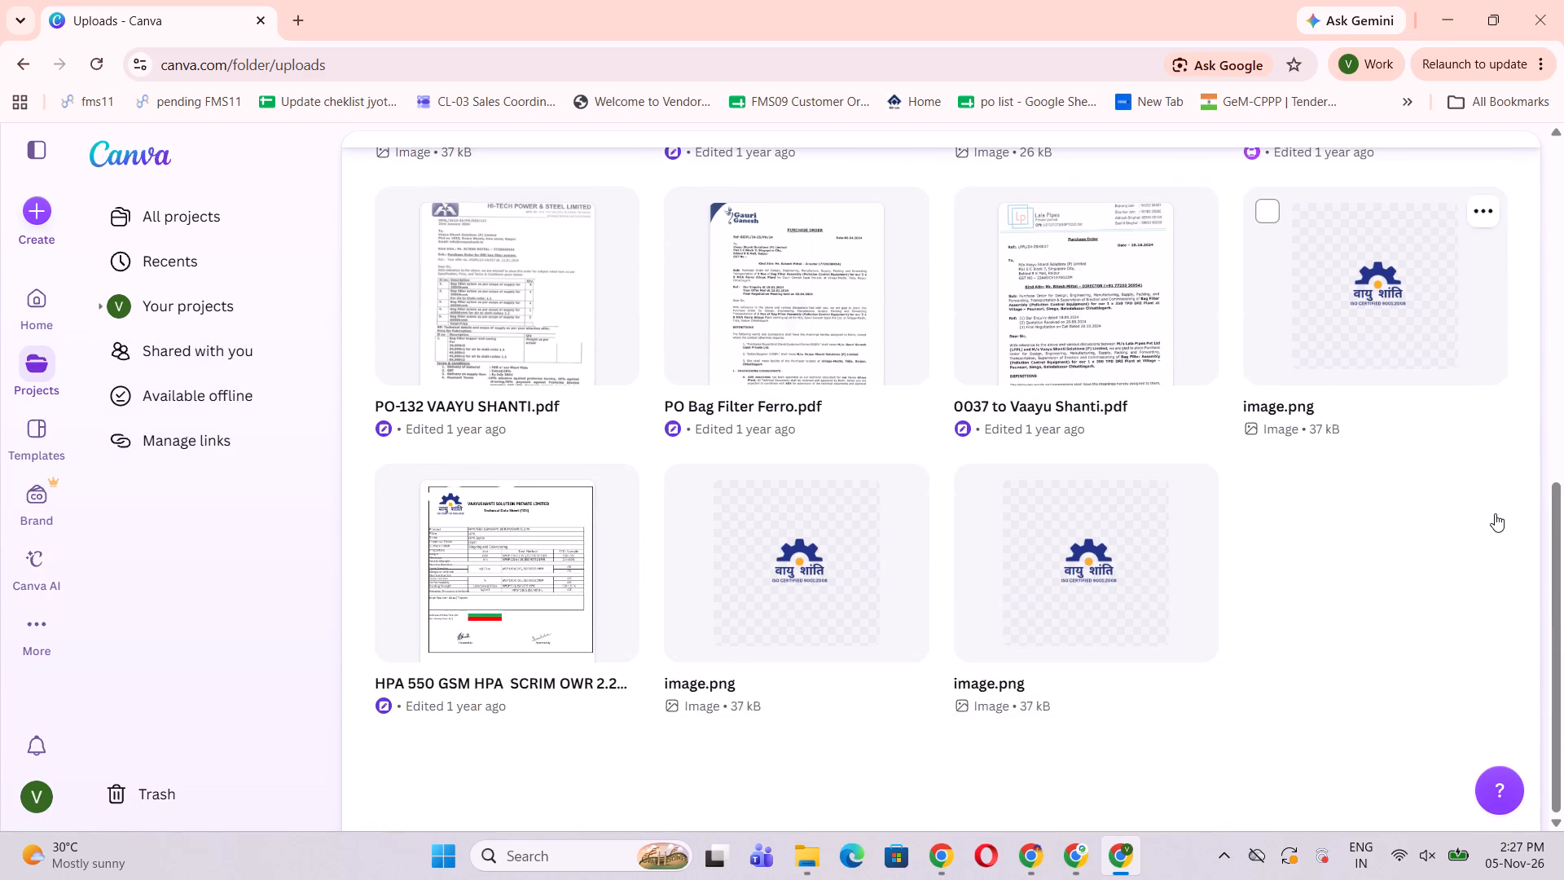
scroll(1495, 513, "up", 12)
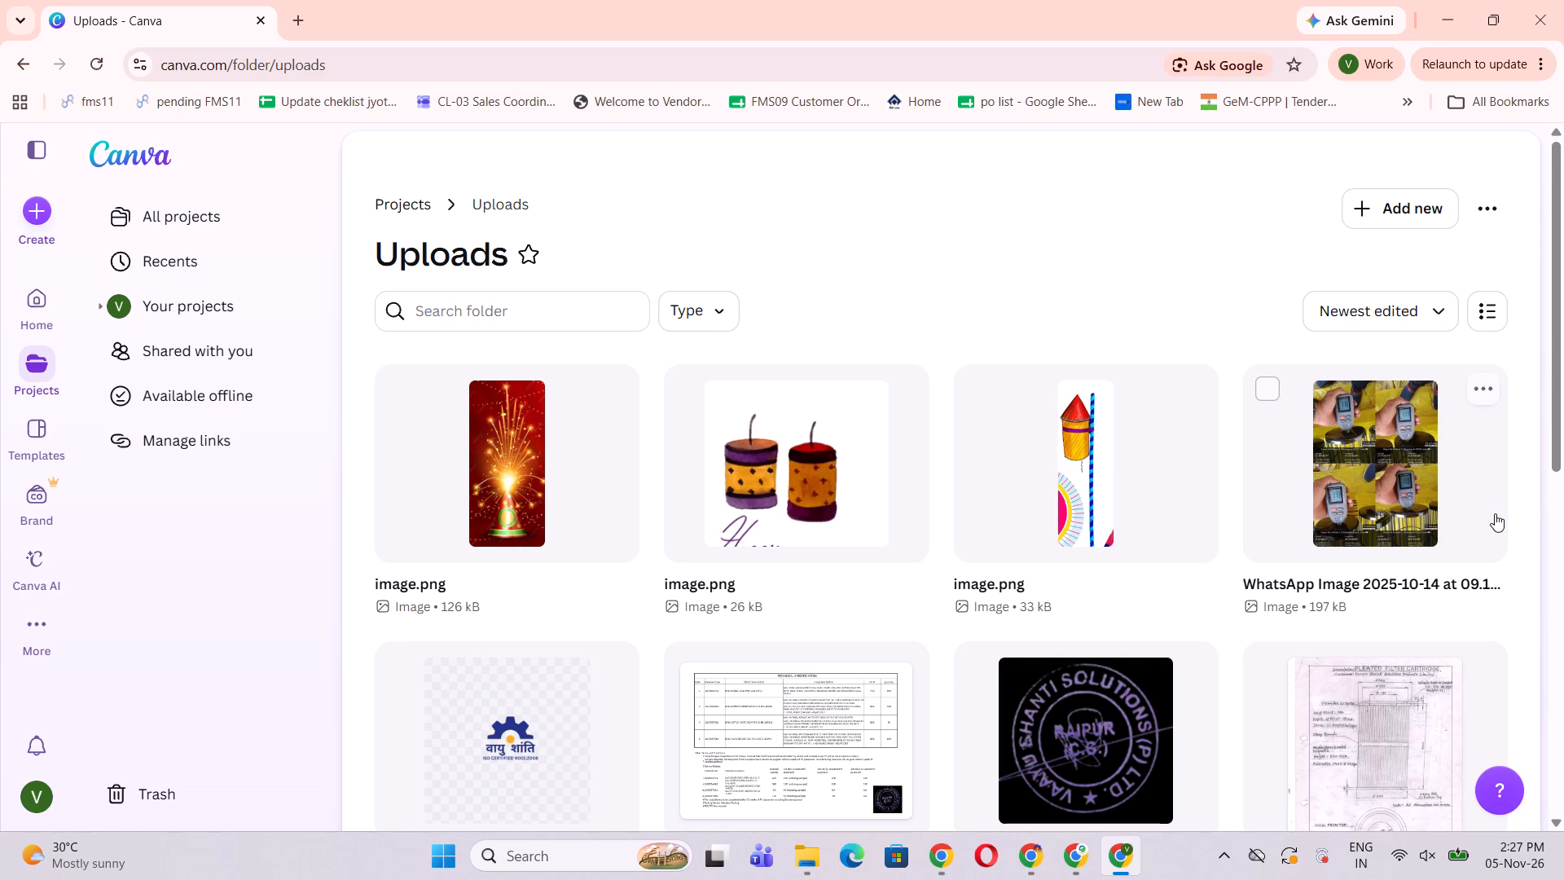
left_click(1439, 38)
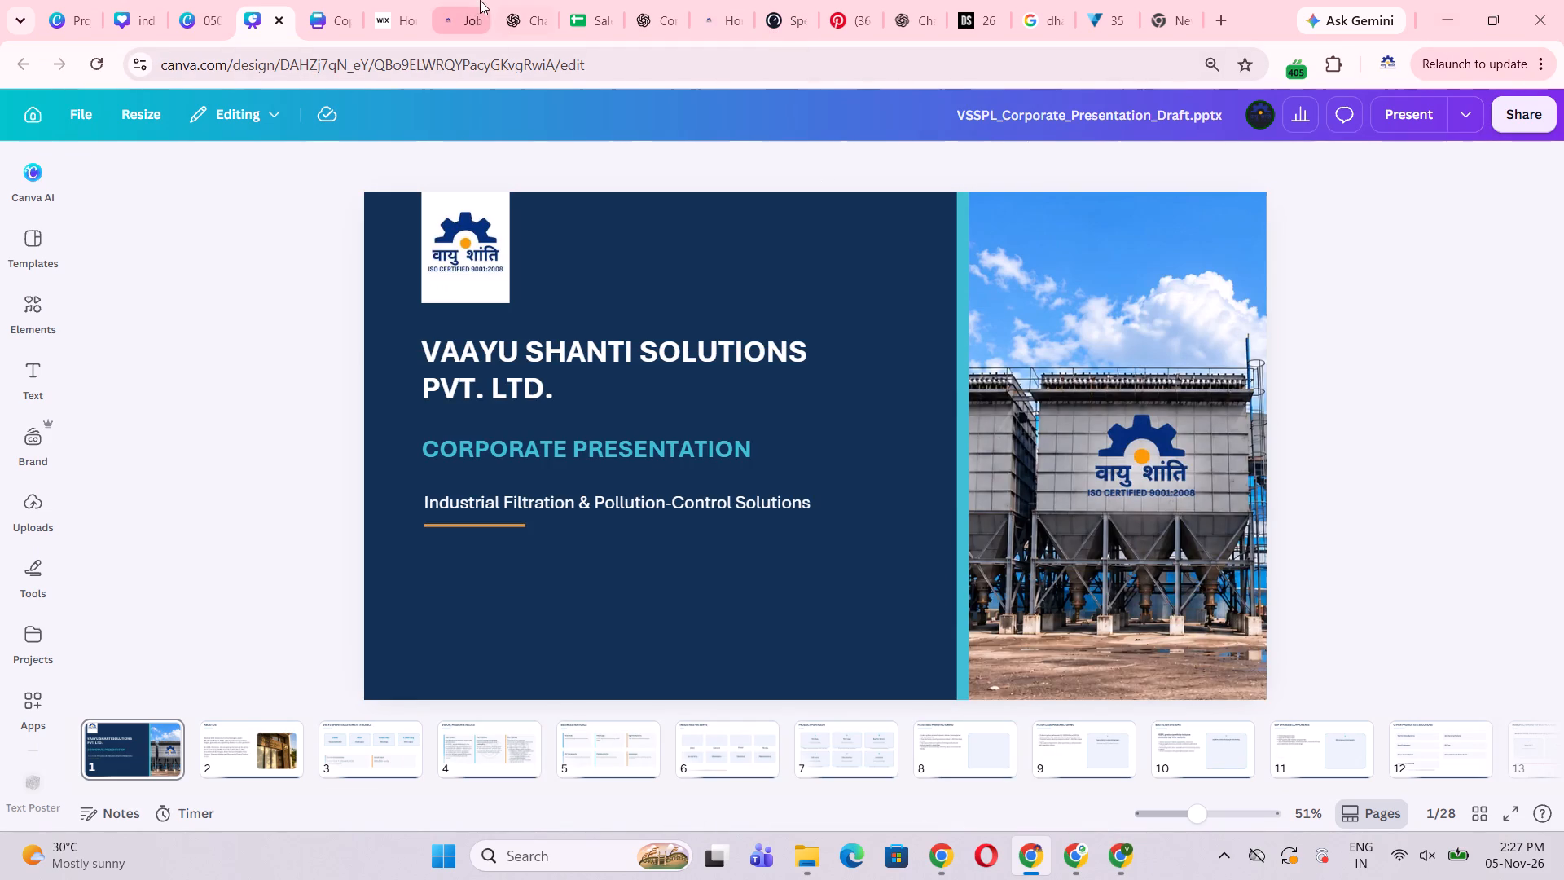
Return to the industry design and review the page 5 Dhanteras greeting, the similar templates and the Diwali pages before it.
left_click(305, 20)
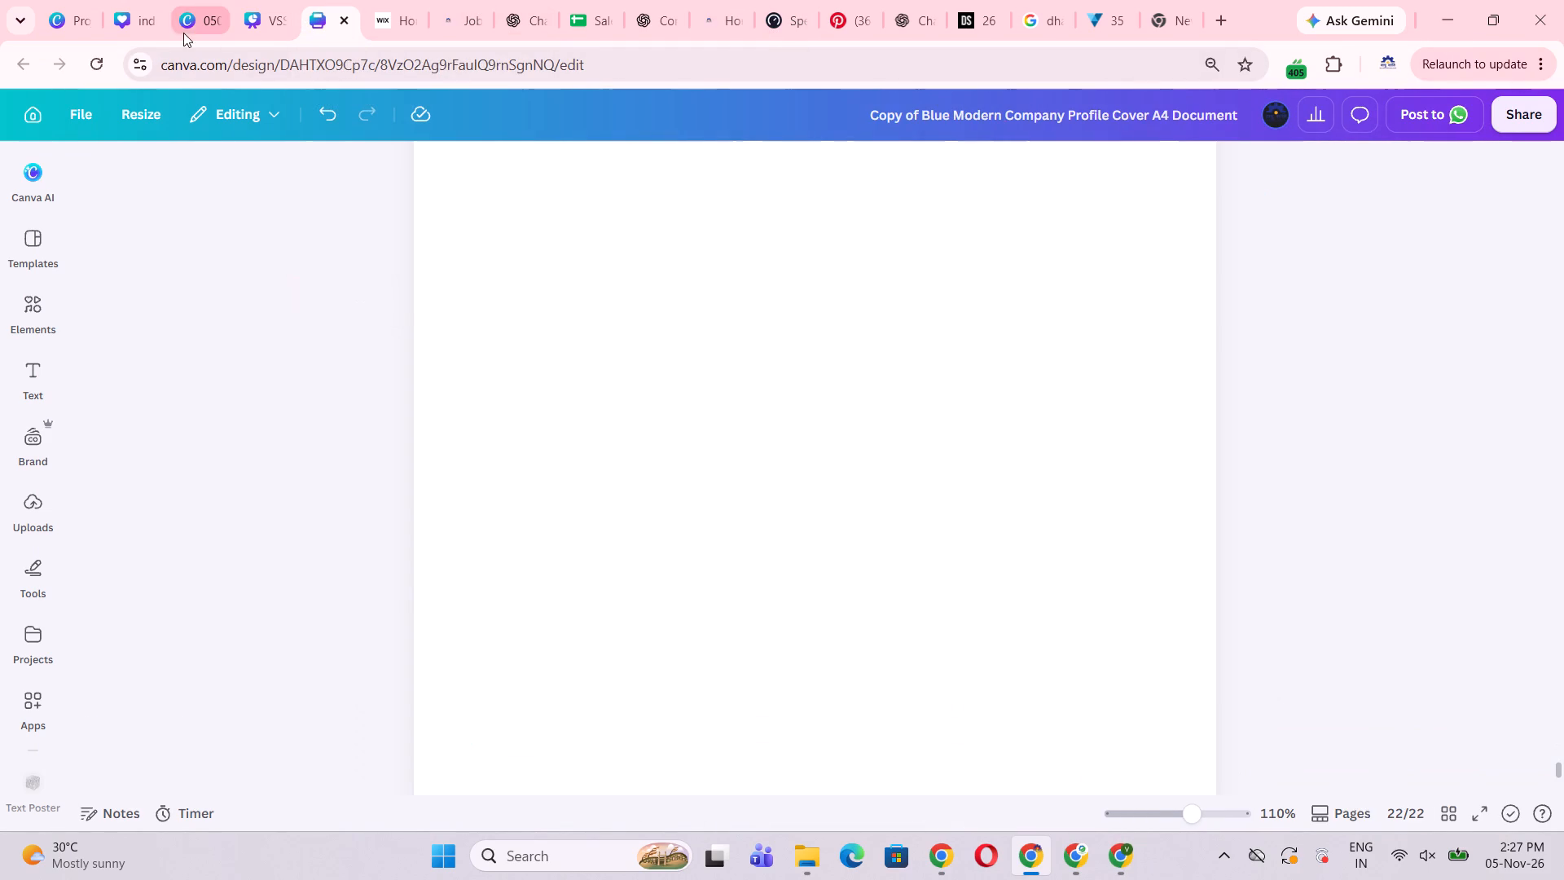
left_click(119, 15)
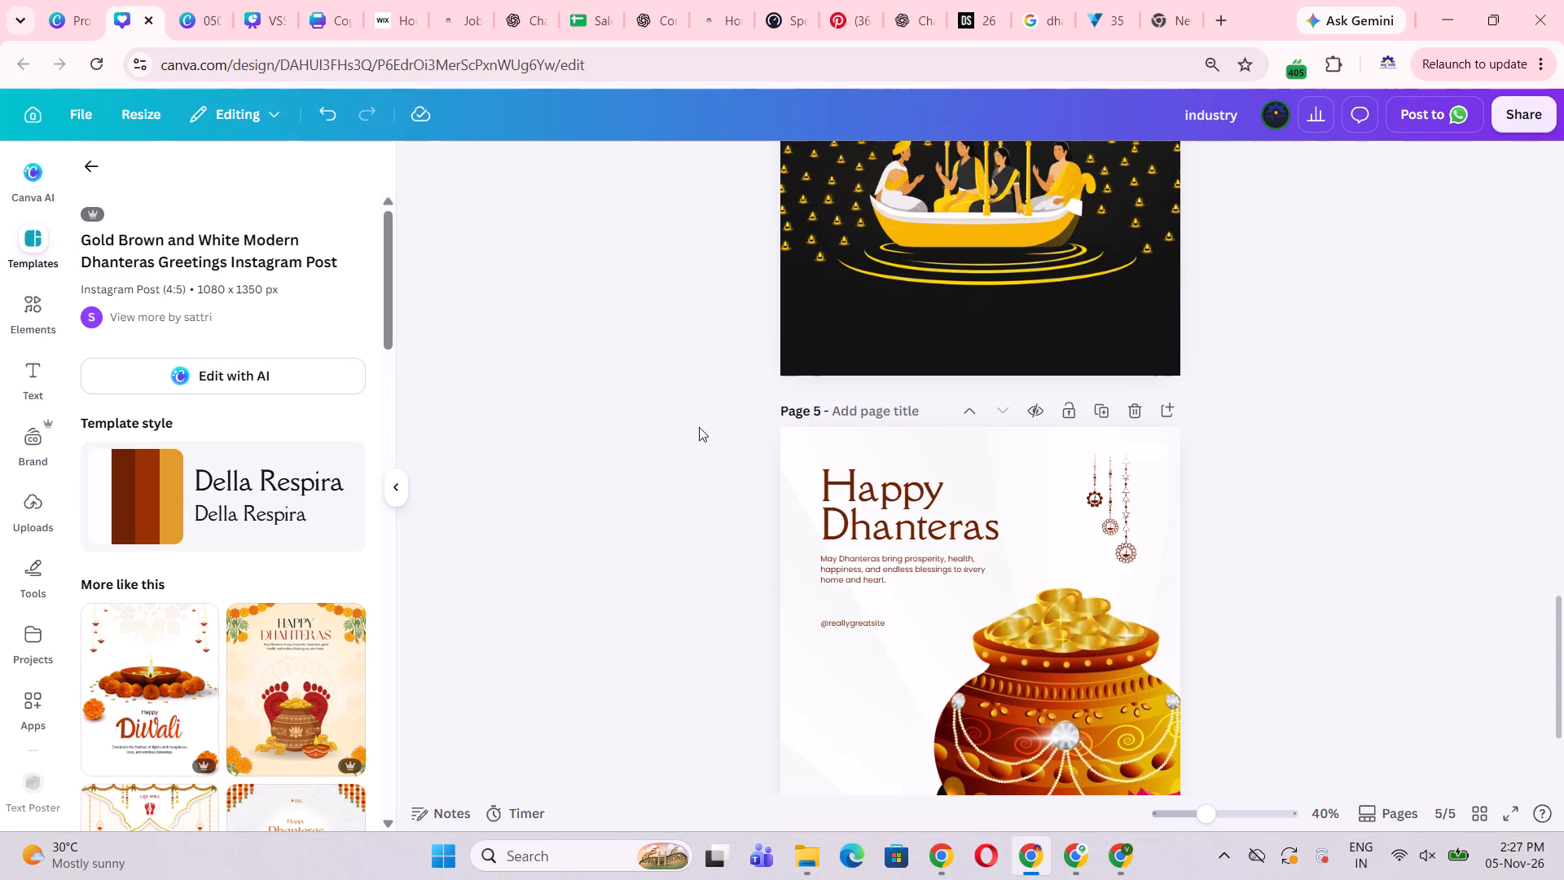
left_click(925, 513)
left_click(1015, 522)
left_click(1267, 540)
scroll(354, 531, "down", 3)
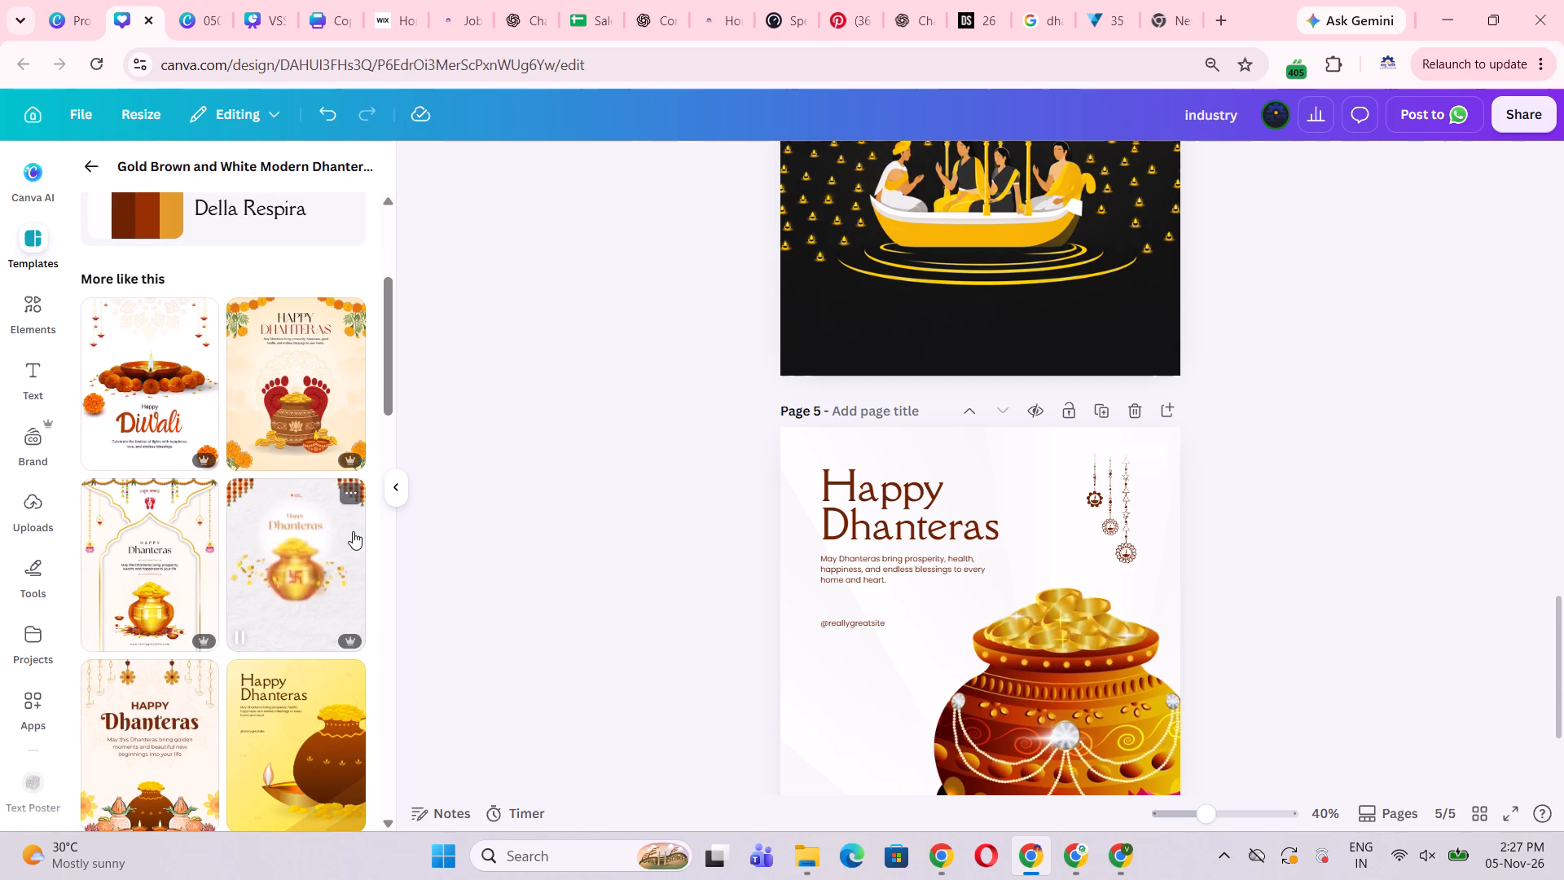
scroll(353, 531, "up", 3)
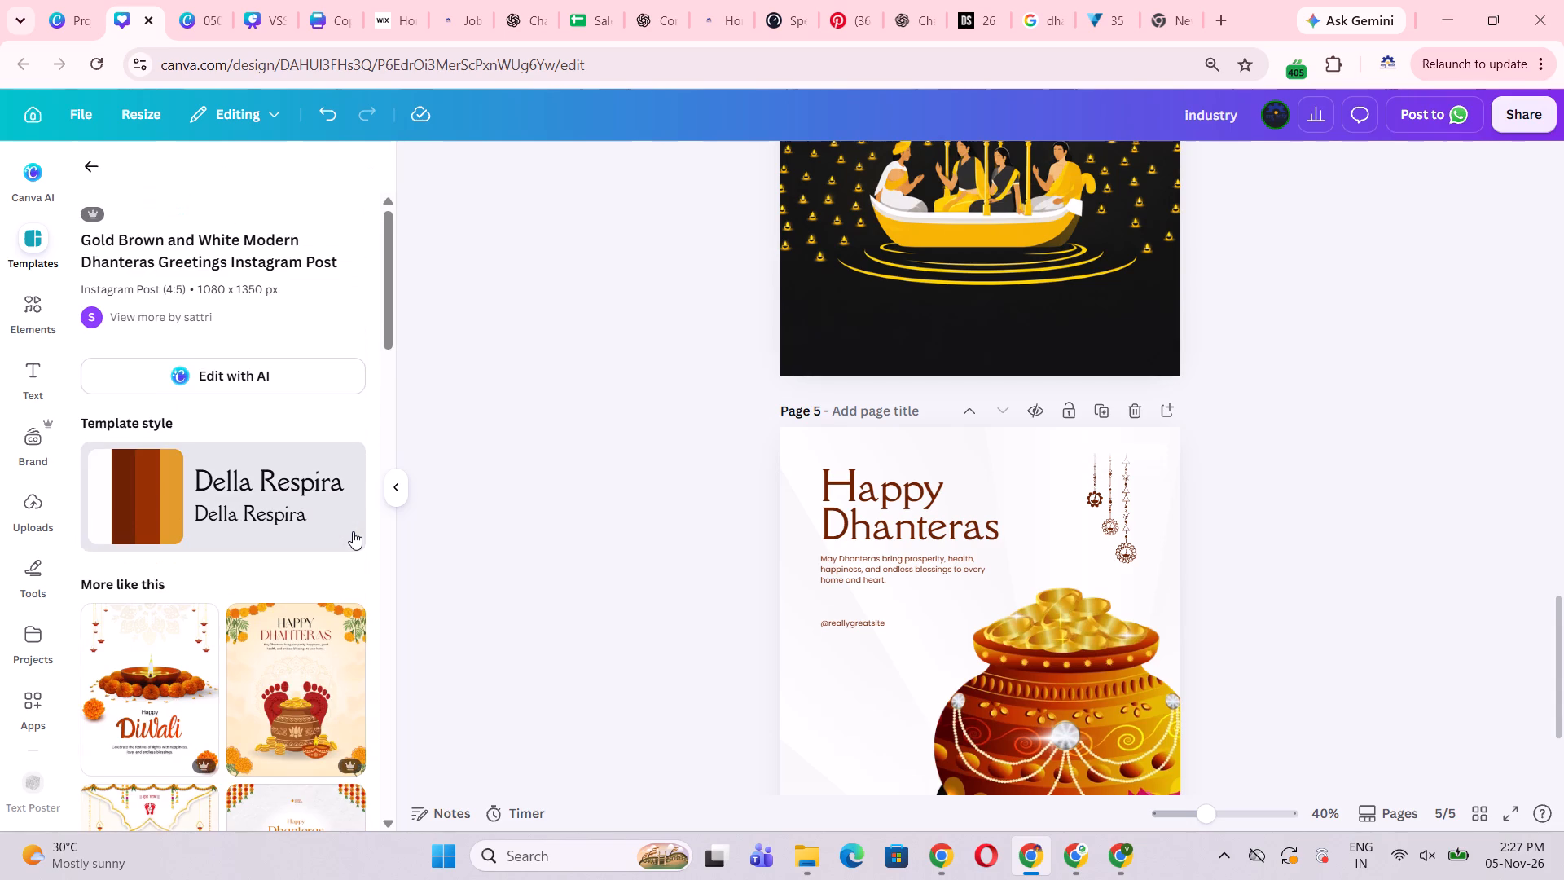
scroll(1017, 623, "down", 4)
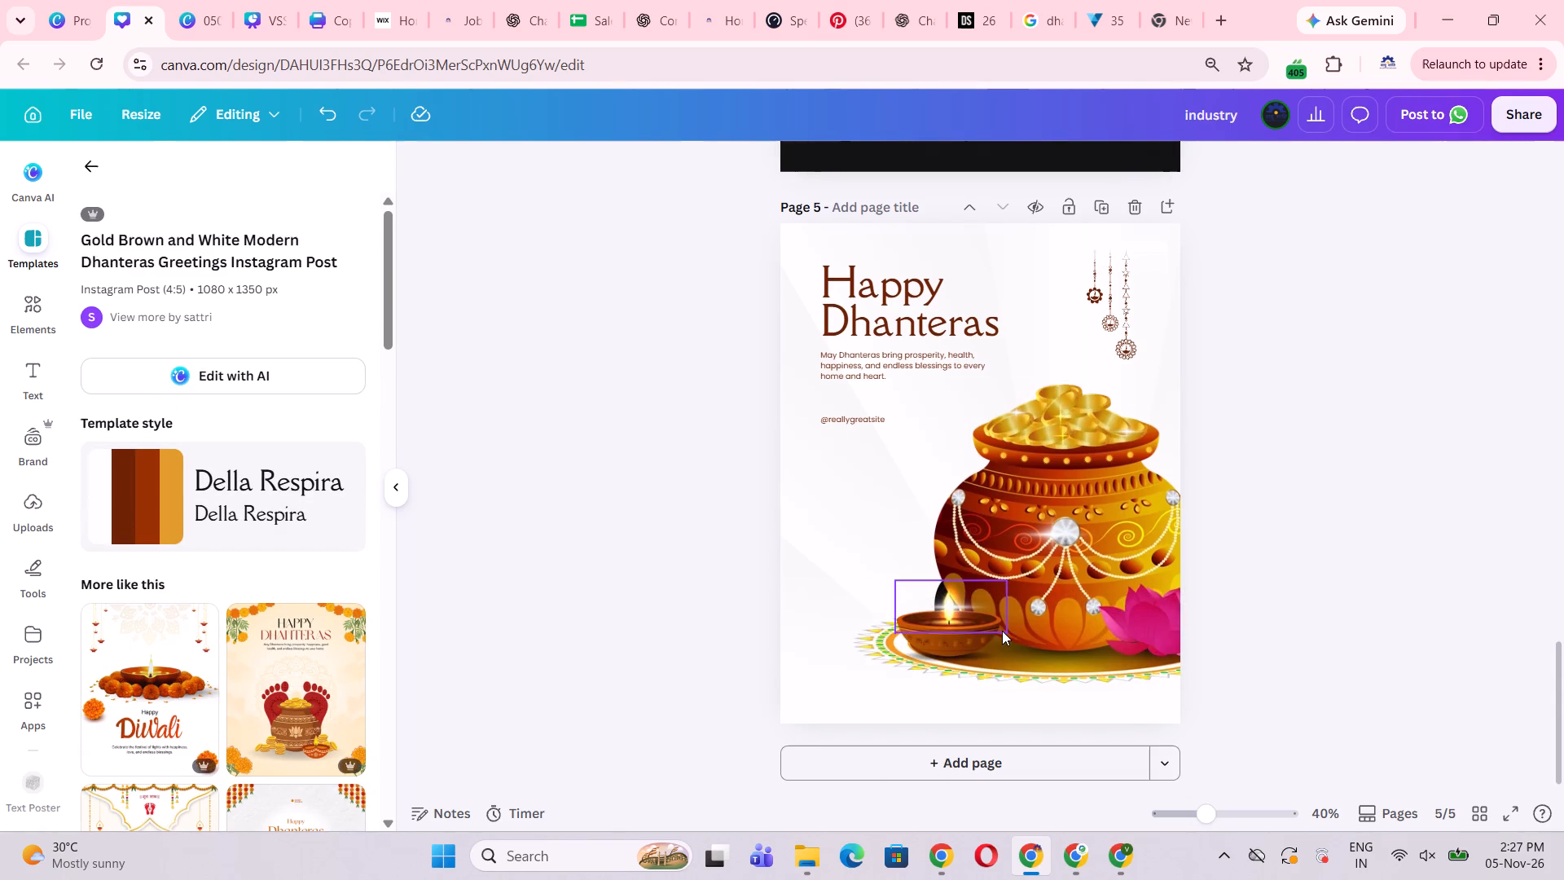
left_click(1507, 455)
scroll(1487, 462, "down", 1)
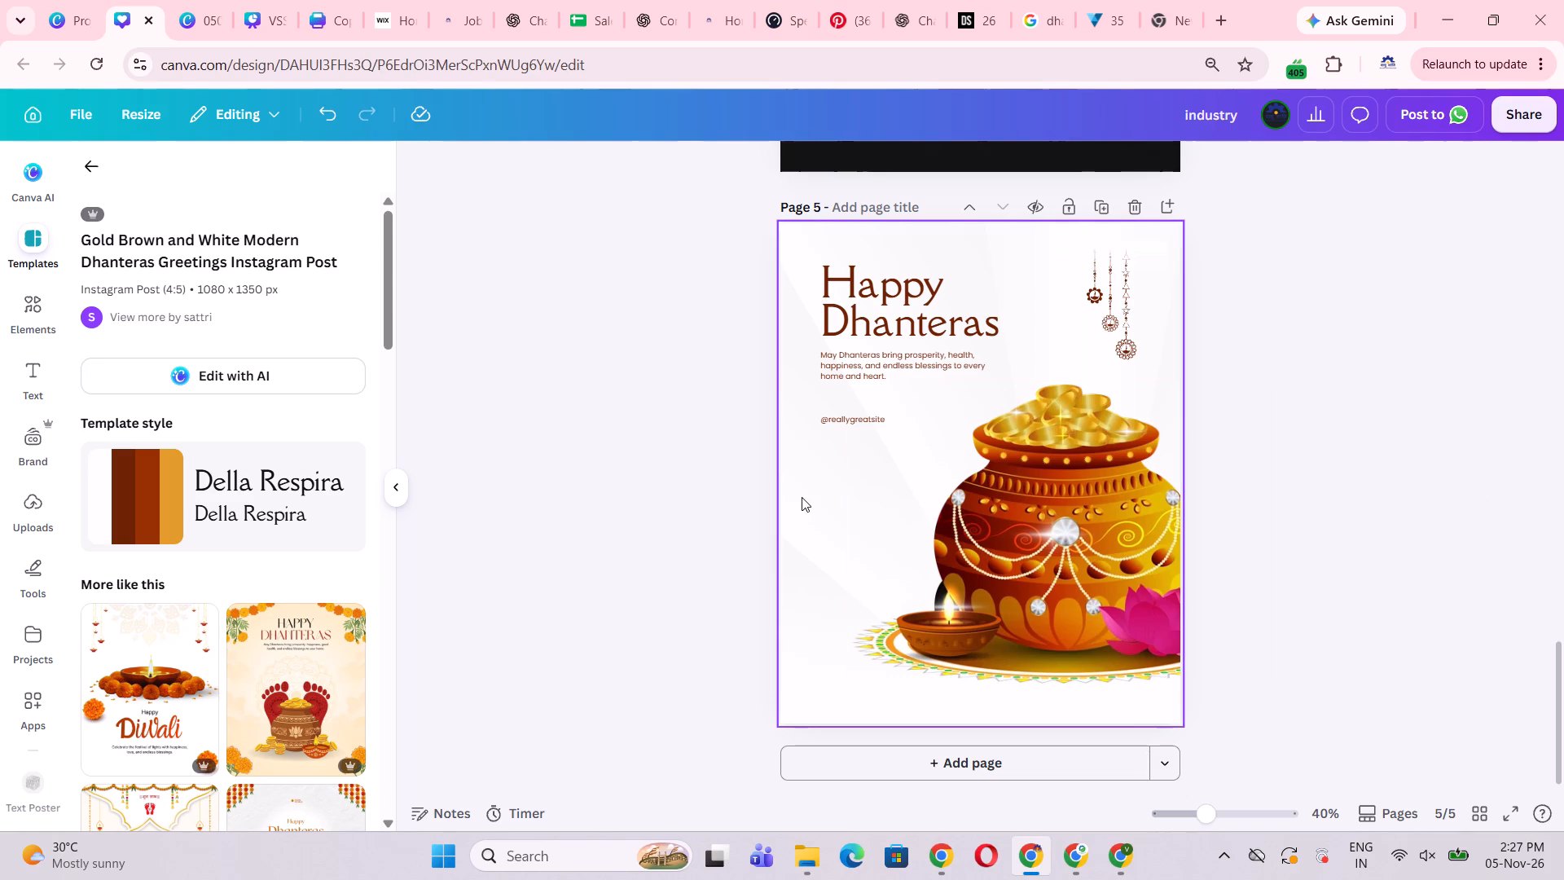
scroll(1390, 542, "up", 5)
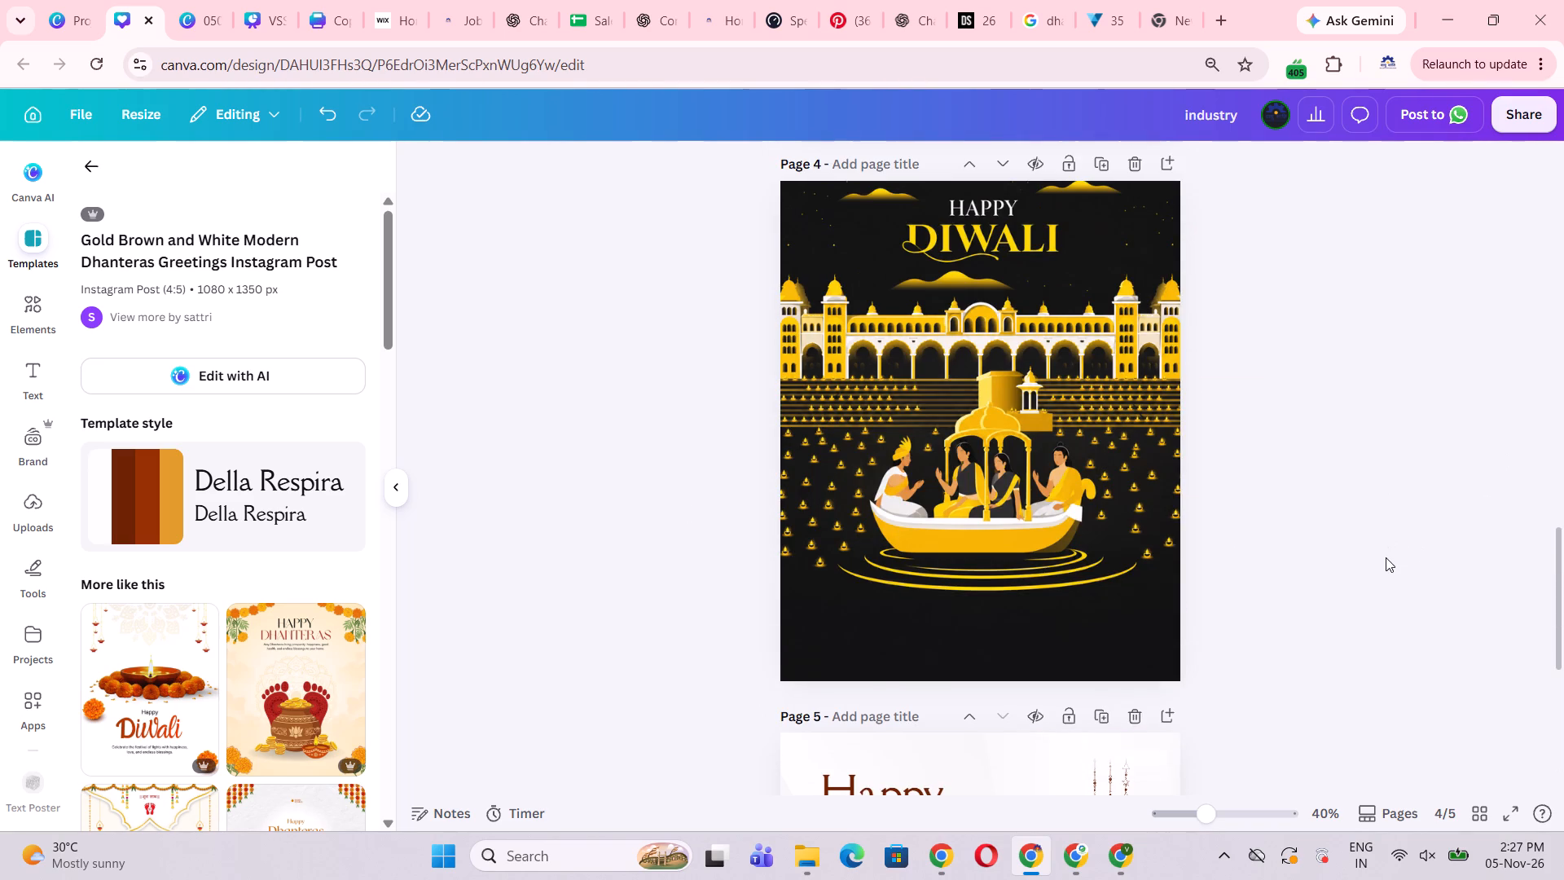
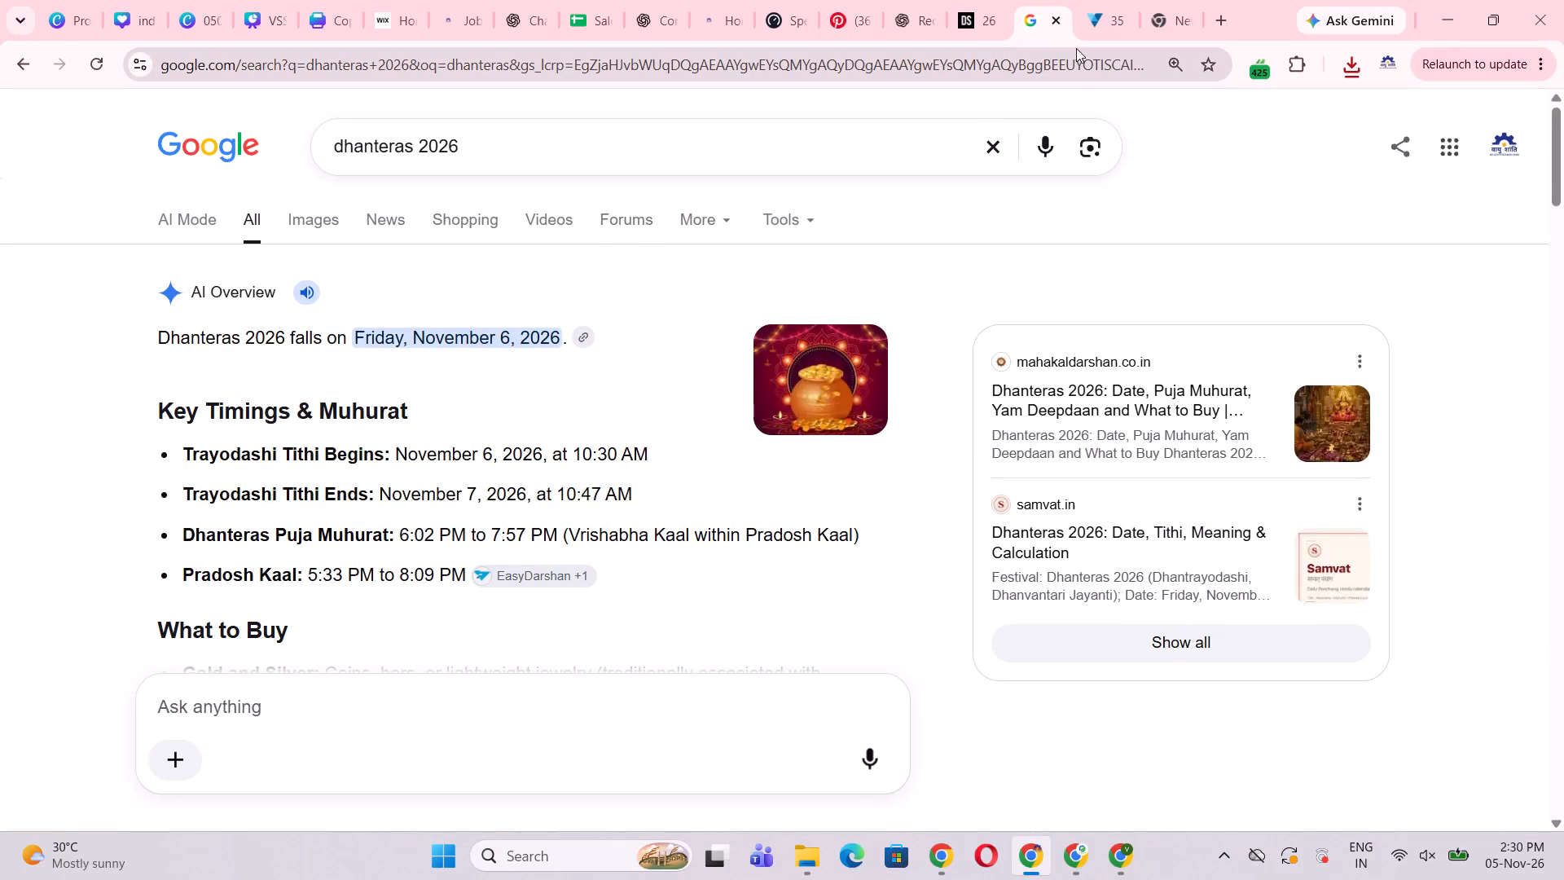
Switch to the Canva industry design and upload the Sunhera Job Discovery Pack image from the Downloads folder.
left_click(669, 26)
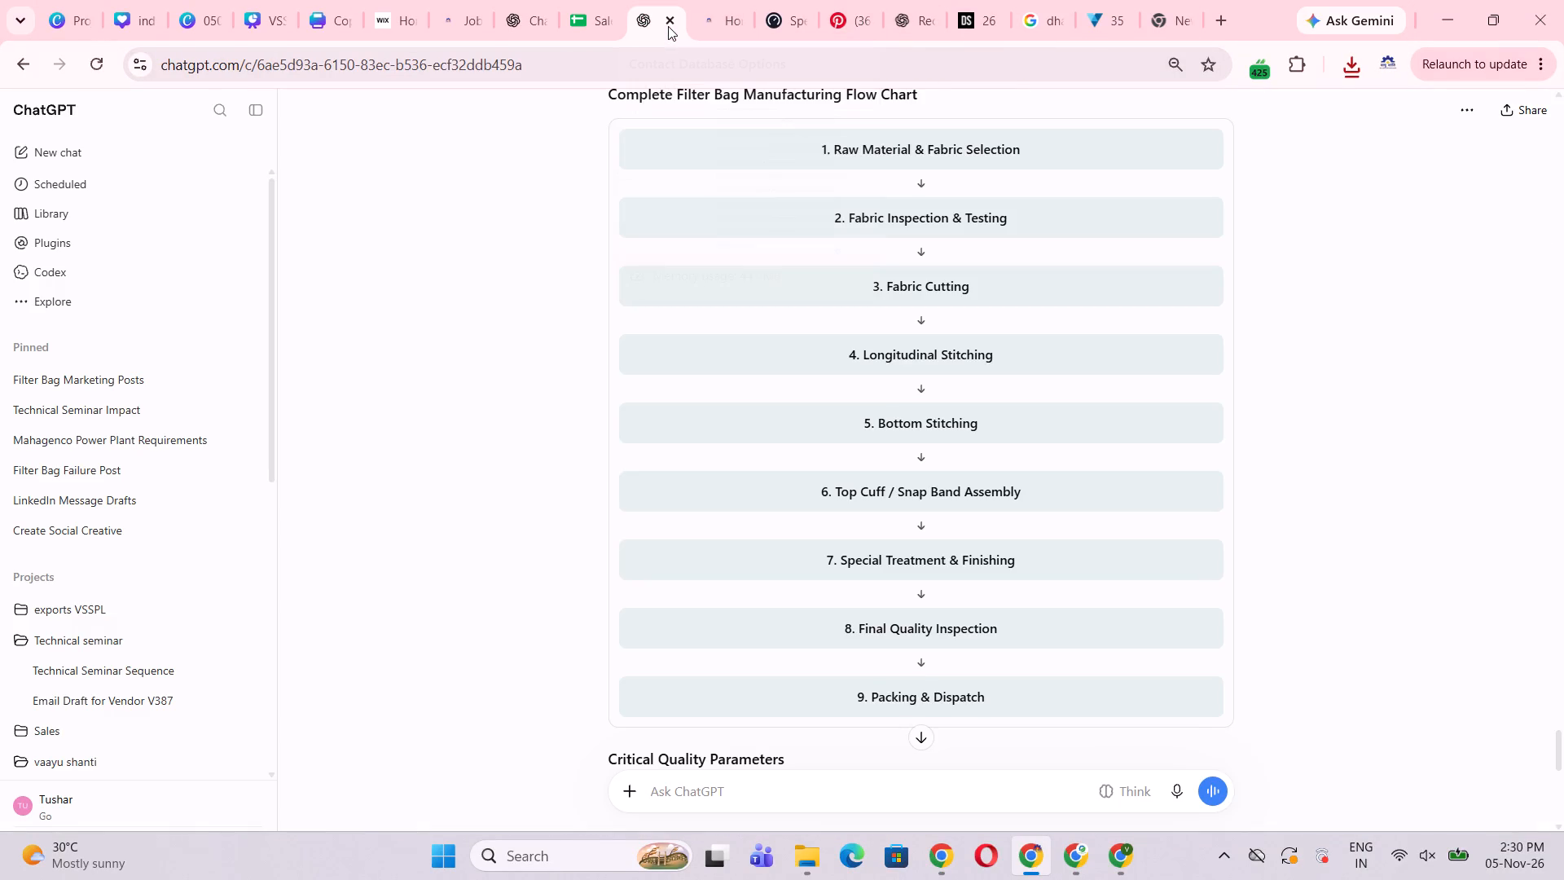
left_click(702, 9)
left_click(906, 23)
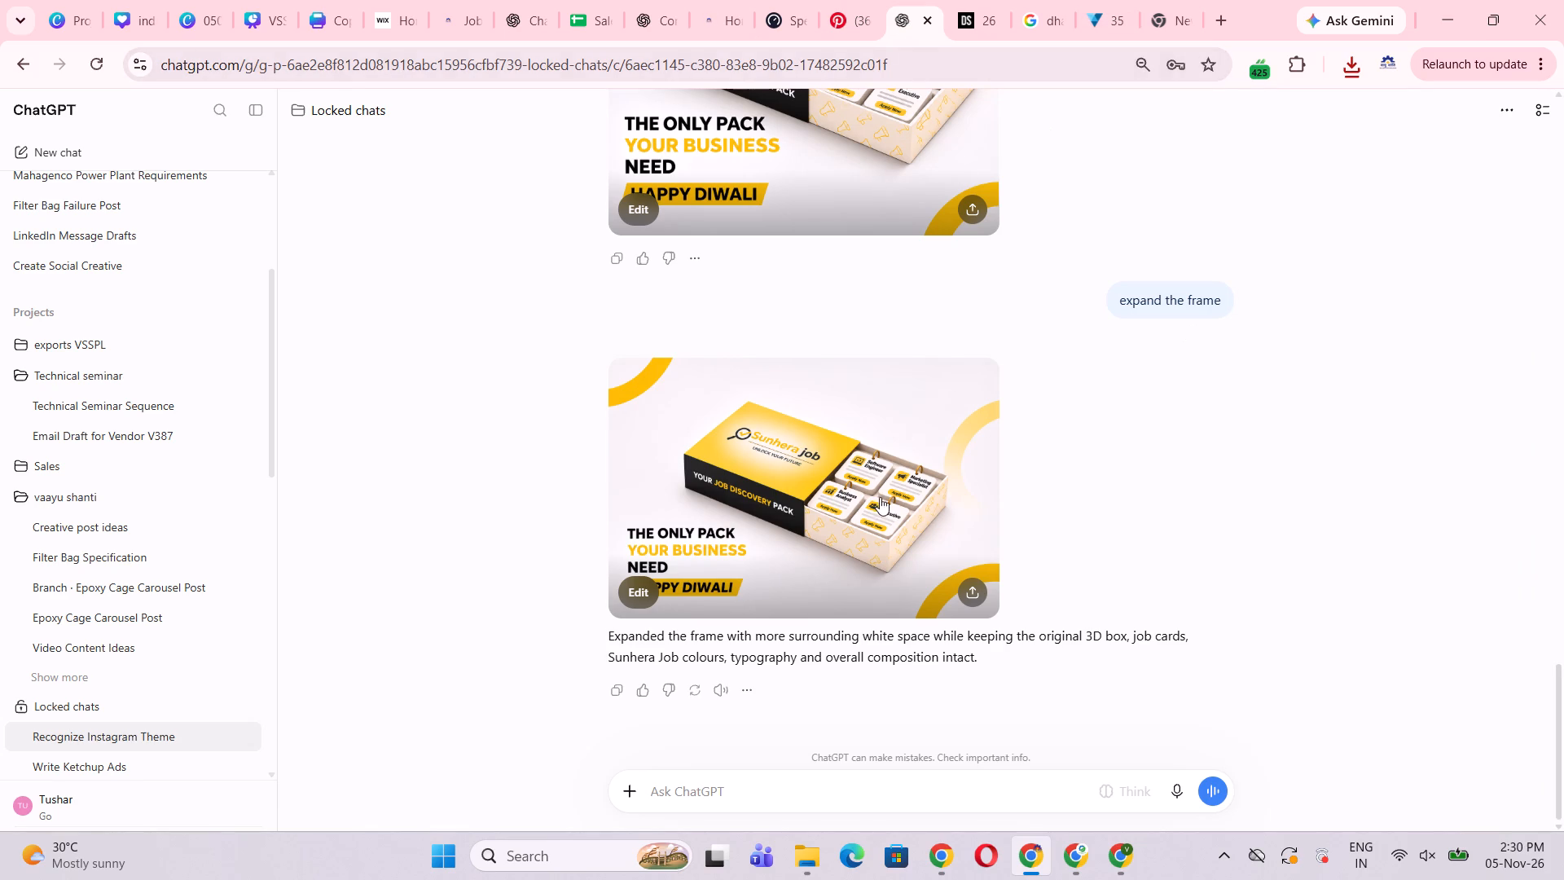
left_click(200, 15)
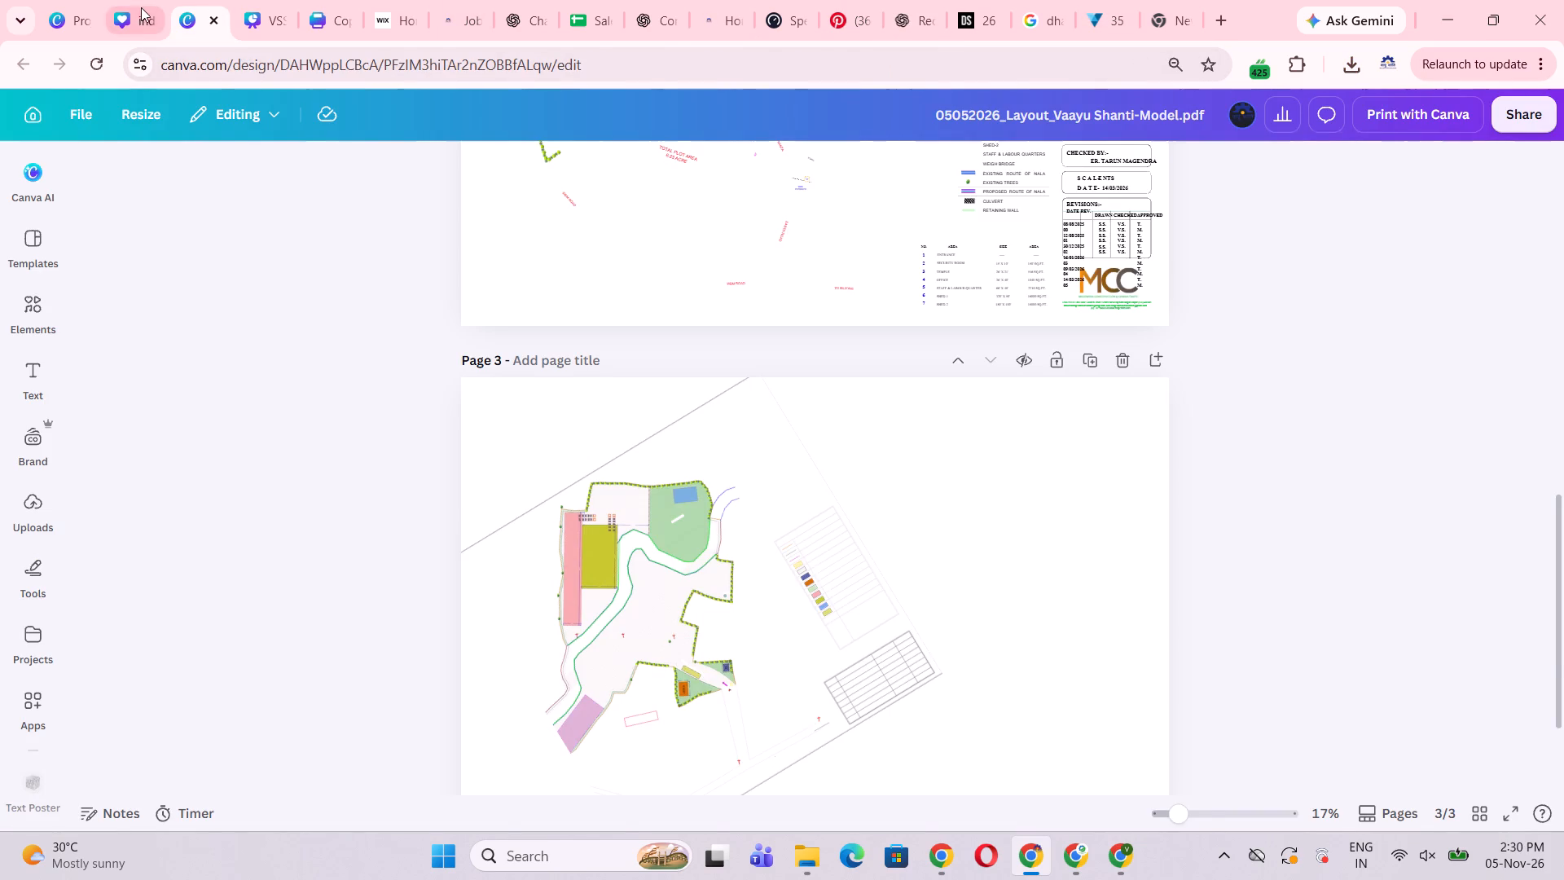
left_click(138, 7)
left_click(23, 514)
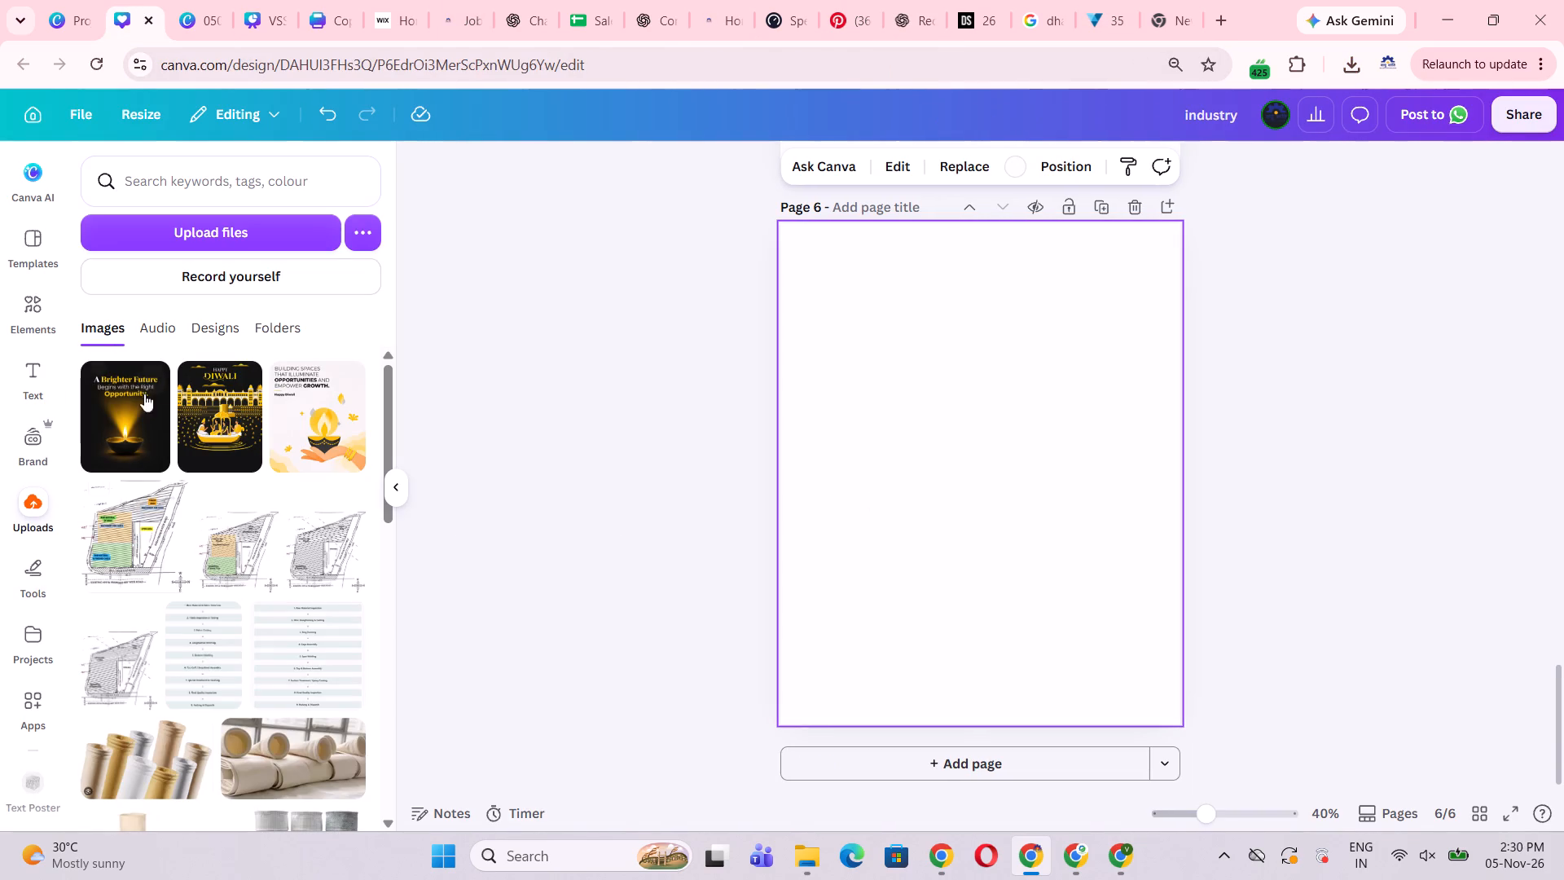
left_click(181, 232)
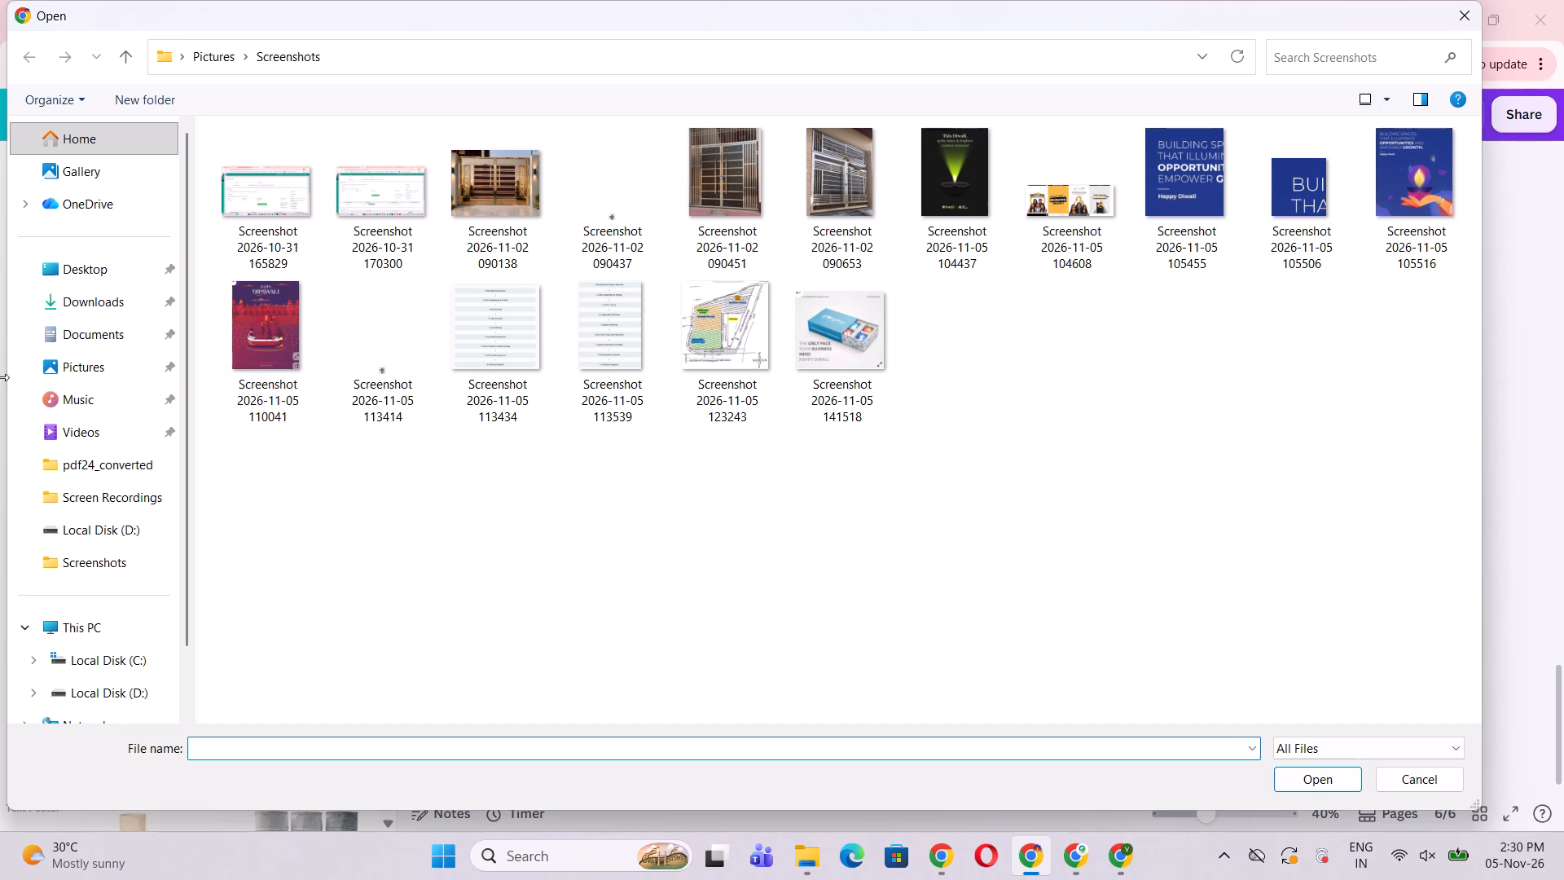
left_click(61, 315)
left_click(275, 235)
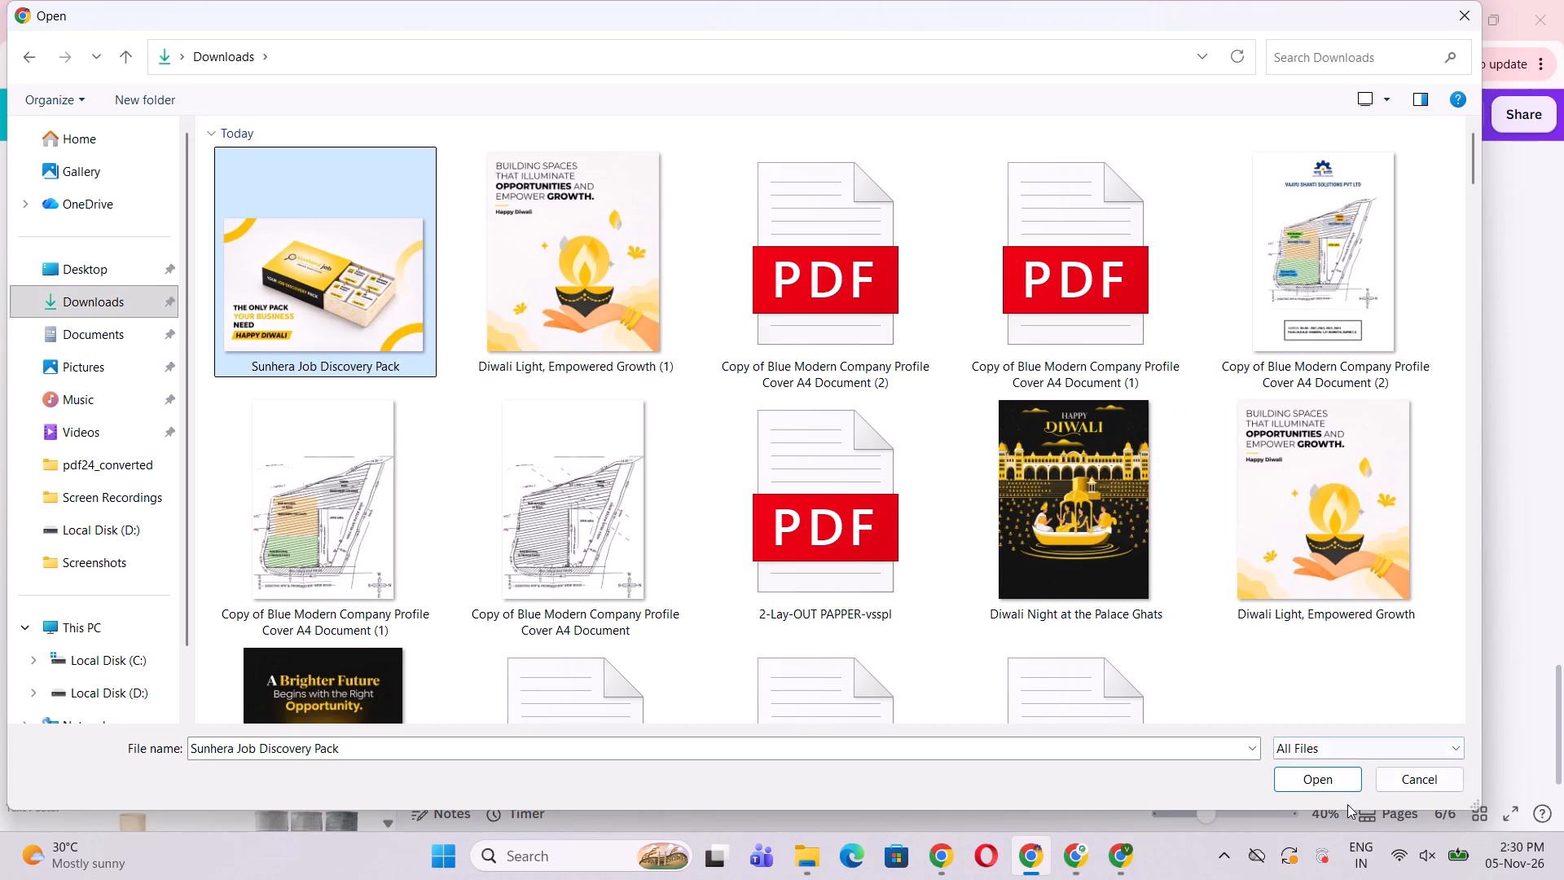
left_click(1333, 789)
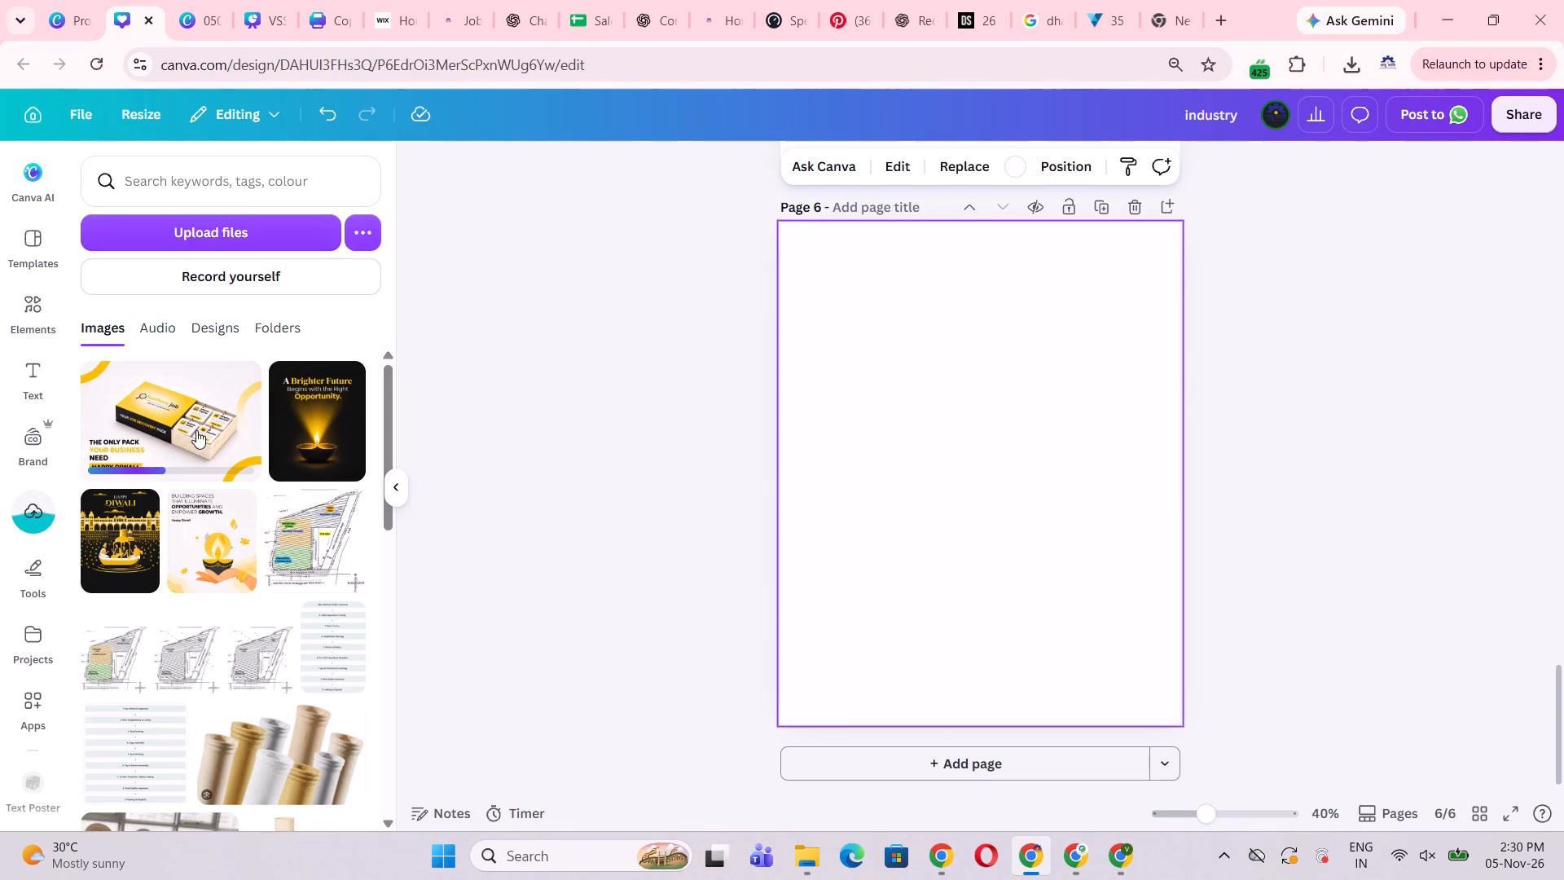
Place the uploaded Sunhera Job Discovery Pack image on the blank page 6.
left_click_drag(186, 431, 948, 392)
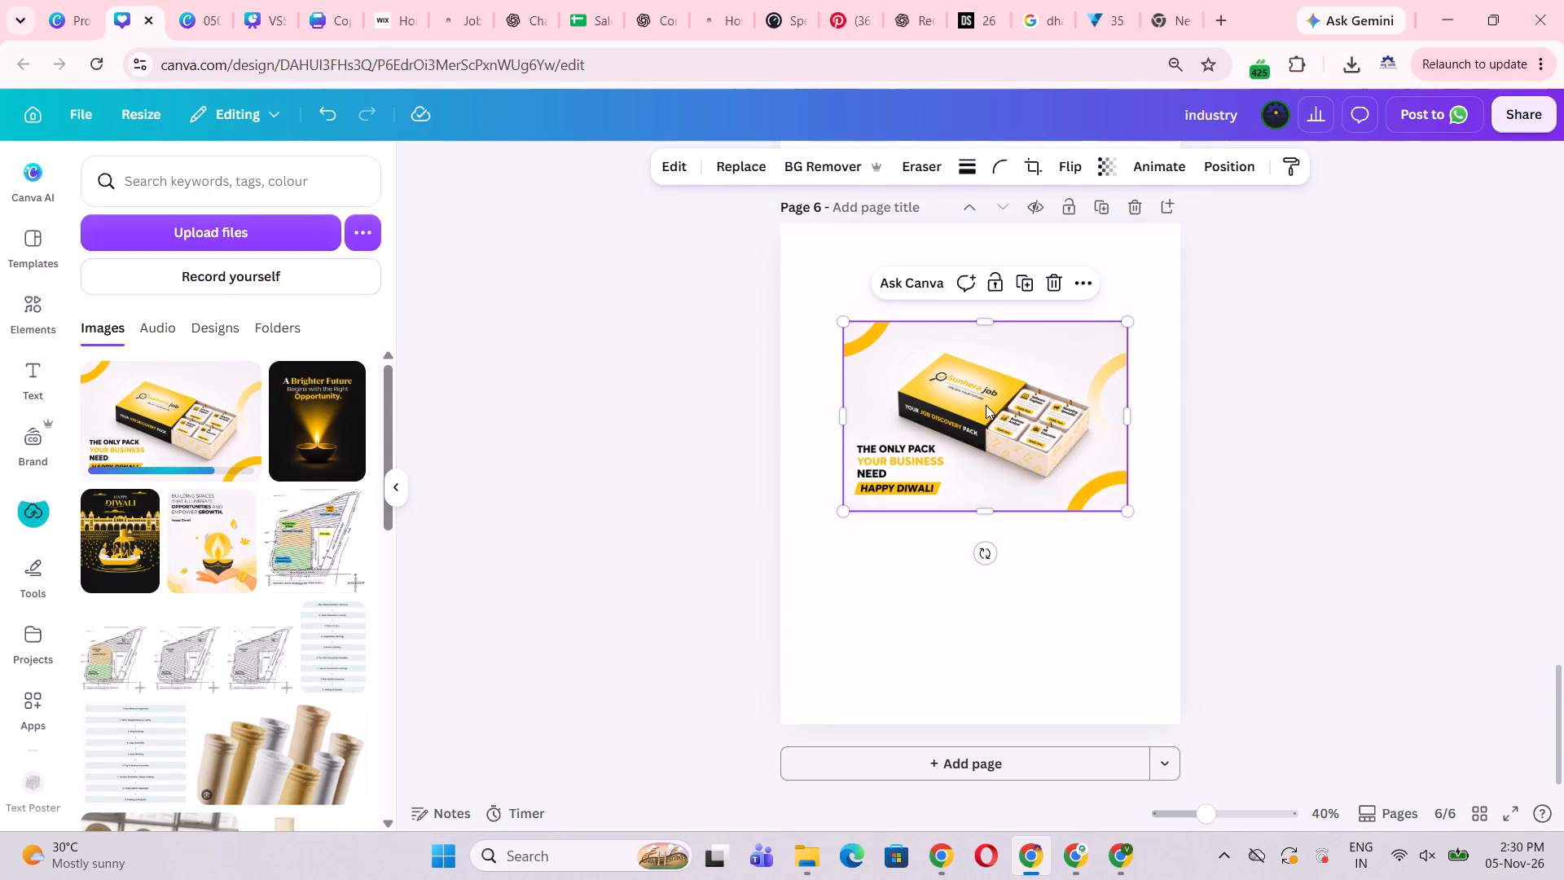
scroll(993, 410, "down", 1)
scroll(1070, 444, "down", 1)
left_click(1446, 587)
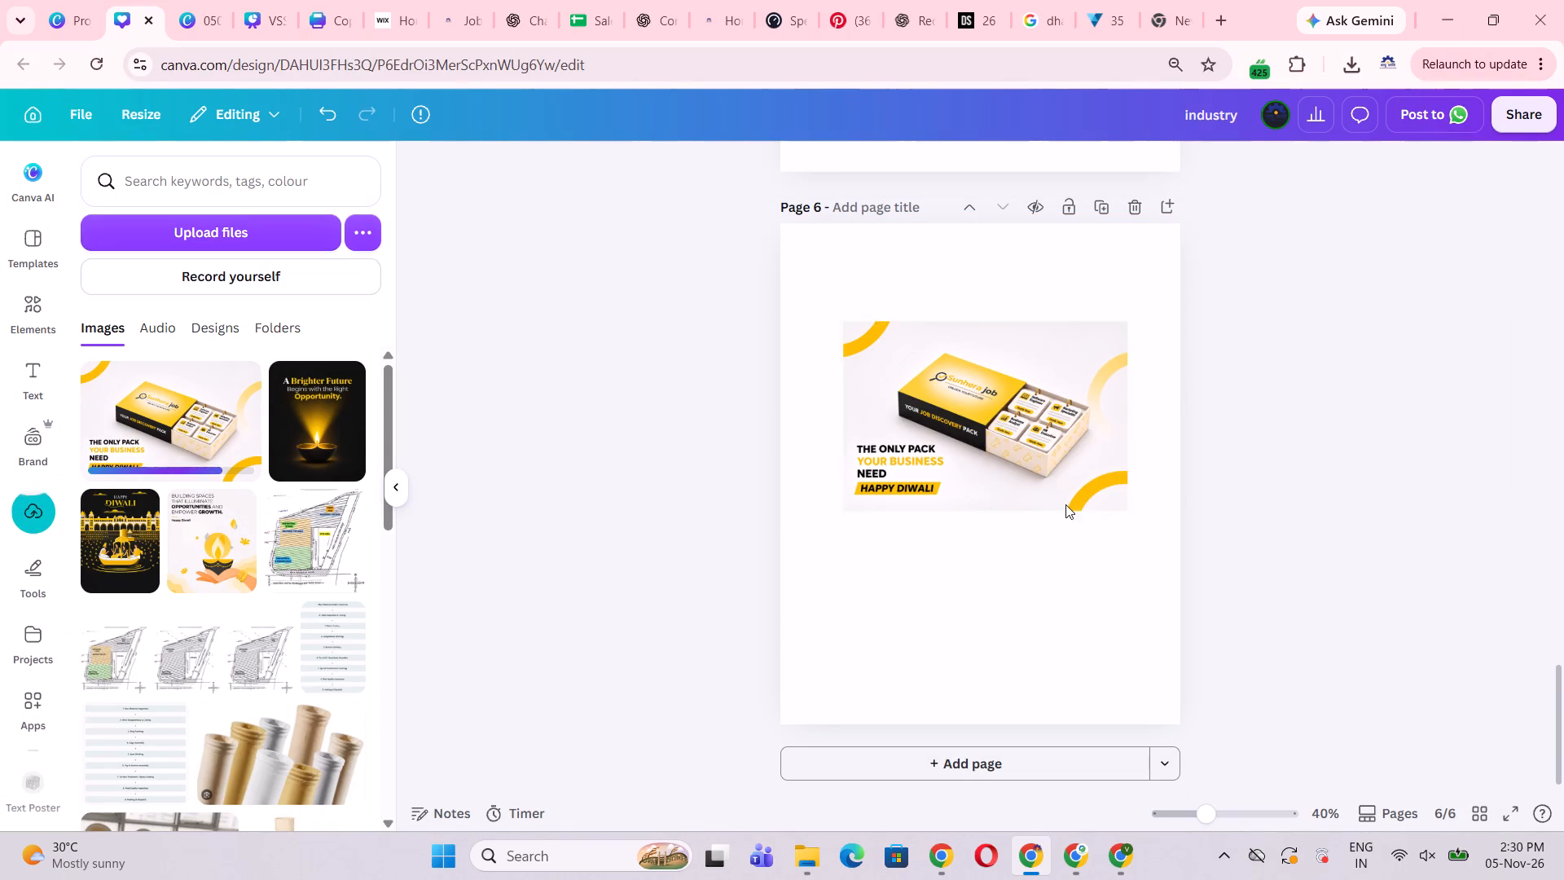
Enlarge the gift box image on page 6 to slightly more than the page width and centre it on the page.
left_click(946, 417)
left_click_drag(1017, 427, 998, 452)
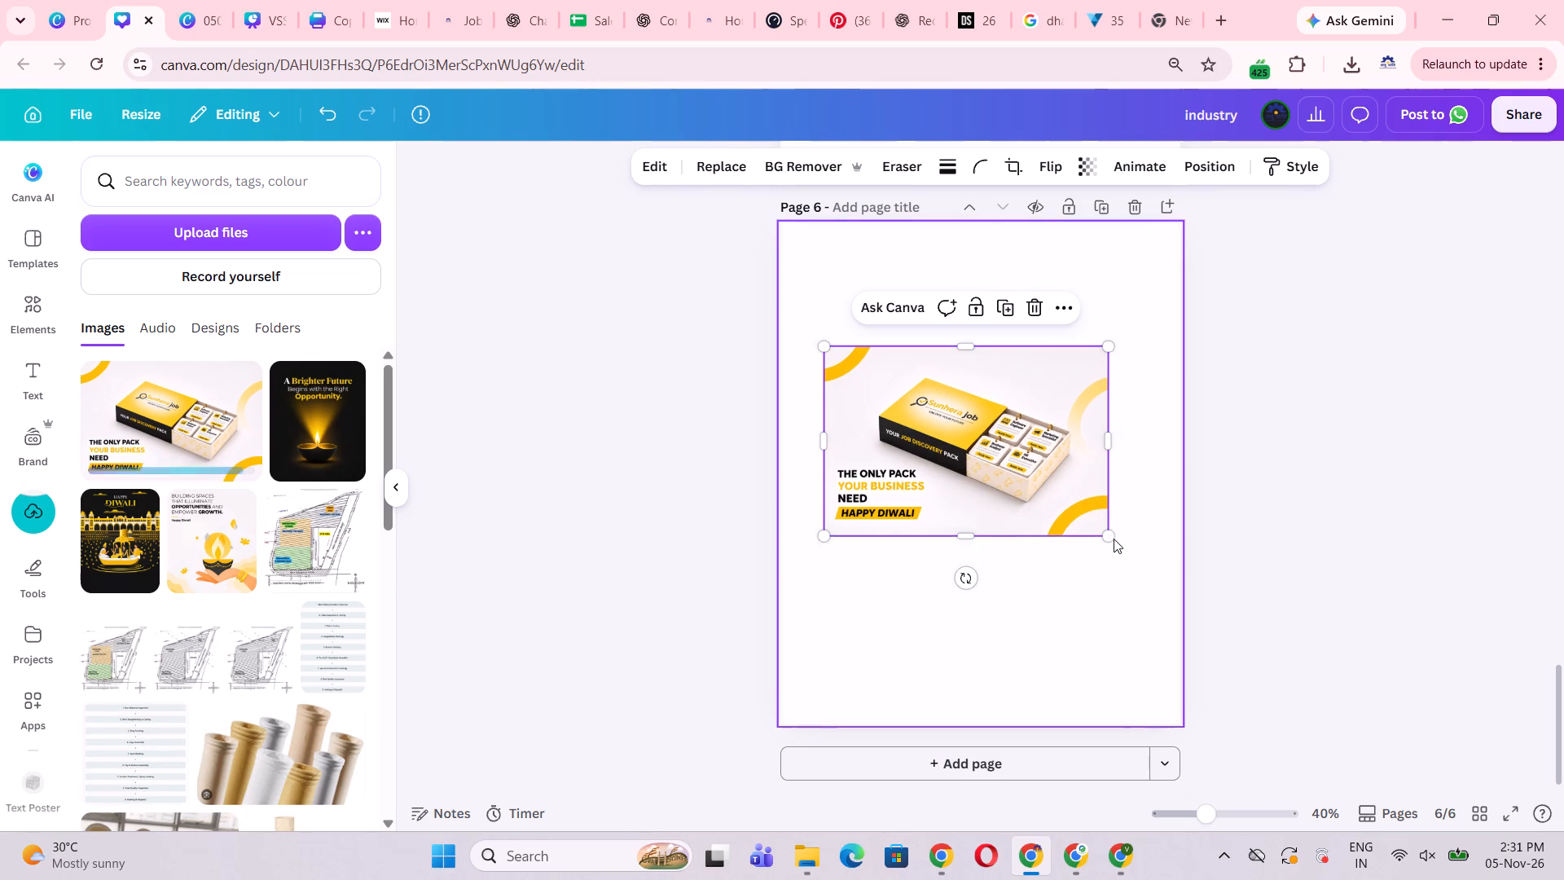
left_click_drag(1112, 537, 1184, 737)
left_click_drag(1120, 605, 1062, 611)
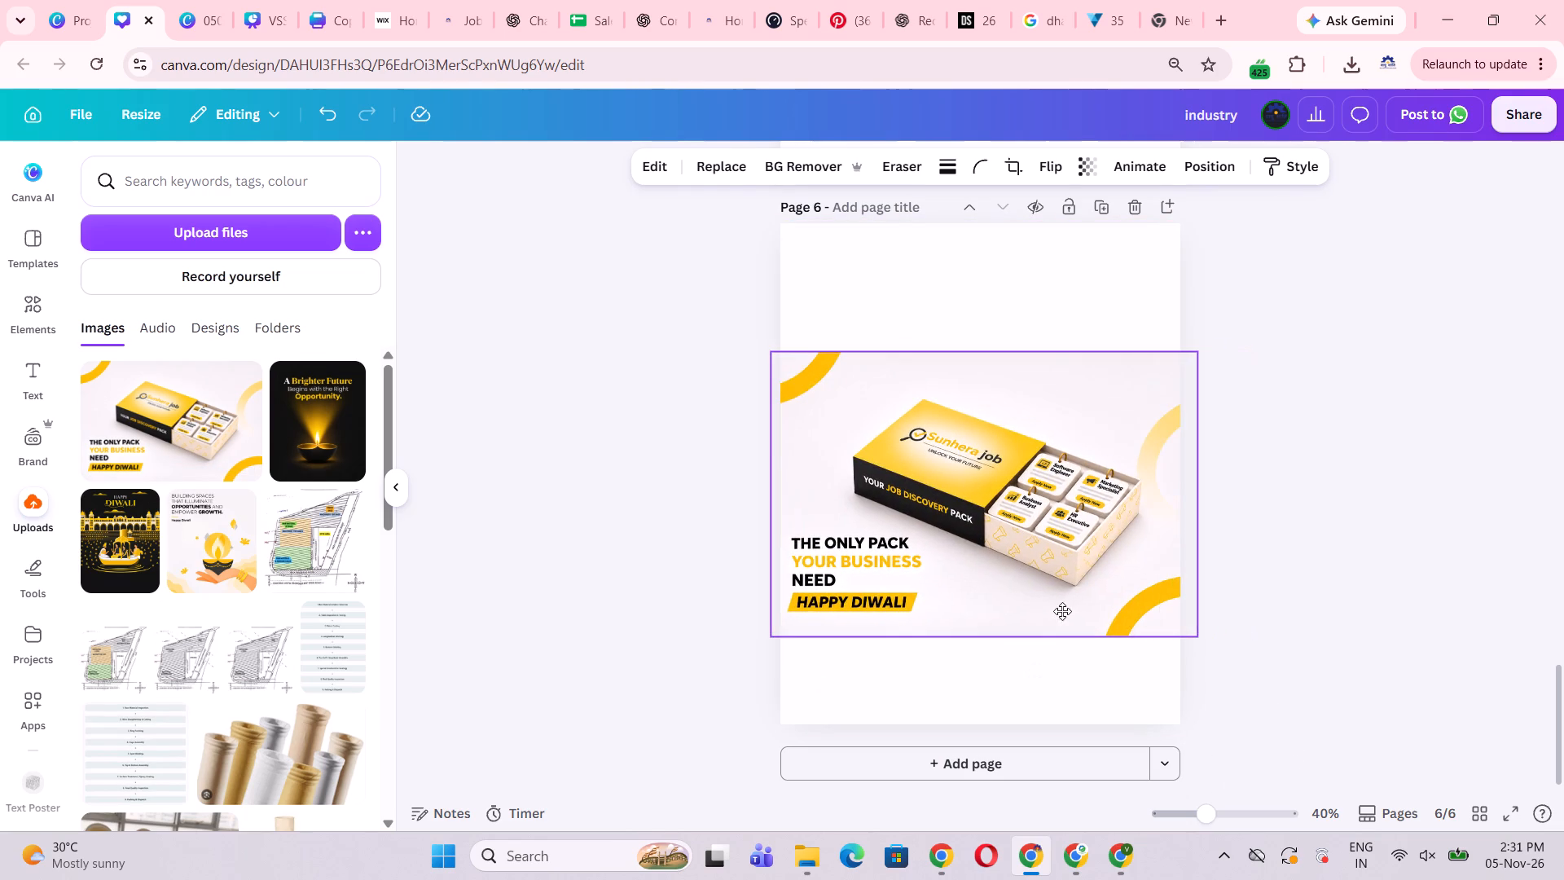
left_click_drag(1062, 611, 1060, 622)
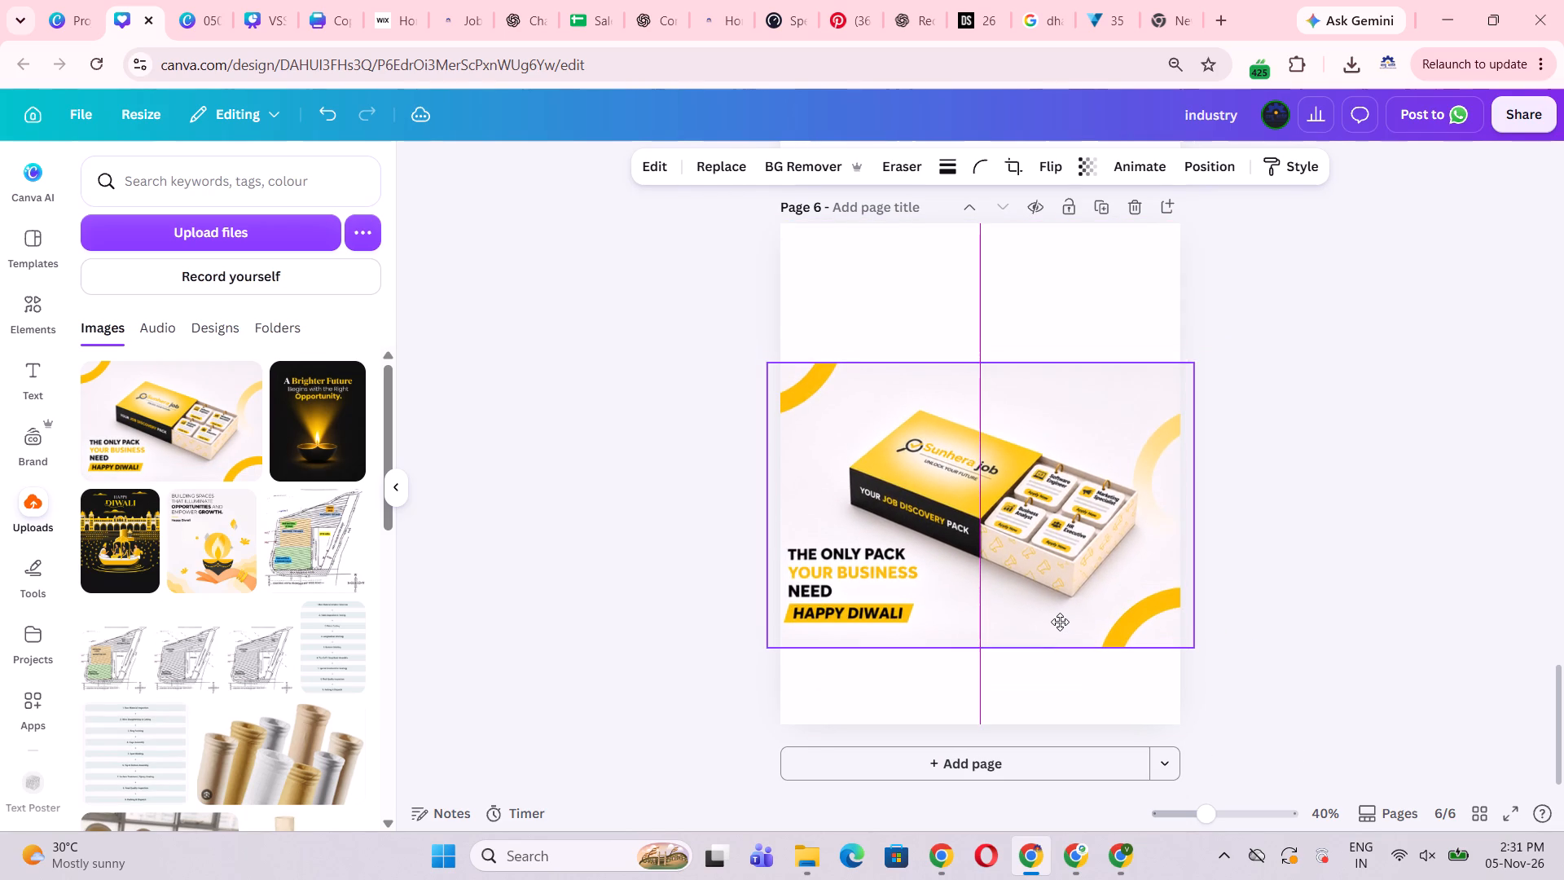
left_click_drag(1060, 622, 1061, 592)
left_click(1277, 586)
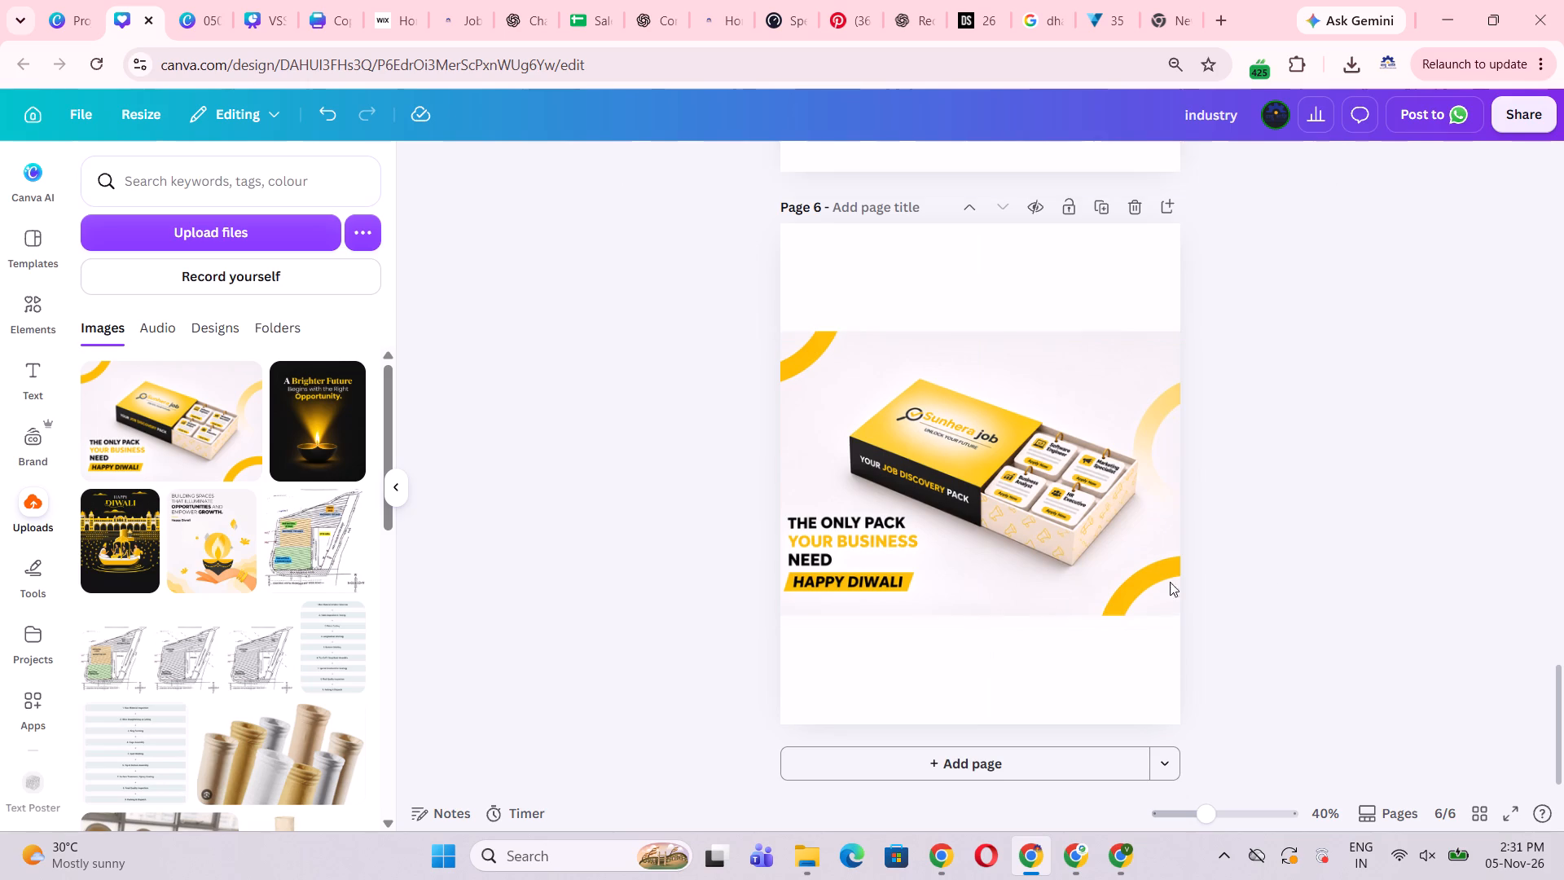
Extend the Sunhera job gift box image on page 6 upward from its top edge to a height of about 890.
left_click(894, 552)
left_click(1289, 552)
left_click(973, 570)
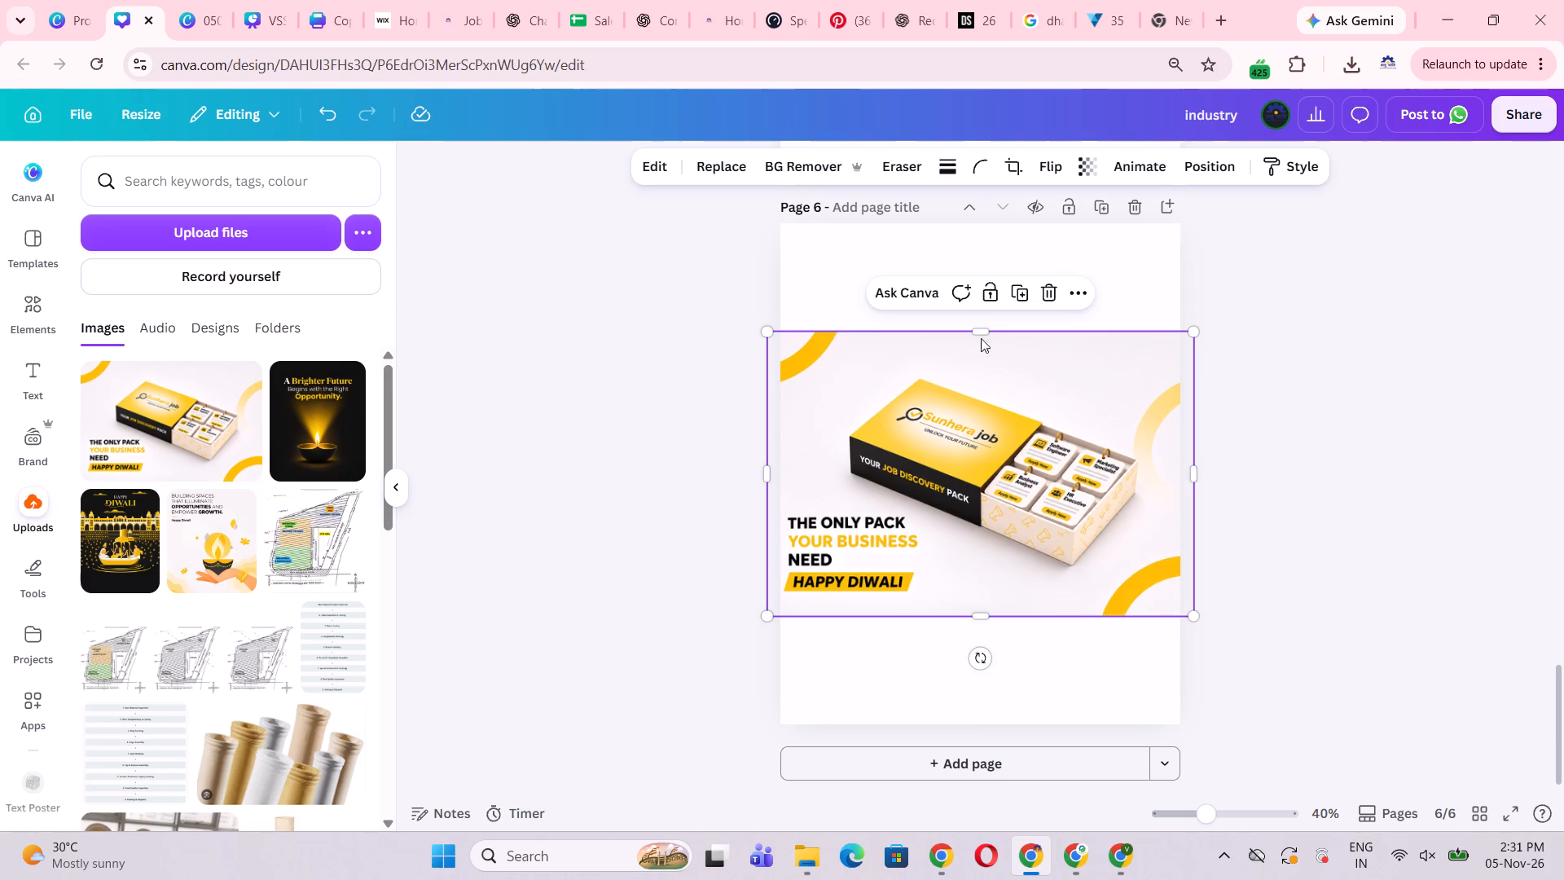
left_click_drag(982, 335, 990, 222)
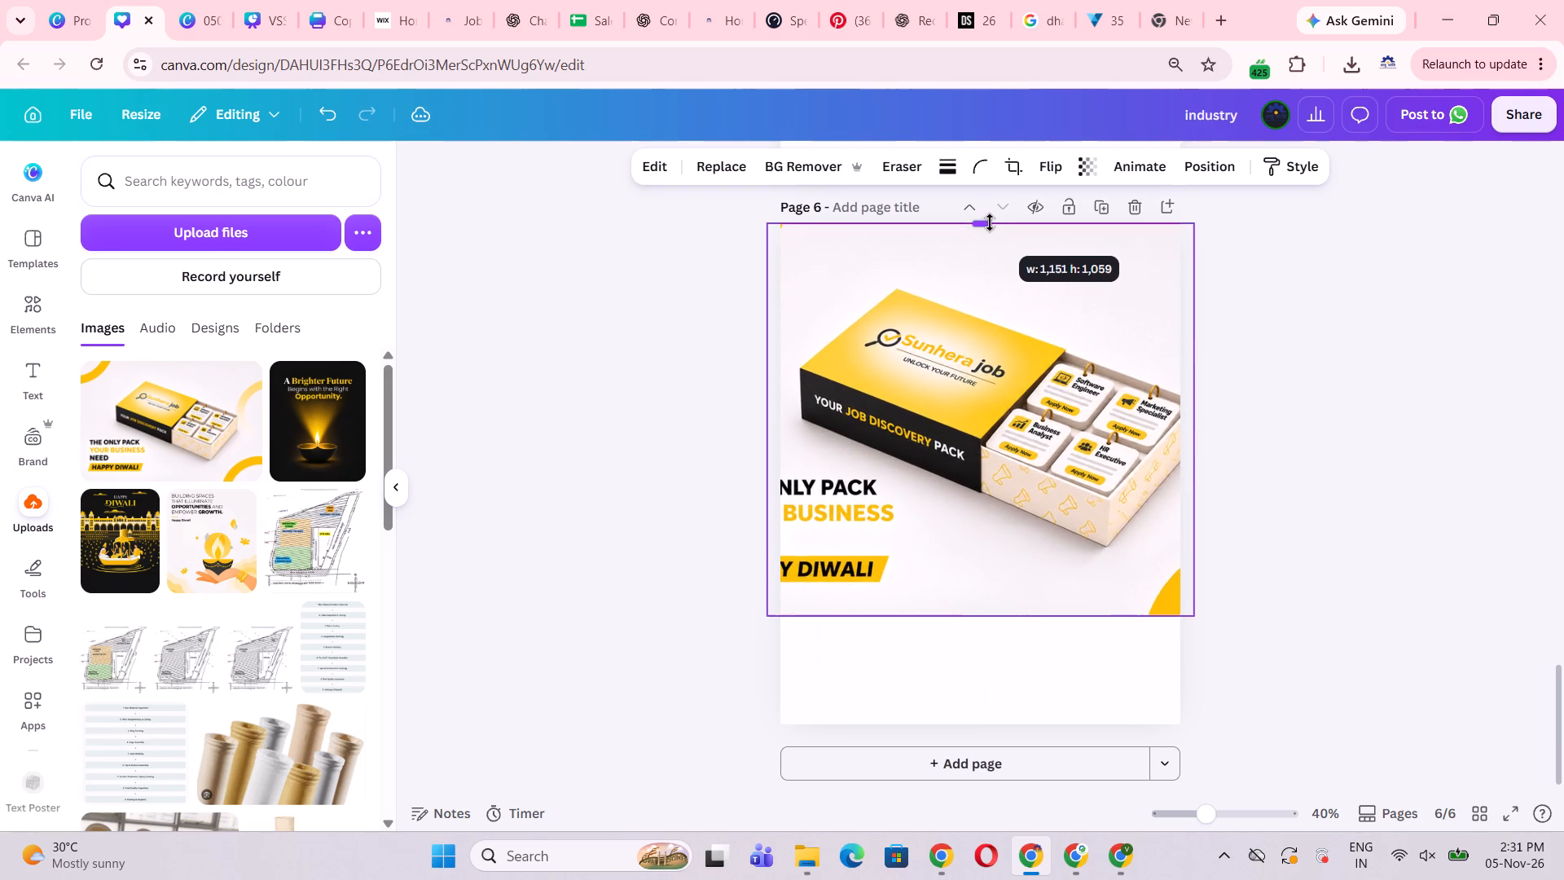
left_click_drag(990, 222, 989, 291)
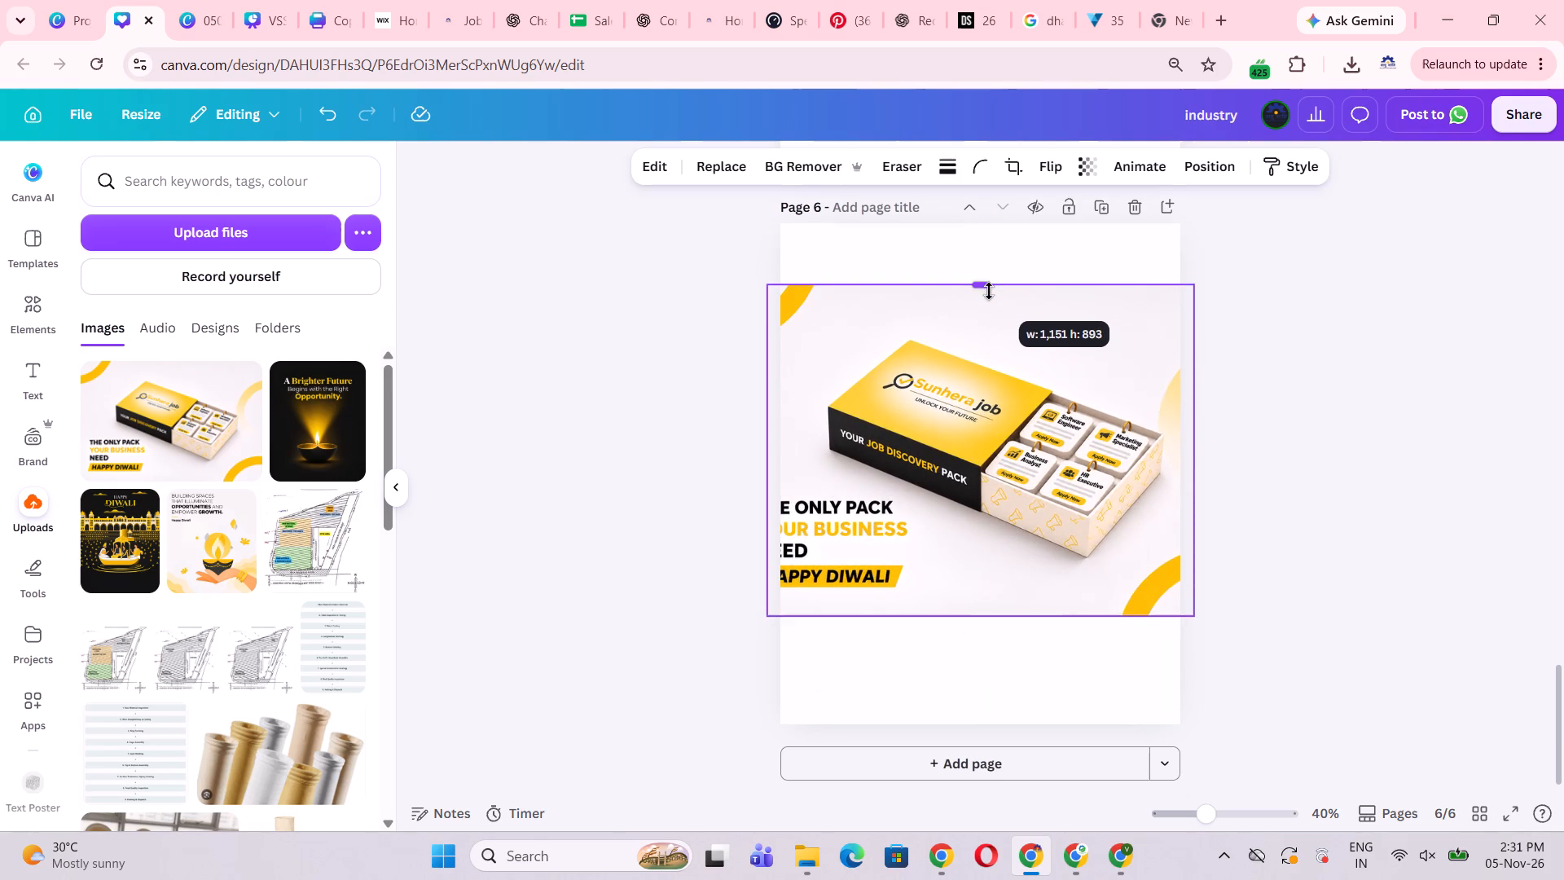
left_click_drag(989, 291, 989, 292)
Move the gift box image lower on page 6, with its right edge aligned to the page's right edge.
left_click_drag(1012, 421, 990, 446)
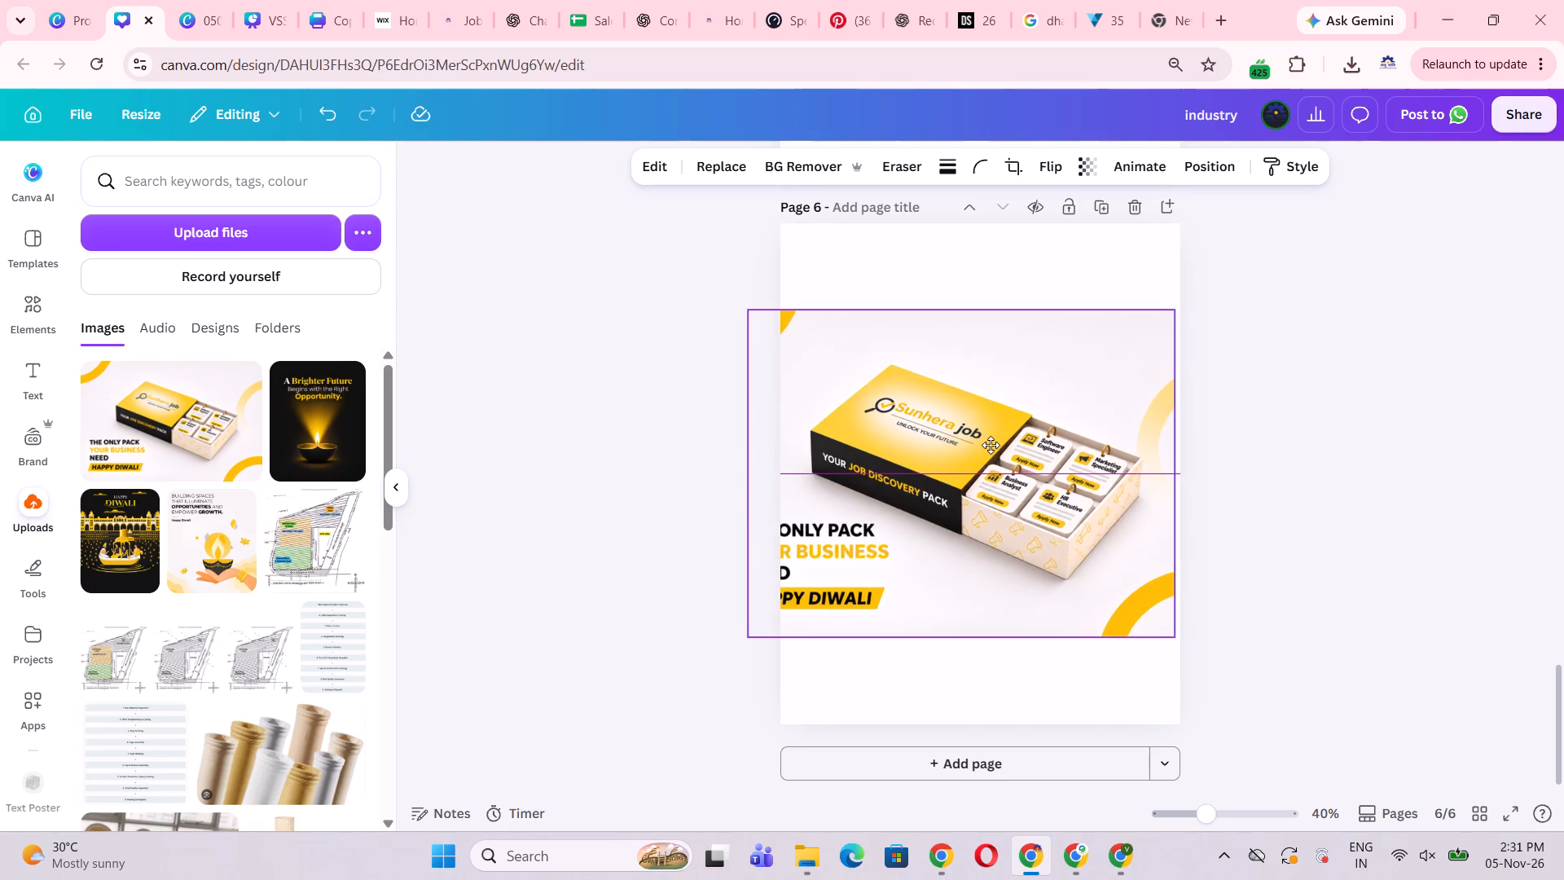
left_click_drag(990, 446, 992, 451)
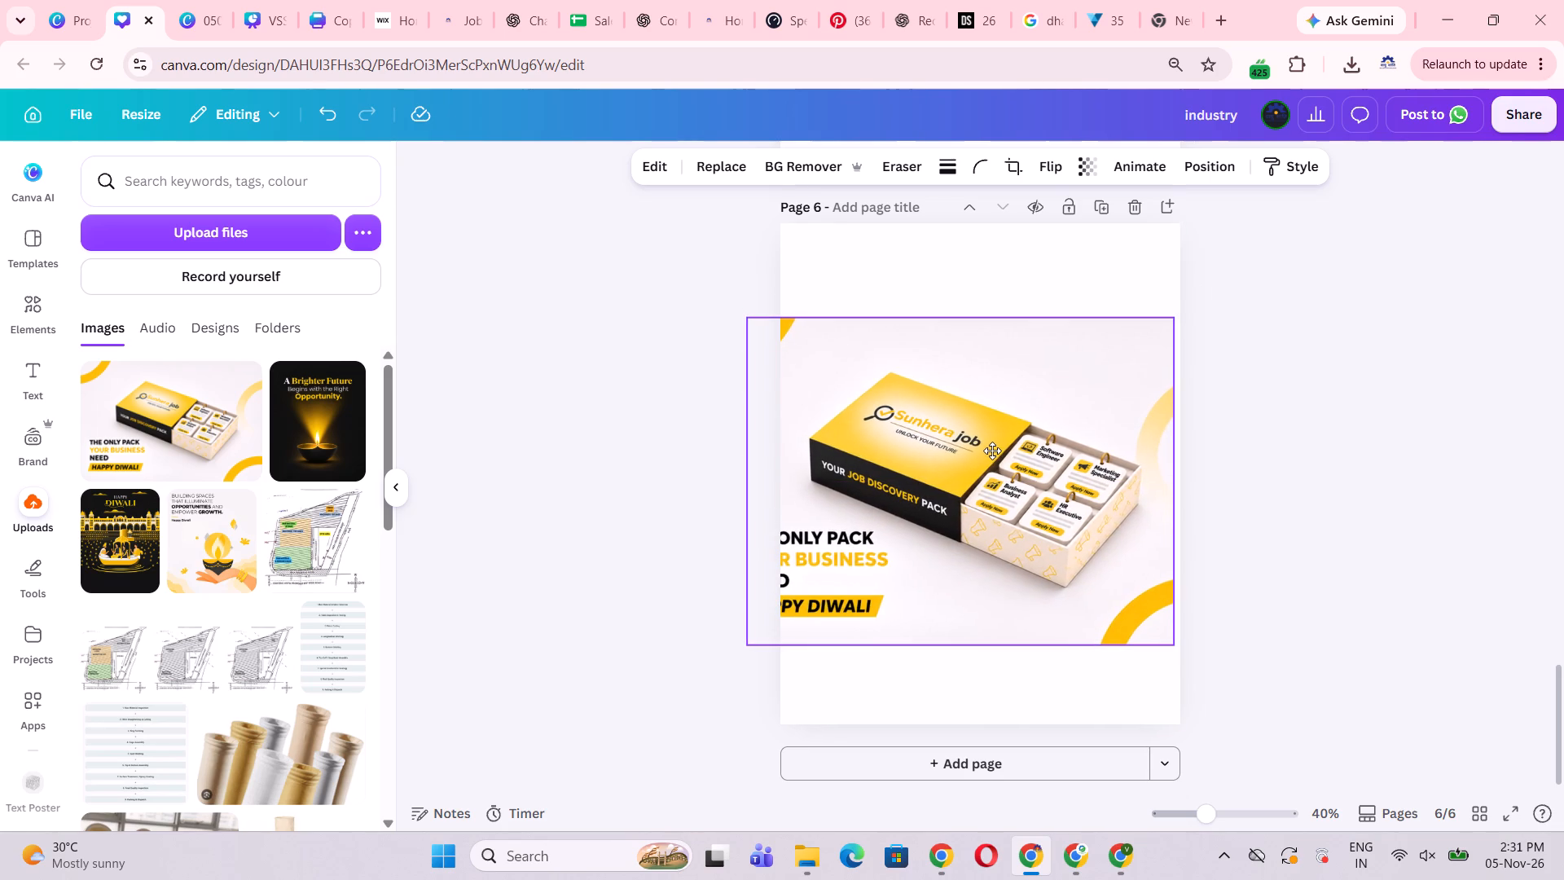
left_click_drag(992, 451, 998, 455)
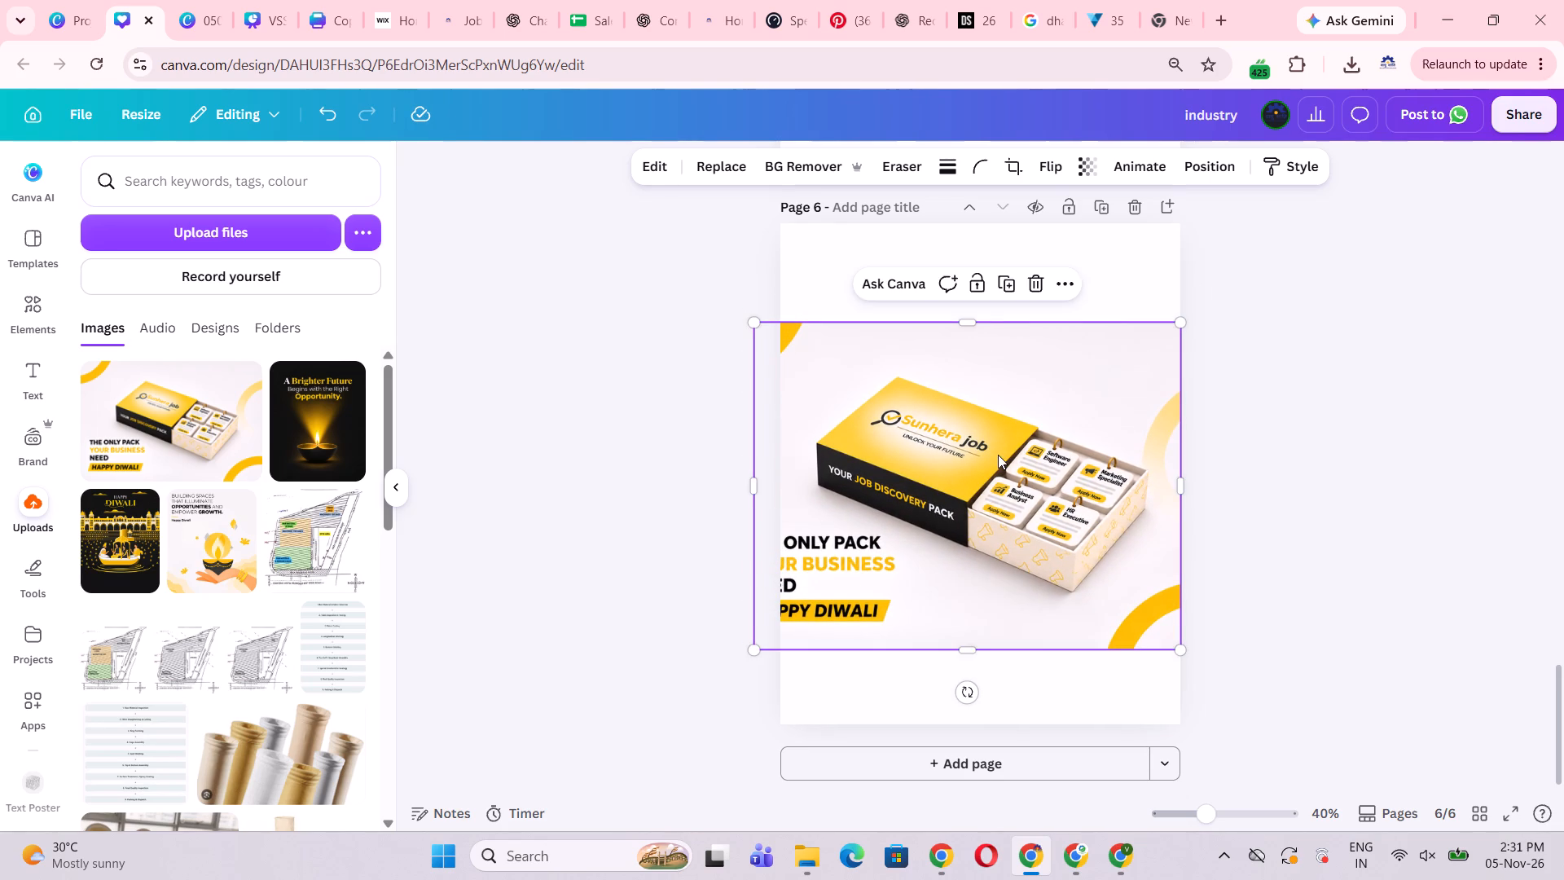
left_click_drag(1020, 482, 1017, 493)
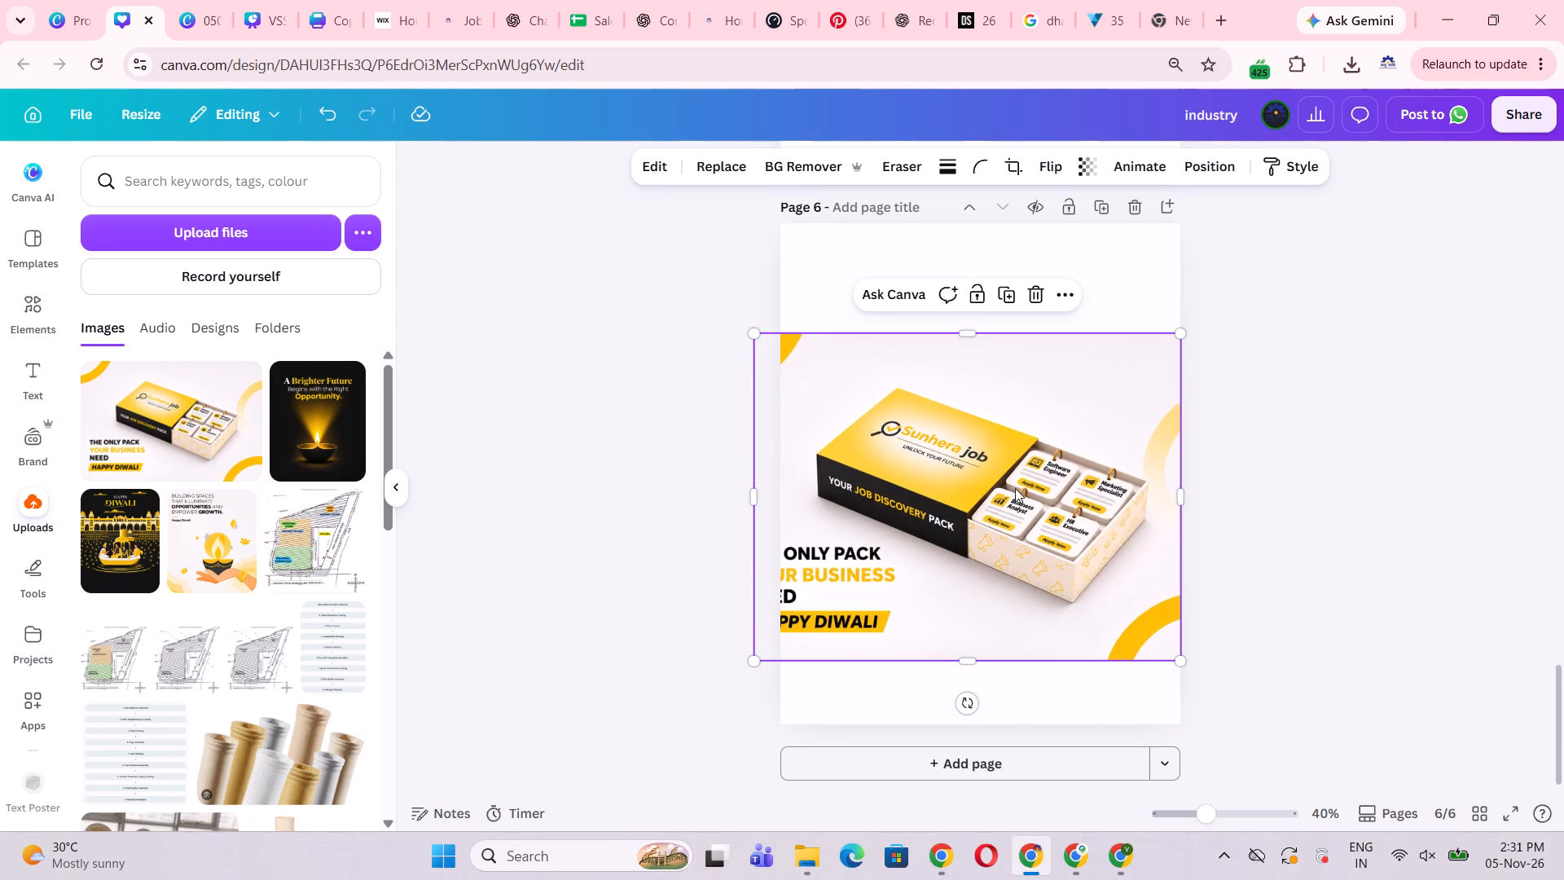
Apply the background remover to the gift box image on page 6.
left_click(791, 161)
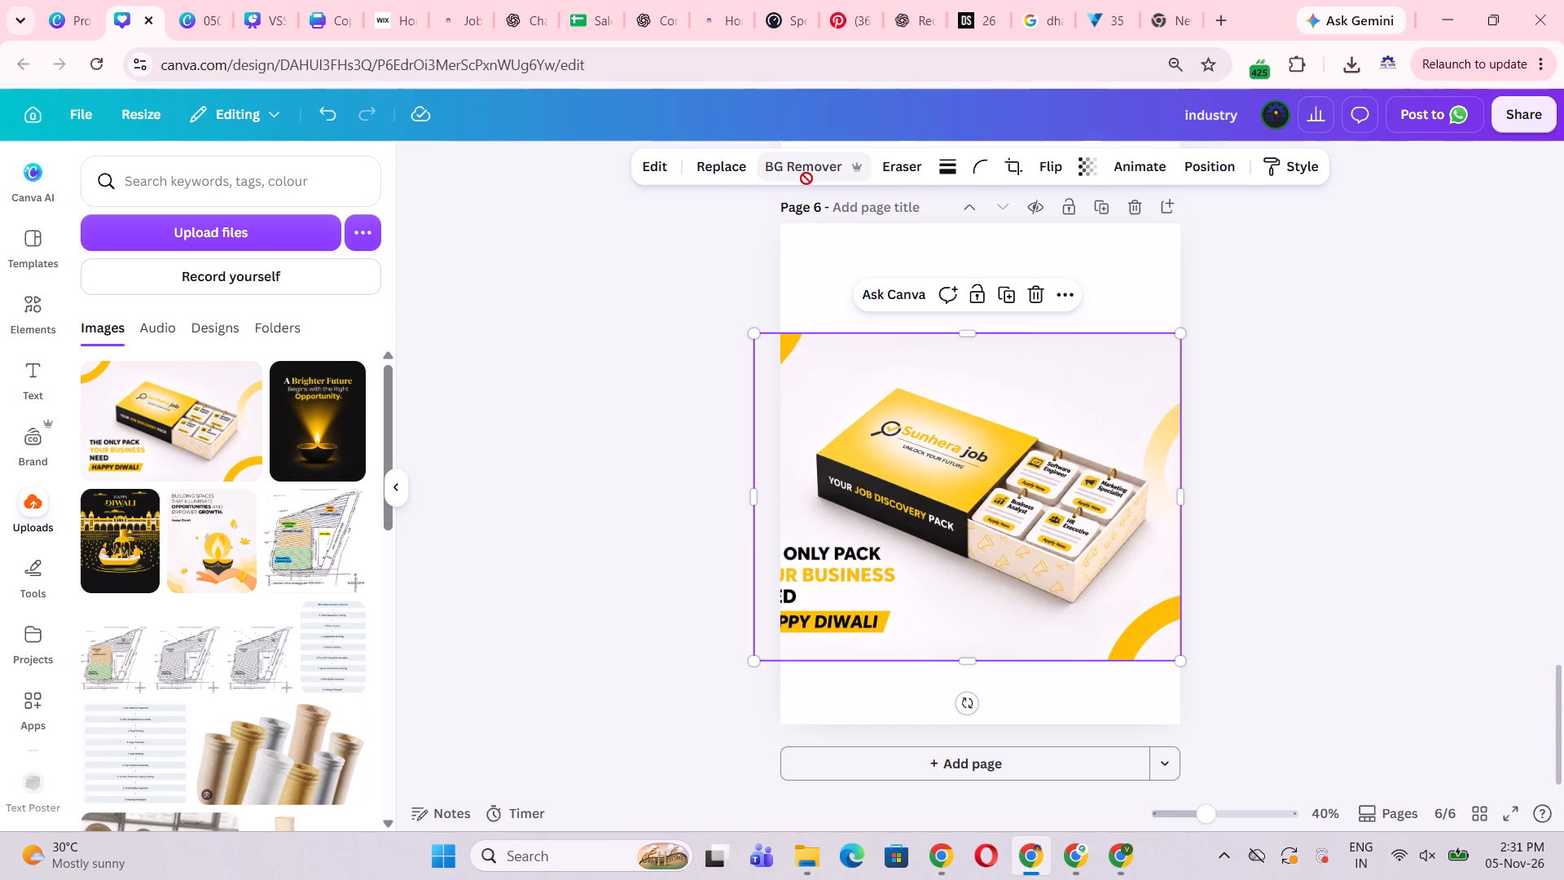
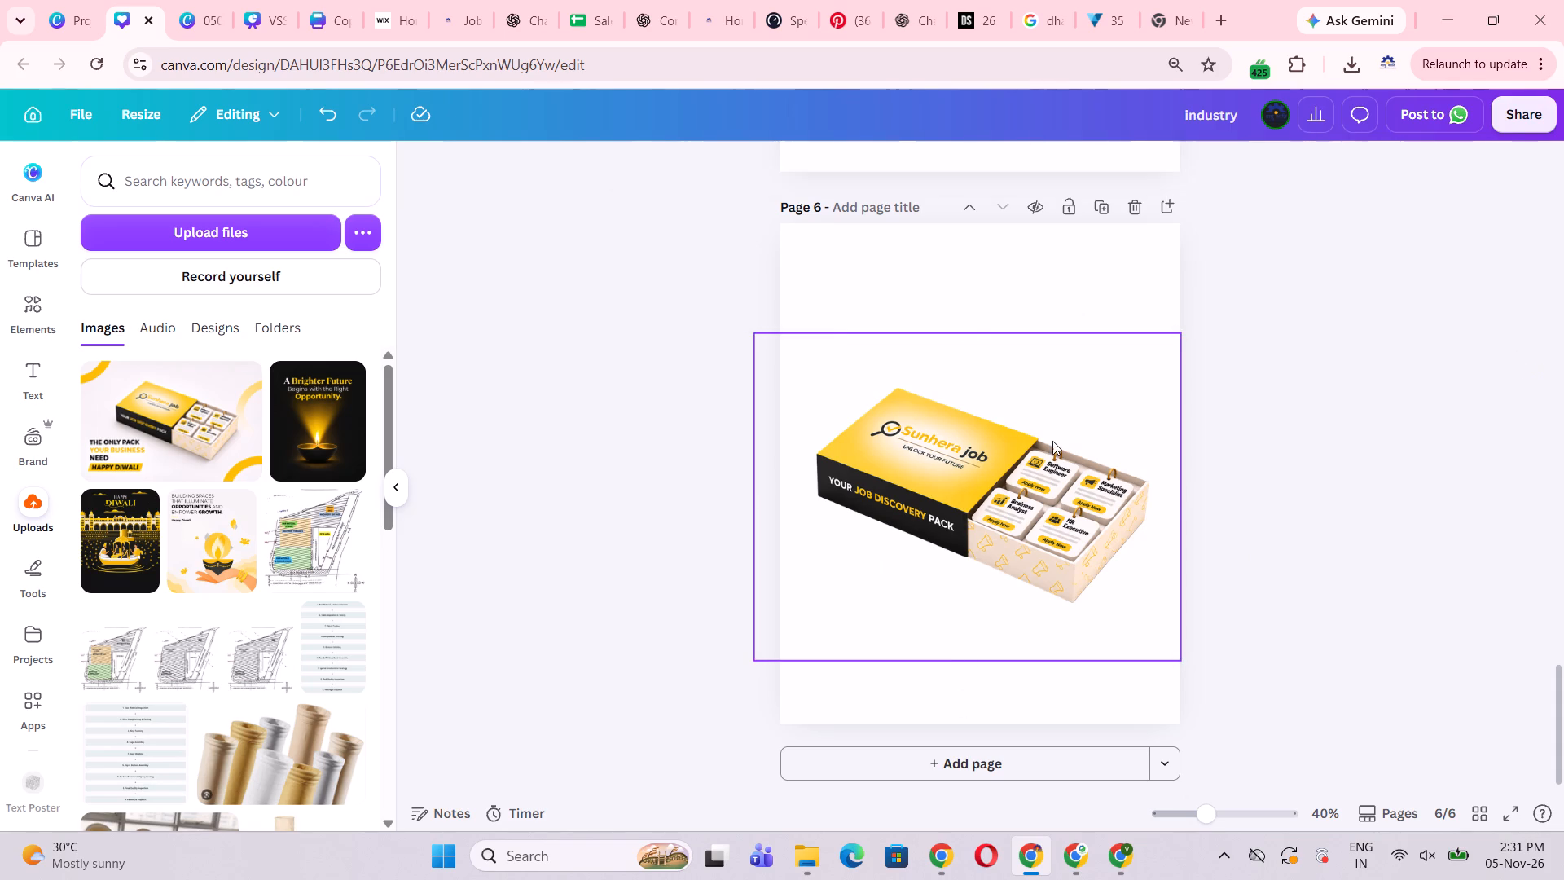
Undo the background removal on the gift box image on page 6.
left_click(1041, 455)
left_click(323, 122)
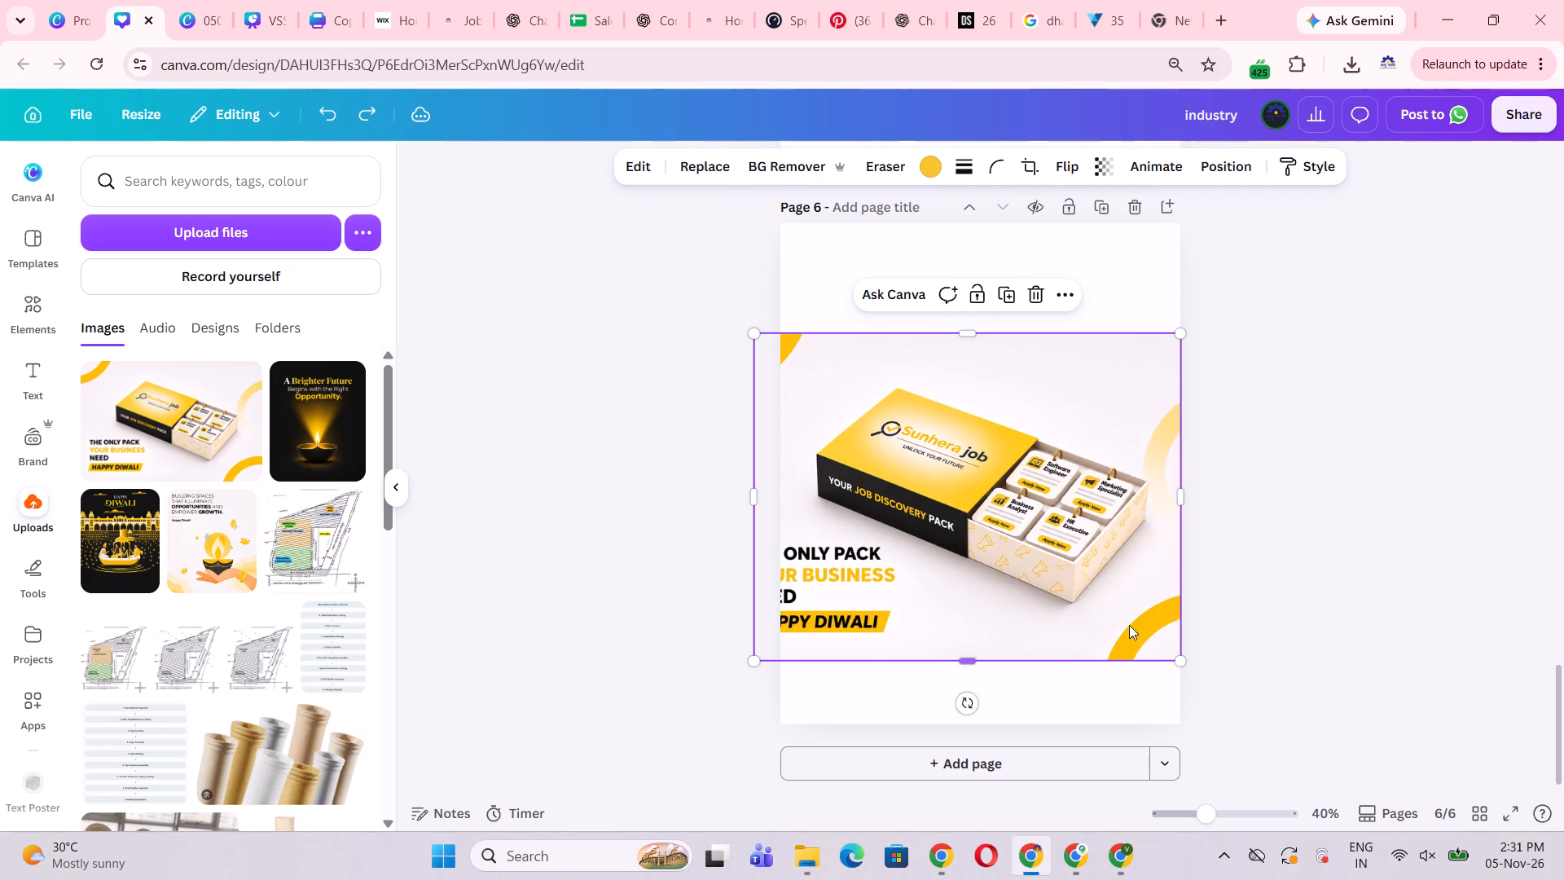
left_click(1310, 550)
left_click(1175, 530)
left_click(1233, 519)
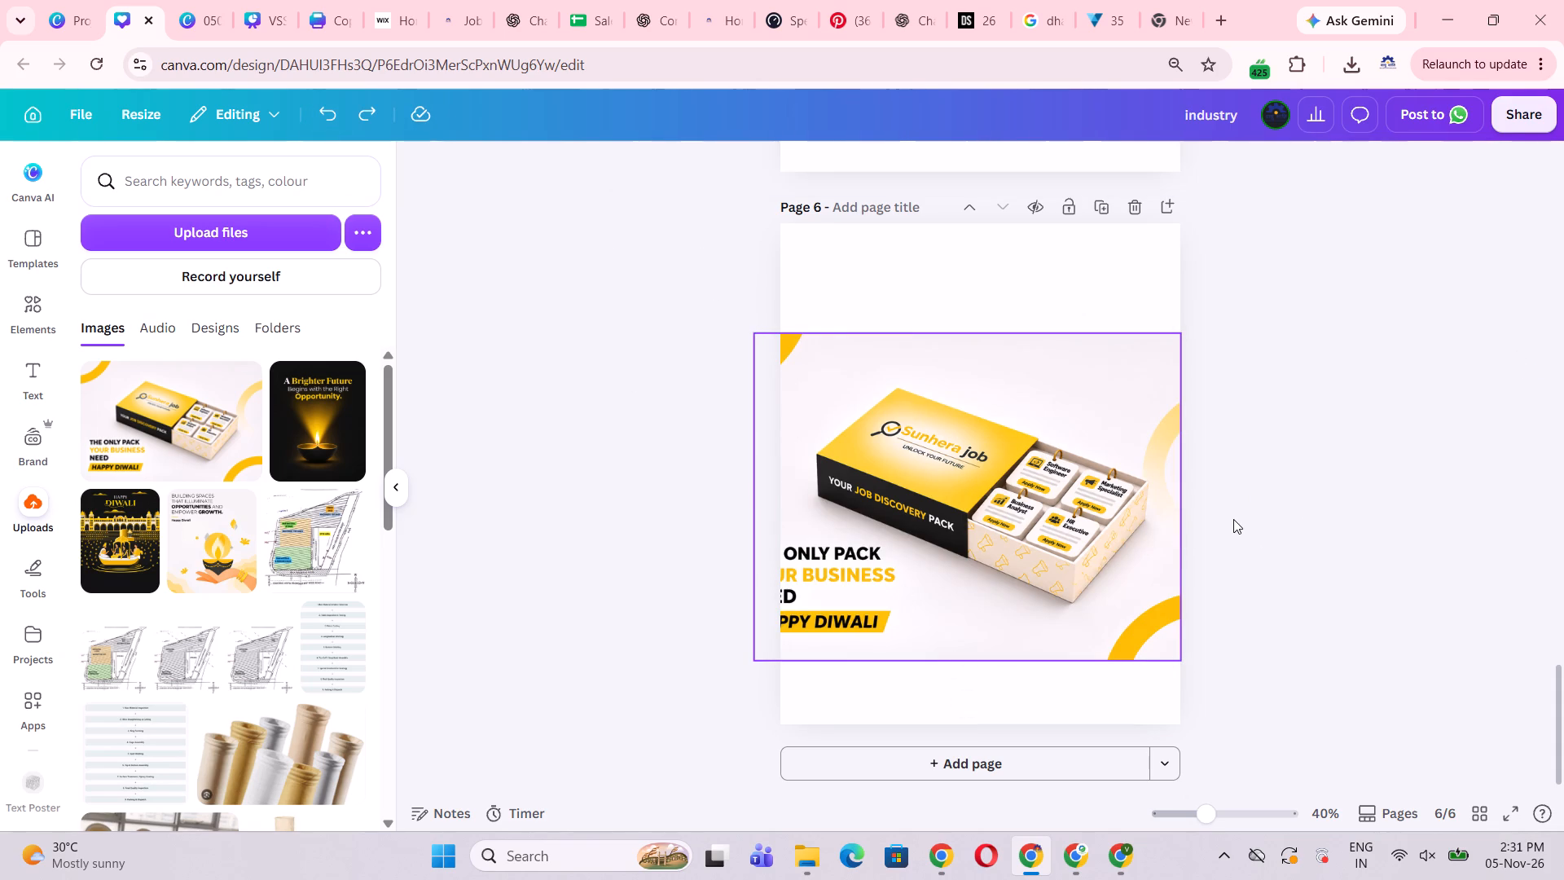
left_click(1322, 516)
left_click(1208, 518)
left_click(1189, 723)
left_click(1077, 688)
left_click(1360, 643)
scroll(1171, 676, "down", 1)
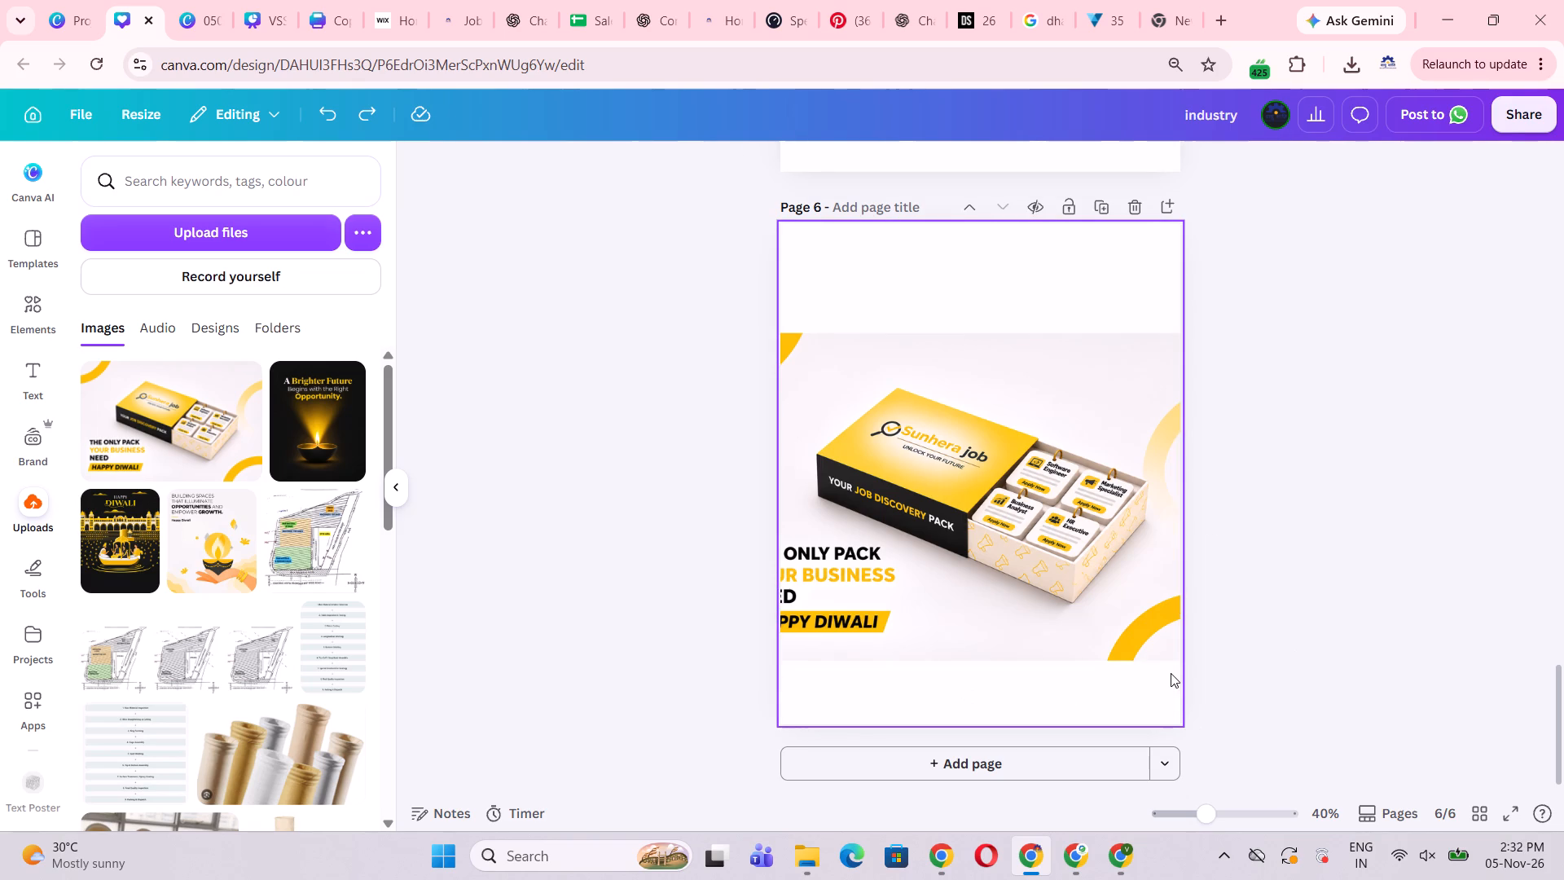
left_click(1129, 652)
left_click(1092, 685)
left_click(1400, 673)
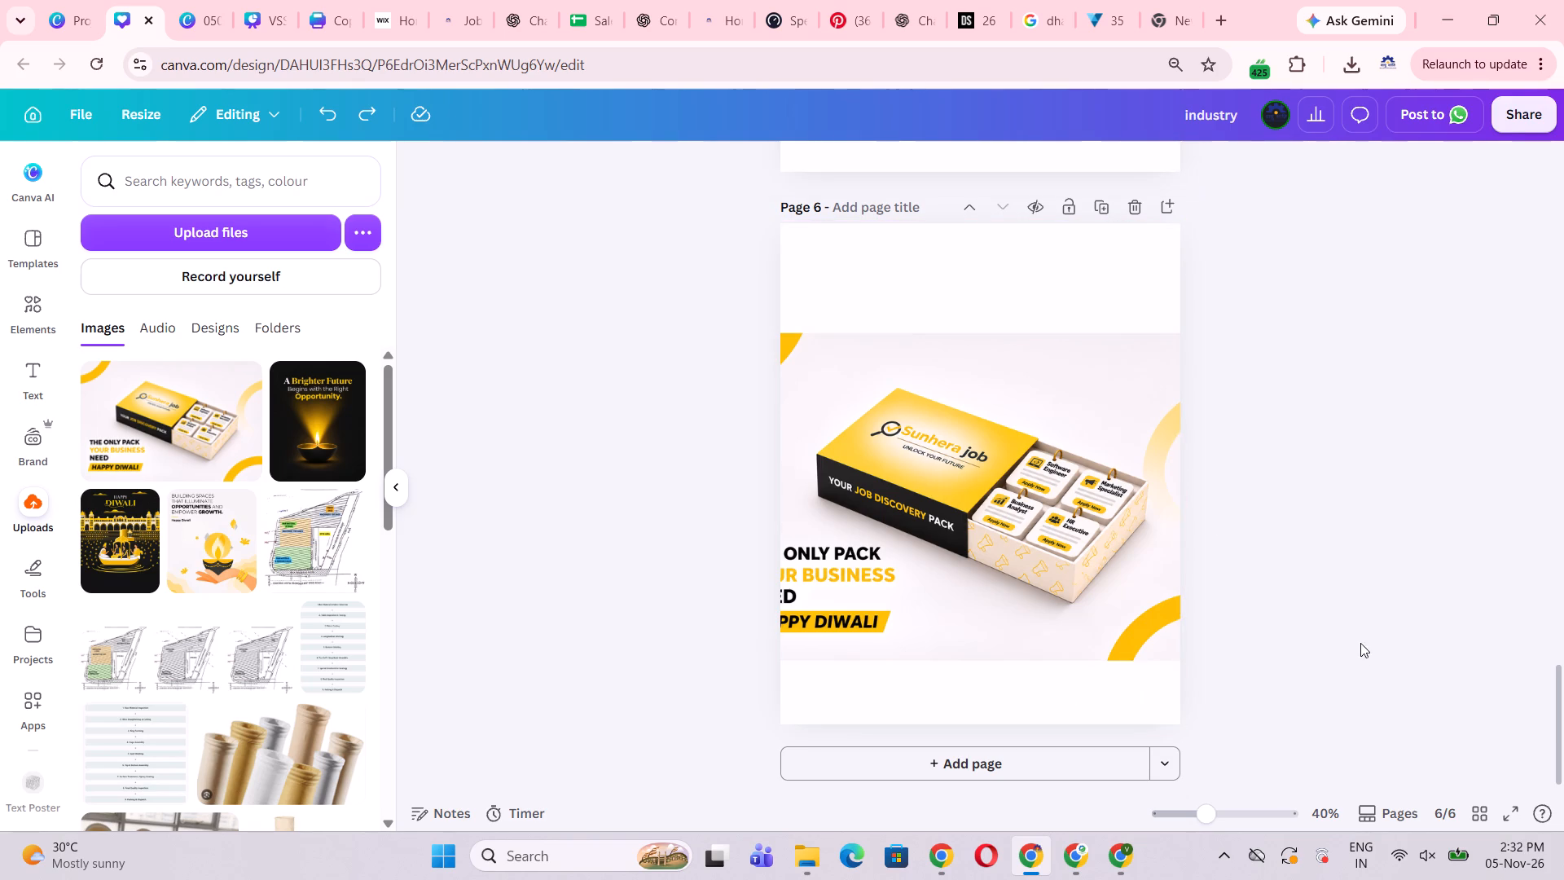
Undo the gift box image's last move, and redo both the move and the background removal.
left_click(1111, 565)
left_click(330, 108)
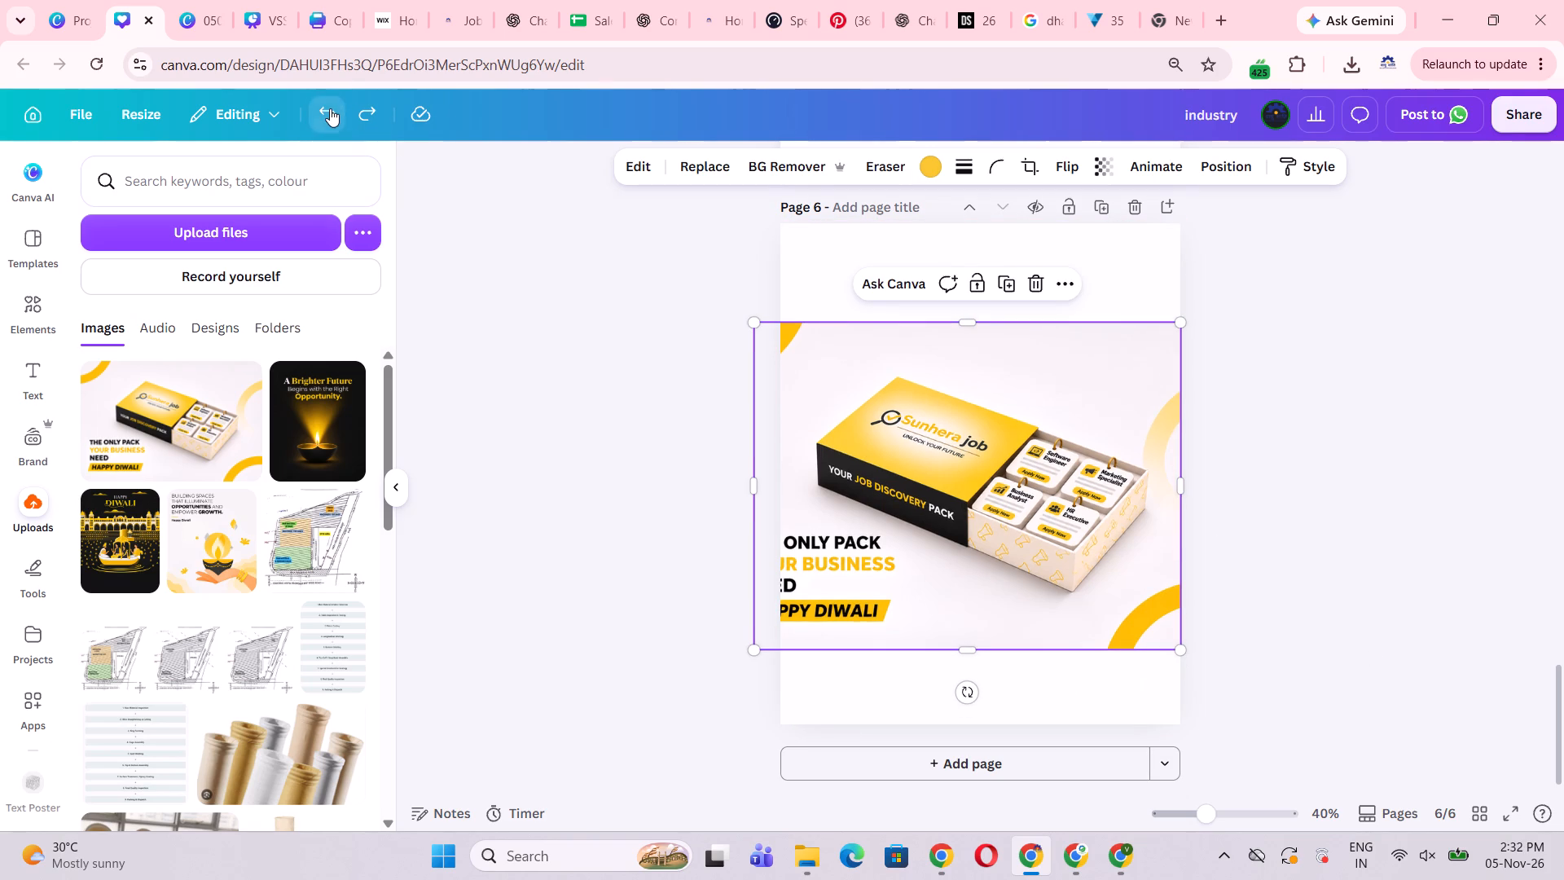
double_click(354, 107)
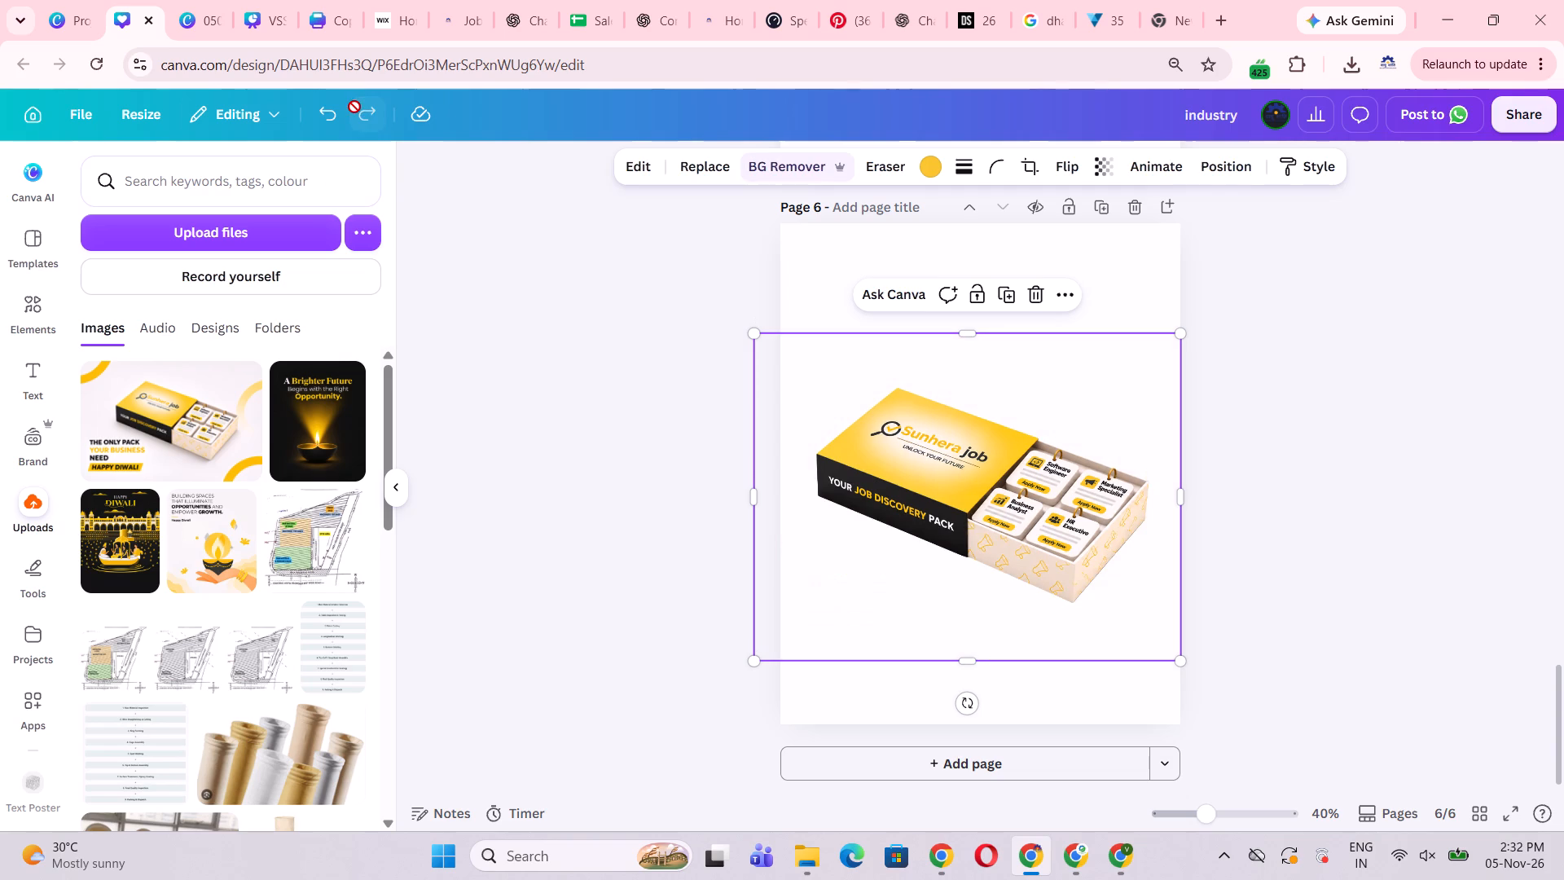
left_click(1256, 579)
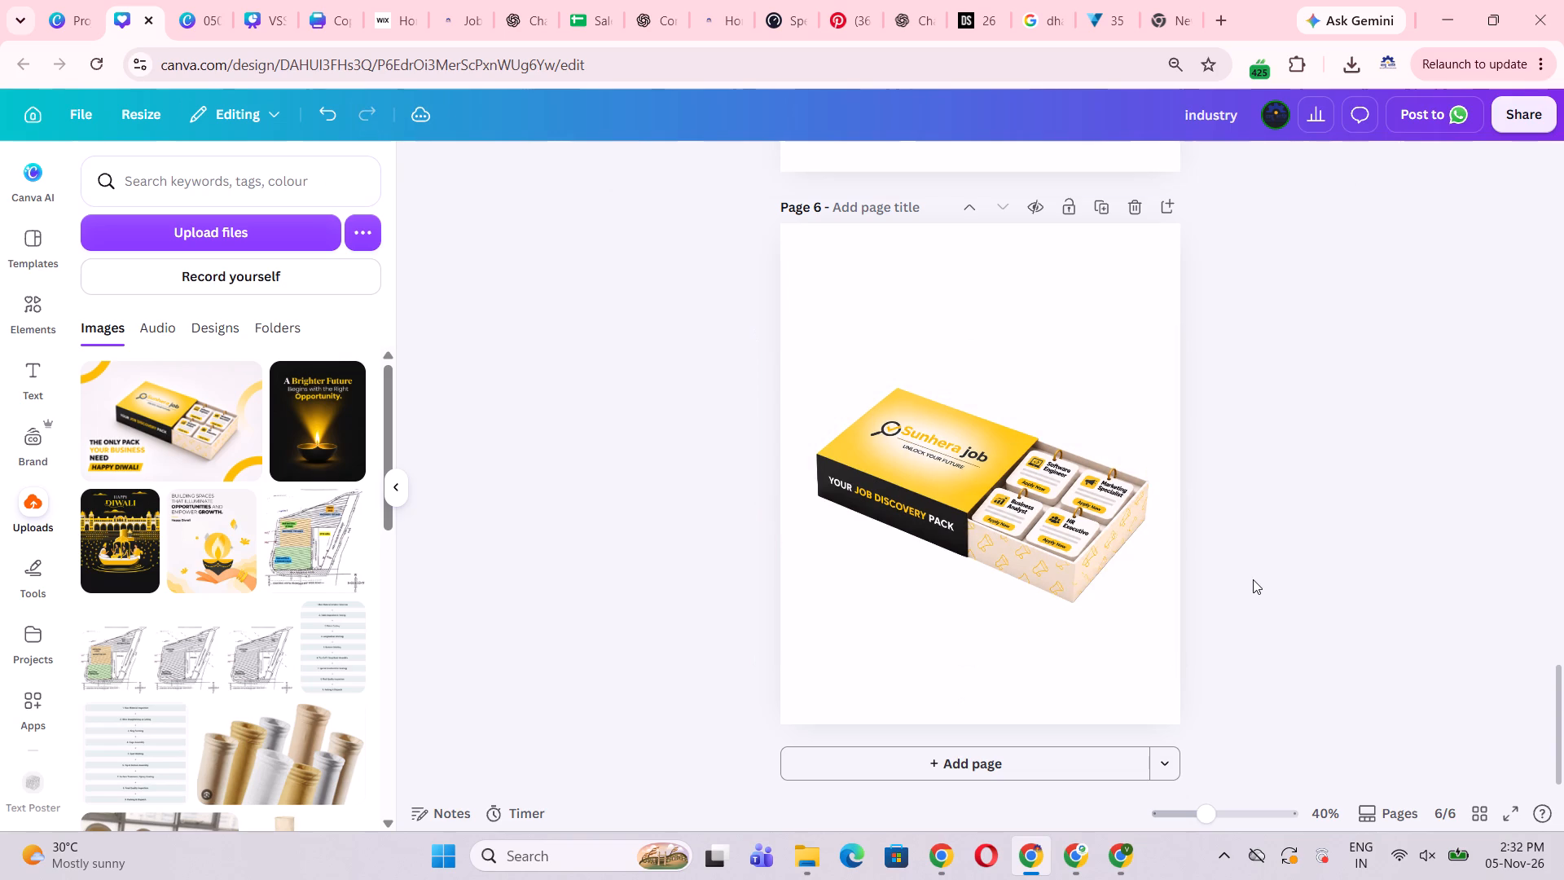
Apply a Drop shadow to the gift box image on page 6.
left_click(973, 491)
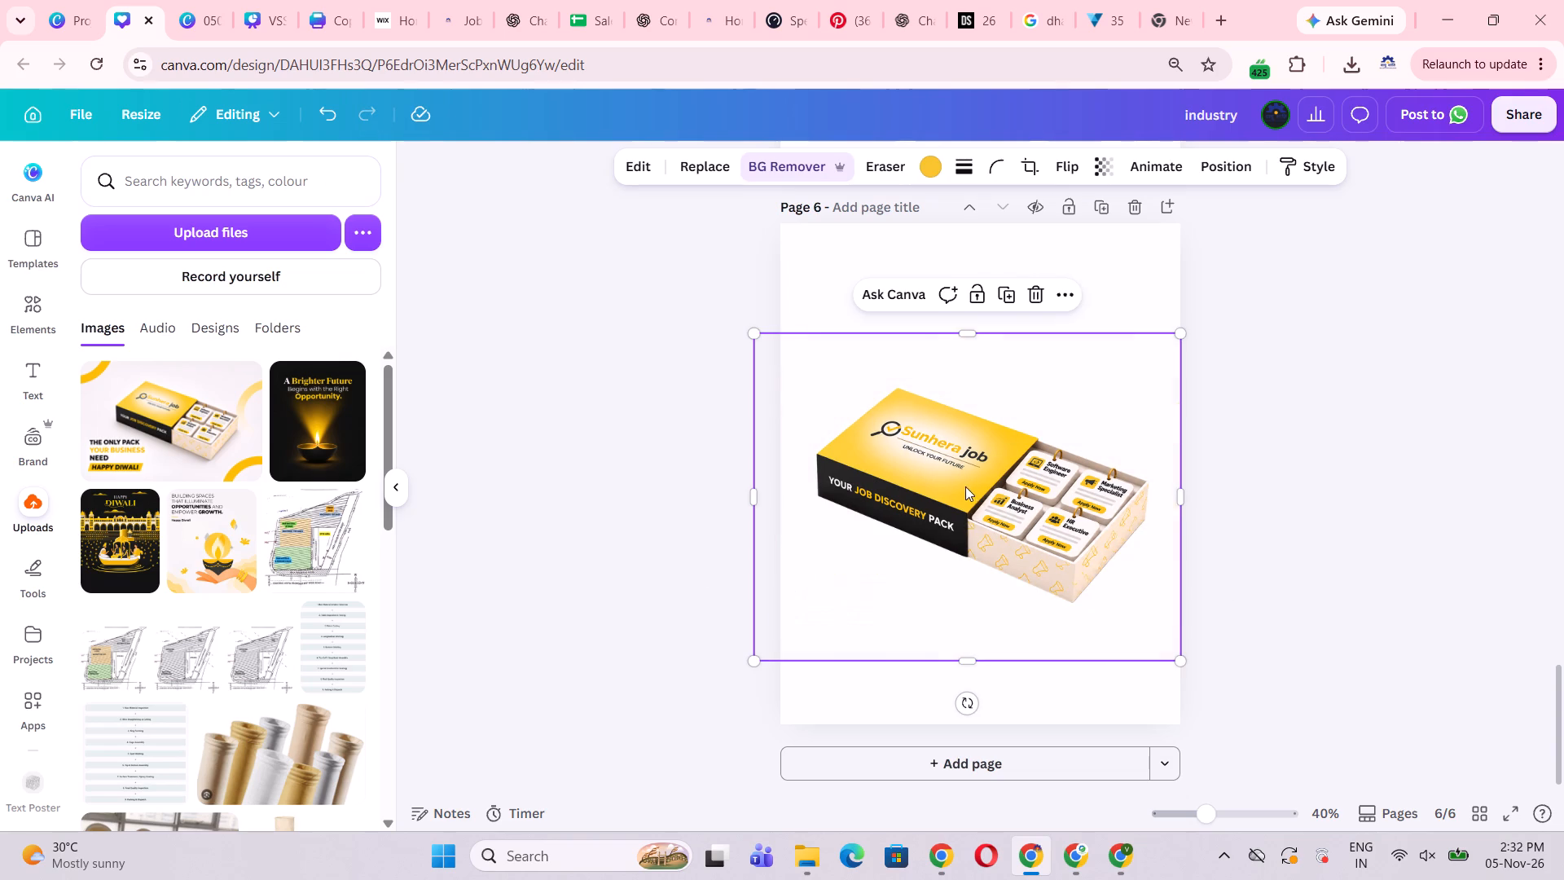
left_click(626, 168)
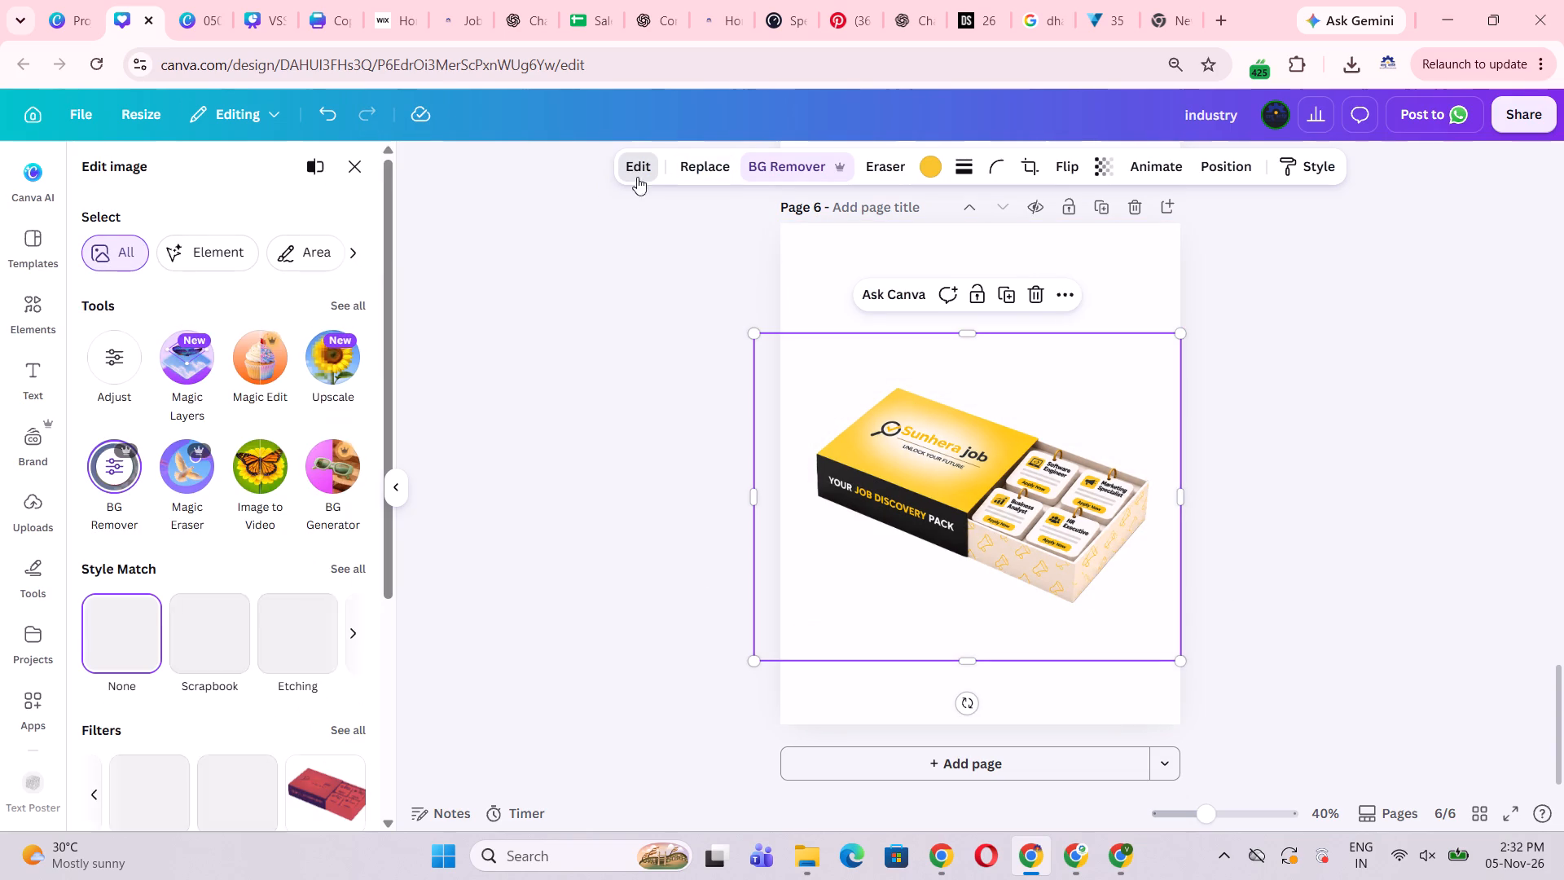
scroll(150, 662, "down", 7)
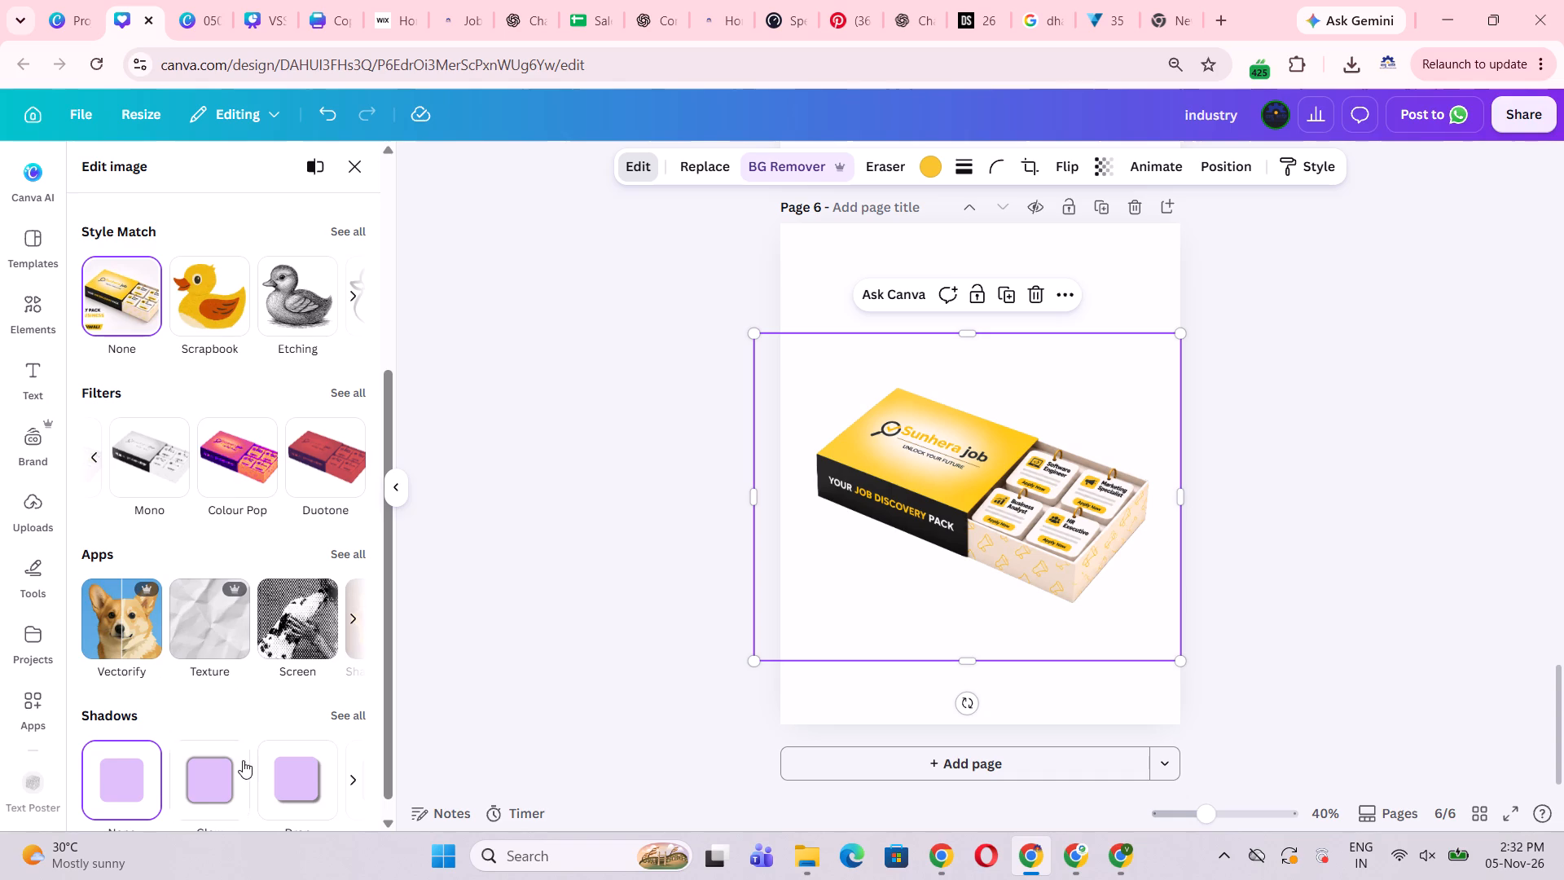
left_click(343, 715)
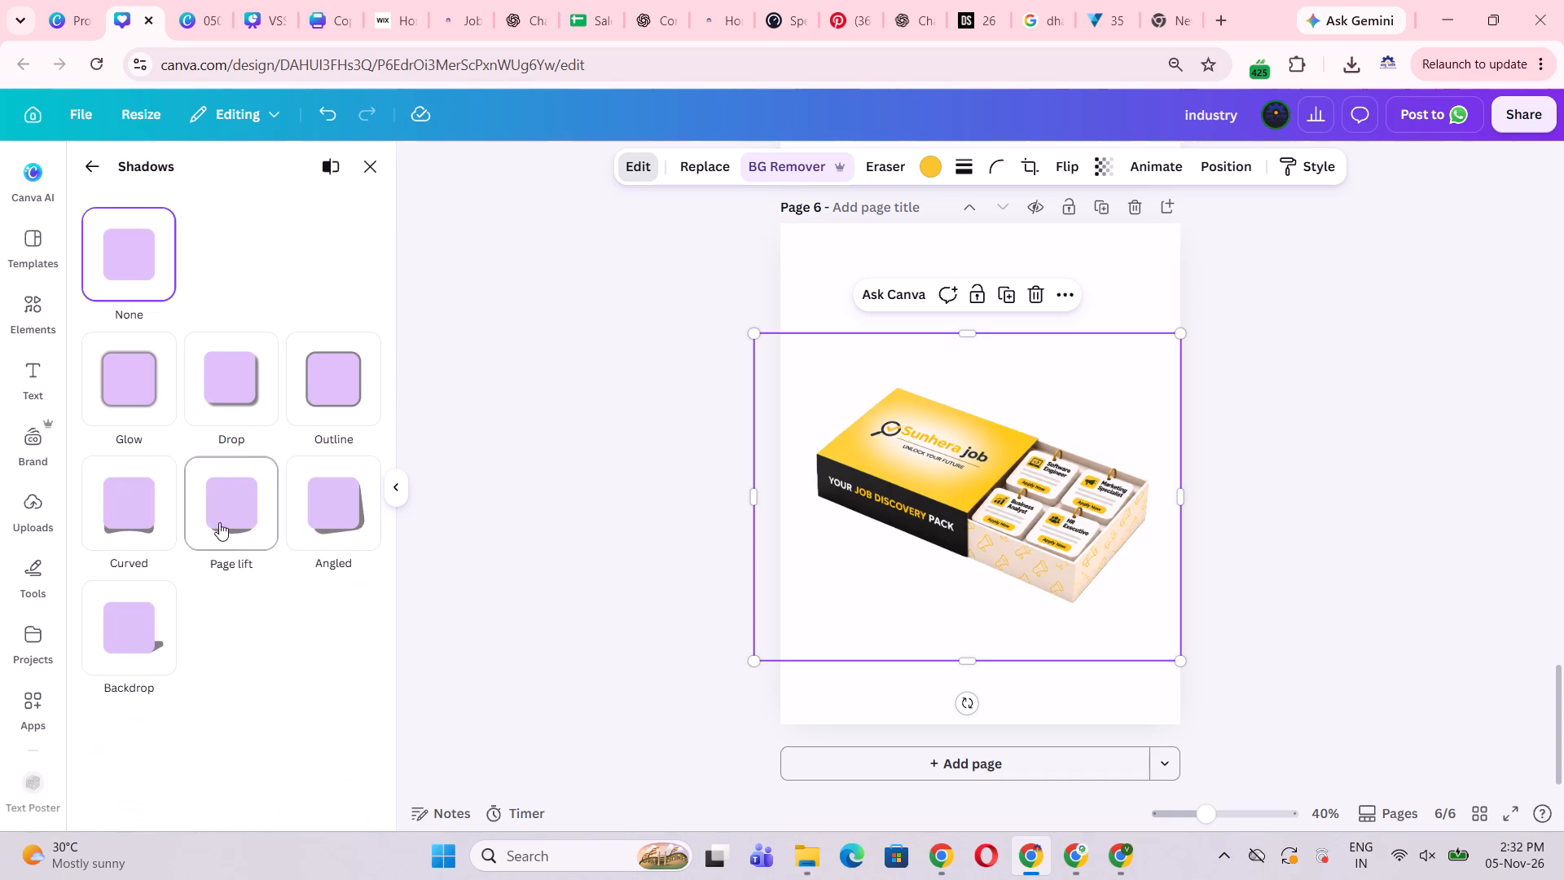
left_click(236, 398)
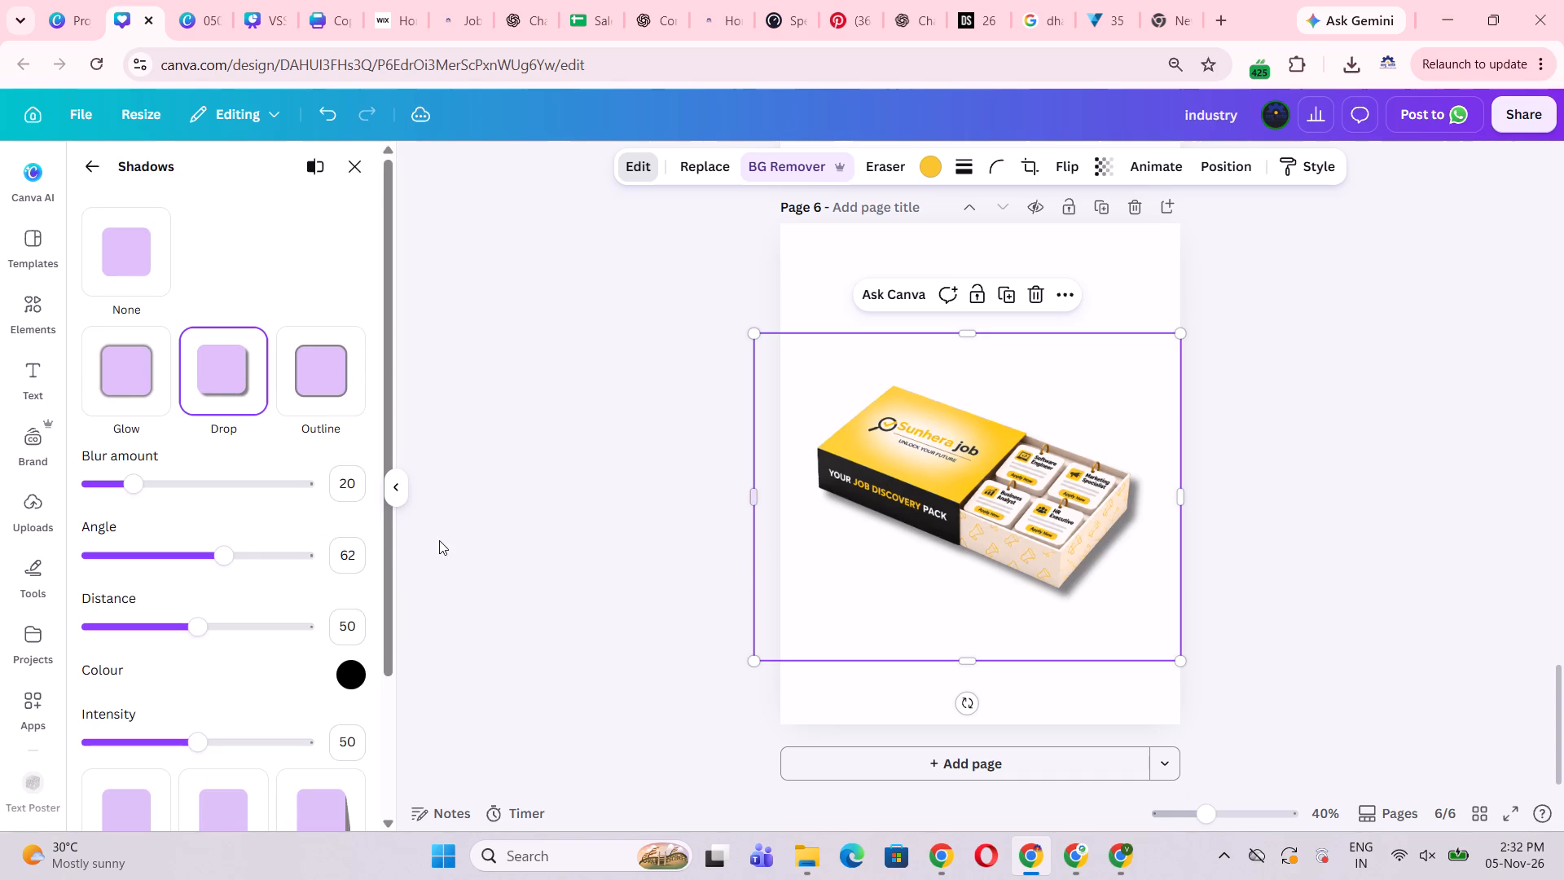
Set the gift box image's drop shadow to a blur amount of 34 and an angle of 52.
left_click_drag(144, 491, 111, 502)
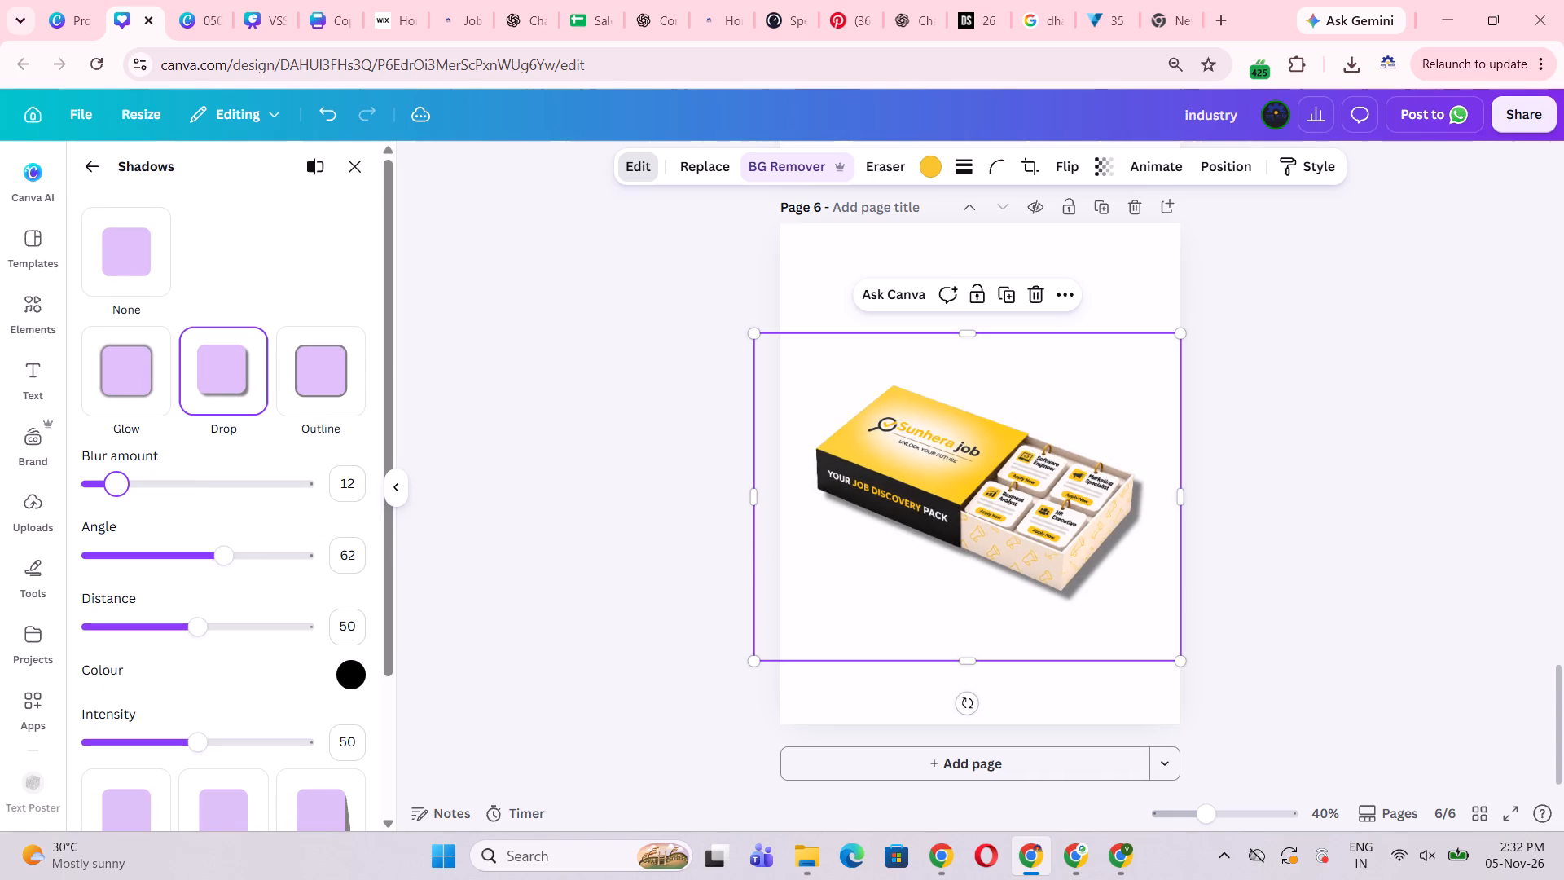
left_click_drag(111, 502, 162, 490)
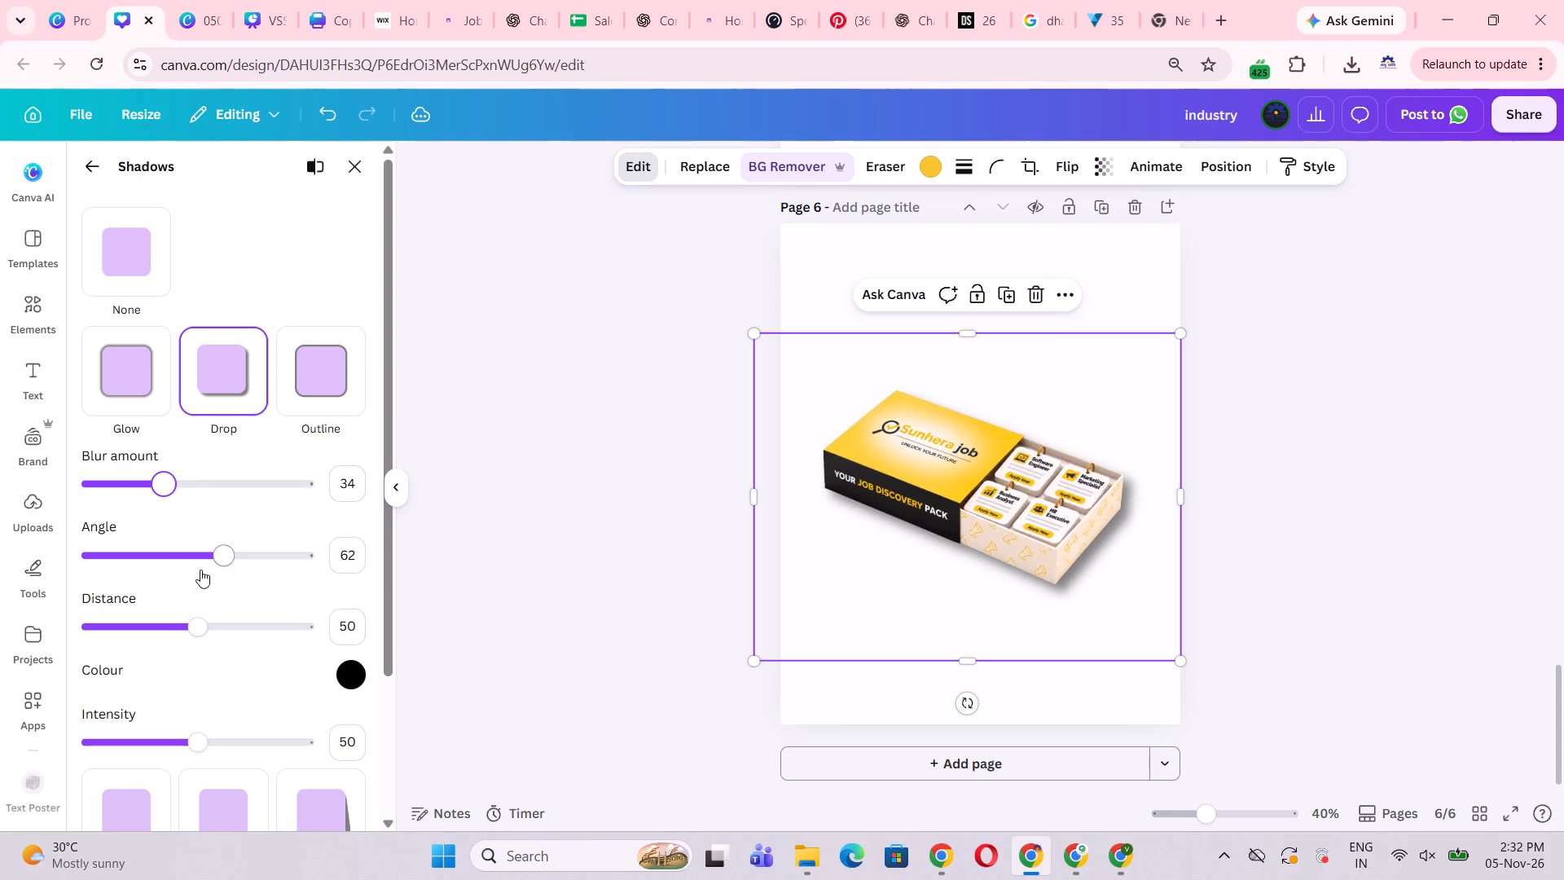
left_click_drag(214, 560, 197, 563)
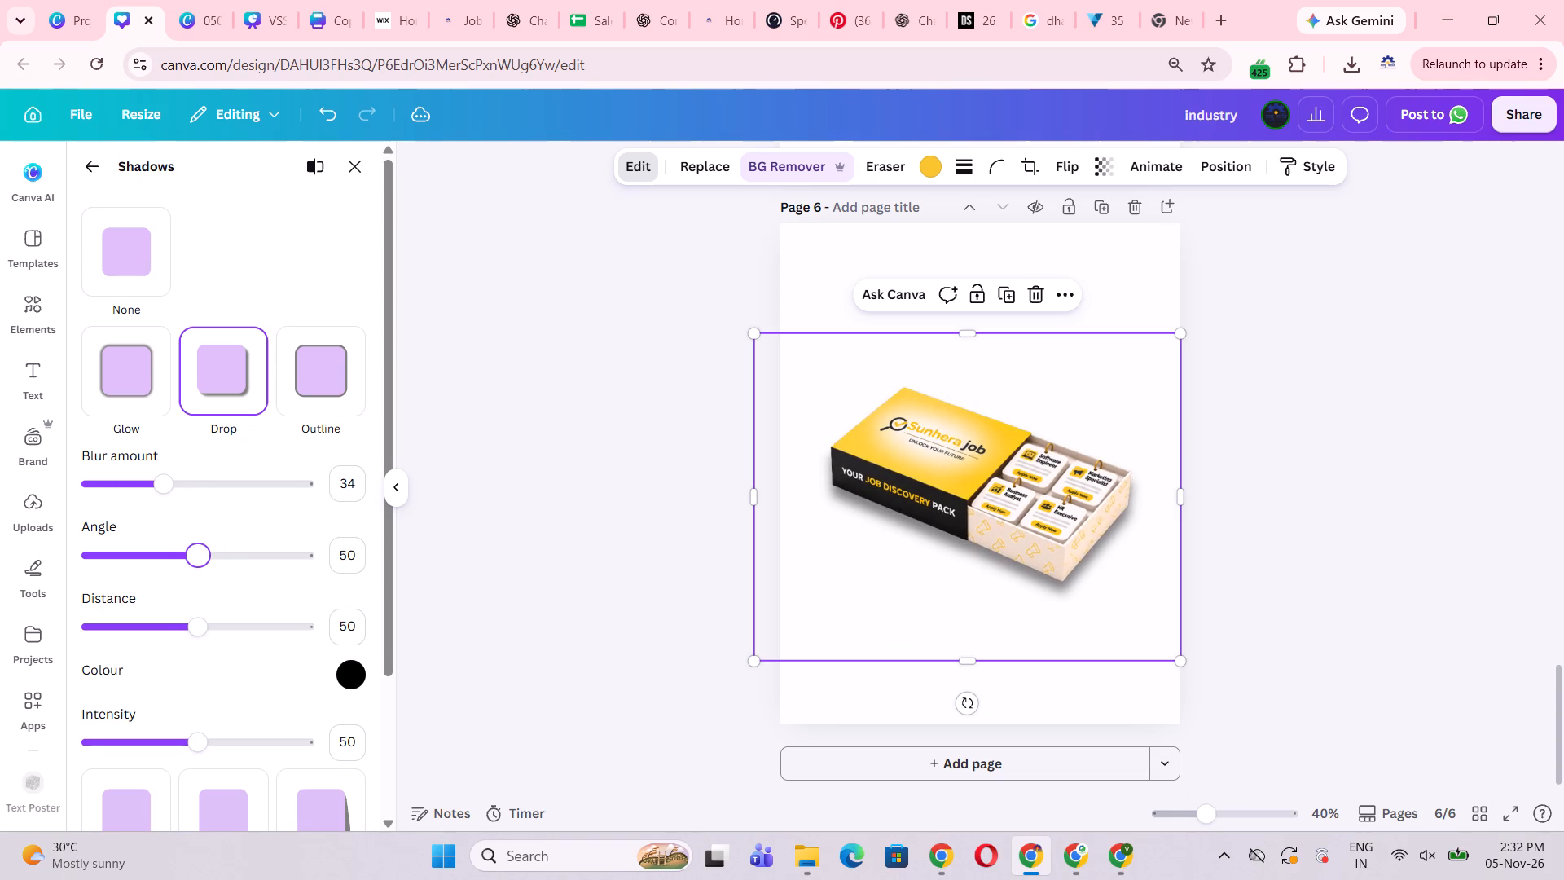
left_click_drag(197, 563, 202, 565)
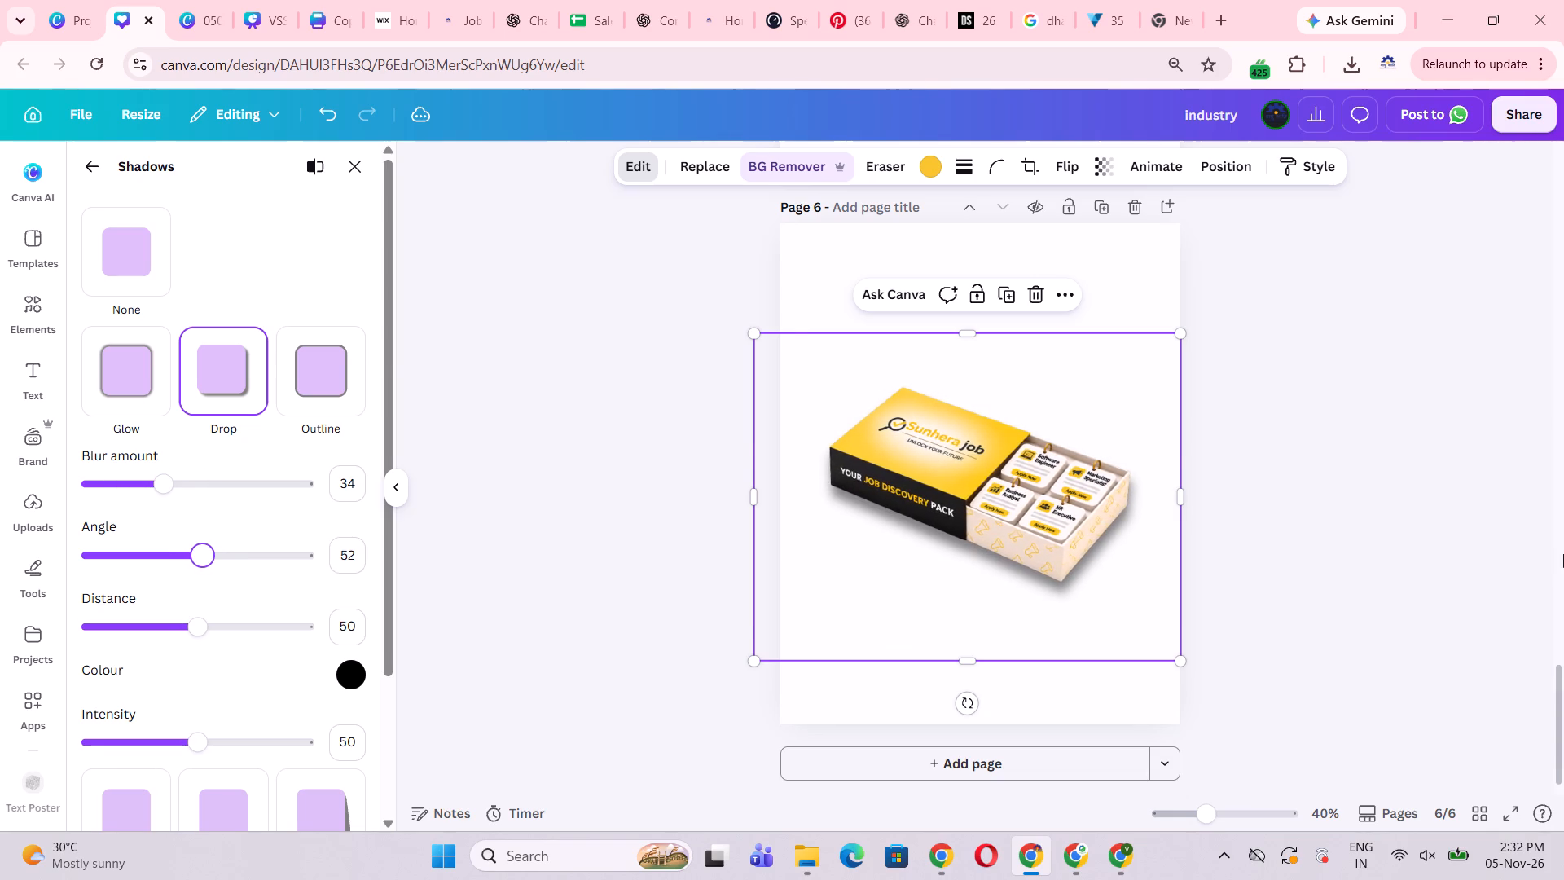
left_click(1563, 554)
left_click(1478, 560)
left_click(1320, 634)
scroll(1319, 640, "down", 3)
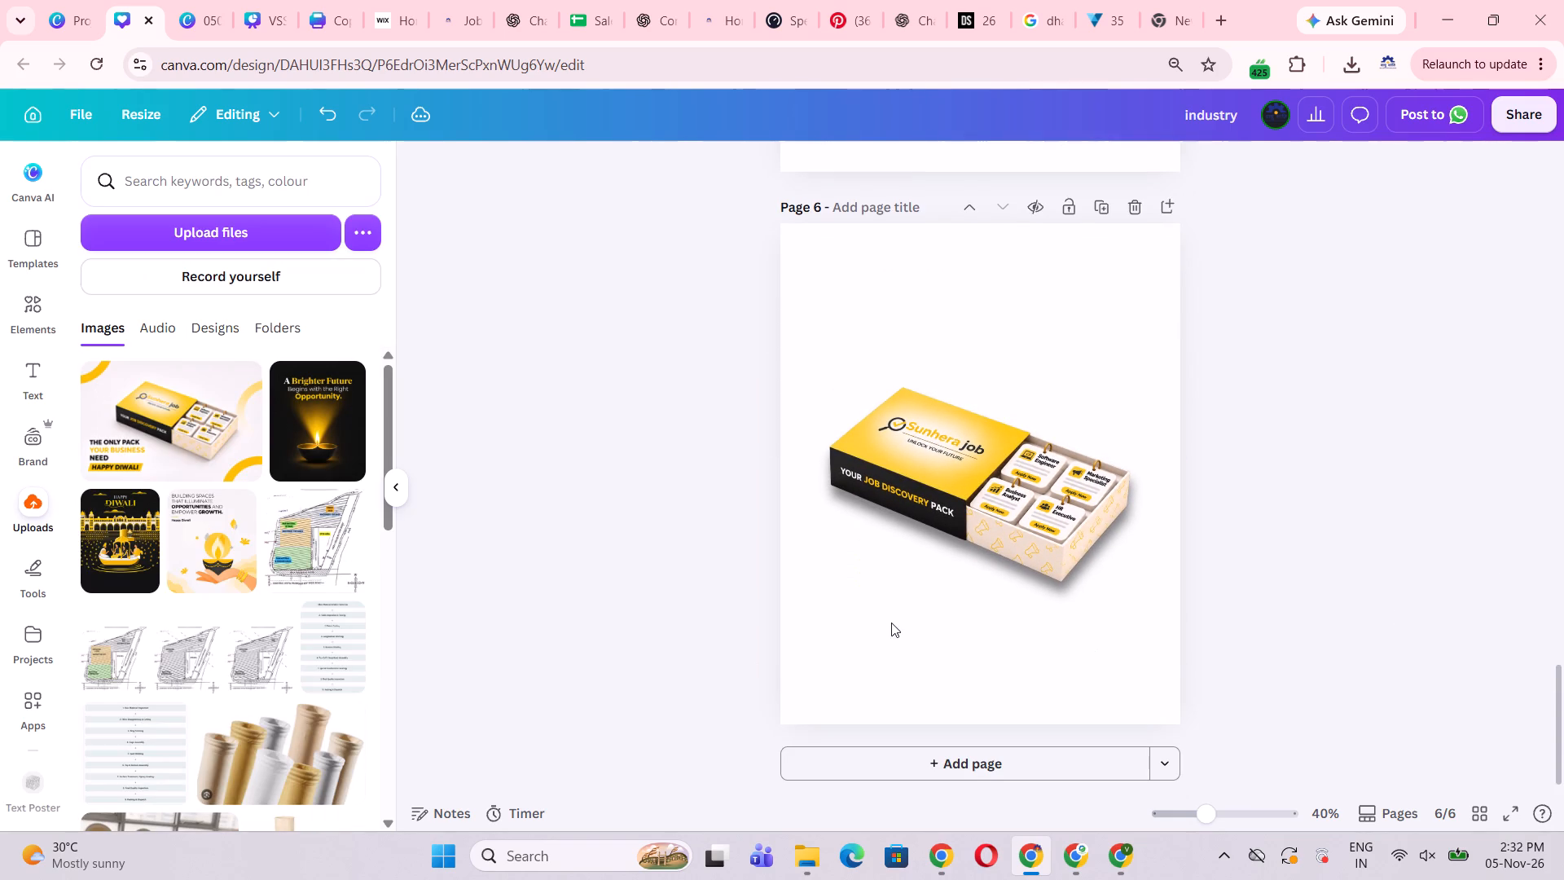
Open the background colour options for page 6.
left_click(891, 623)
left_click(1181, 679)
left_click(1159, 664)
left_click(1124, 250)
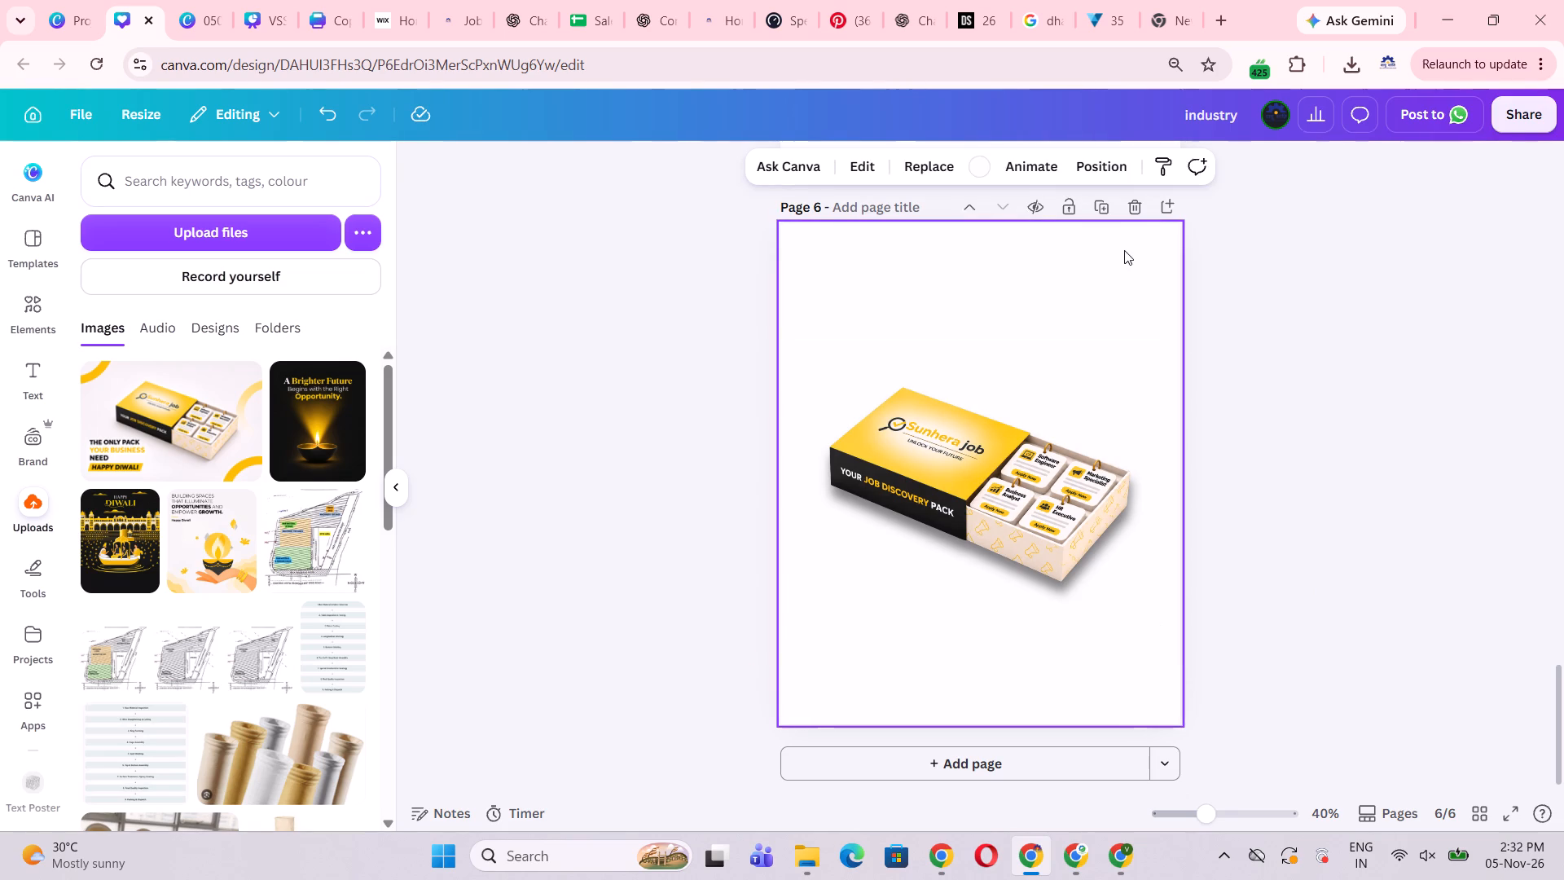
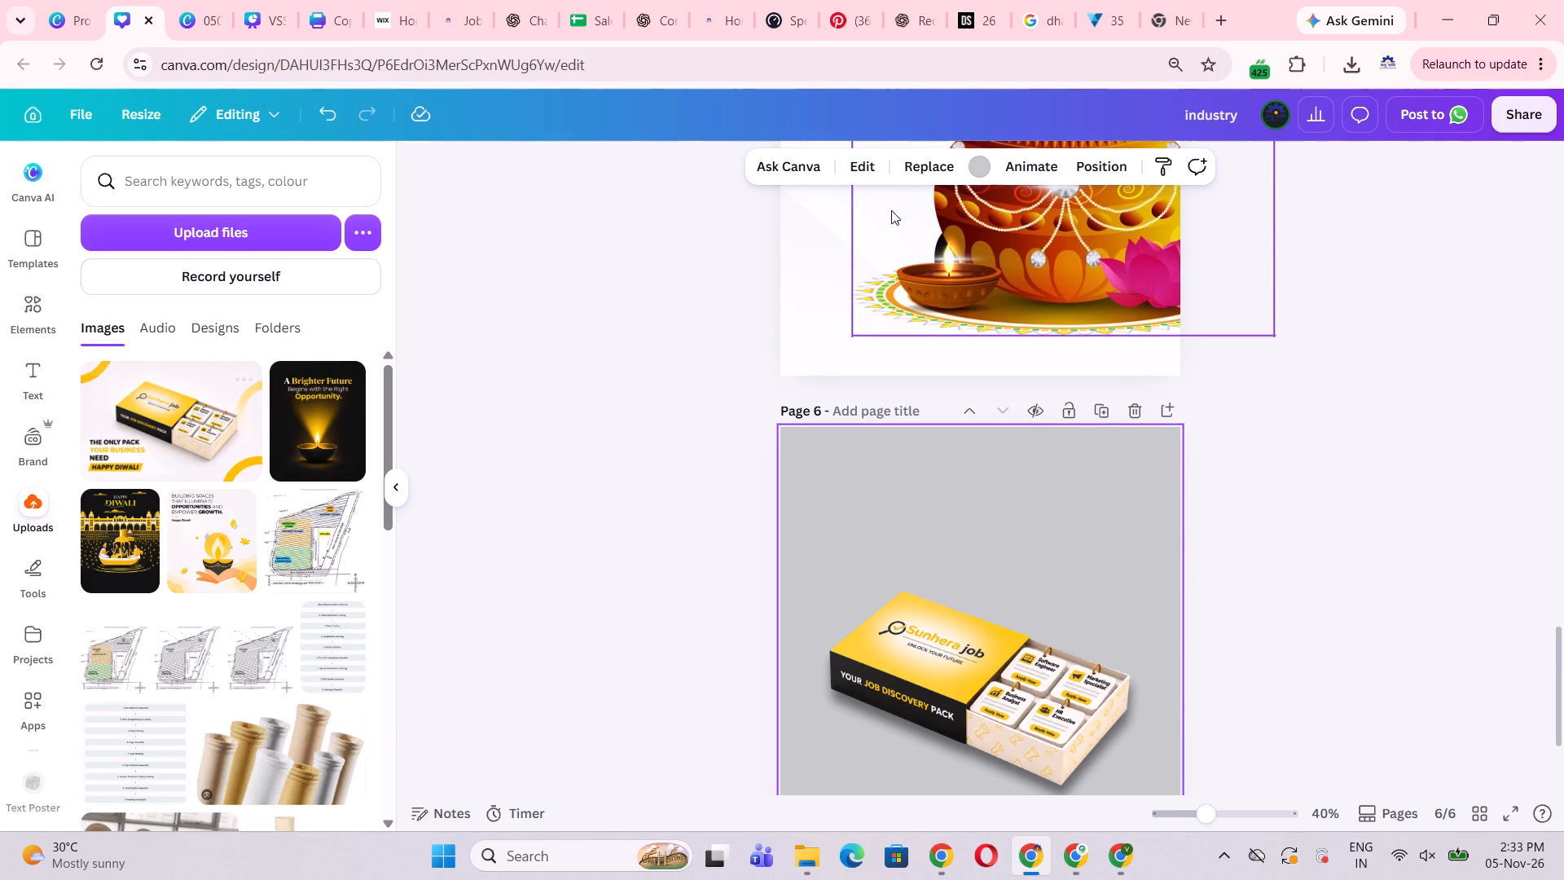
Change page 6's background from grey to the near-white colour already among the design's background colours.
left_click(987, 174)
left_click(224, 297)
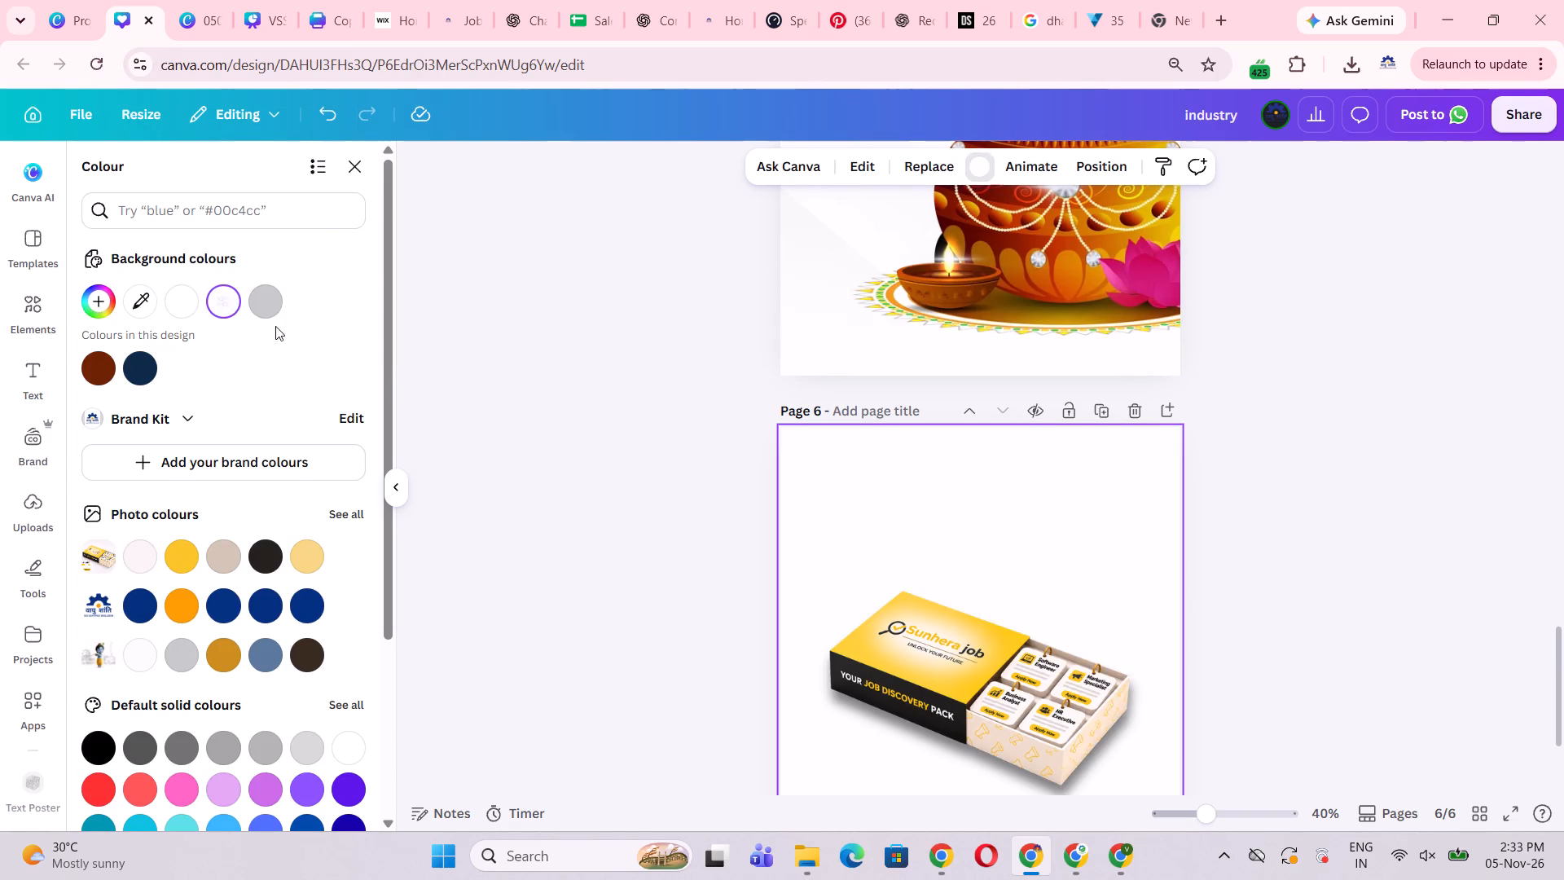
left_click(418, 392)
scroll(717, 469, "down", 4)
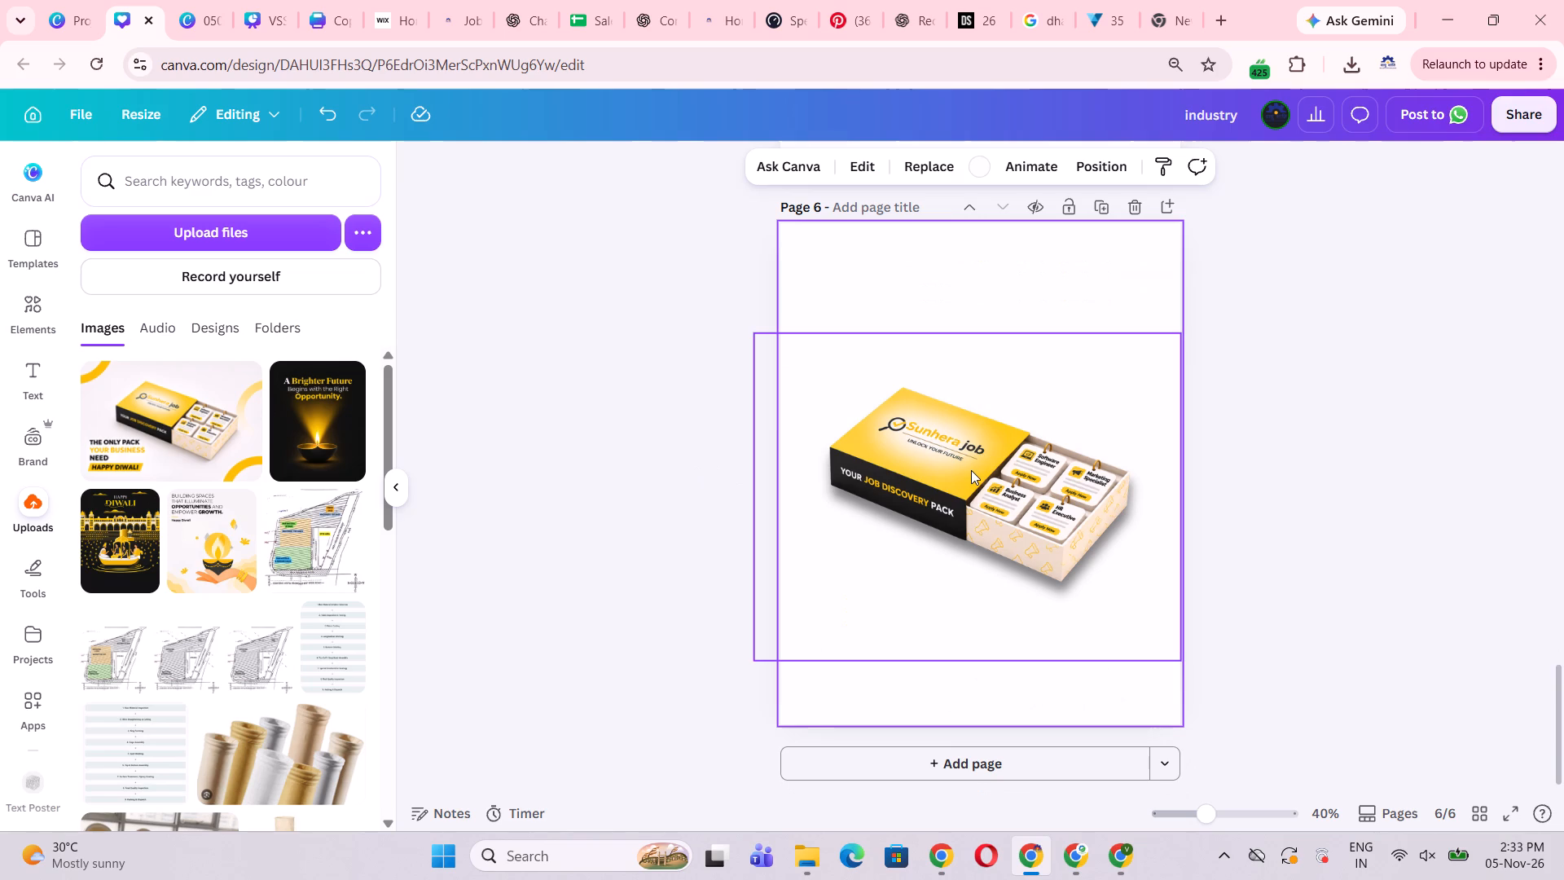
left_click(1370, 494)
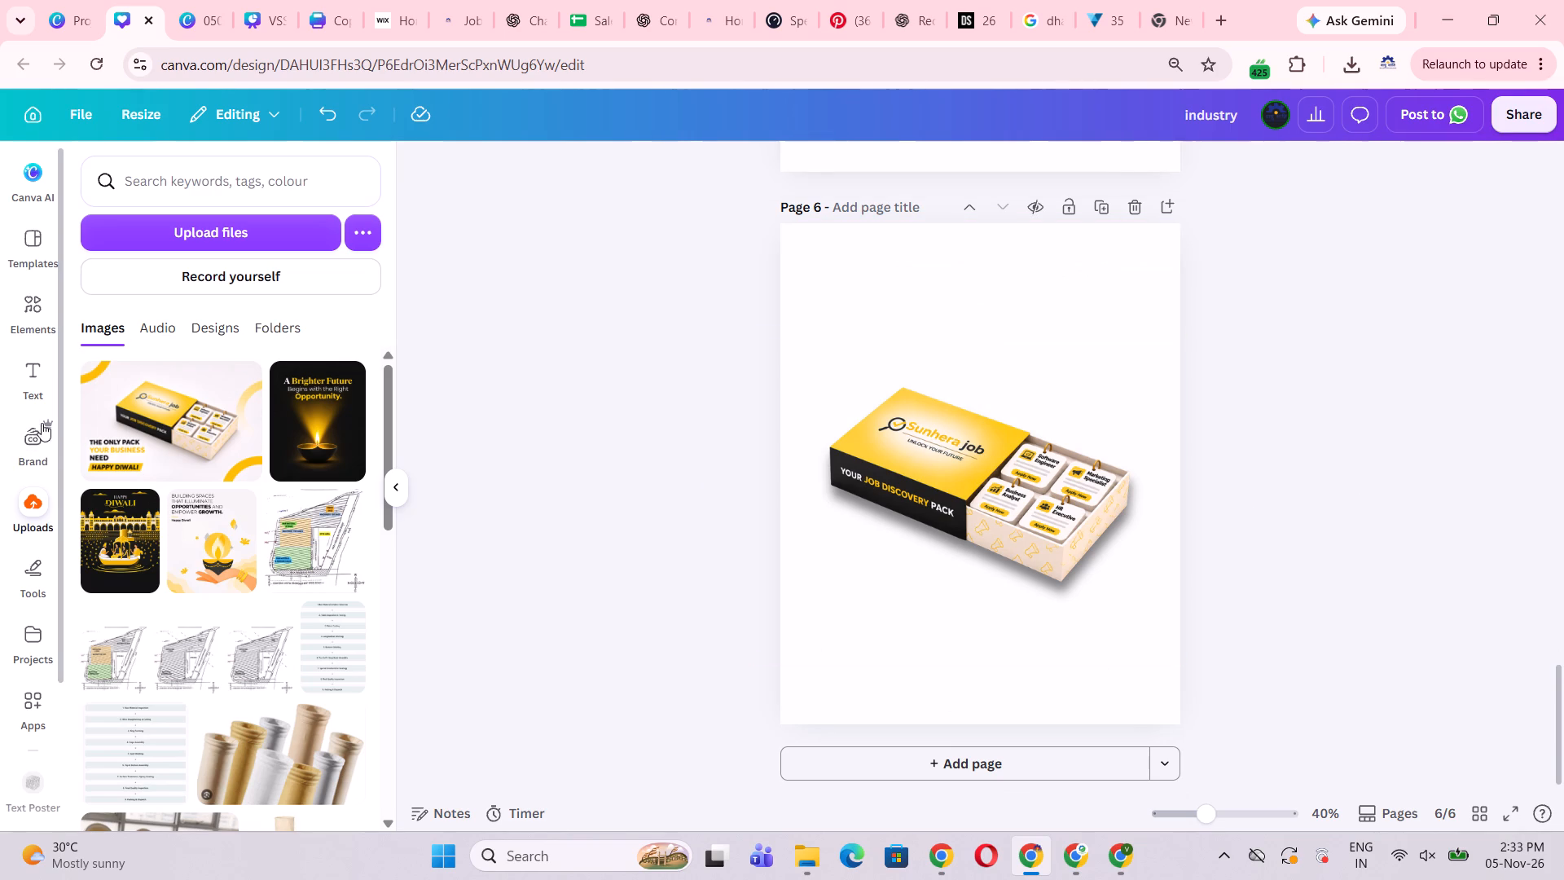
Search the elements for "rings" and look through the graphics results for a suitable decorative ring.
left_click(33, 312)
left_click(161, 200)
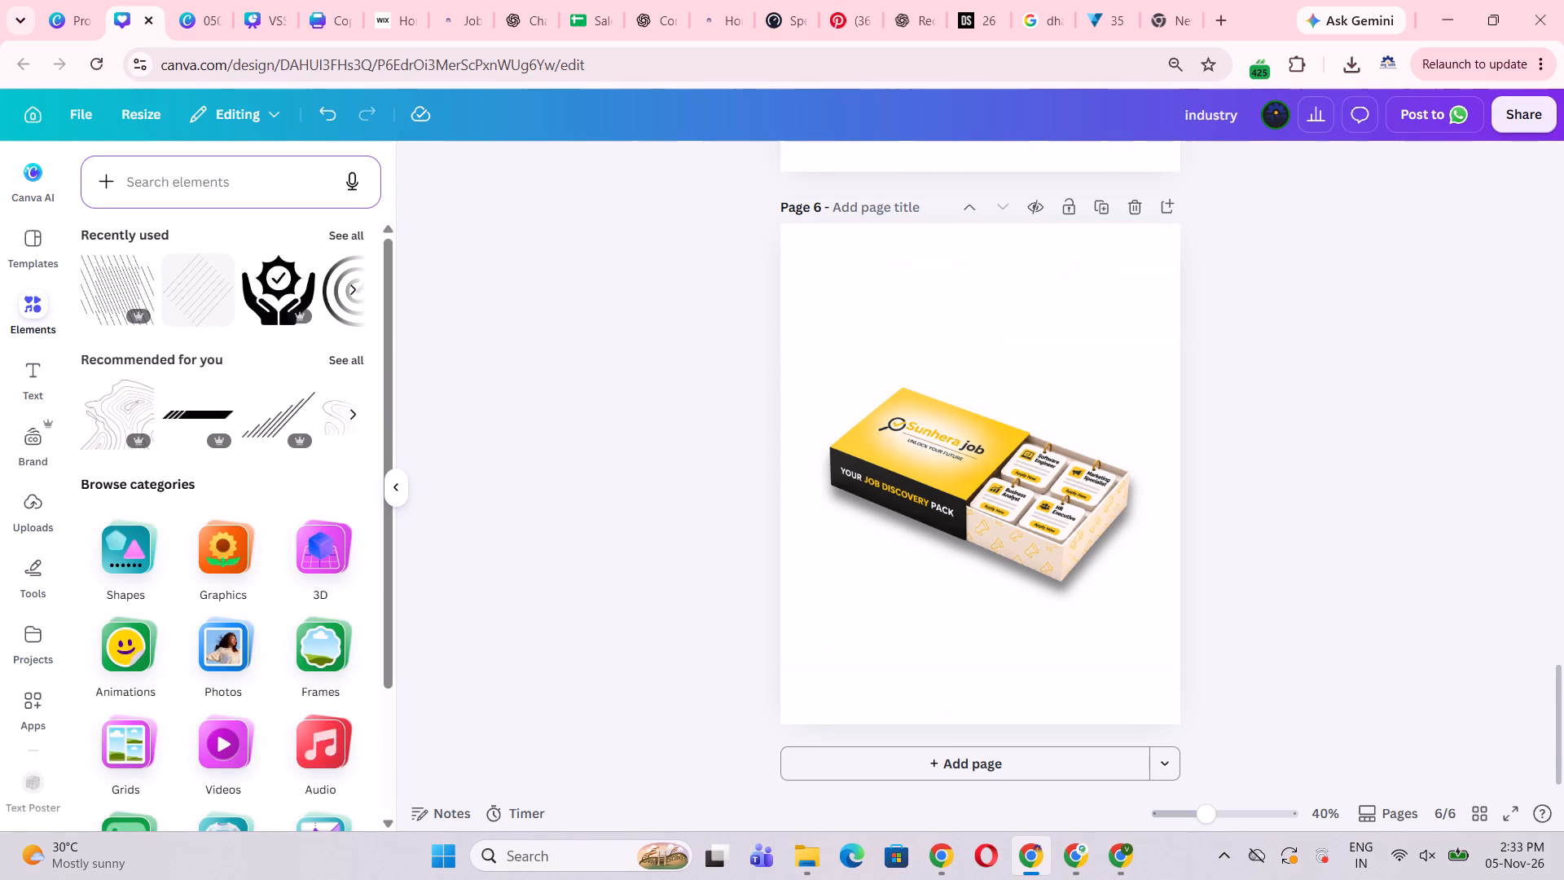
left_click(192, 196)
left_click(192, 176)
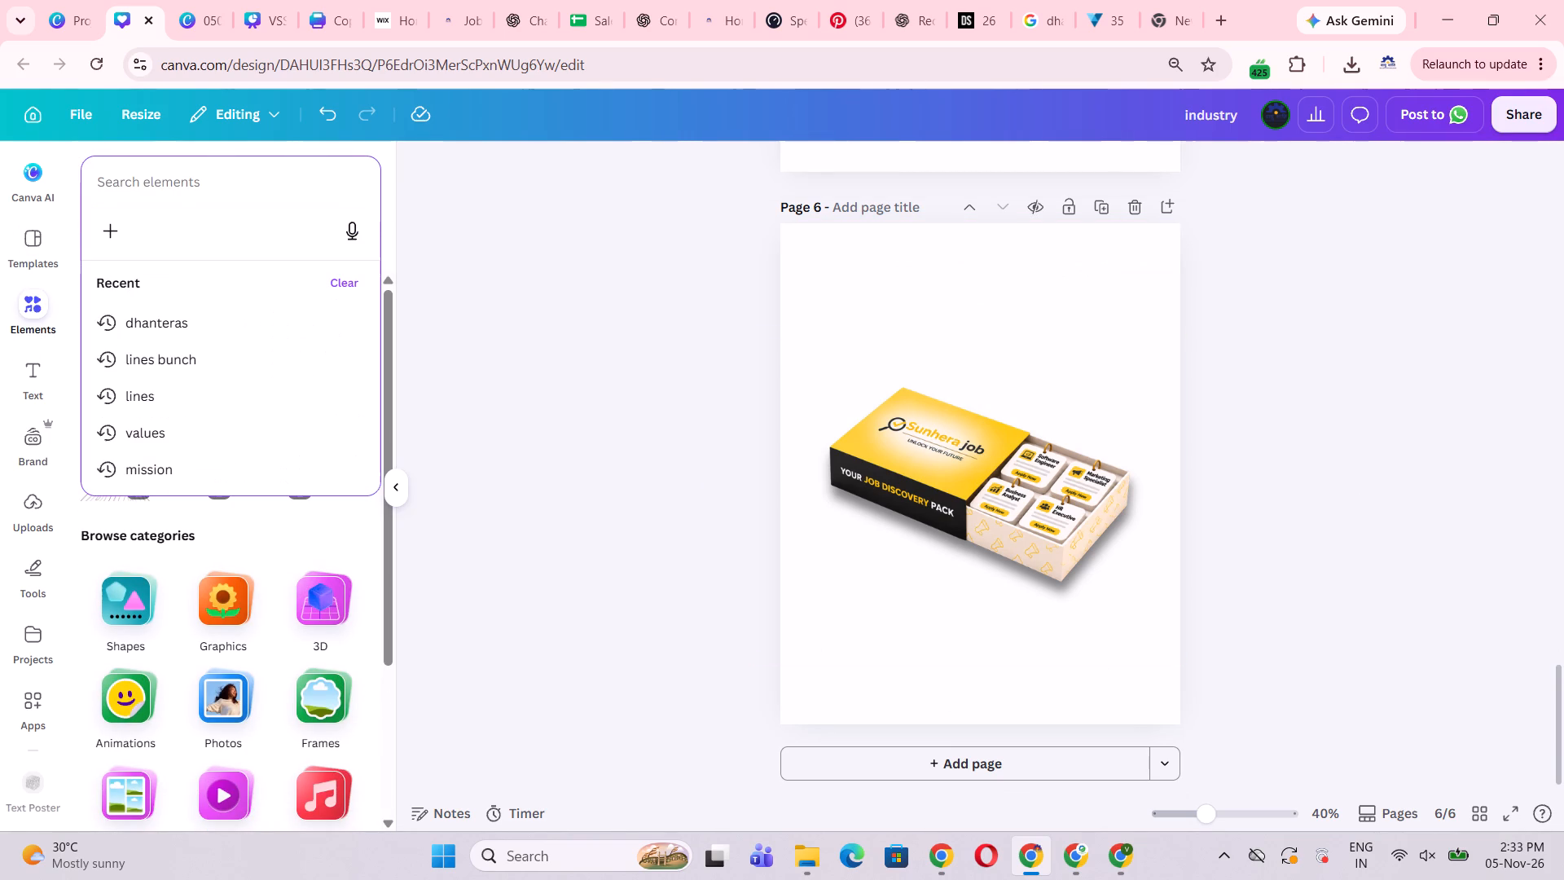
type("rings")
key("Return")
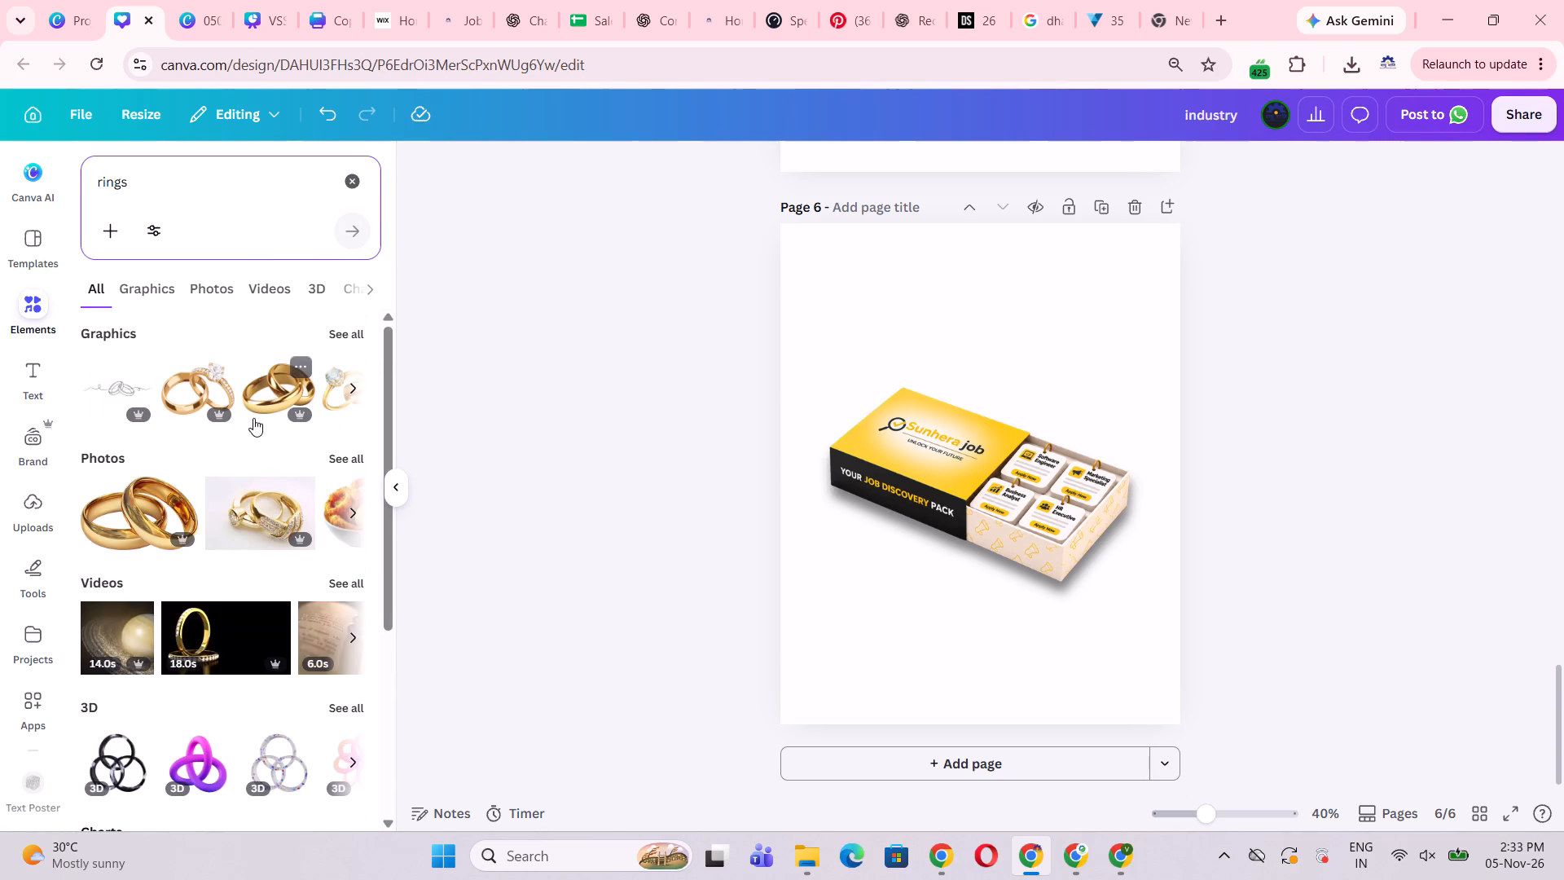
left_click(140, 288)
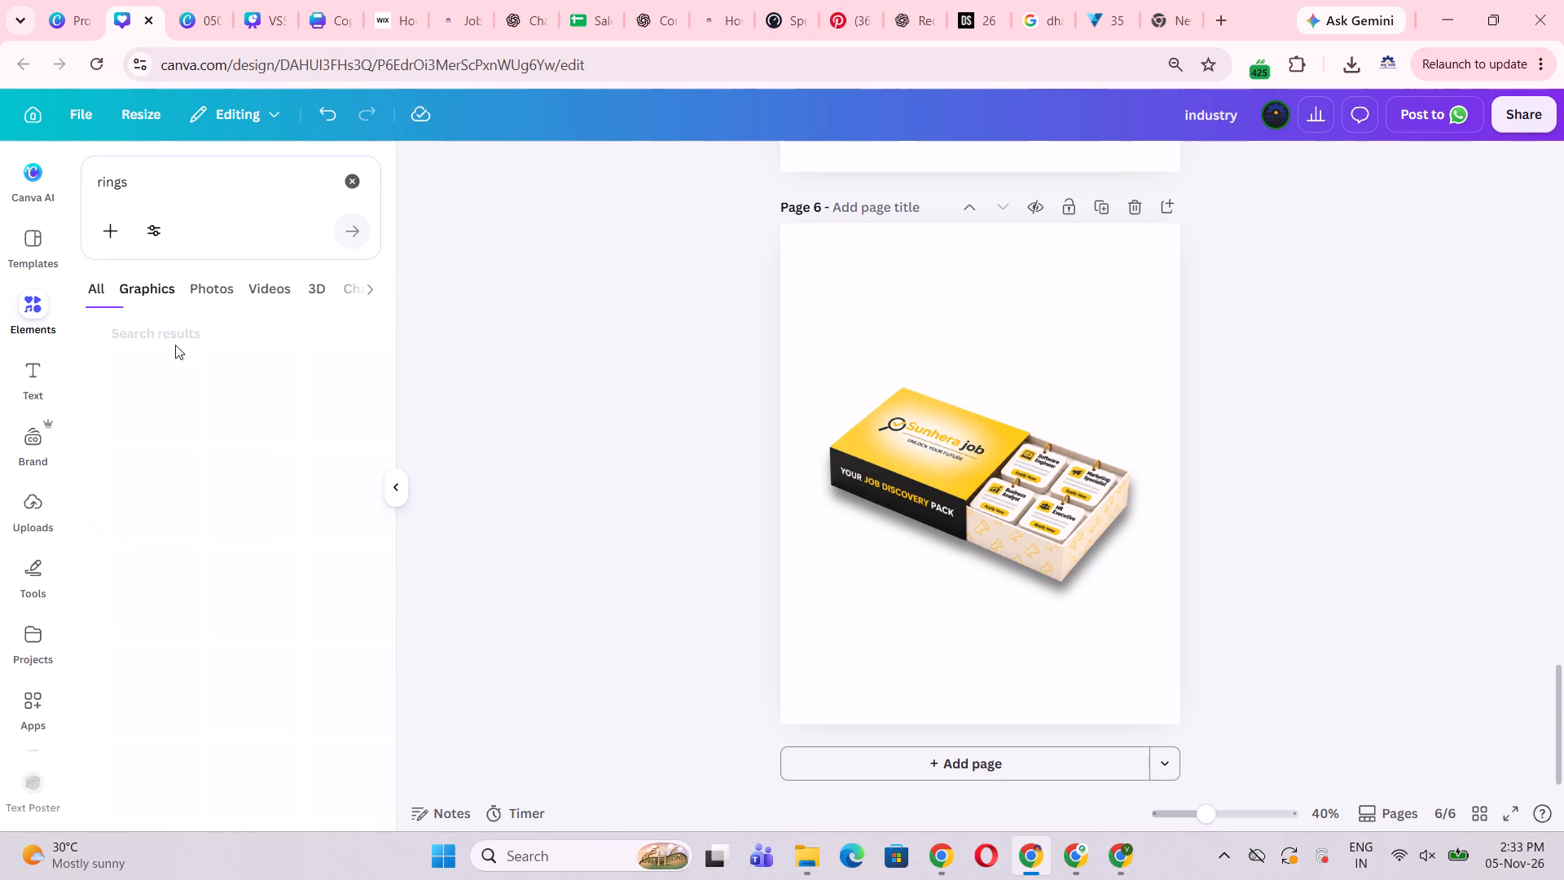
scroll(233, 542, "down", 11)
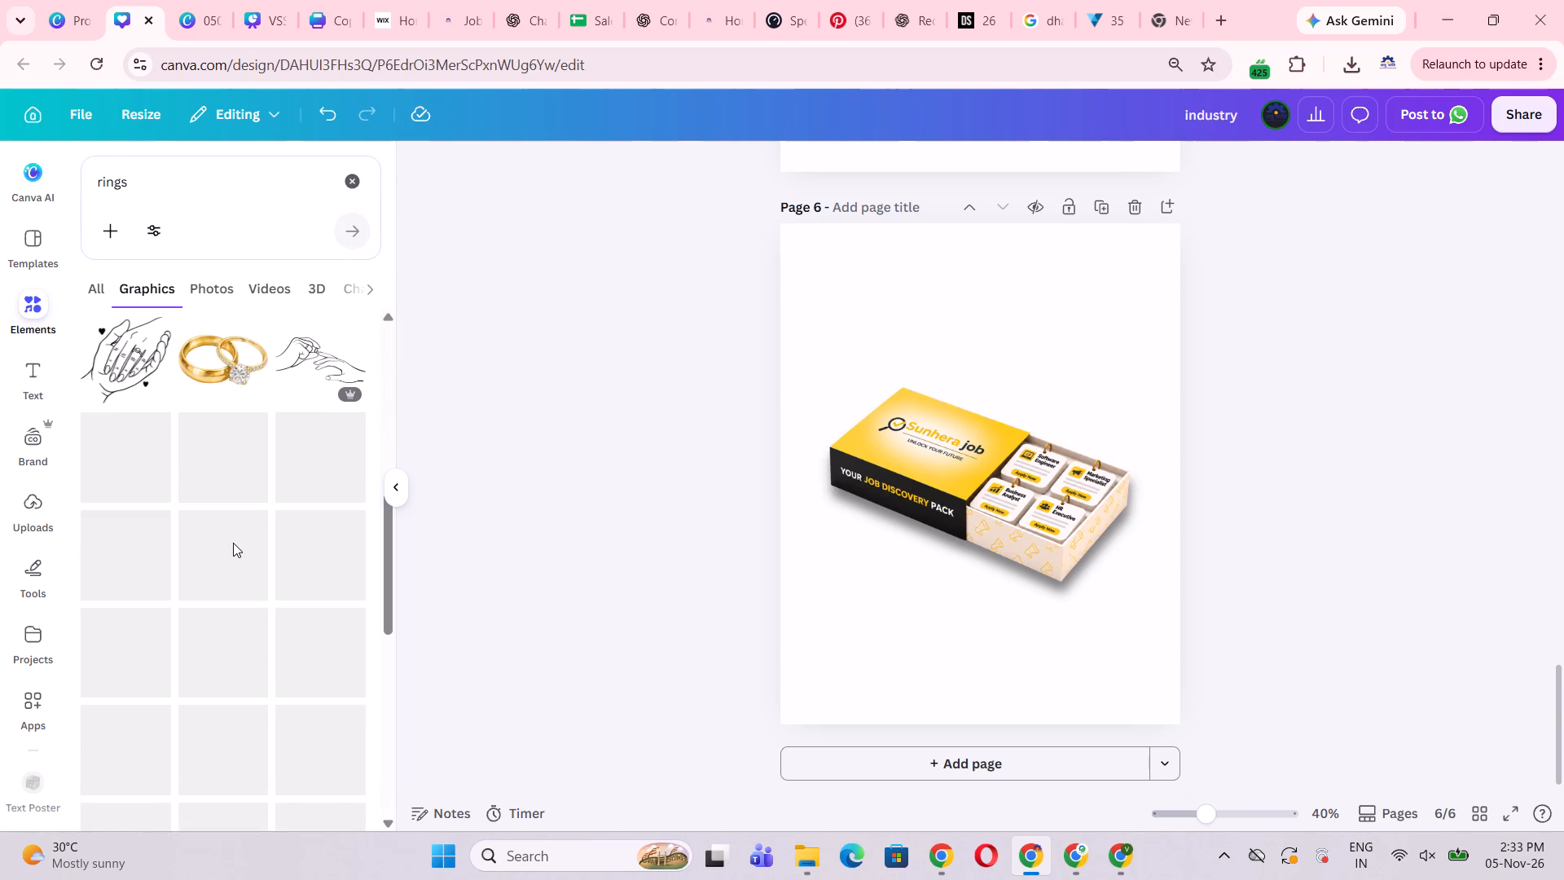
scroll(233, 543, "down", 3)
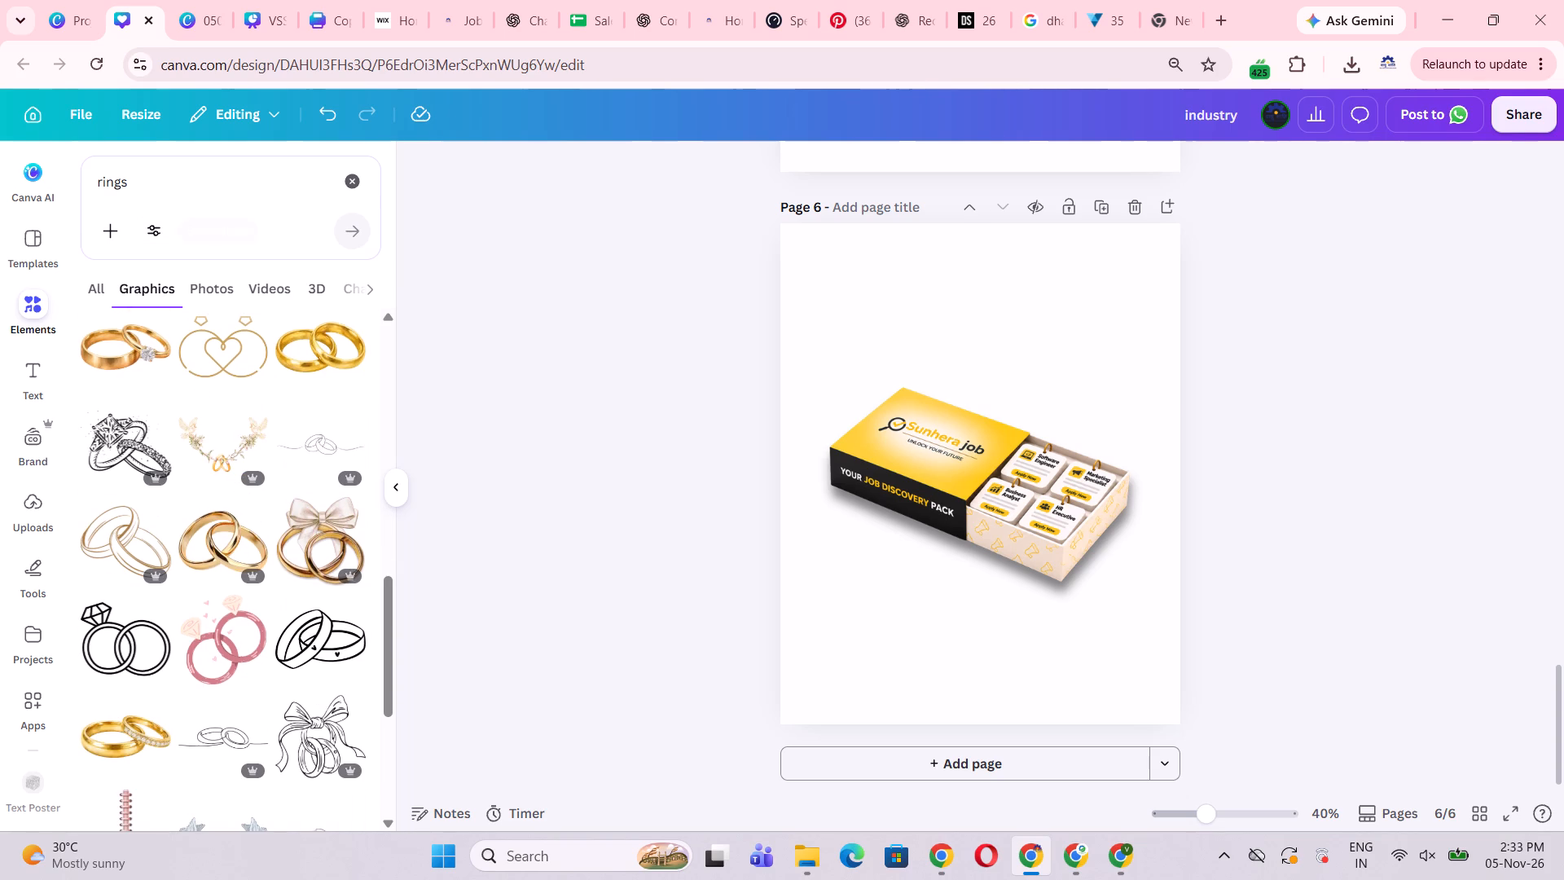
Refine the graphics search to "rings yellow" and place the plain flat yellow ring on page 6 above the gift box.
left_click(142, 179)
key("space")
type("yellow")
key("Return")
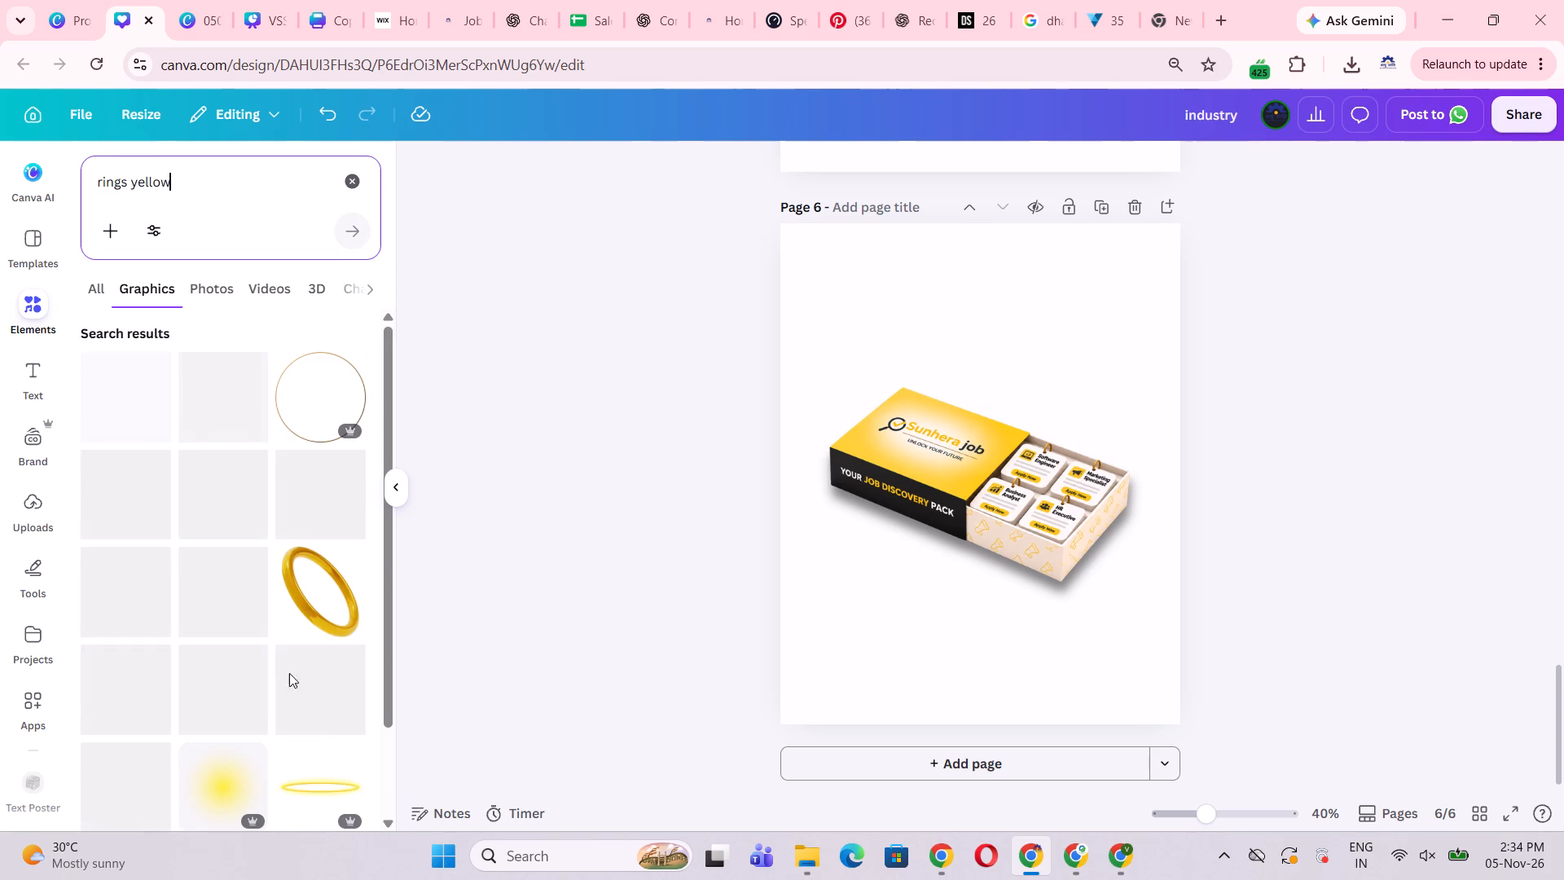
scroll(299, 637, "down", 1)
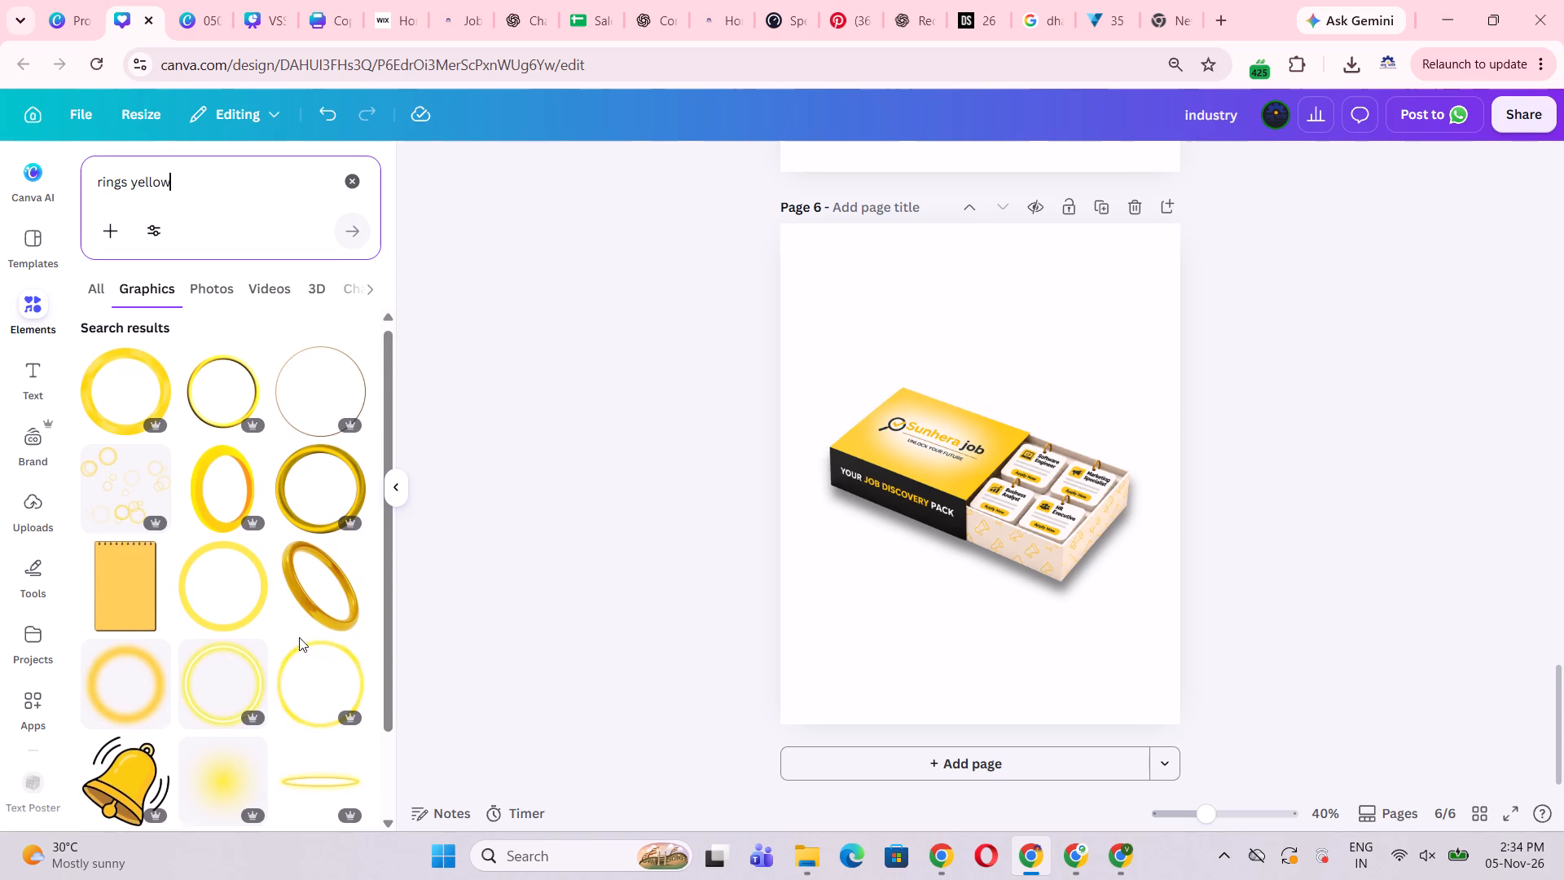
scroll(299, 637, "down", 1)
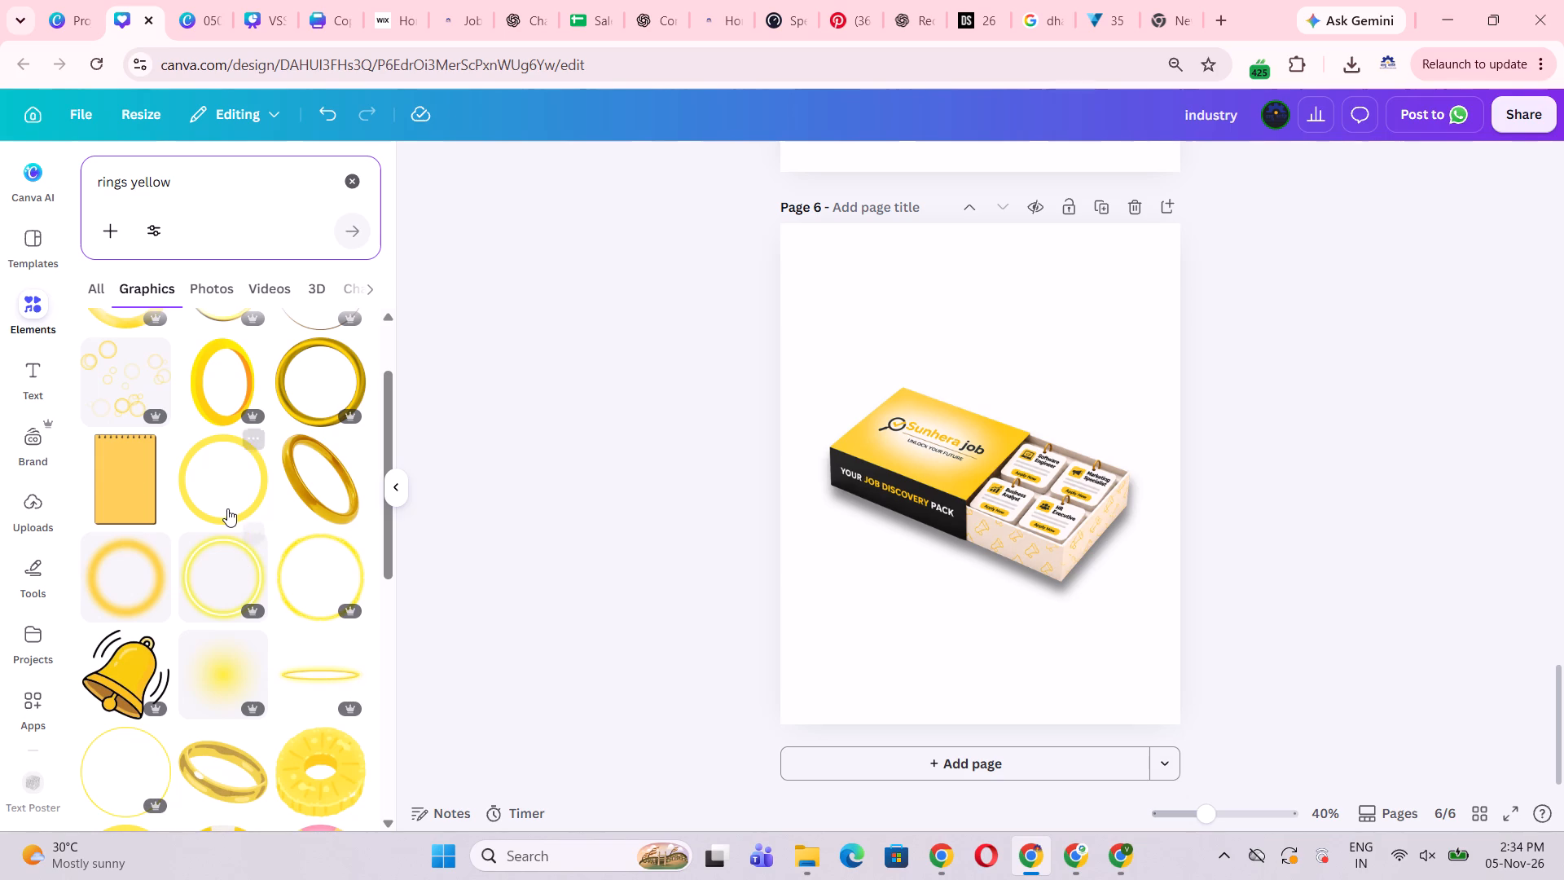
left_click_drag(228, 505, 855, 305)
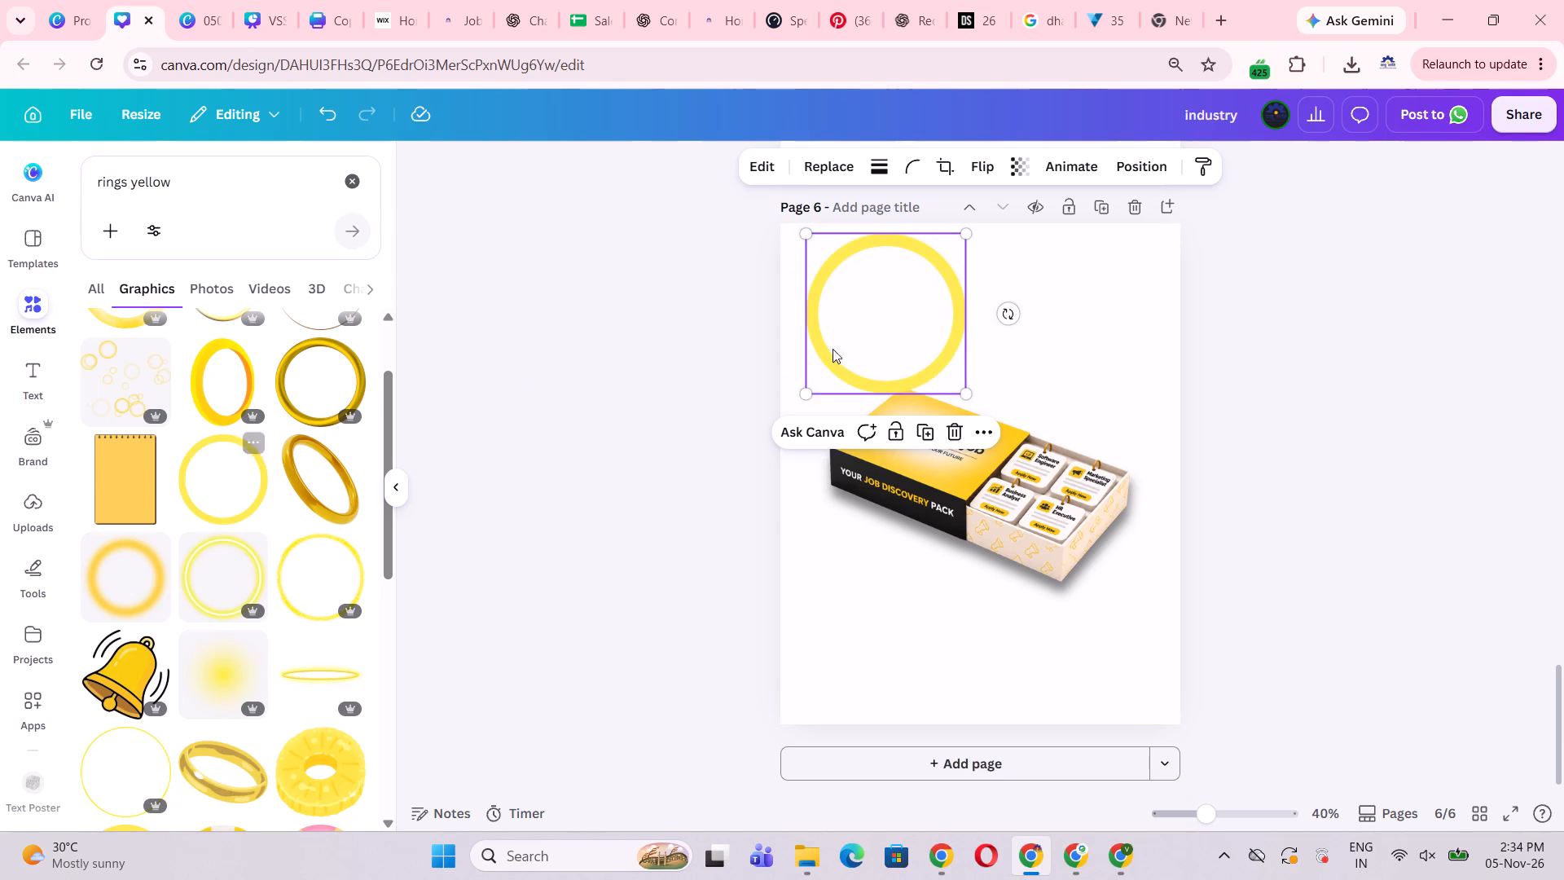
Enlarge the yellow ring and position it over page 6's top-left corner so that only an arc shows on the page.
left_click_drag(801, 398, 435, 755)
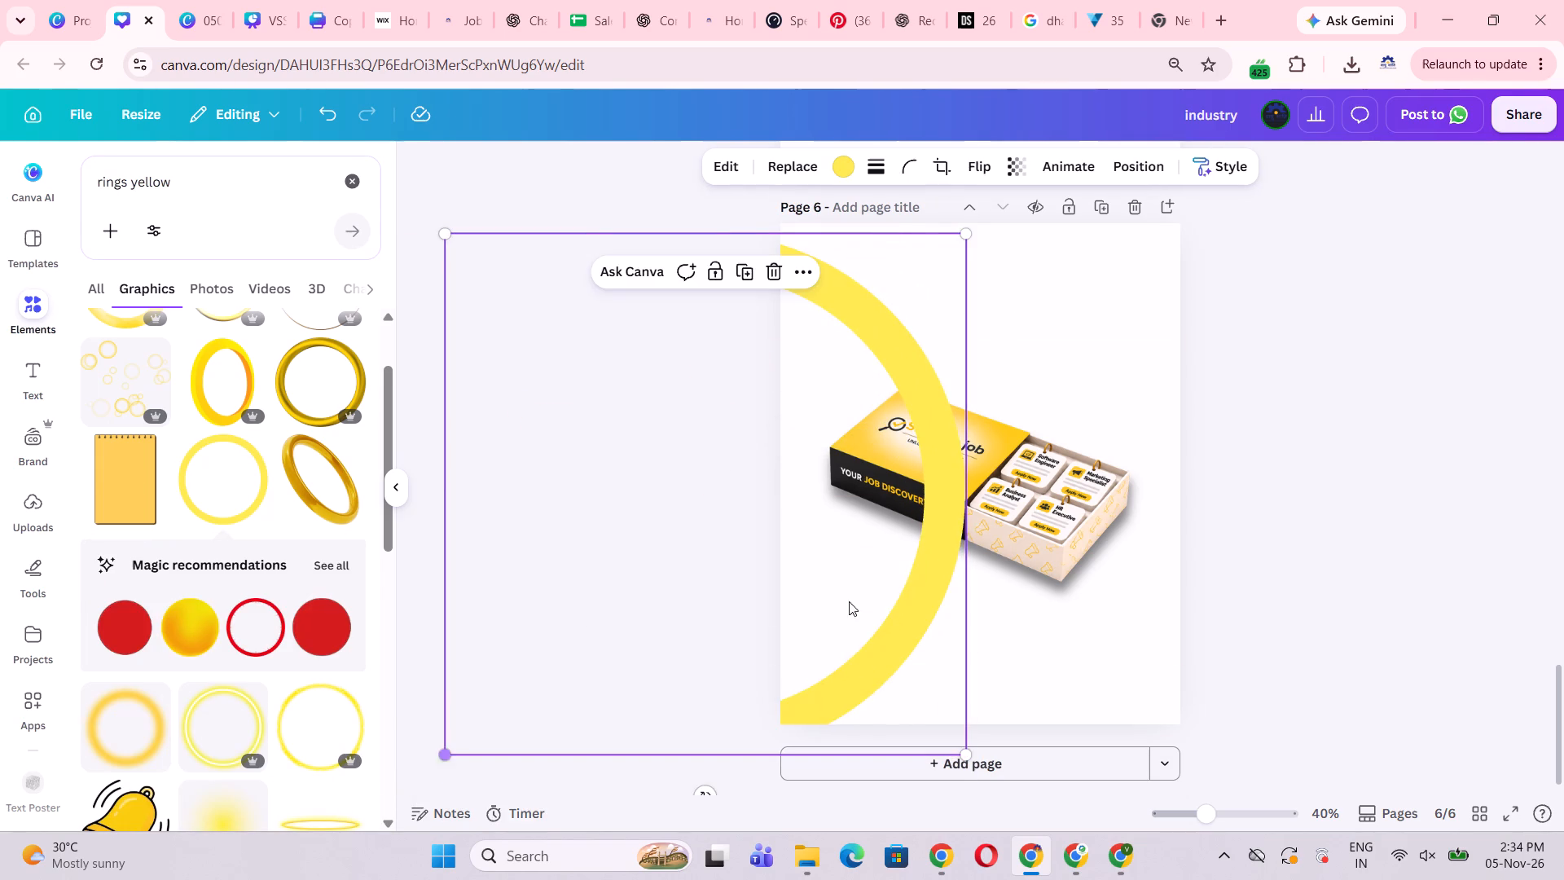
left_click_drag(911, 589, 815, 279)
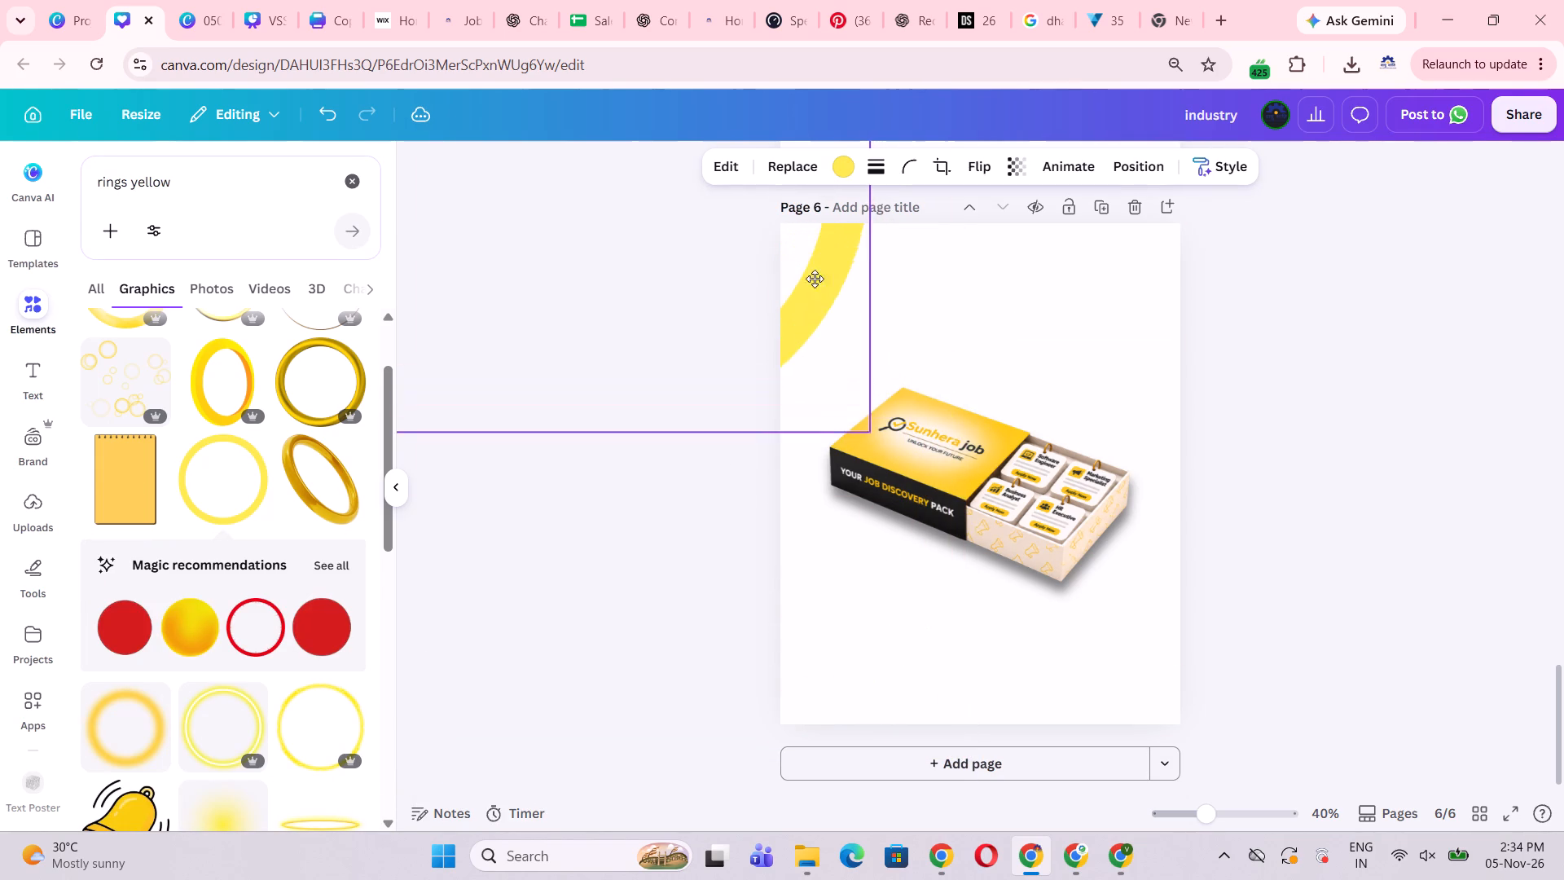
left_click_drag(815, 279, 837, 258)
left_click_drag(897, 421, 762, 266)
left_click_drag(725, 228, 787, 273)
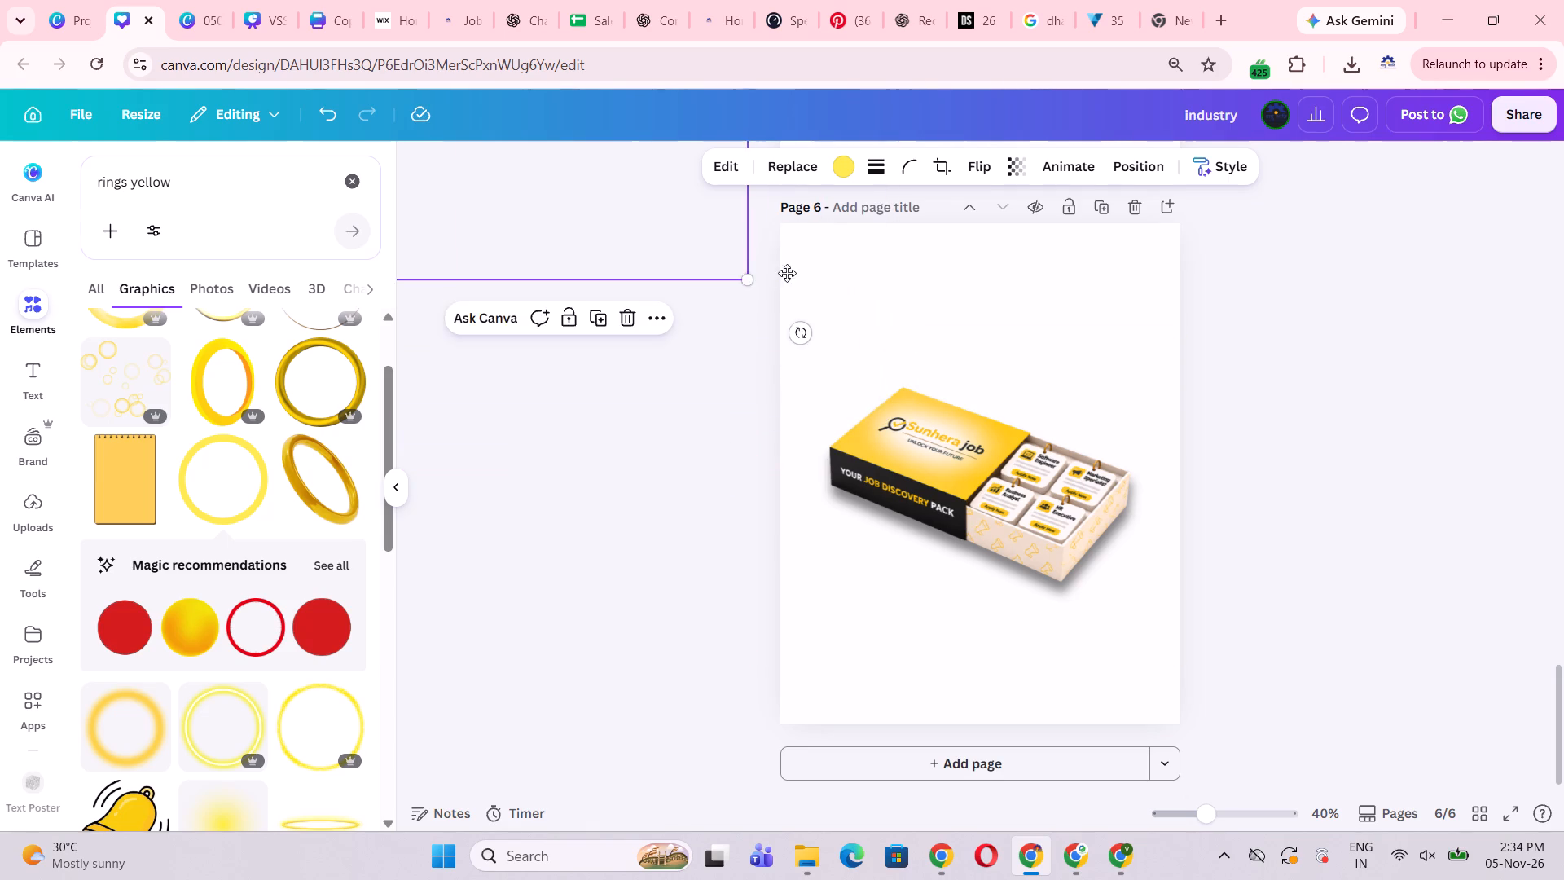
left_click_drag(787, 273, 874, 348)
left_click_drag(893, 402, 750, 276)
left_click_drag(740, 235, 816, 285)
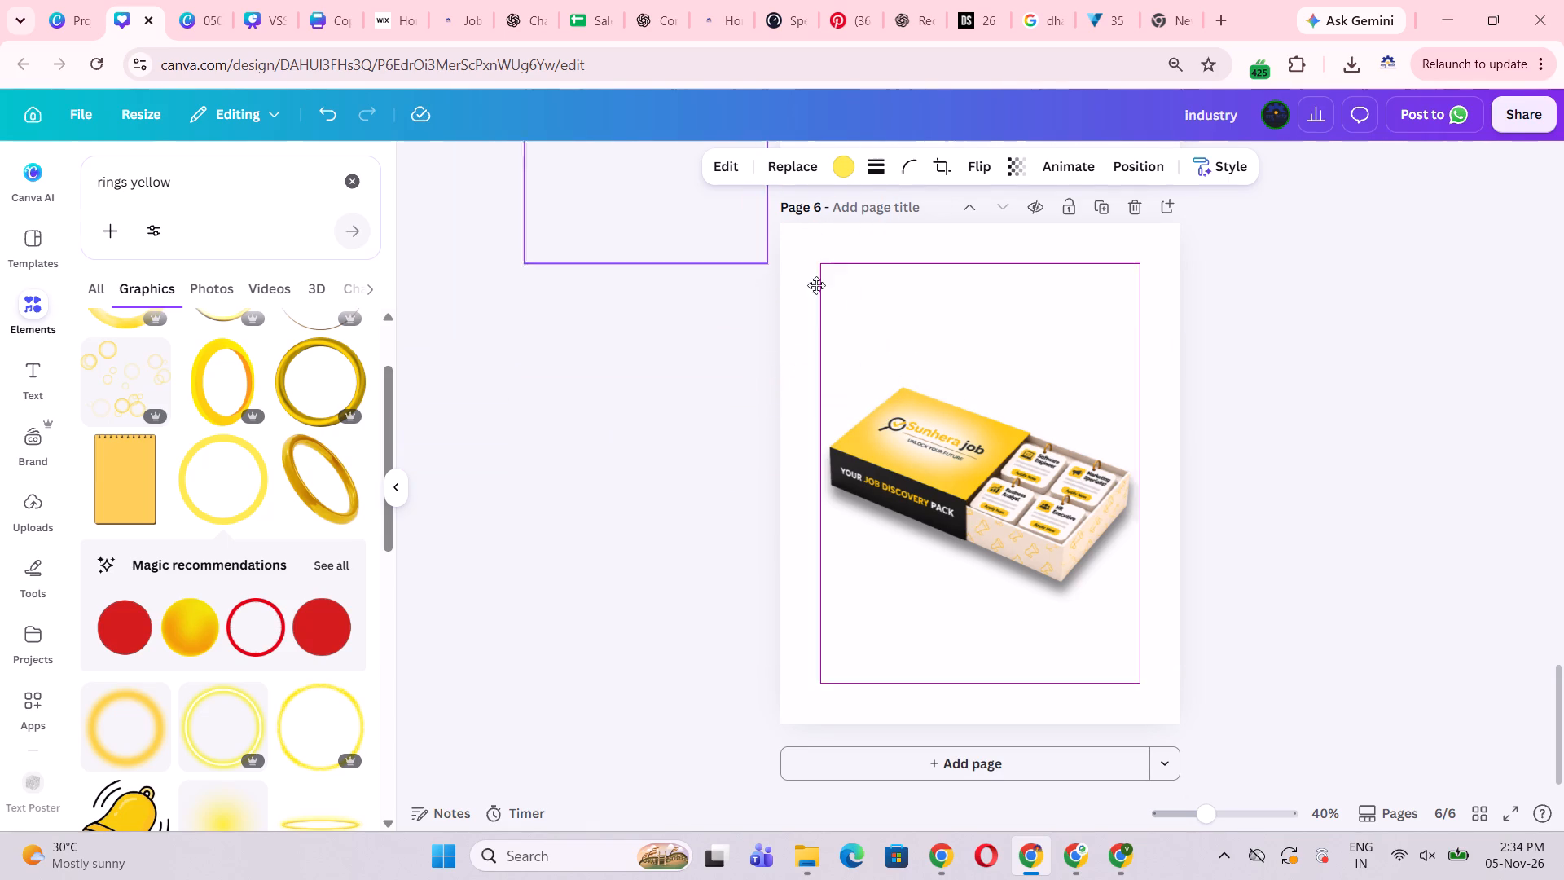
left_click_drag(816, 285, 844, 301)
left_click(1278, 425)
left_click(845, 248)
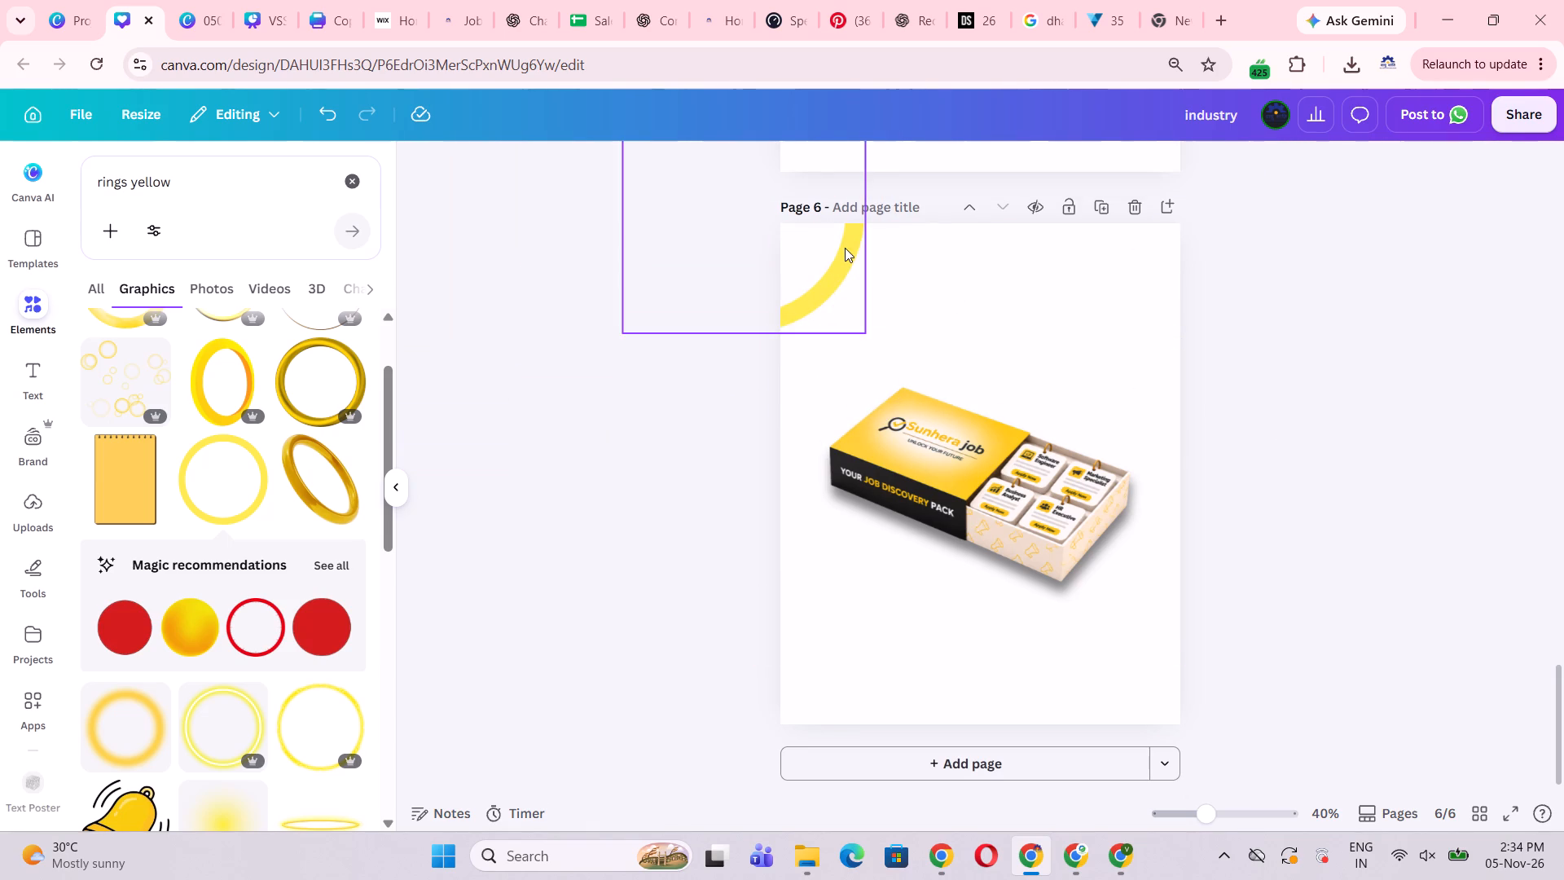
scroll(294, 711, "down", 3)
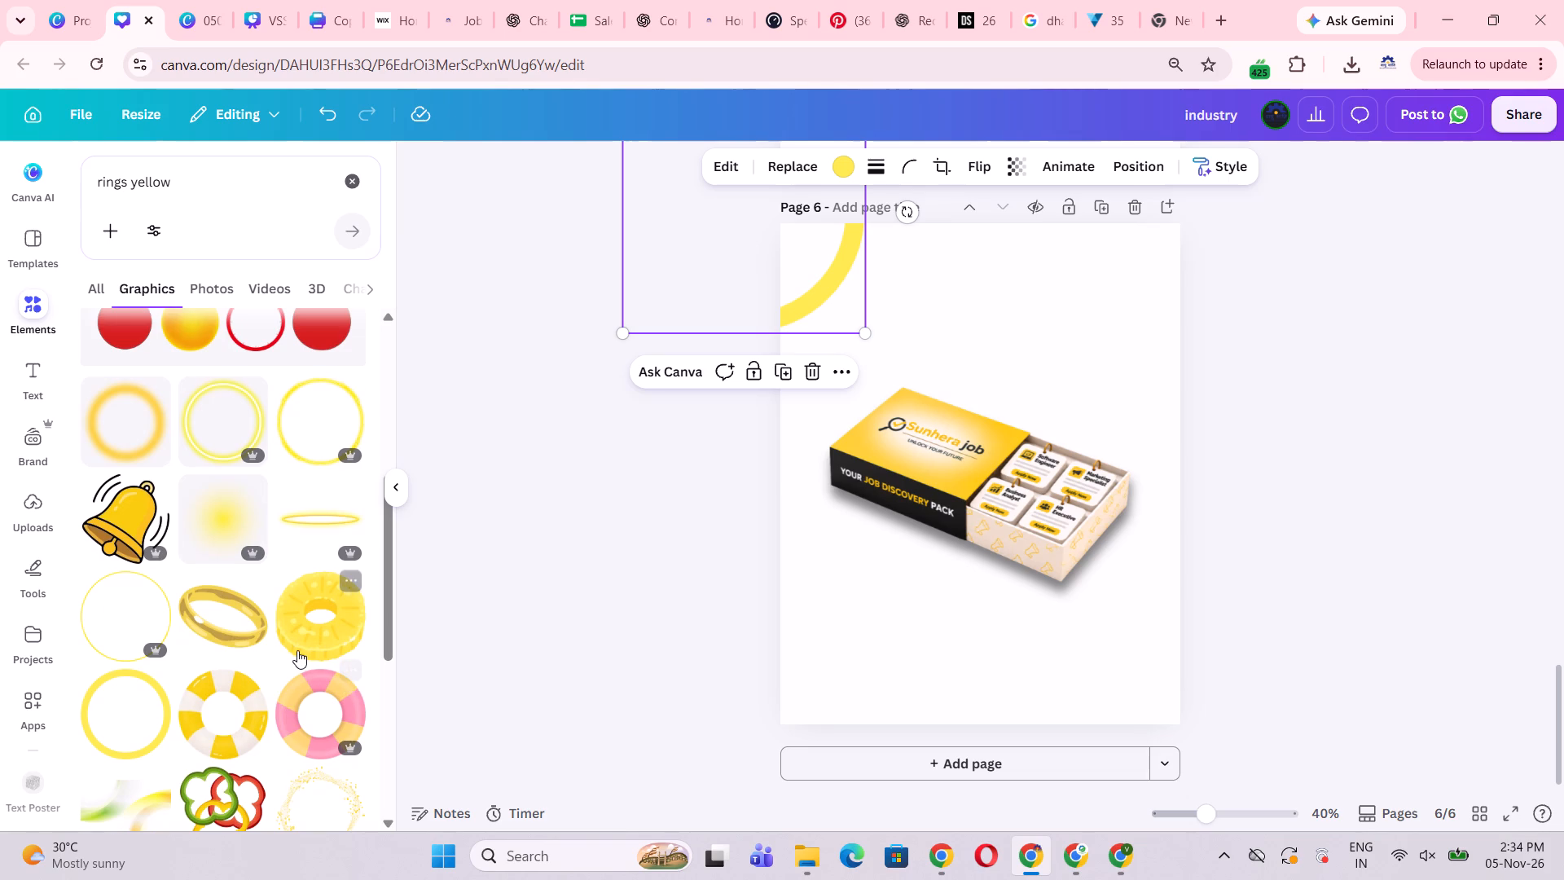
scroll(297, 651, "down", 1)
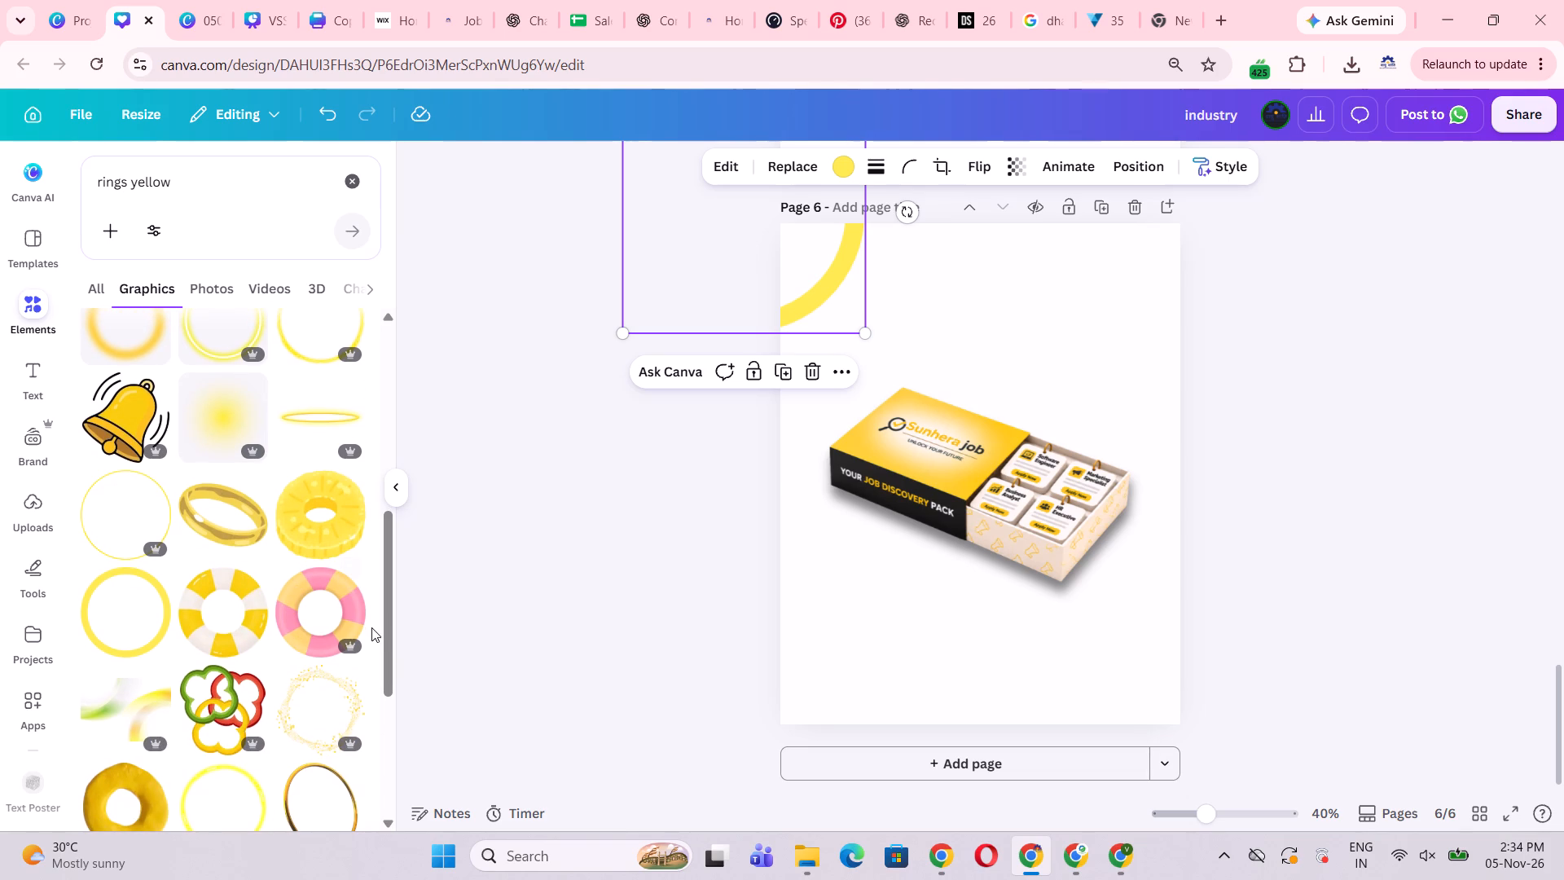
Set page 6's background to the gift box photo's light tan, and lighten it to a pale cream custom solid colour.
left_click(1086, 283)
left_click(985, 172)
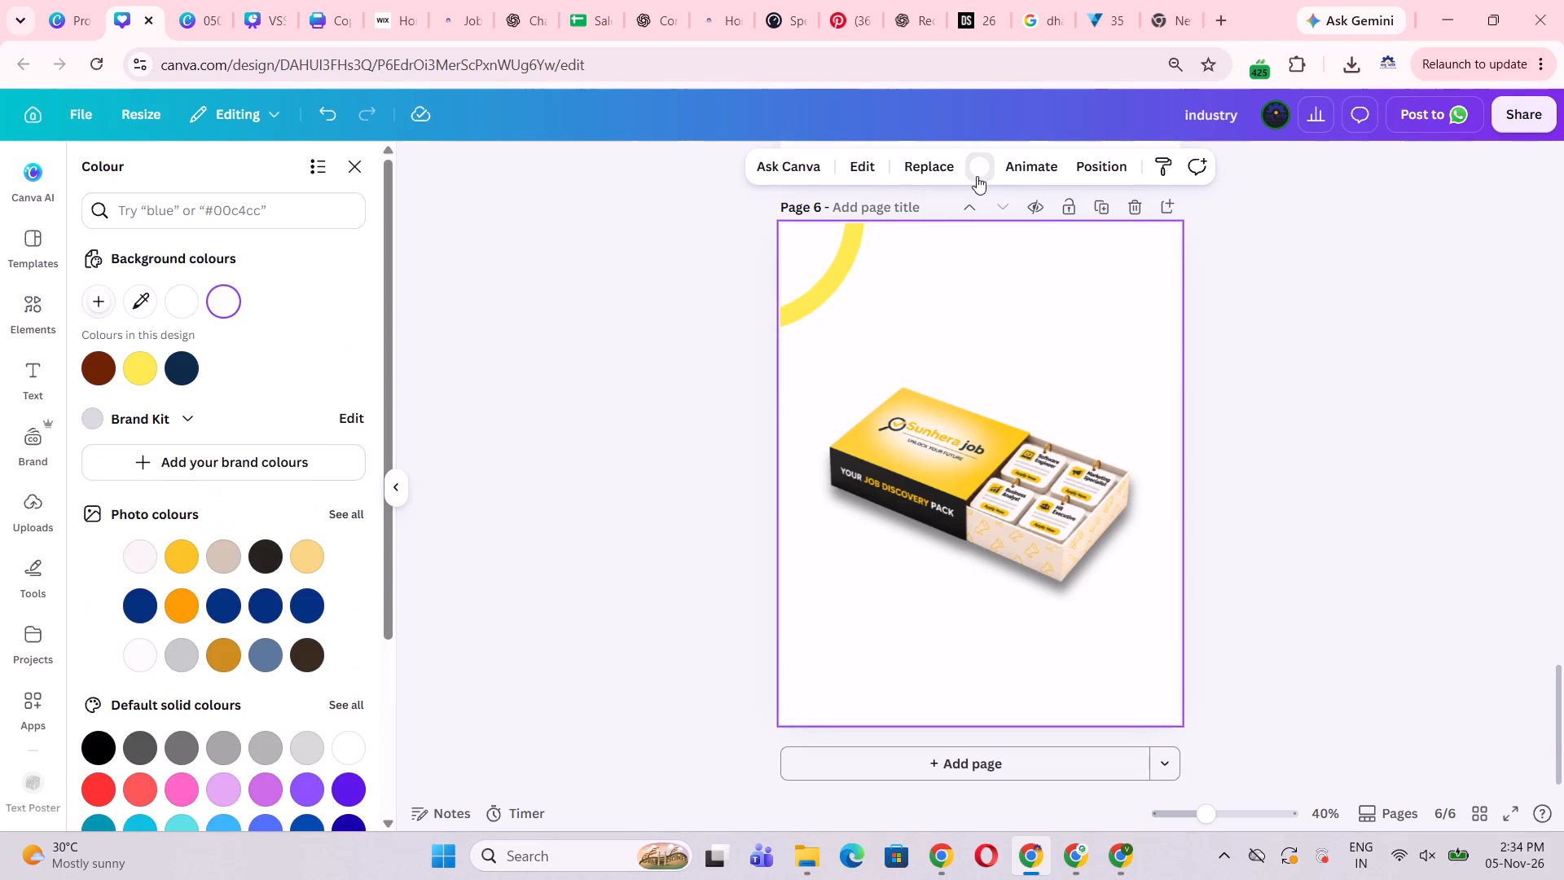
left_click(300, 562)
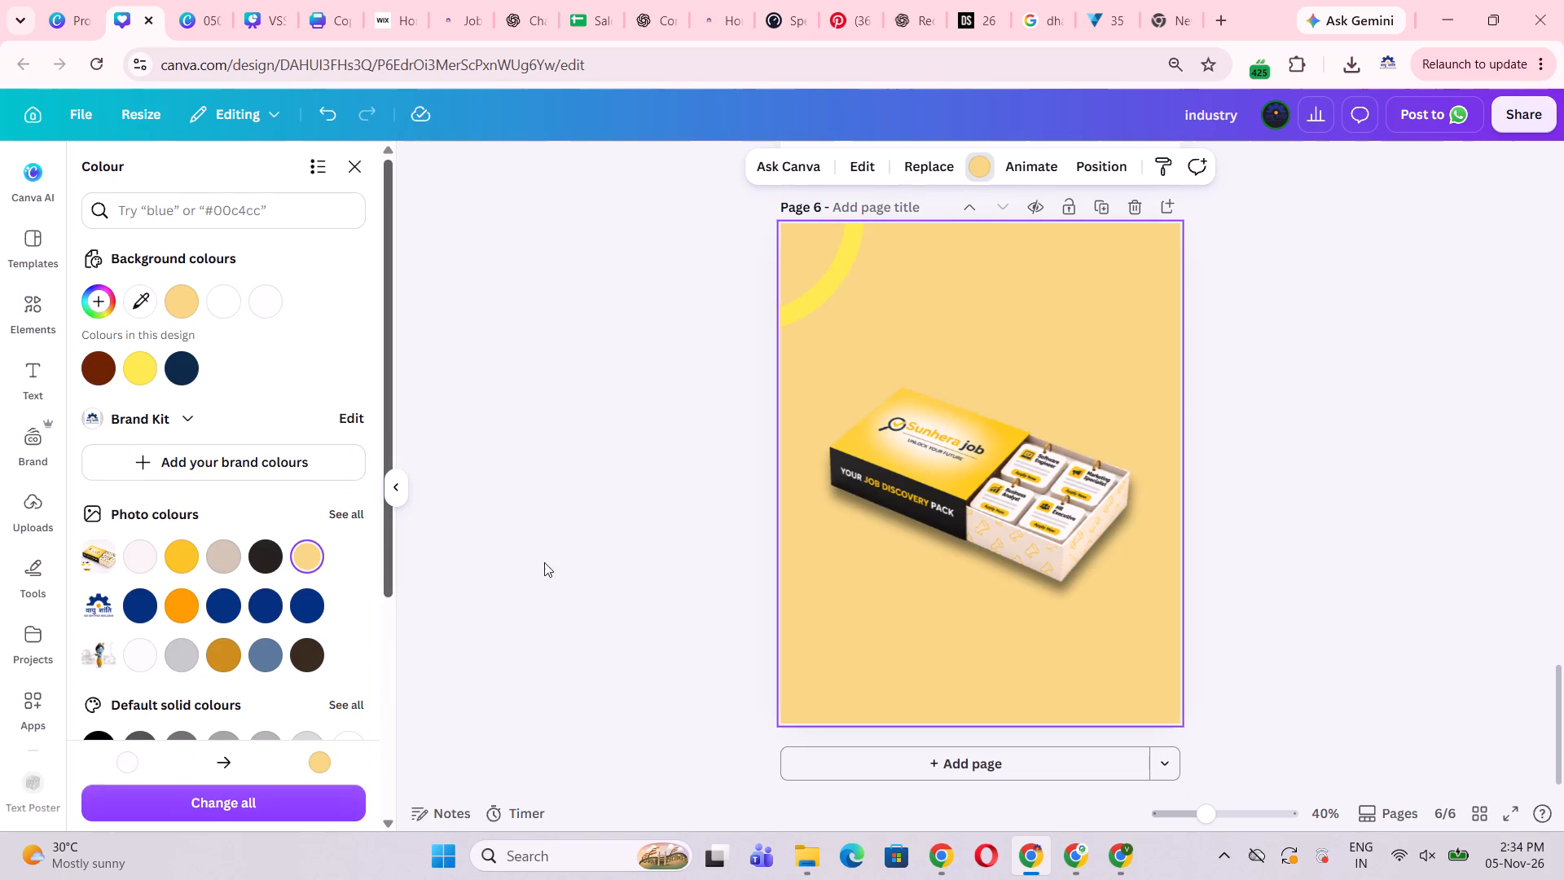
left_click(974, 167)
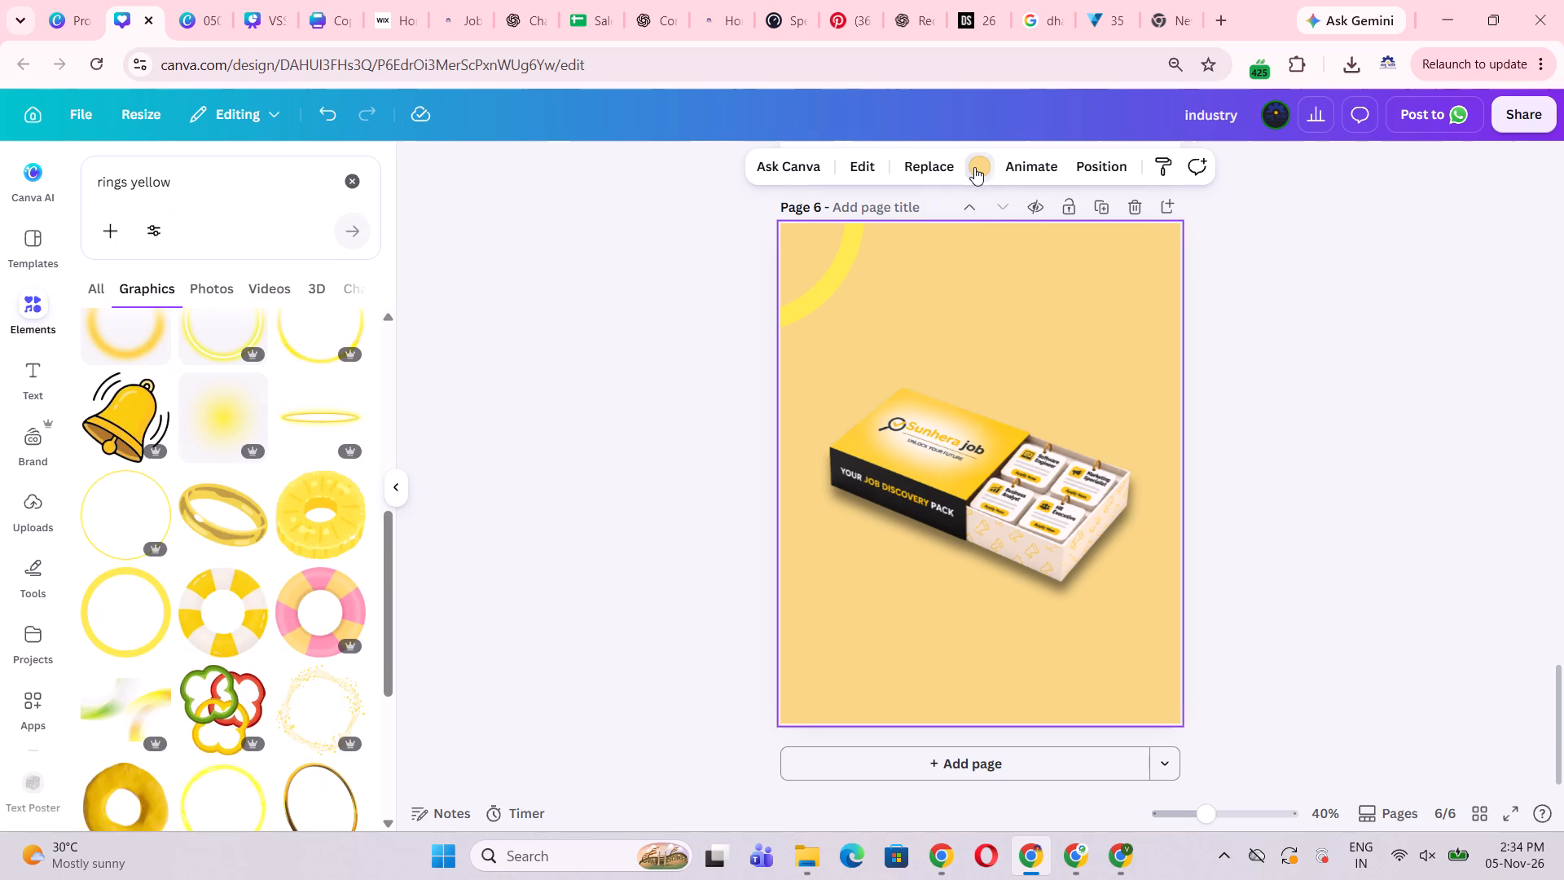
left_click(971, 174)
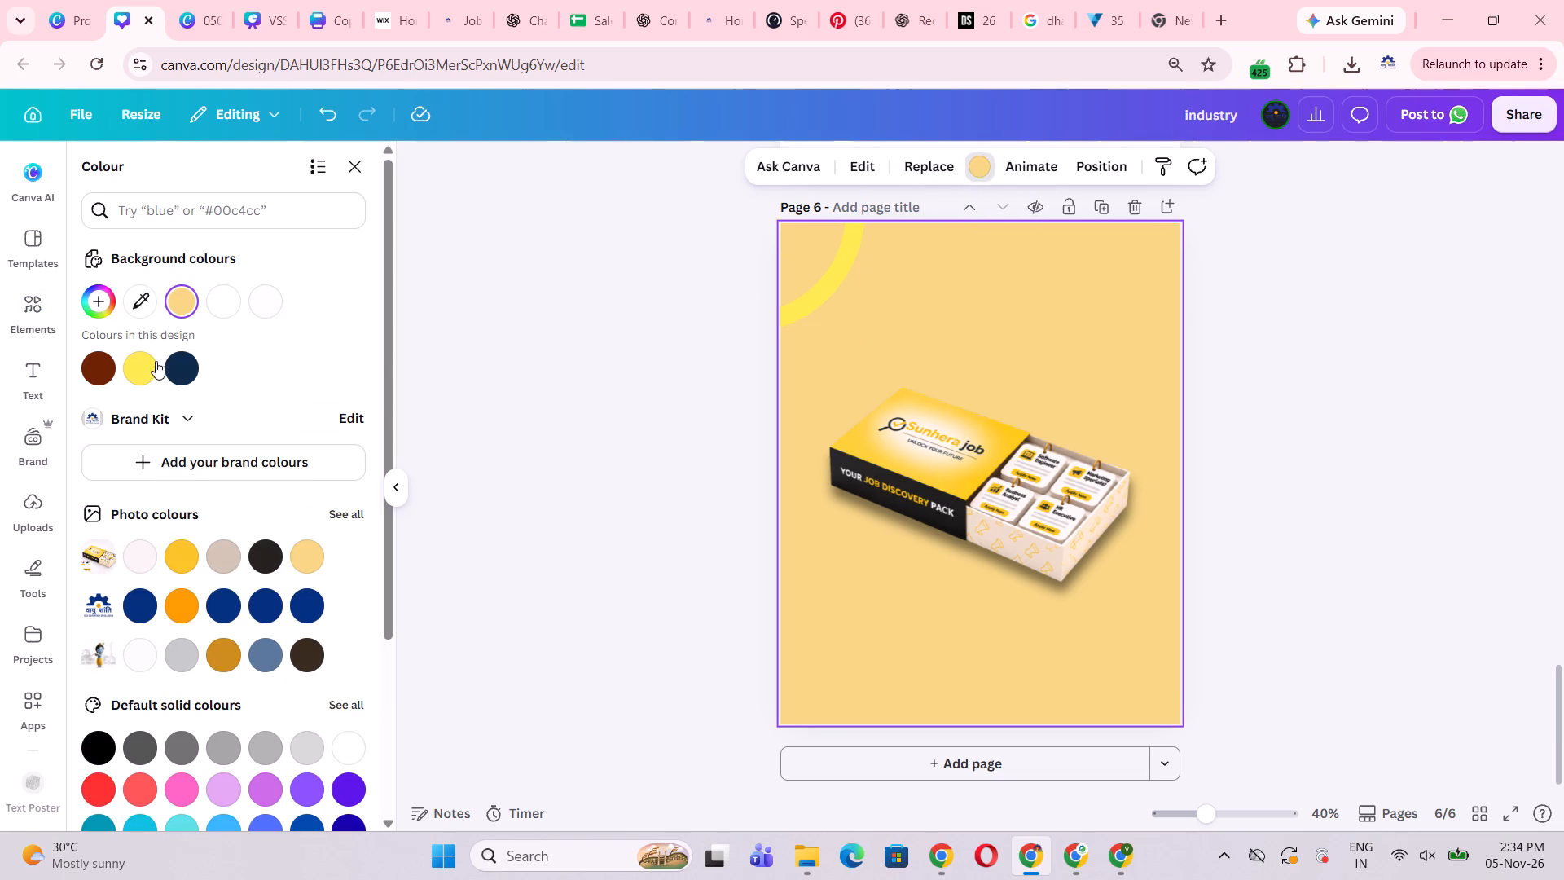
left_click(92, 296)
left_click_drag(221, 385, 125, 376)
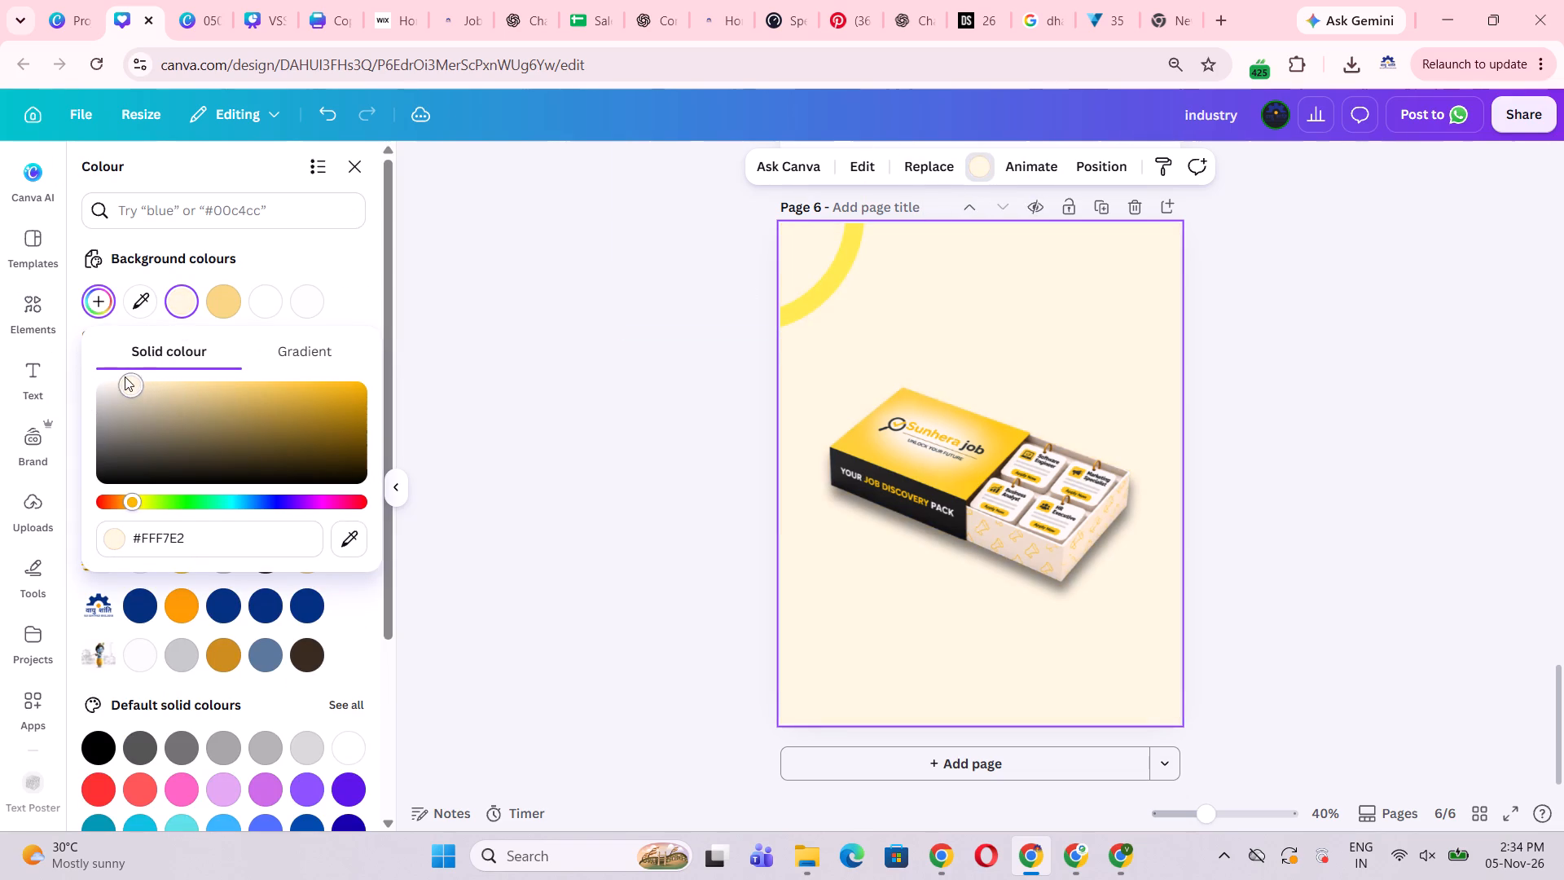
left_click_drag(125, 376, 136, 377)
double_click(606, 369)
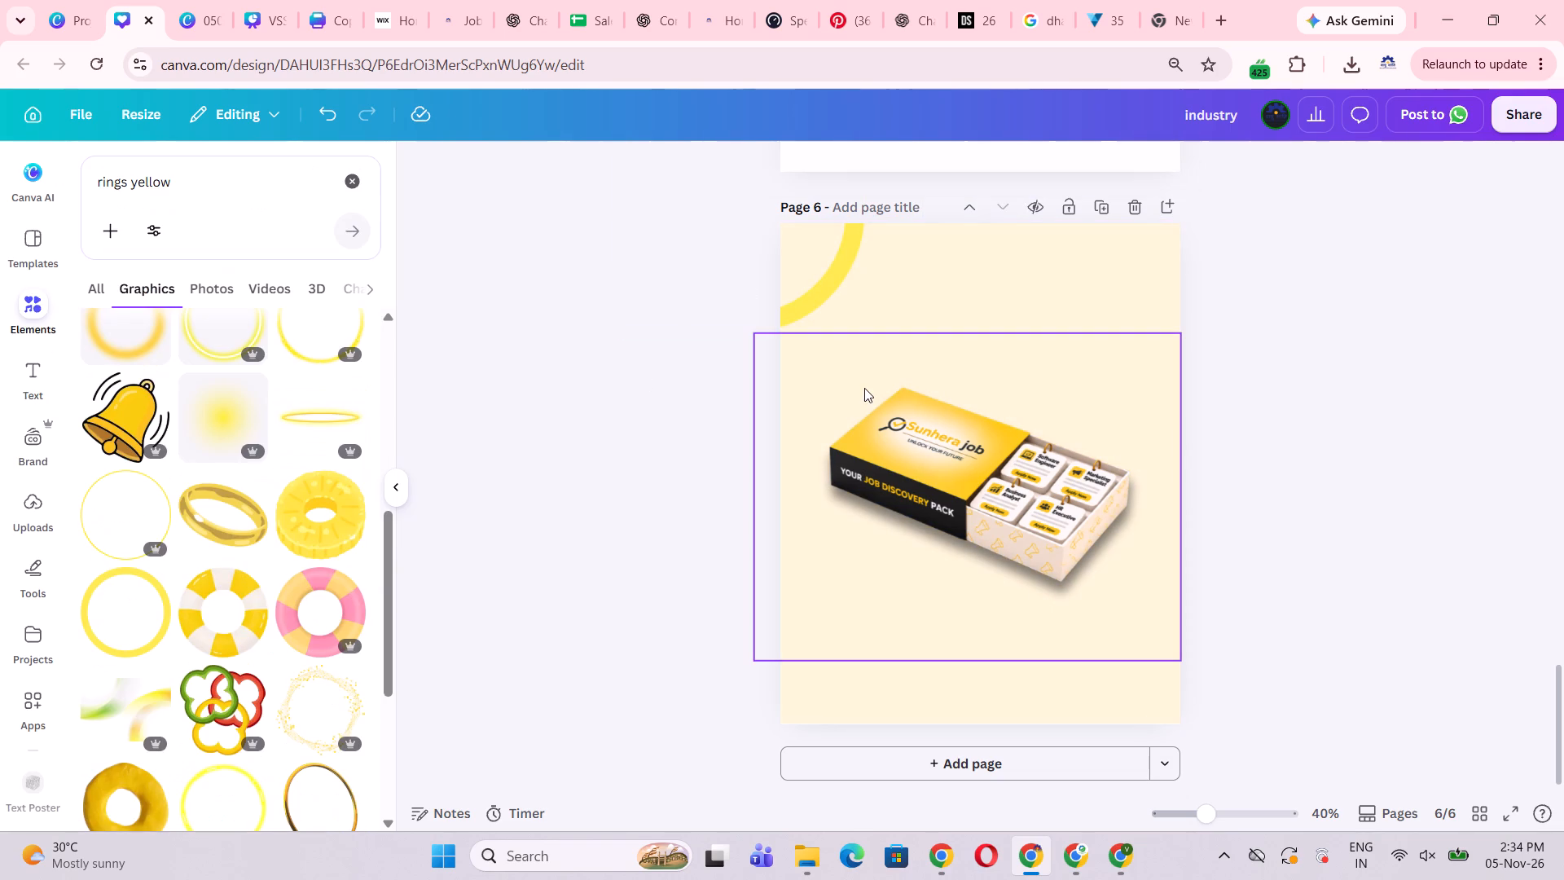
Look through more of the "rings yellow" graphics for another decoration for page 6.
scroll(237, 627, "down", 3)
scroll(287, 671, "down", 4)
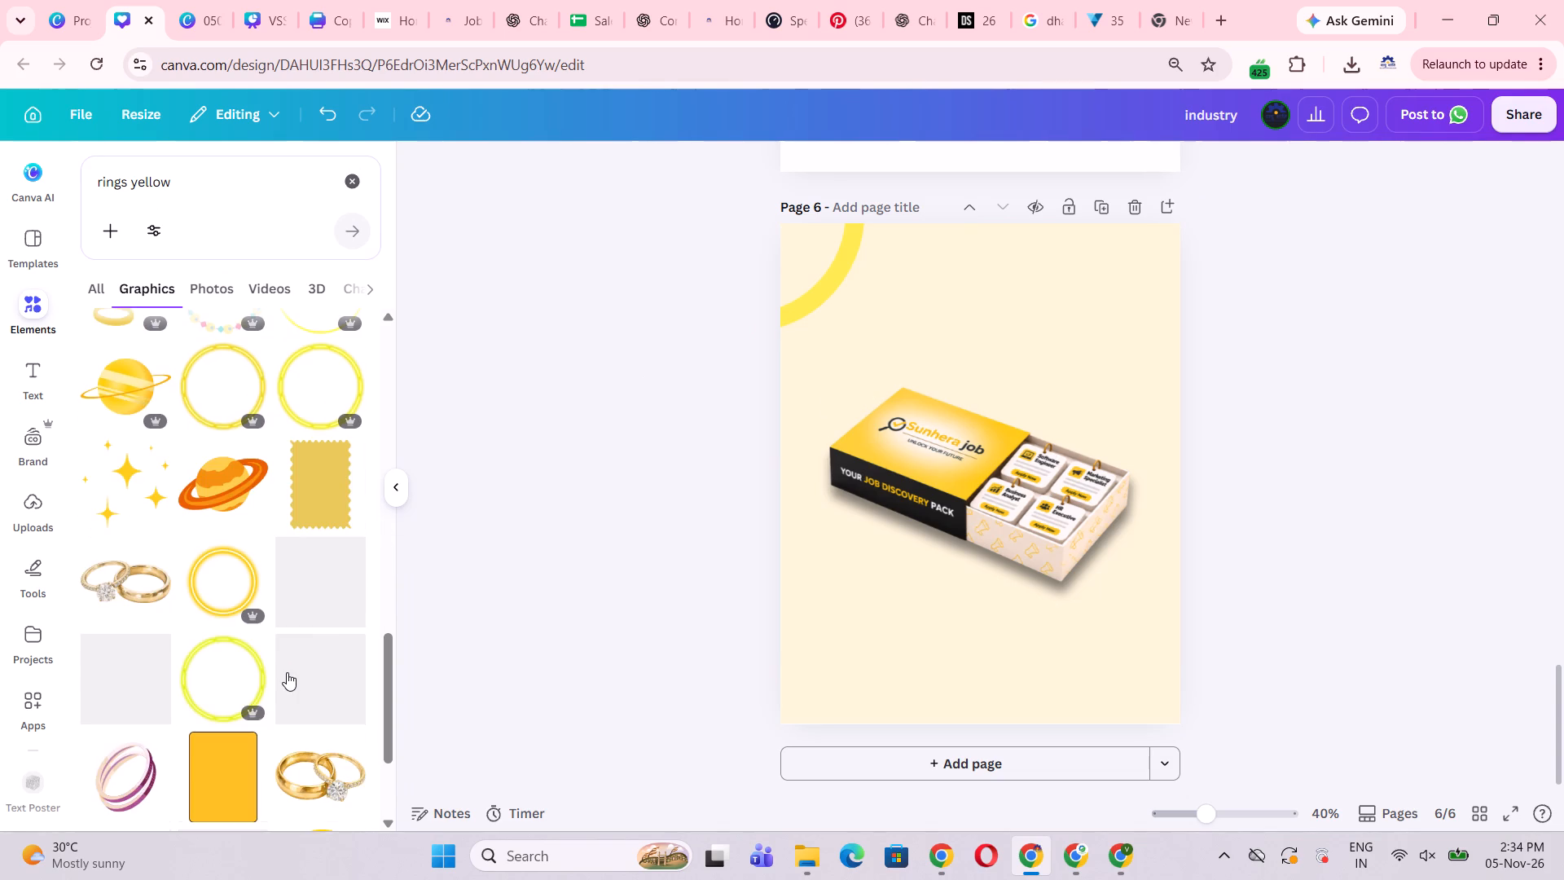
scroll(287, 672, "down", 5)
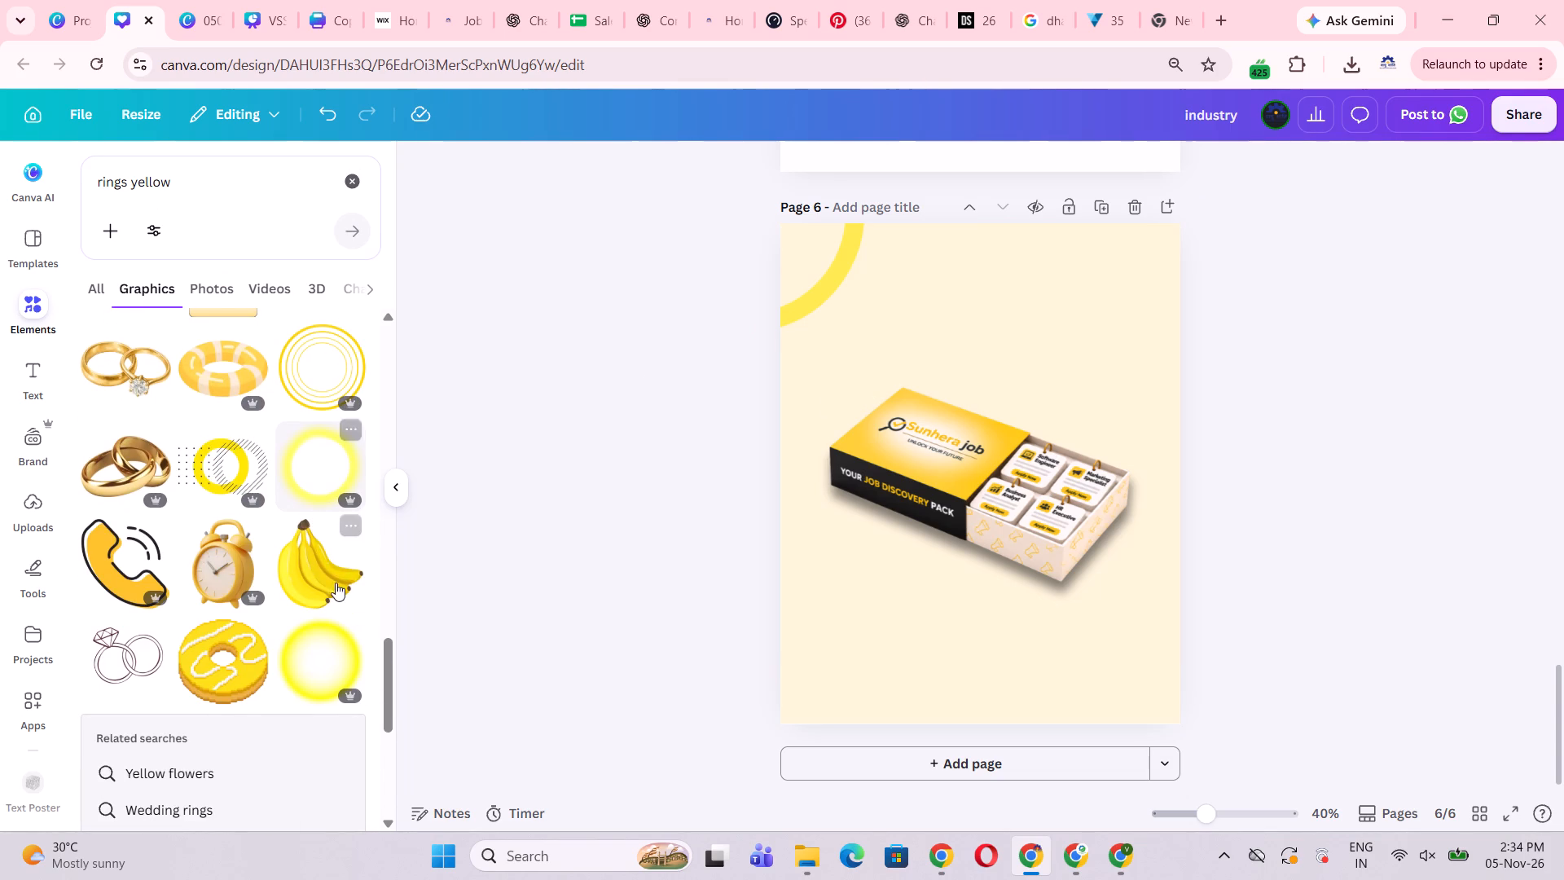
scroll(336, 593, "down", 2)
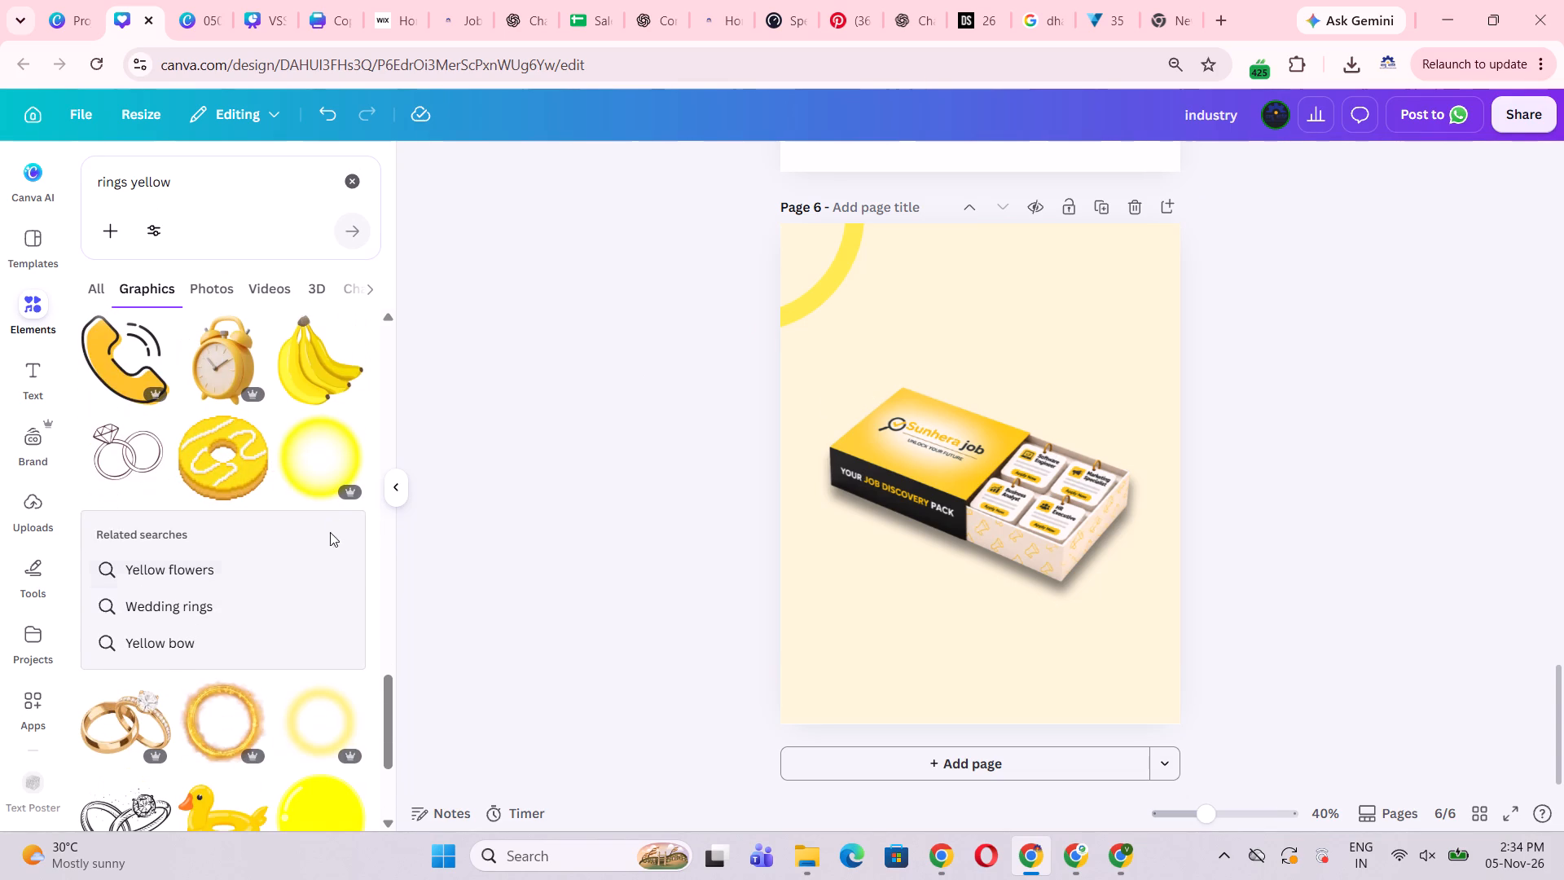
scroll(288, 620, "down", 6)
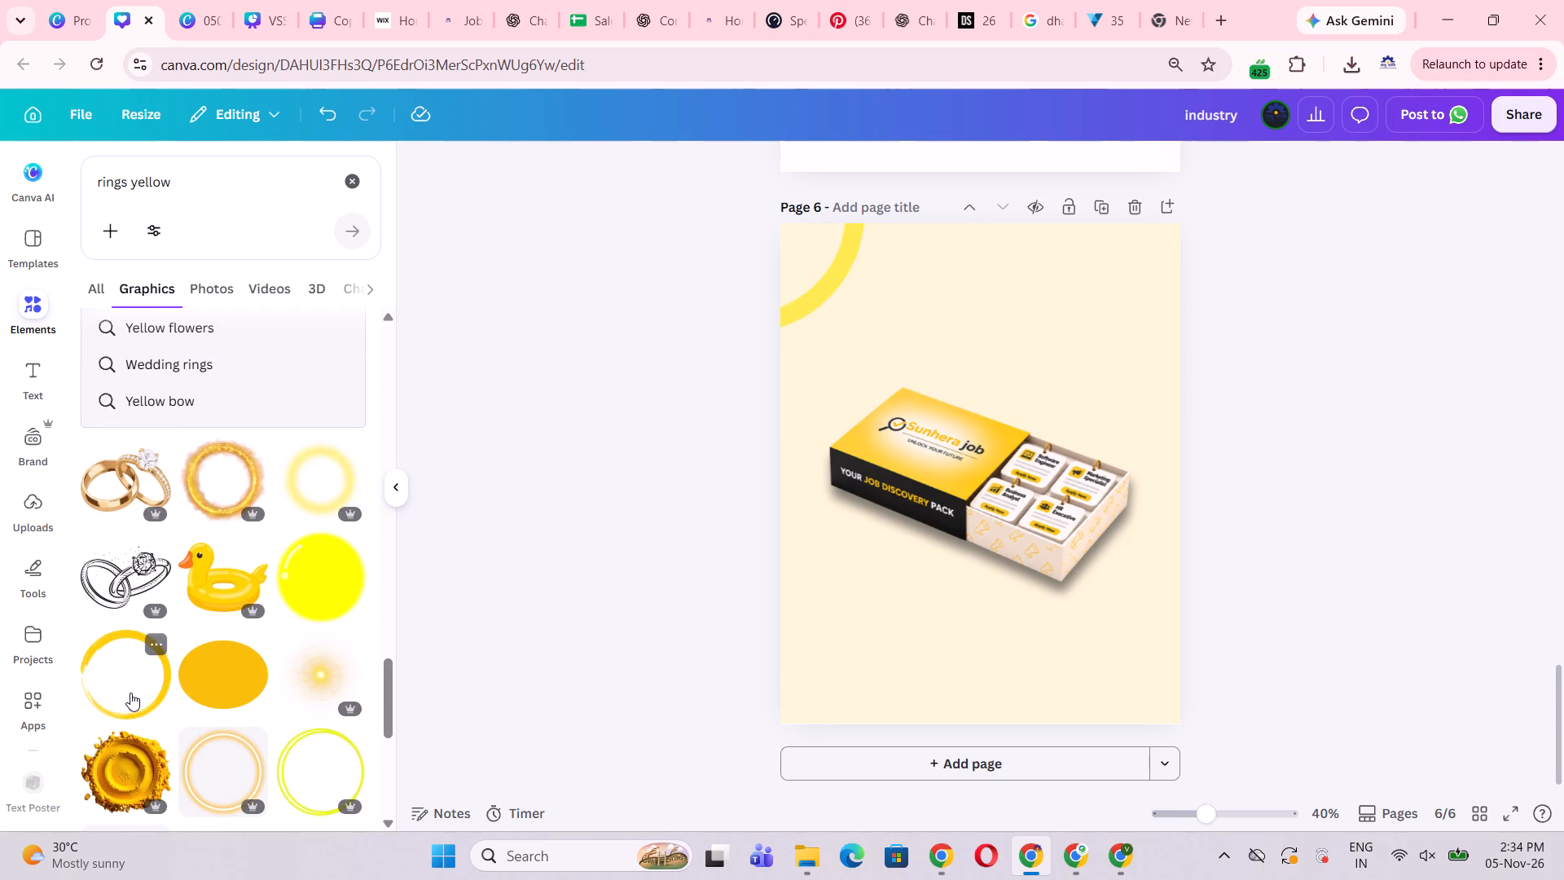
scroll(230, 702, "down", 6)
left_click(842, 244)
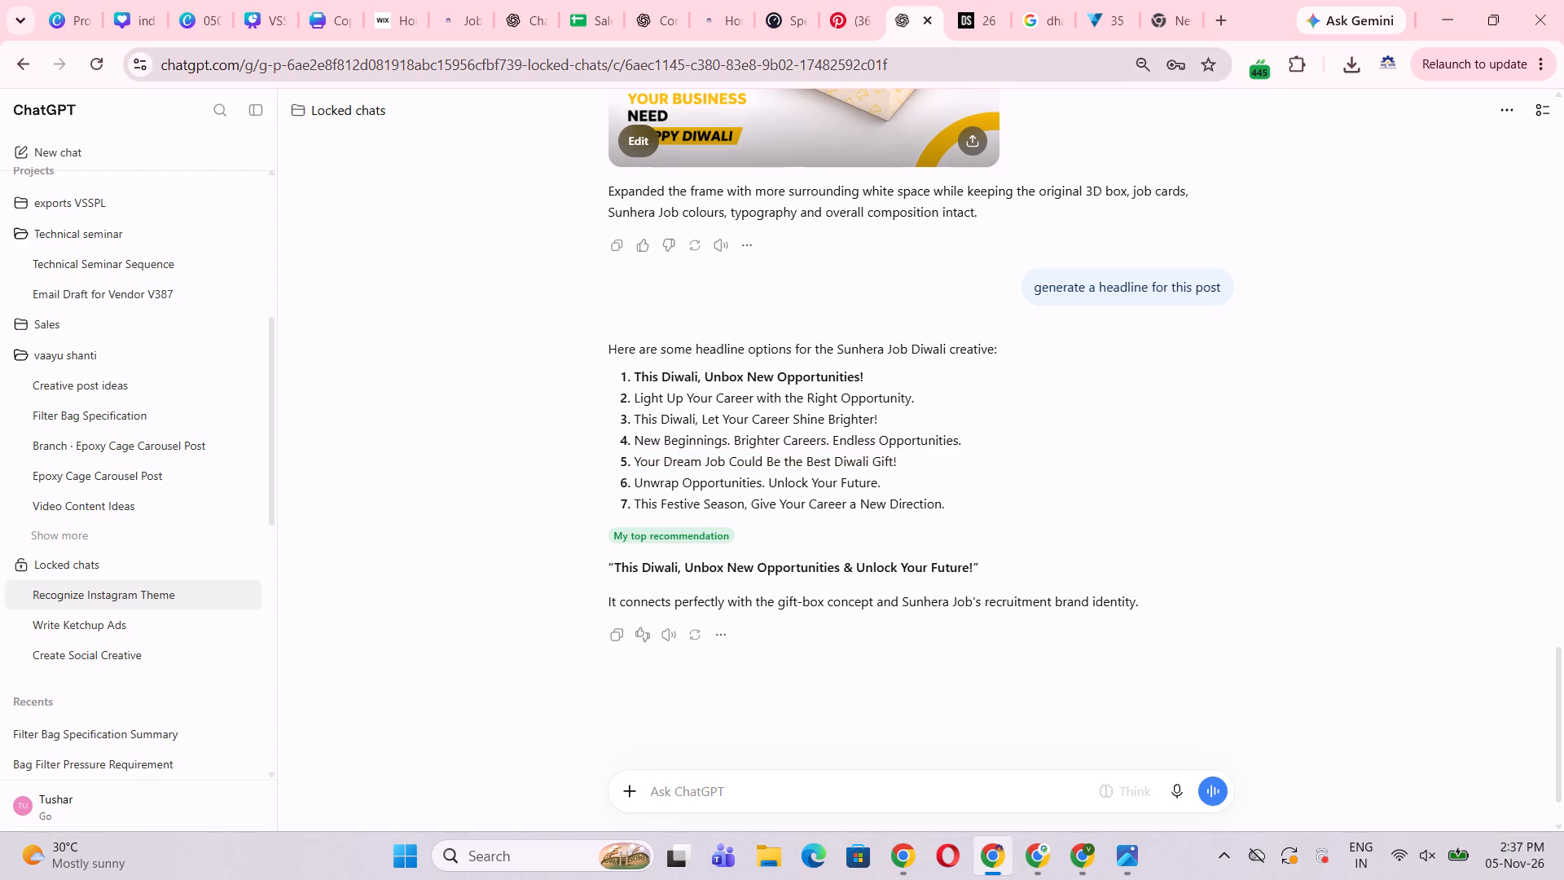
Return to the Canva design and add a text box on page 6 containing the copied headline.
left_click(173, 16)
left_click(135, 21)
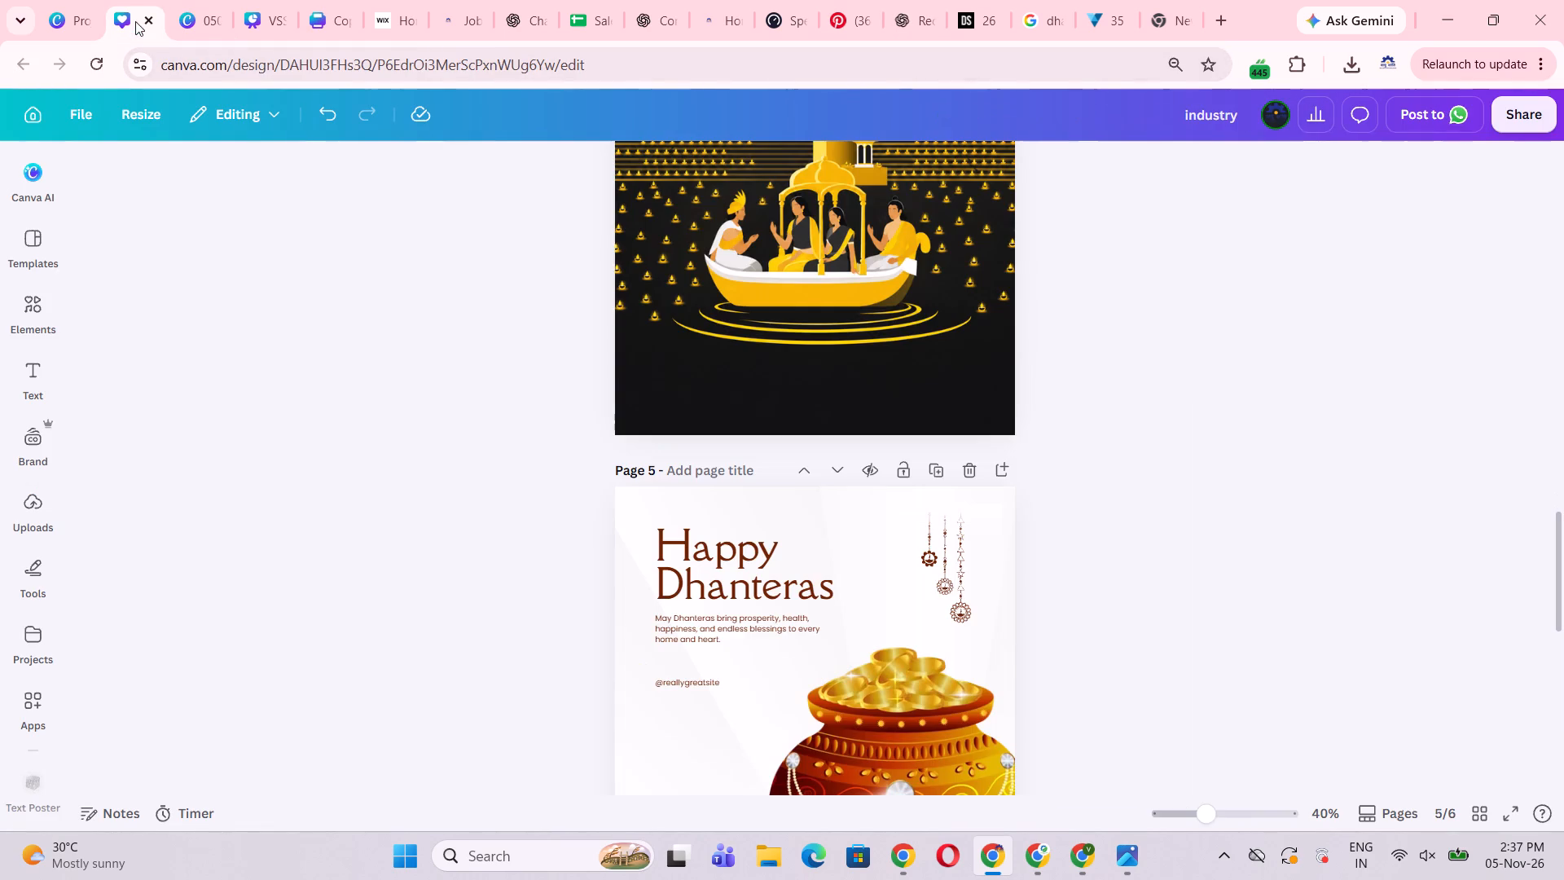
scroll(772, 460, "up", 6)
scroll(772, 460, "down", 19)
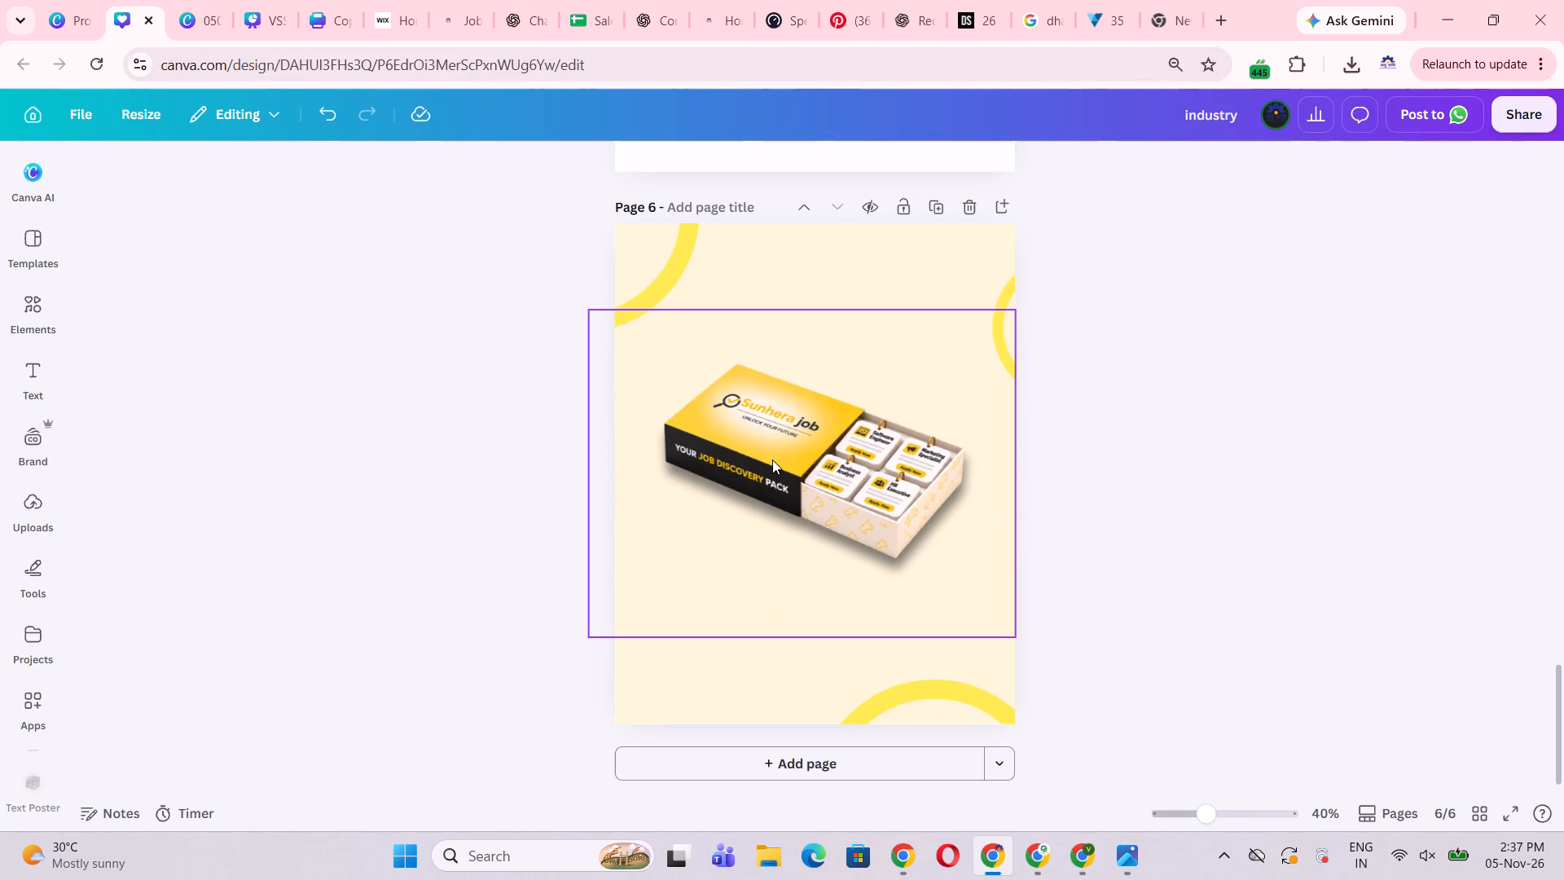
left_click(32, 387)
left_click(284, 239)
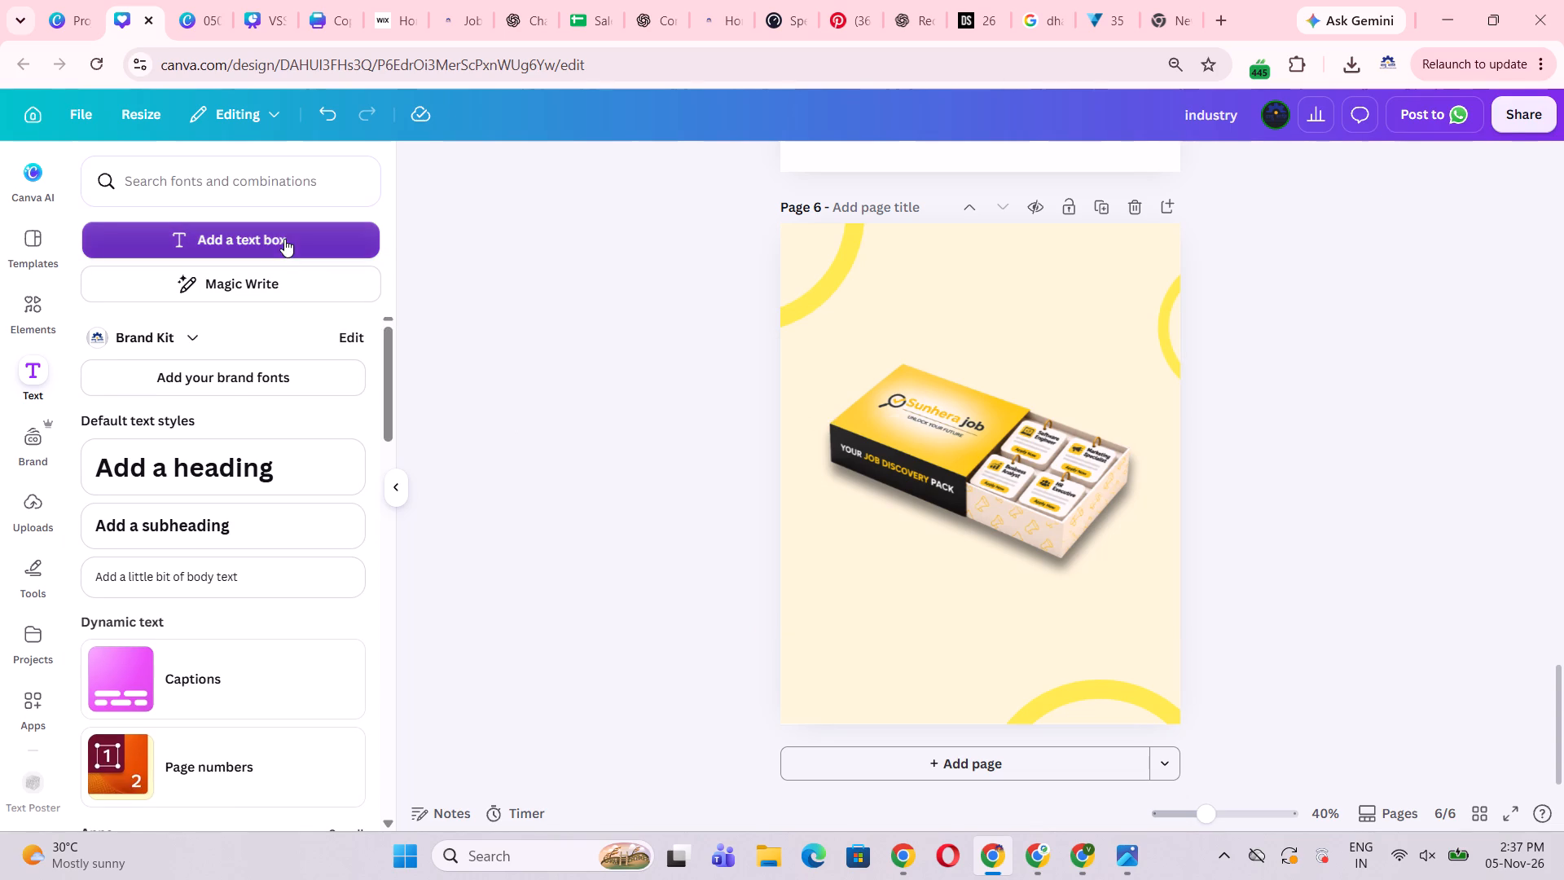
double_click(962, 475)
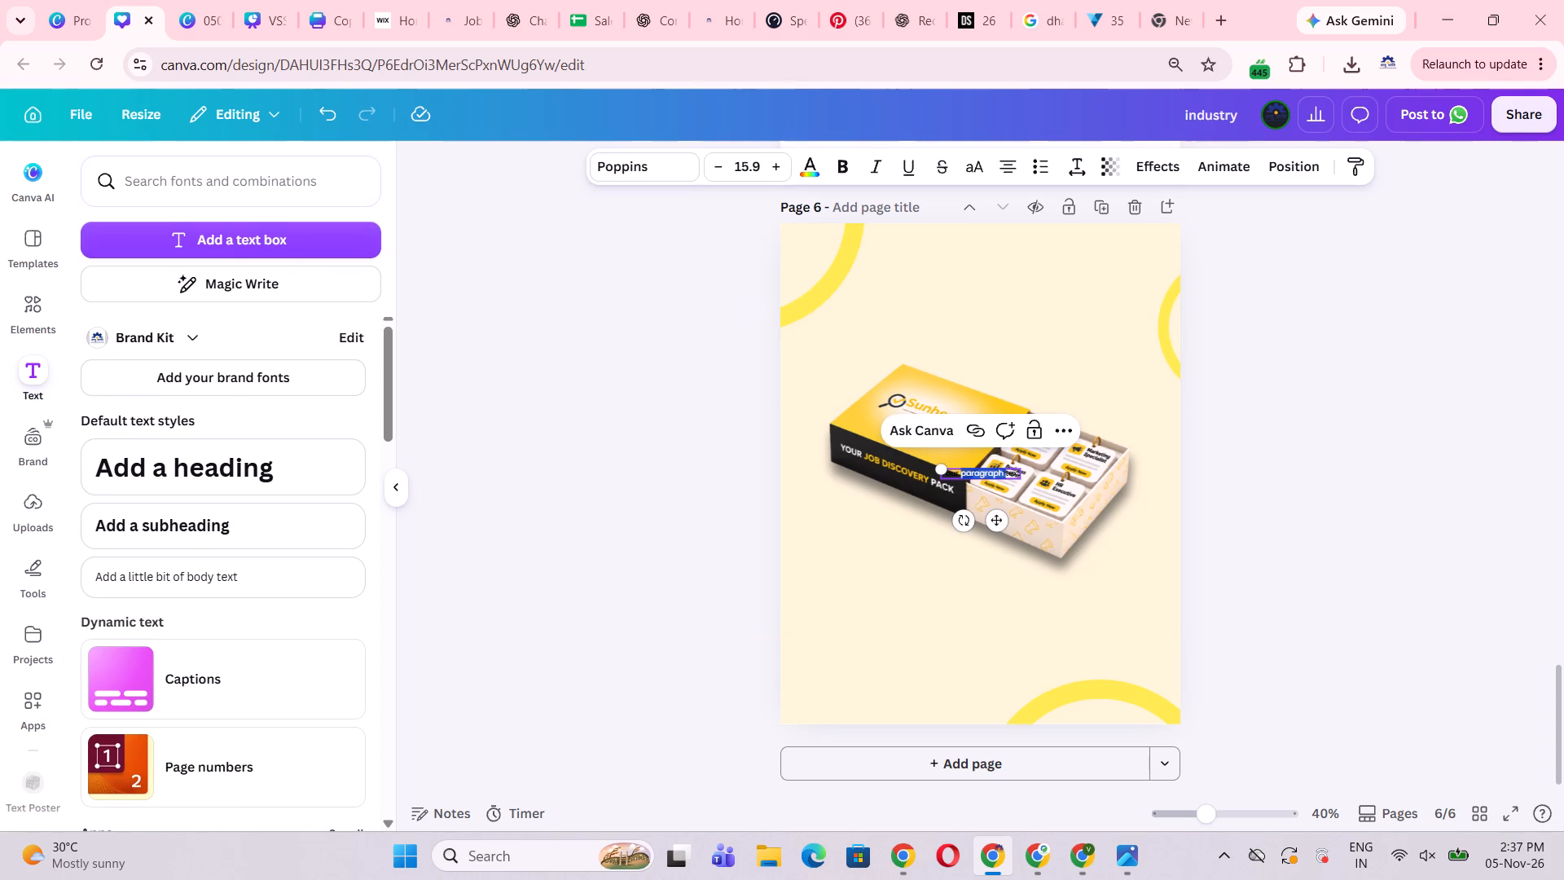
triple_click(964, 473)
key("BackSpace")
key("ctrl+v")
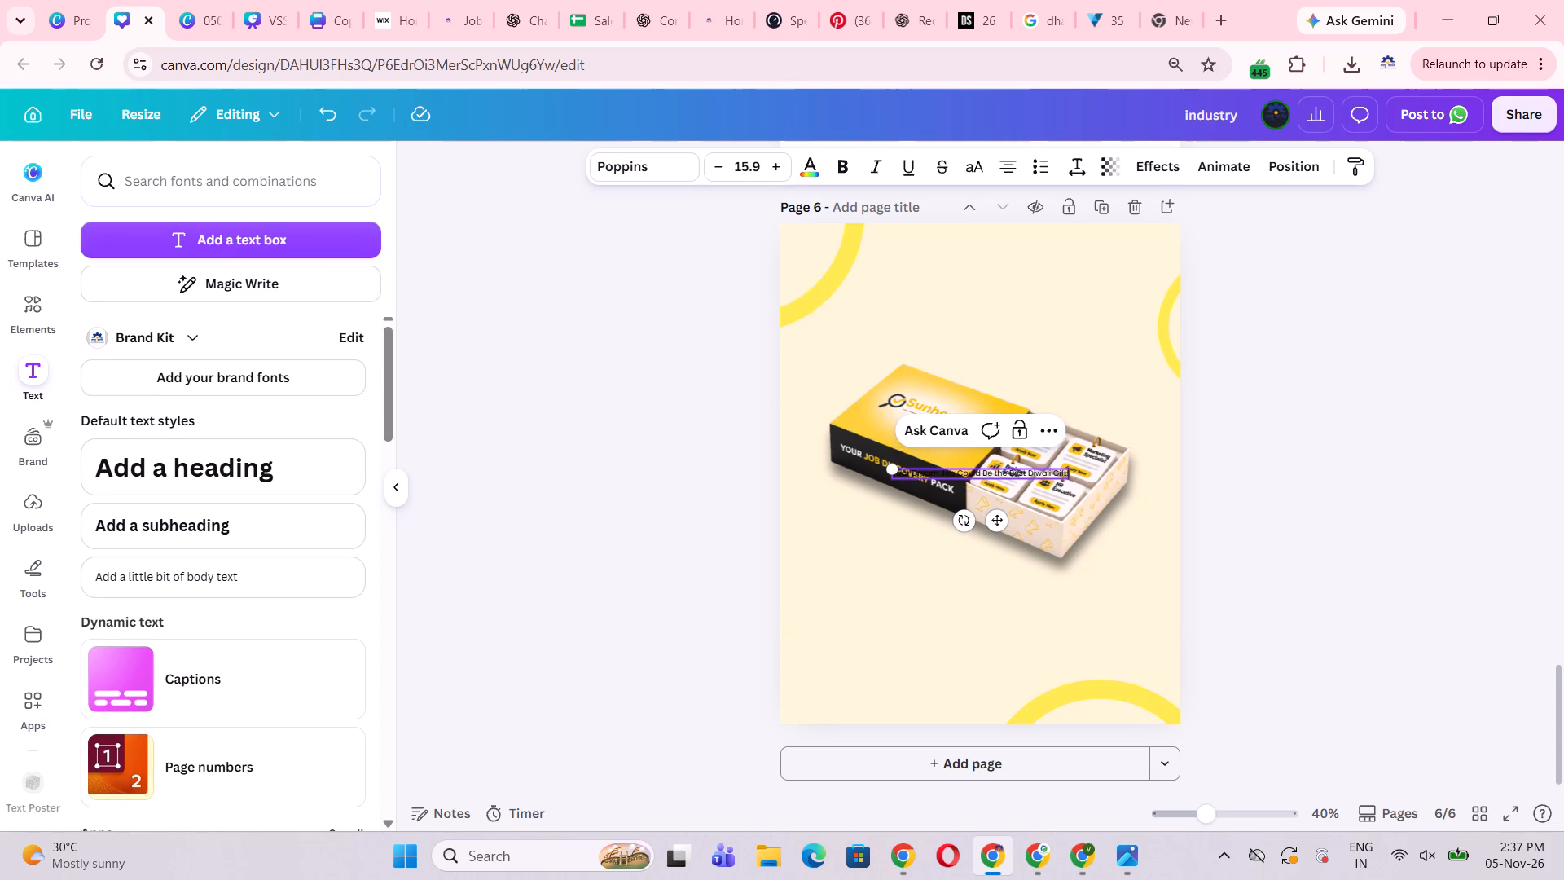
Apply bold to the headline and move it into the empty area below the gift box on page 6.
left_click(832, 163)
left_click_drag(997, 523, 947, 649)
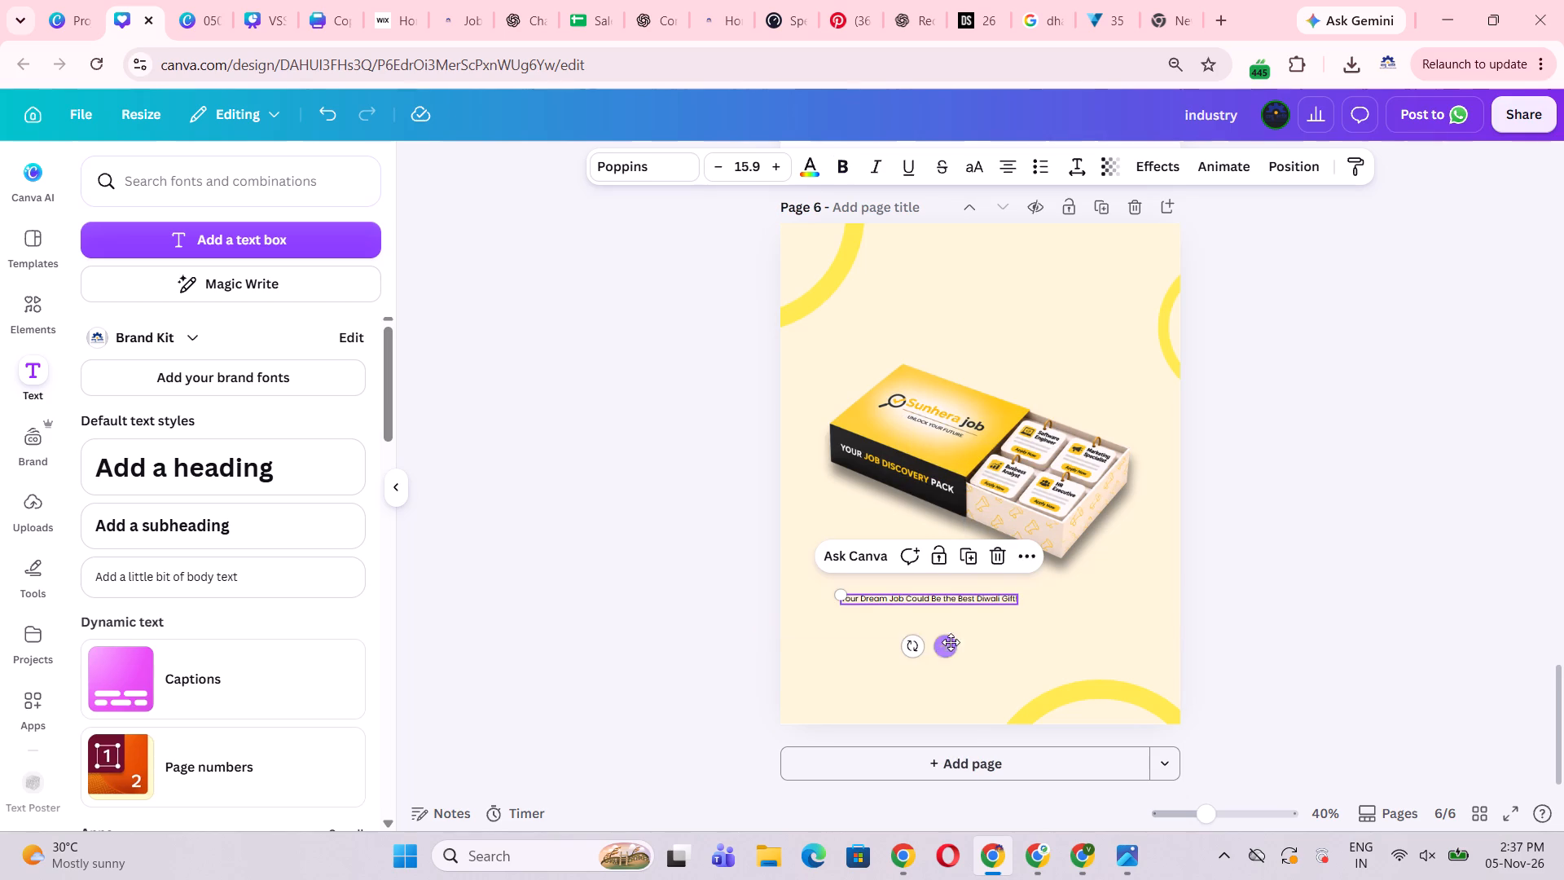
Change the headline's font to Lovelo.
left_click(679, 163)
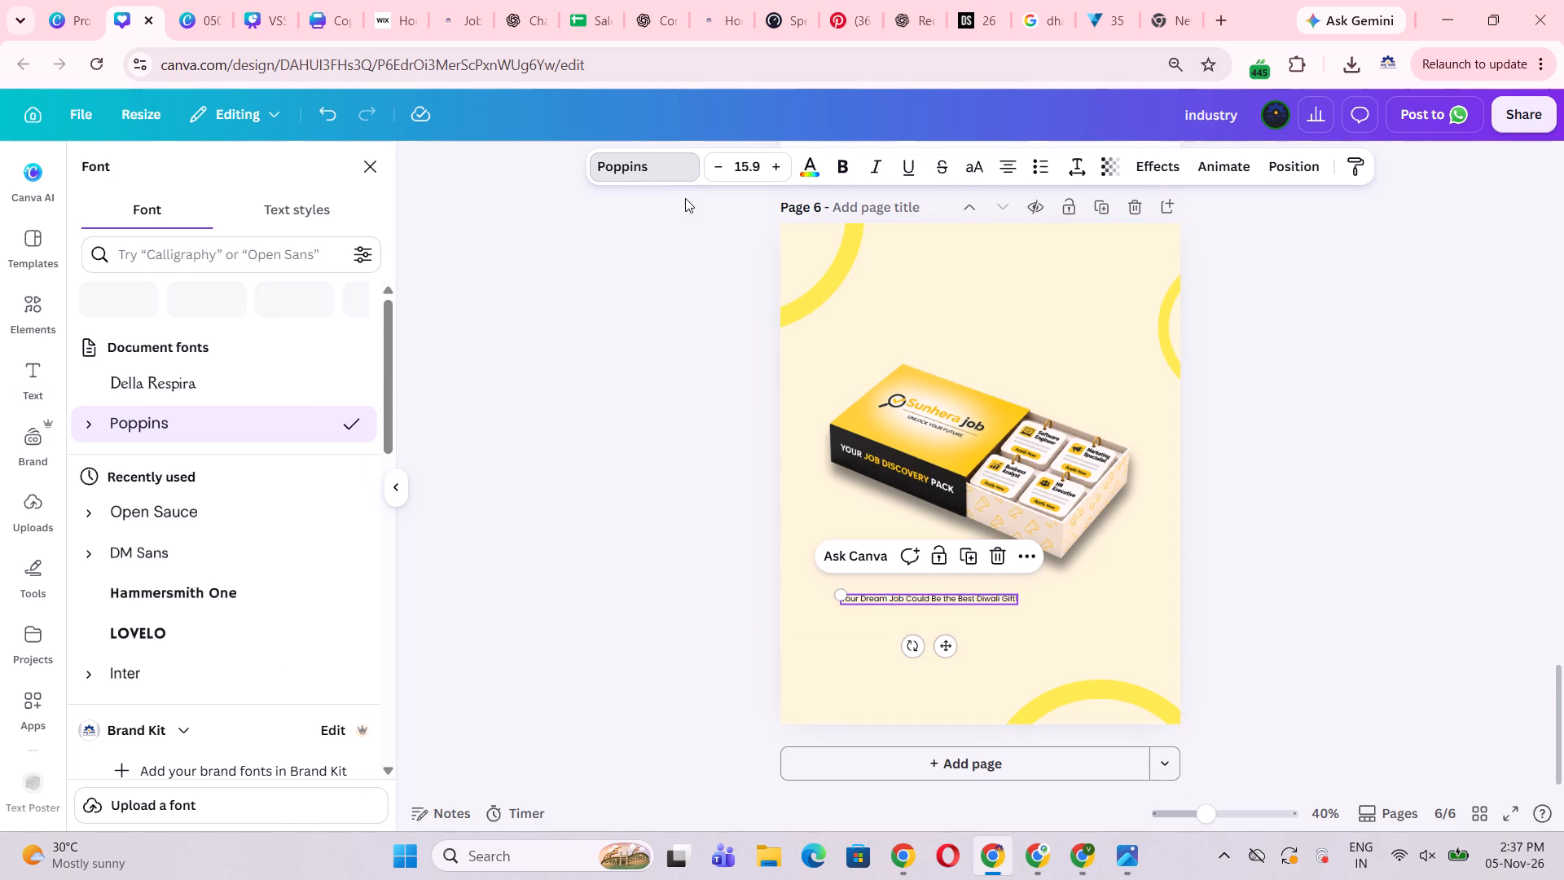
scroll(185, 507, "down", 3)
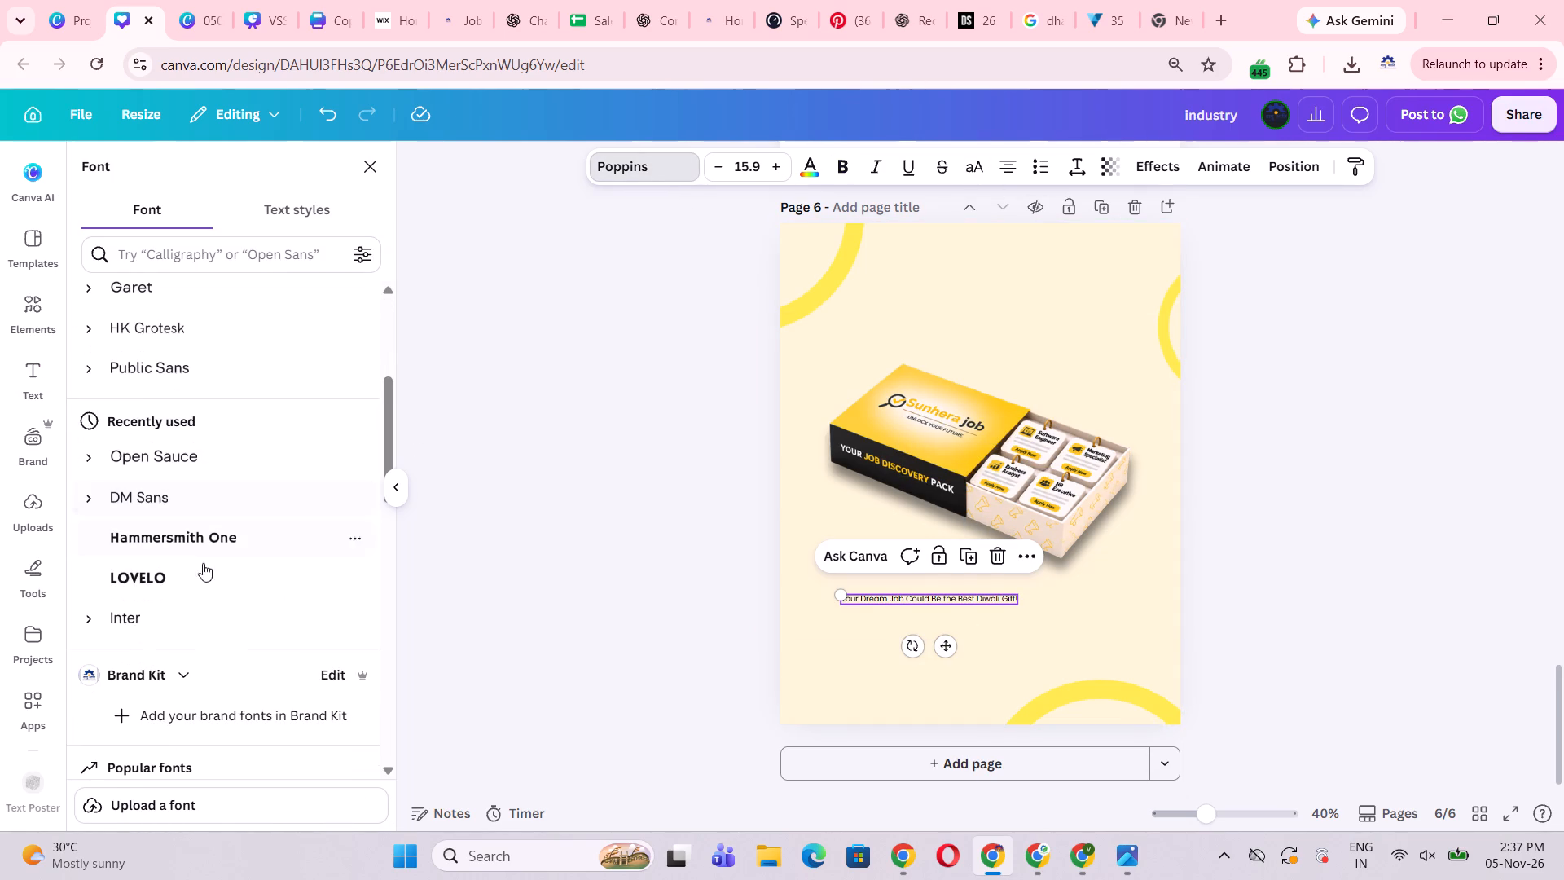
left_click(203, 570)
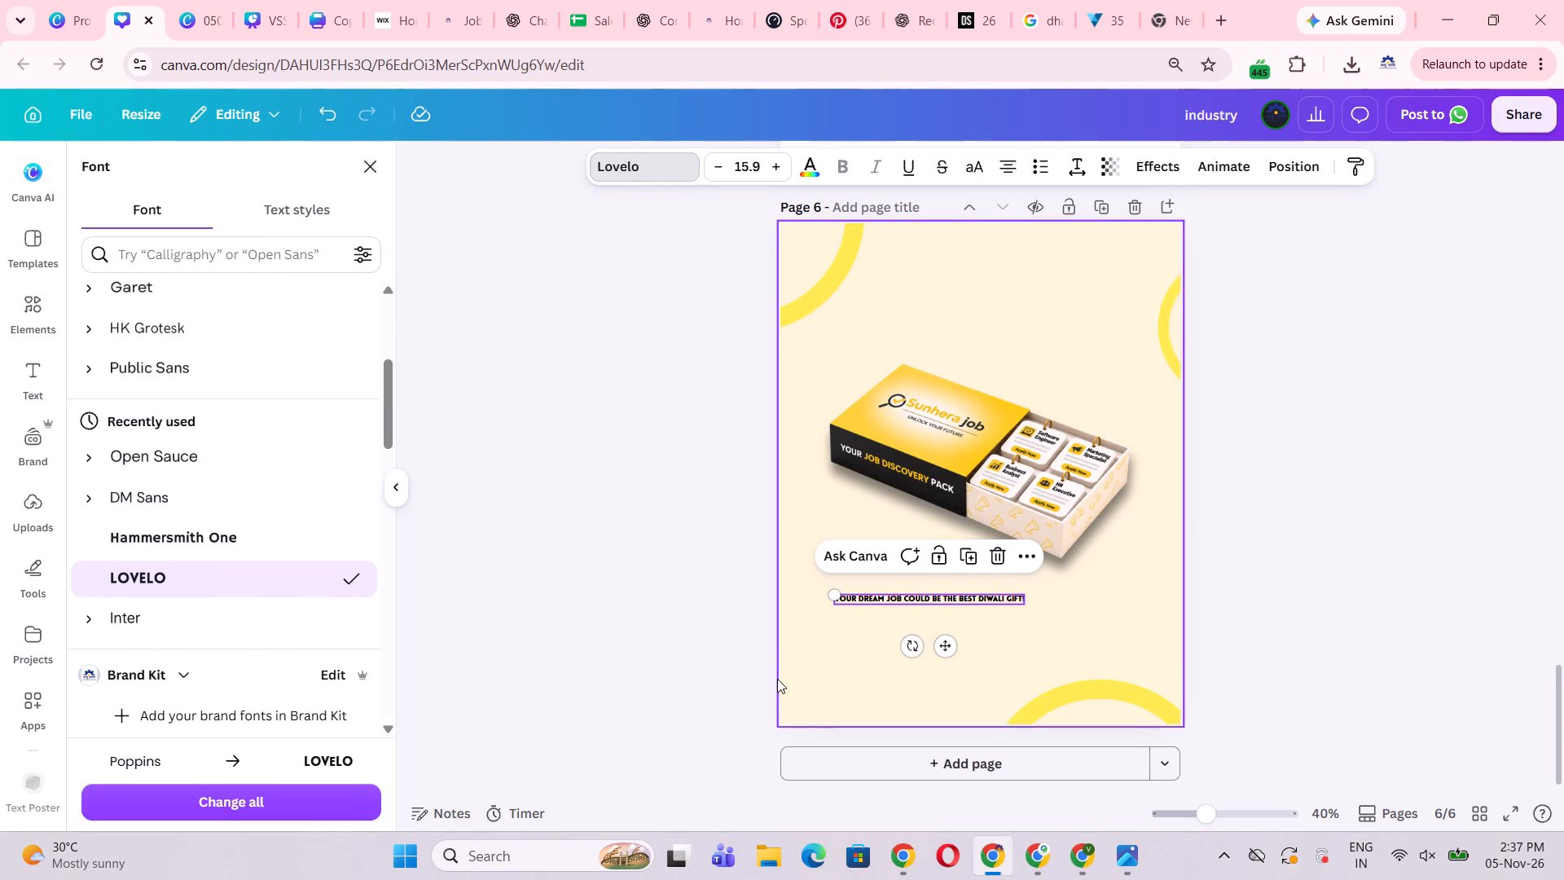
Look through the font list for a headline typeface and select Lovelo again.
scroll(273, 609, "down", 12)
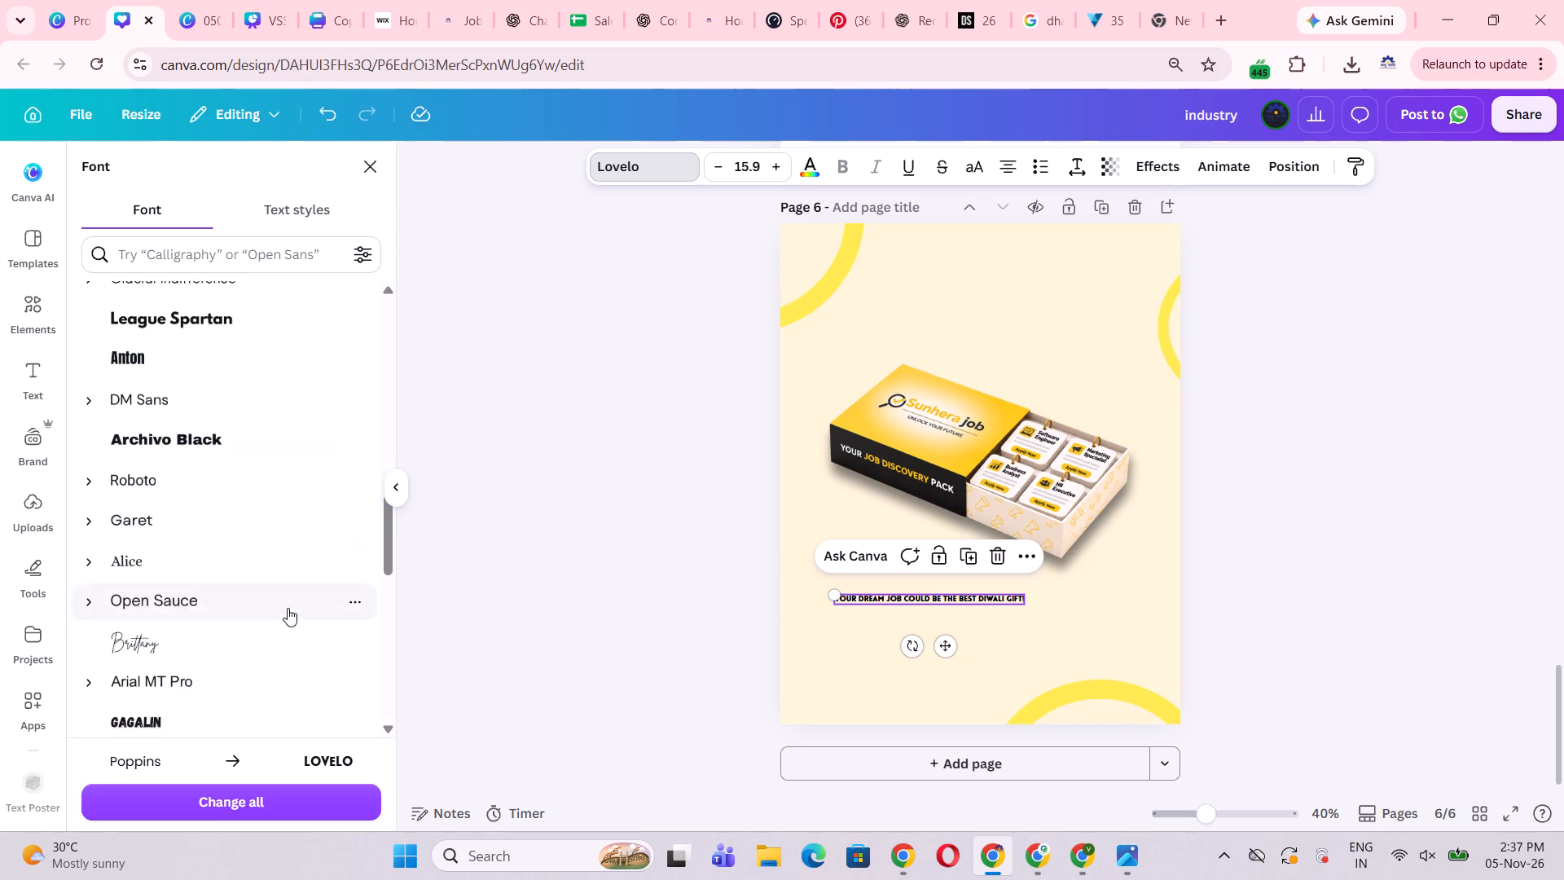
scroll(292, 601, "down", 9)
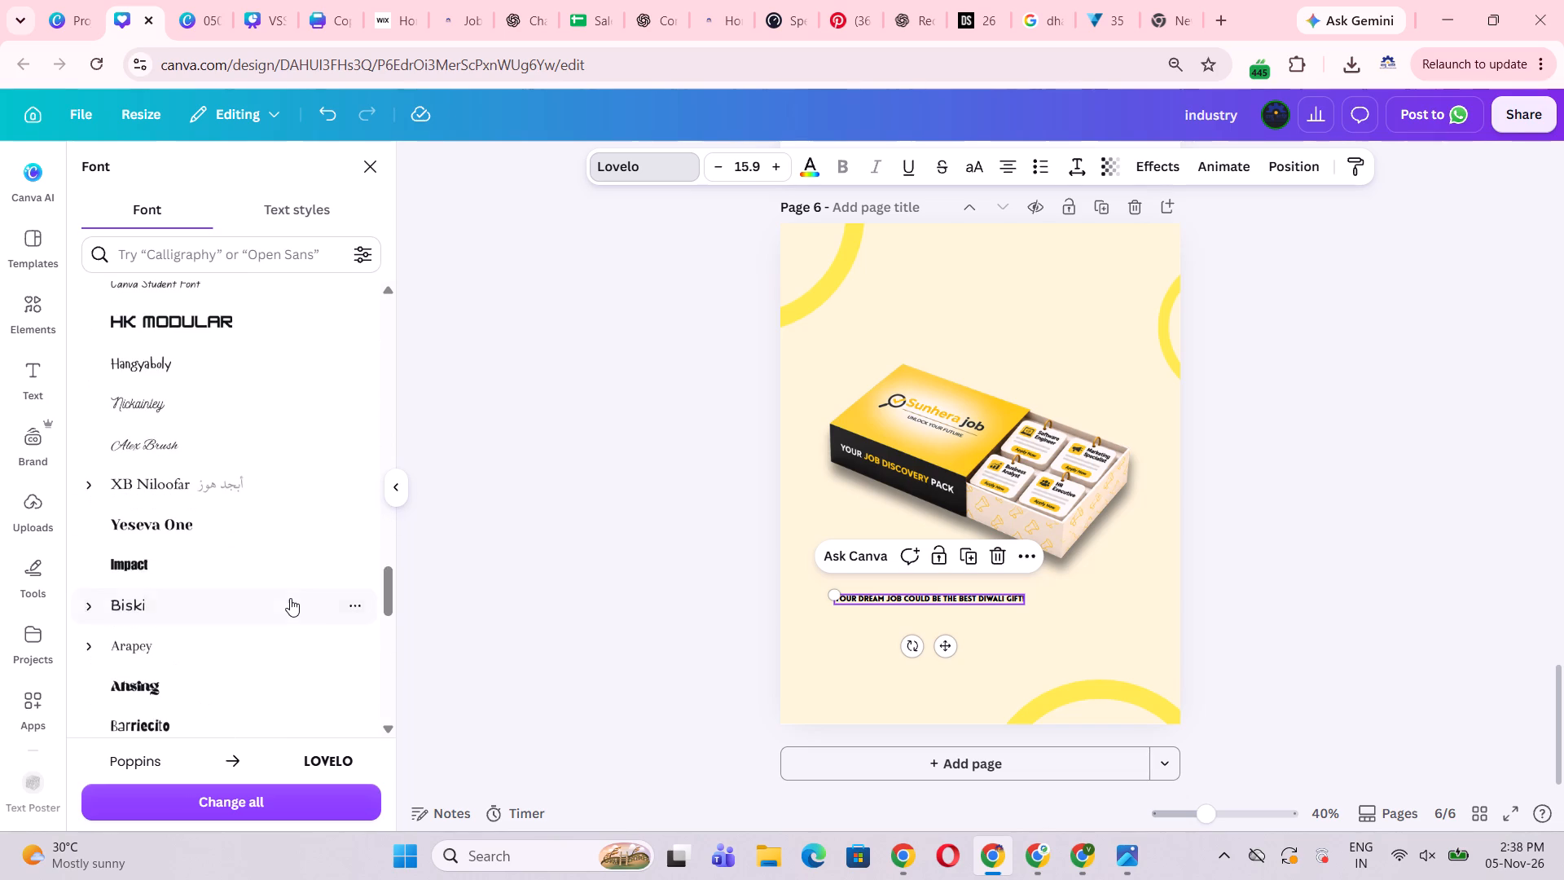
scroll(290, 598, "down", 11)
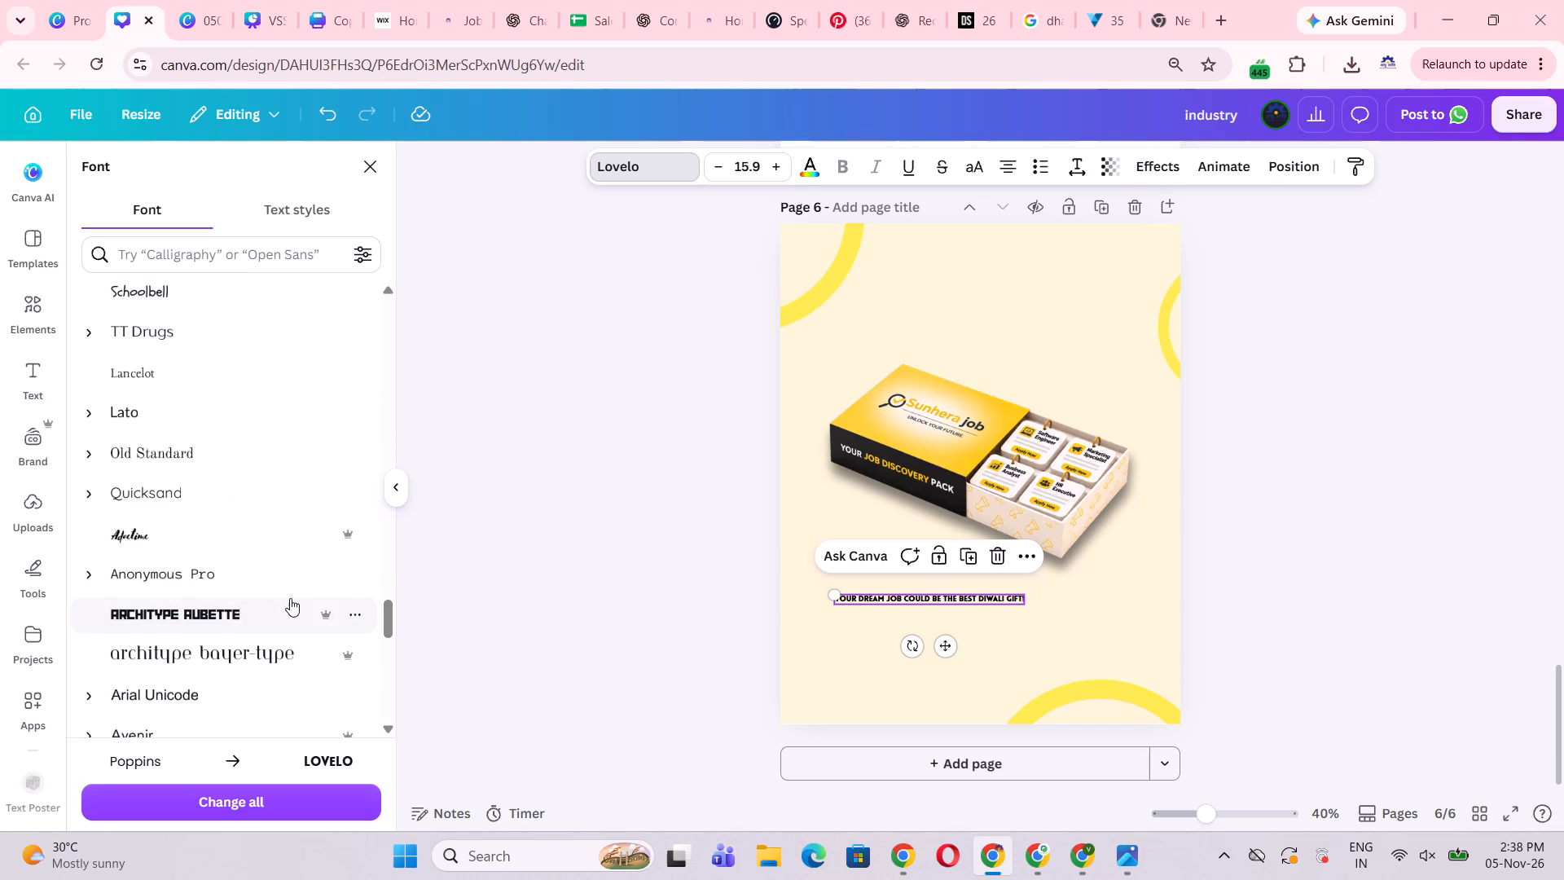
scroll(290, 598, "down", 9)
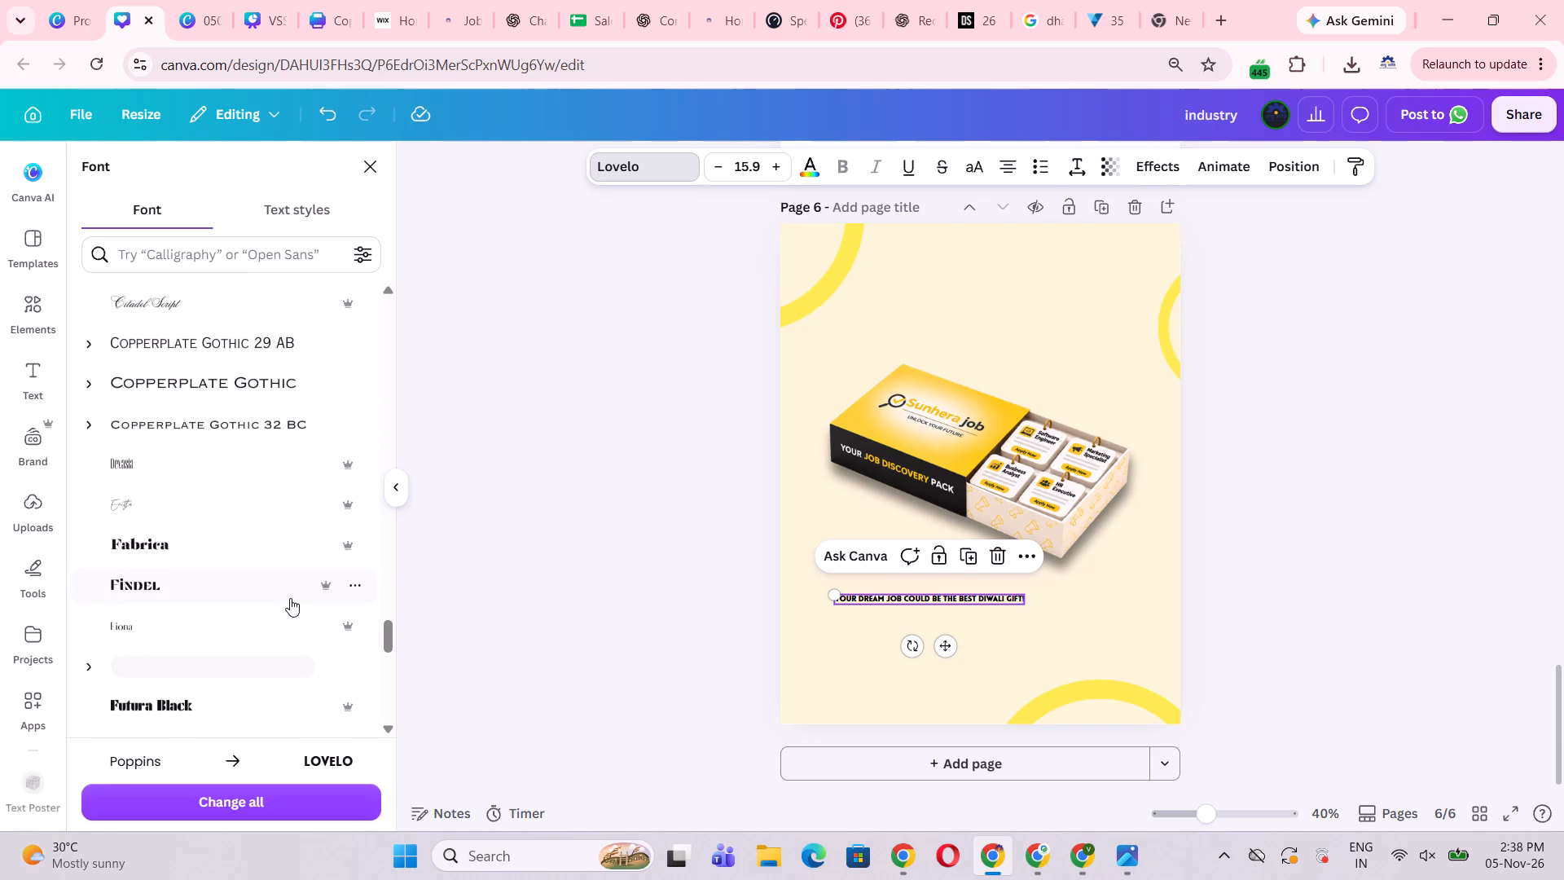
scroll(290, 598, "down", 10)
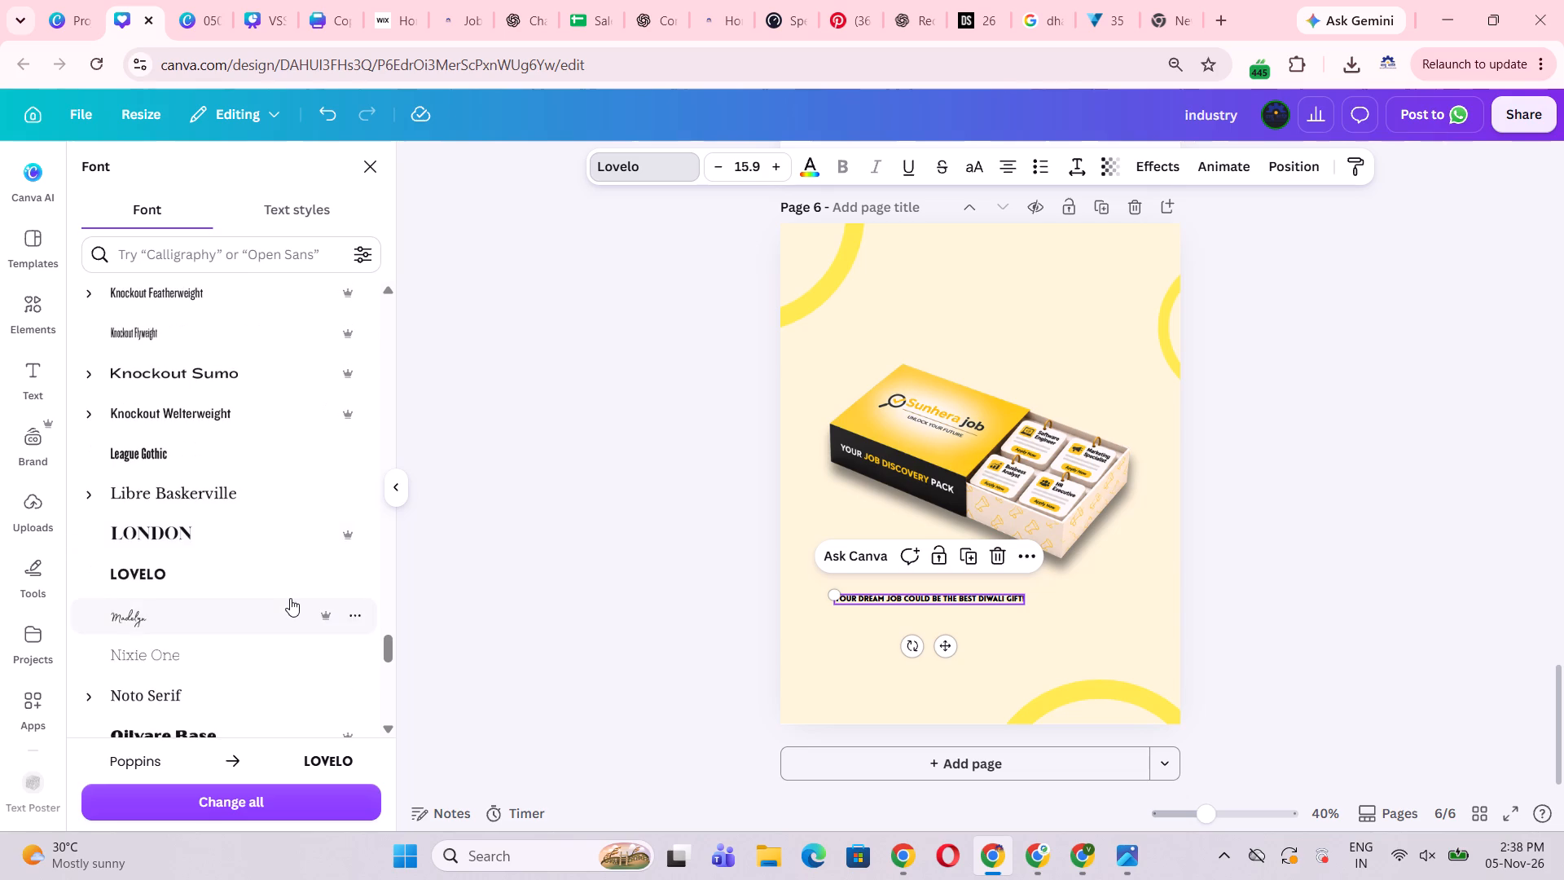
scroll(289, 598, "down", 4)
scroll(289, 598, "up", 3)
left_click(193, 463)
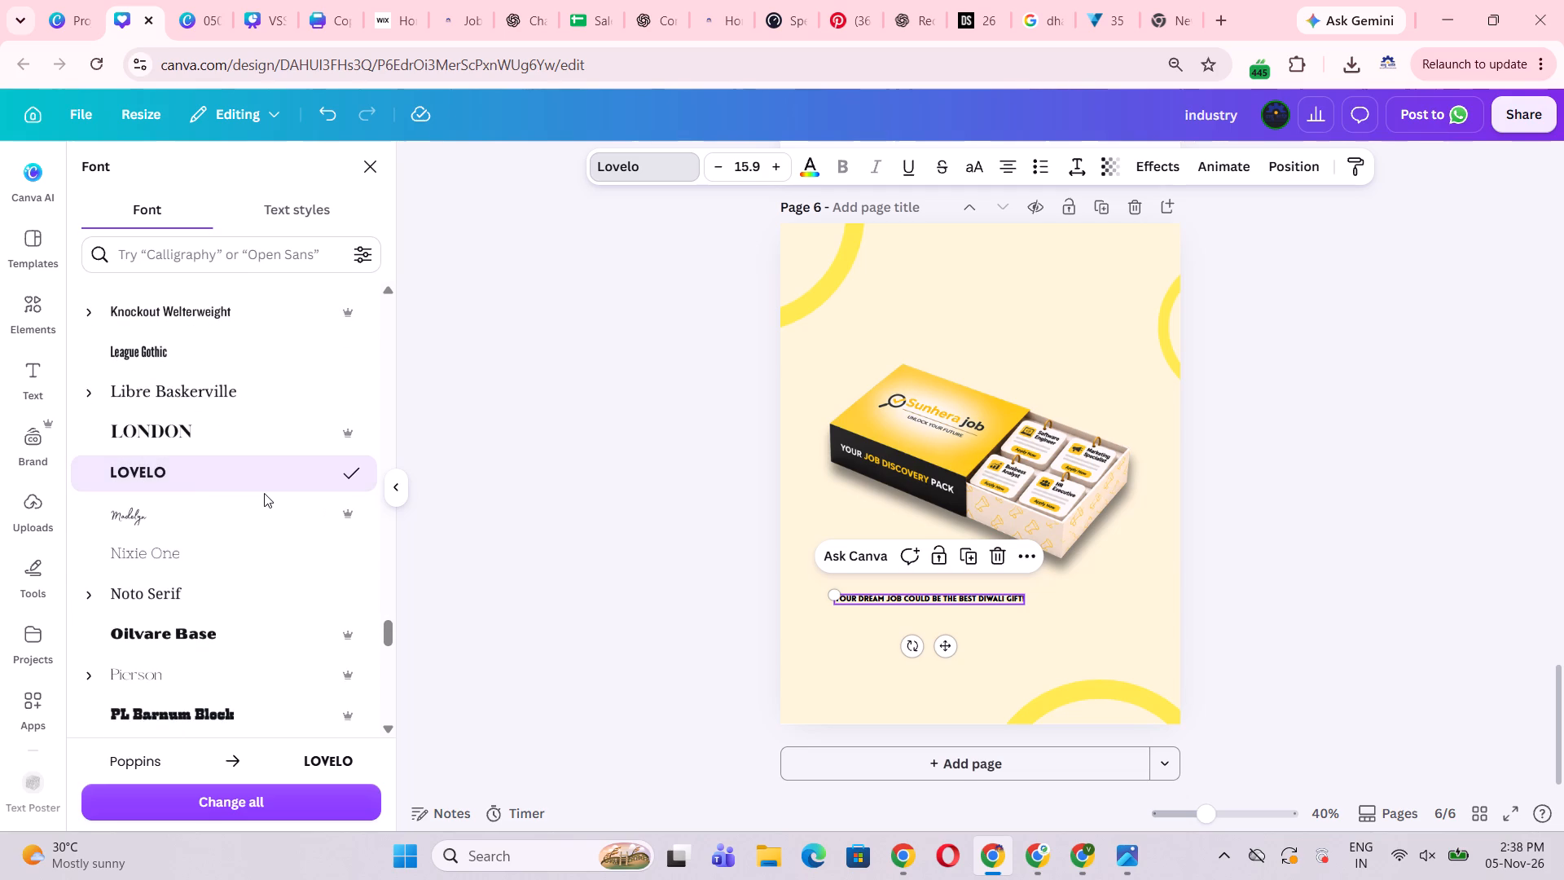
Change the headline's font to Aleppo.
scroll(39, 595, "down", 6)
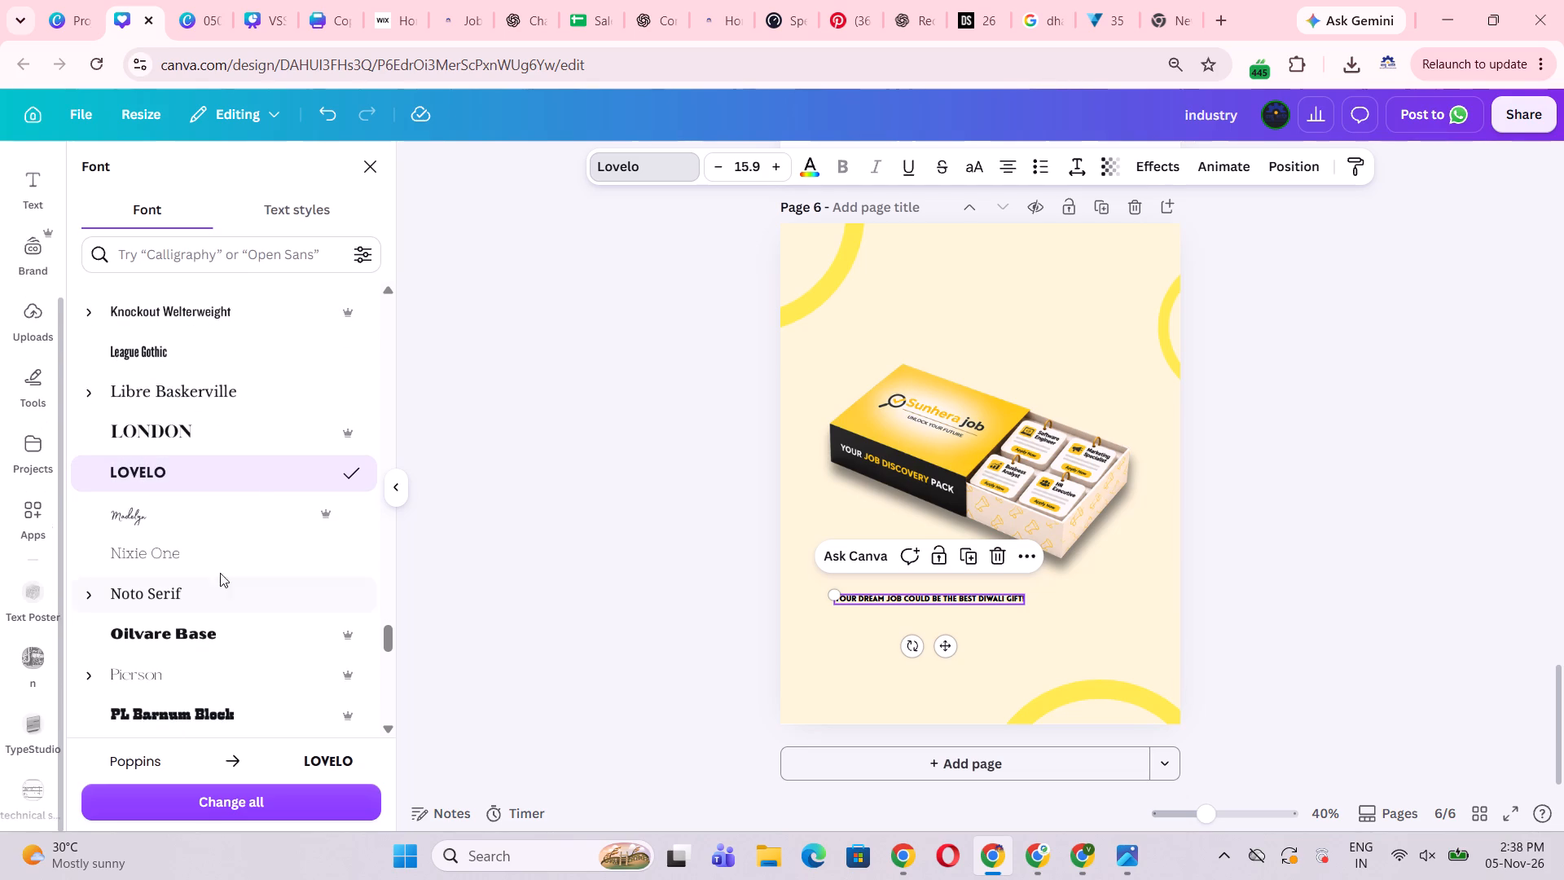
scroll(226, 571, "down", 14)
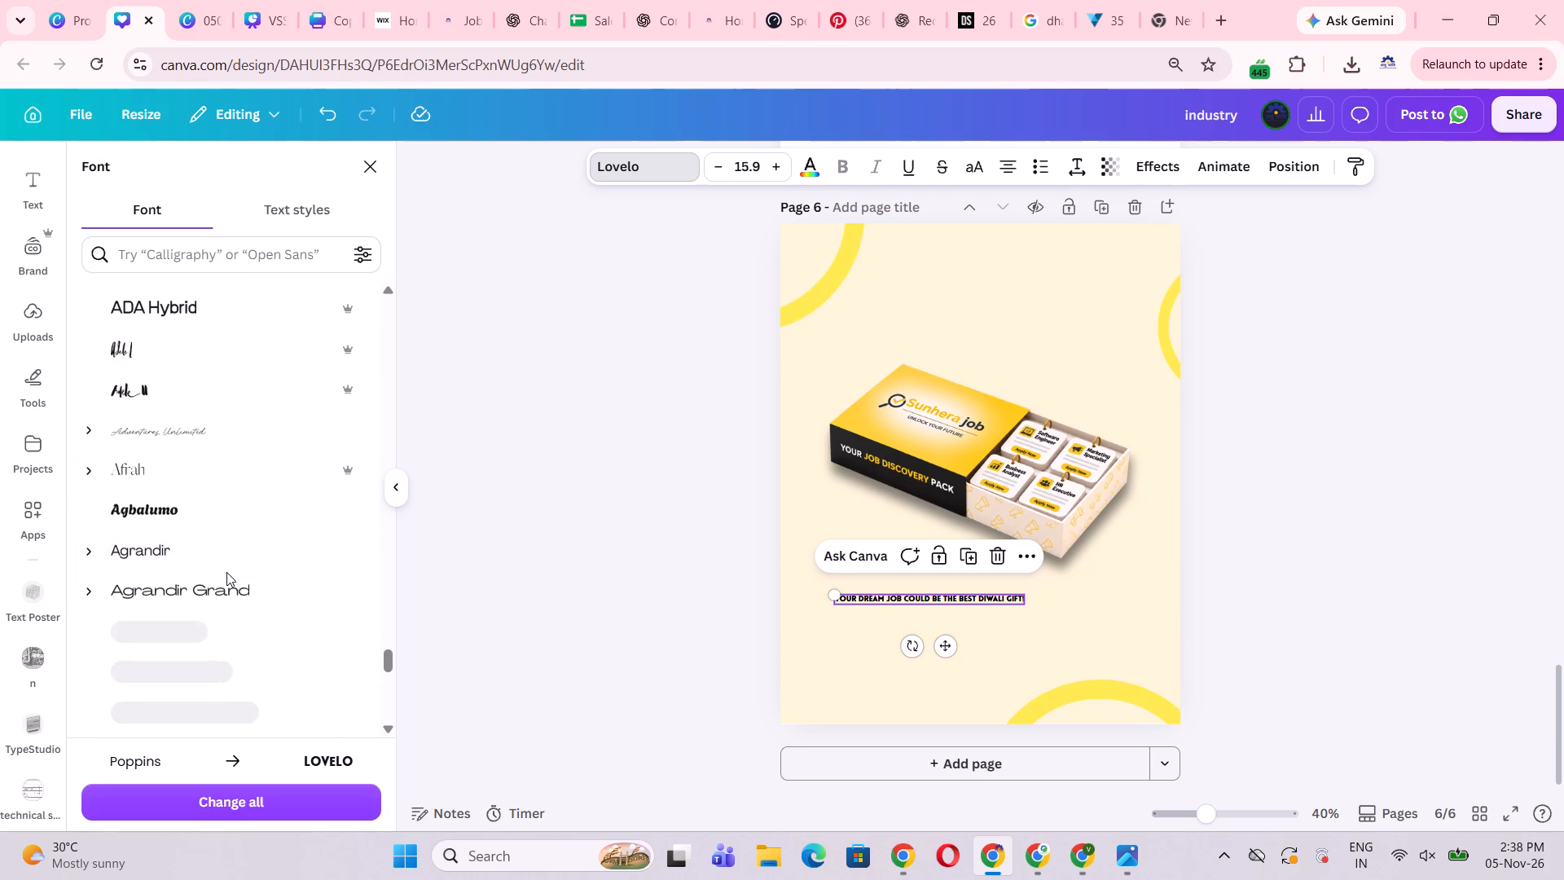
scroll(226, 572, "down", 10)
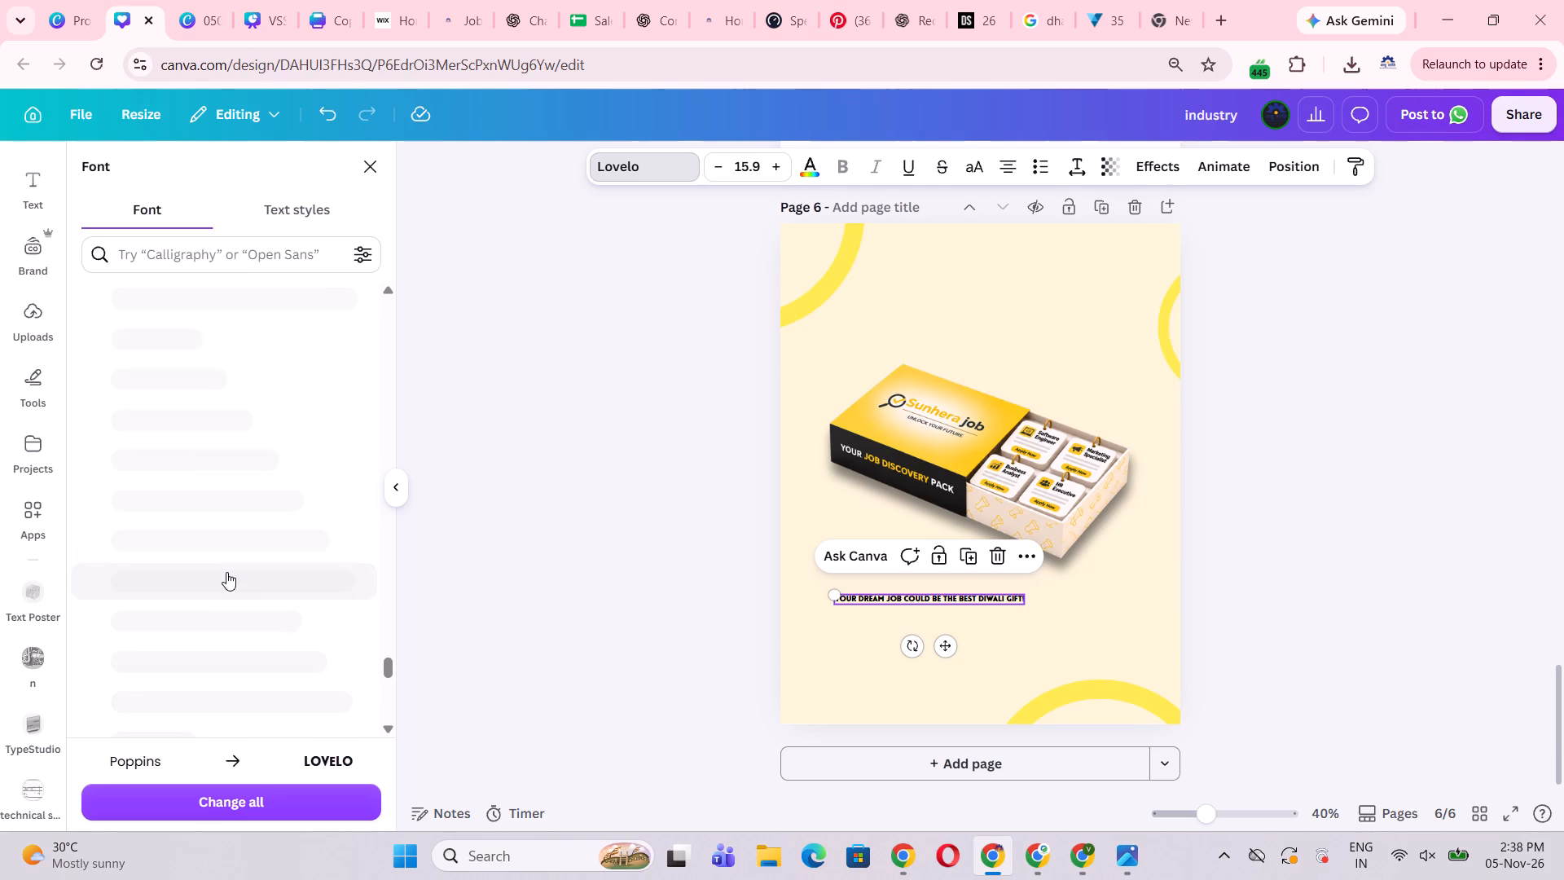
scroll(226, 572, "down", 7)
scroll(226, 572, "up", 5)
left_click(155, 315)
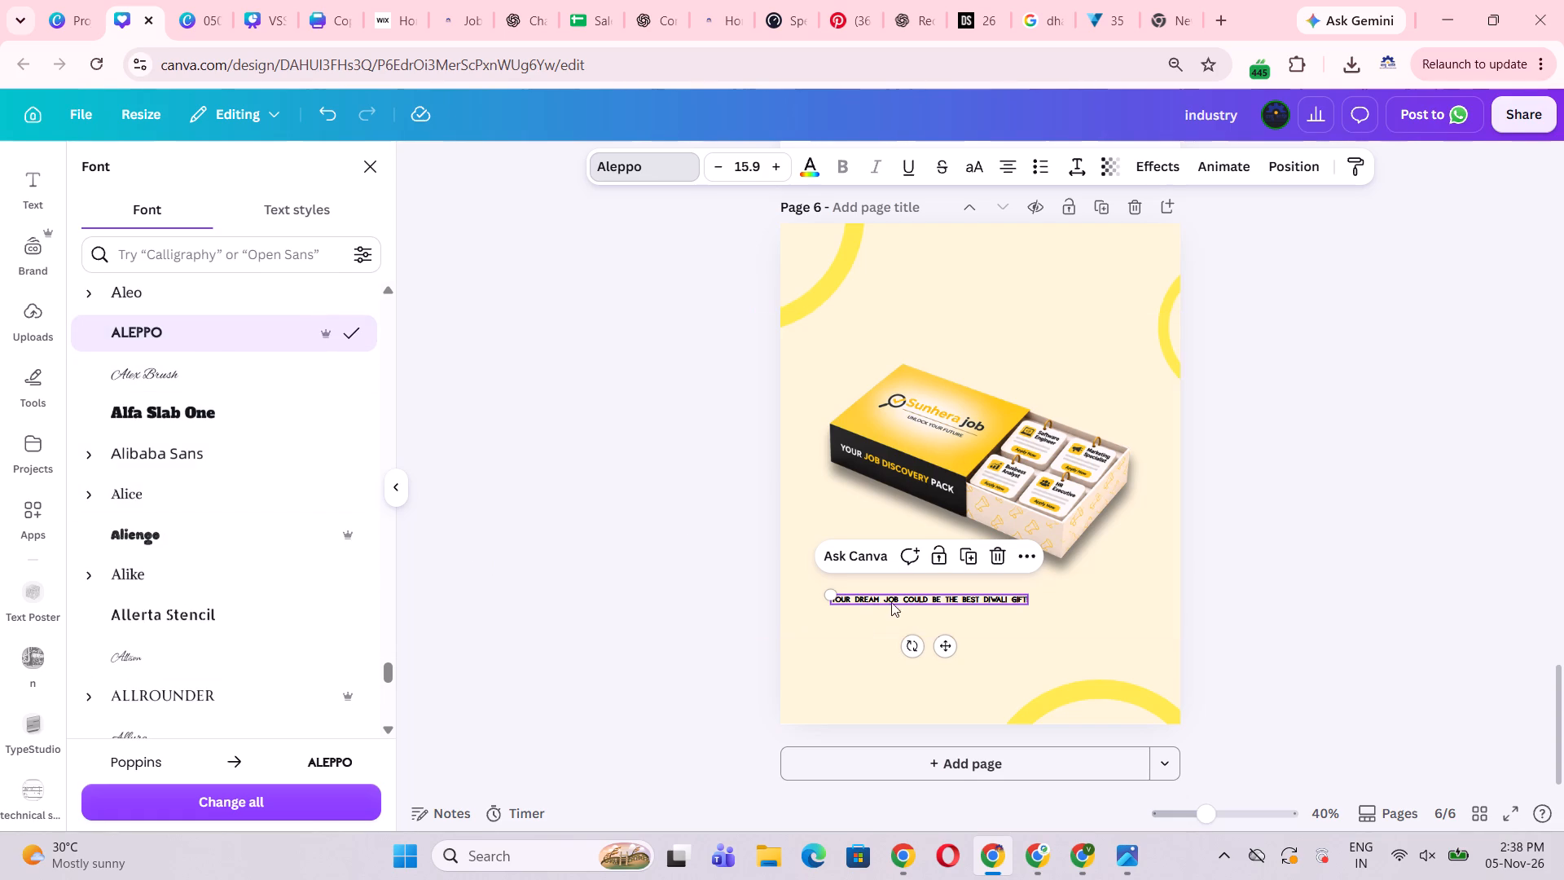
Look through more fonts and the font style categories for a suitable headline style.
scroll(310, 617, "down", 15)
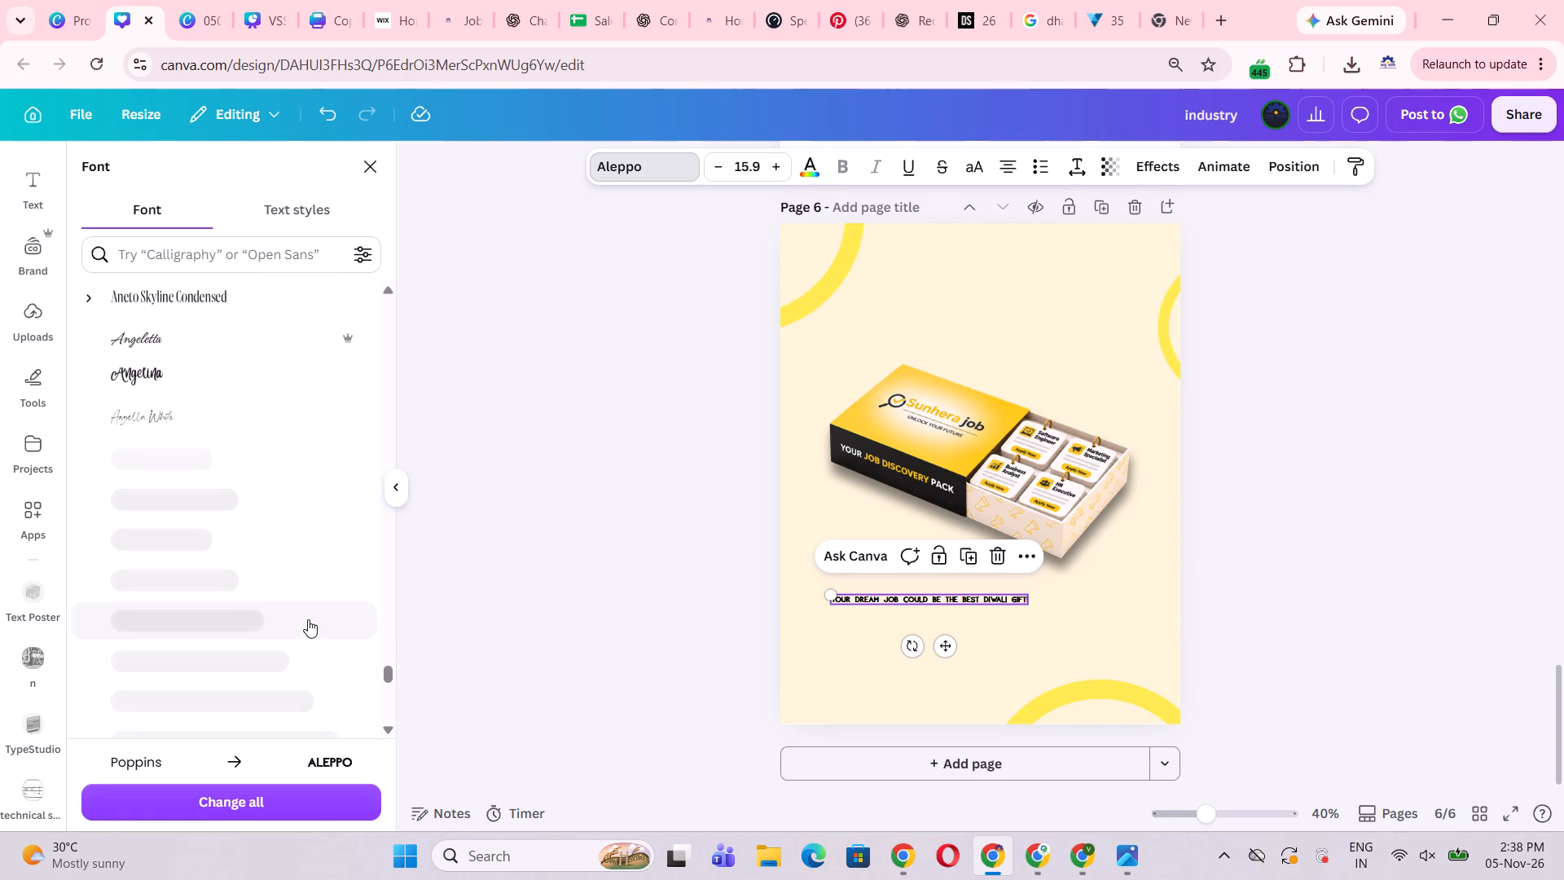
scroll(308, 619, "down", 12)
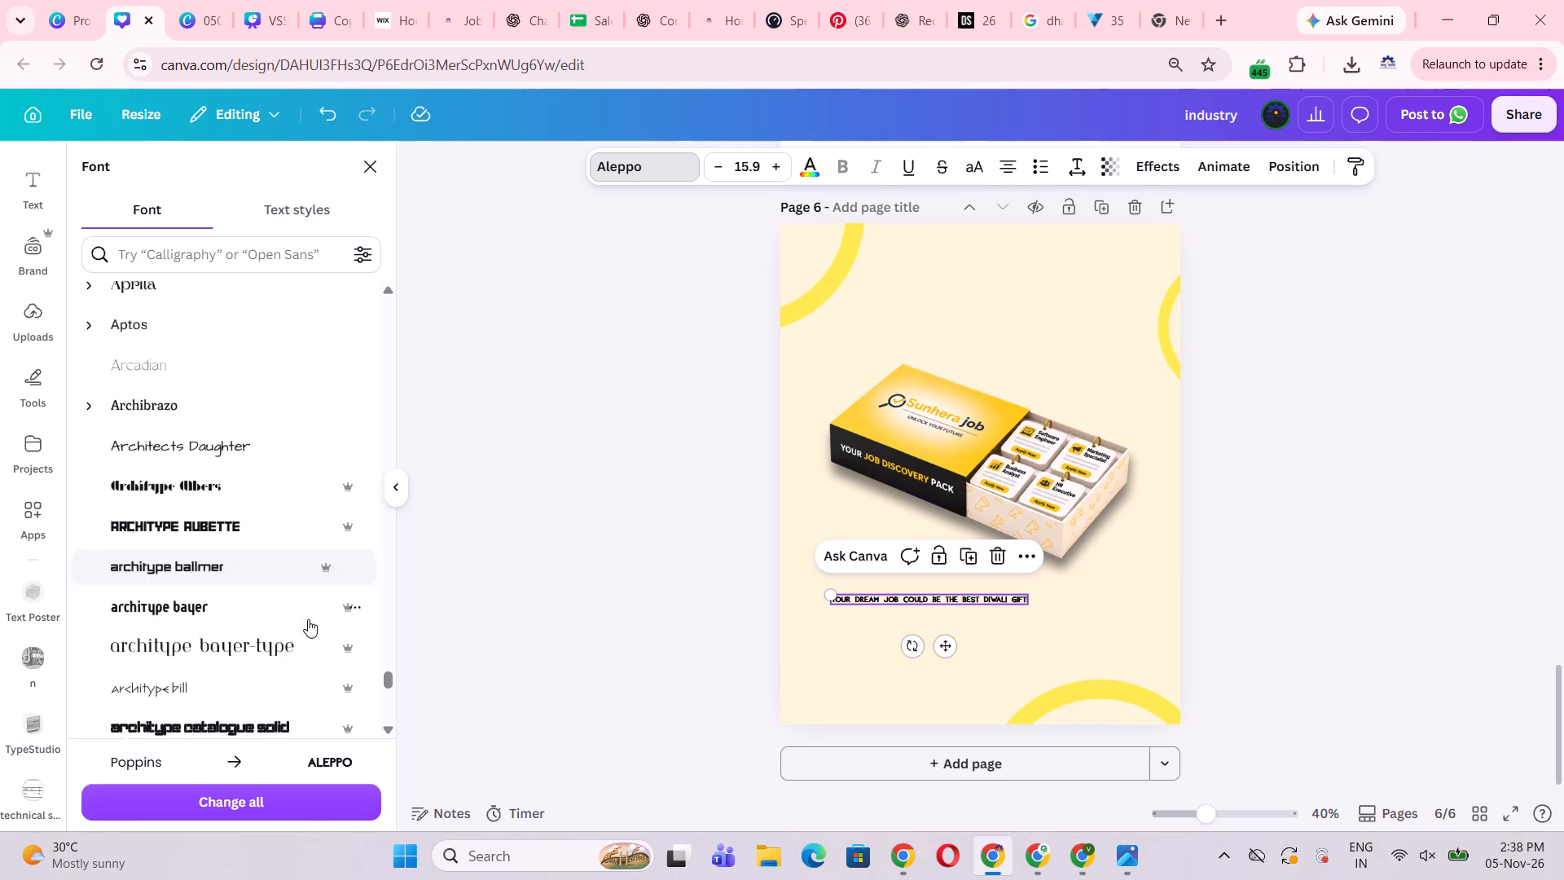
scroll(160, 453, "up", 7)
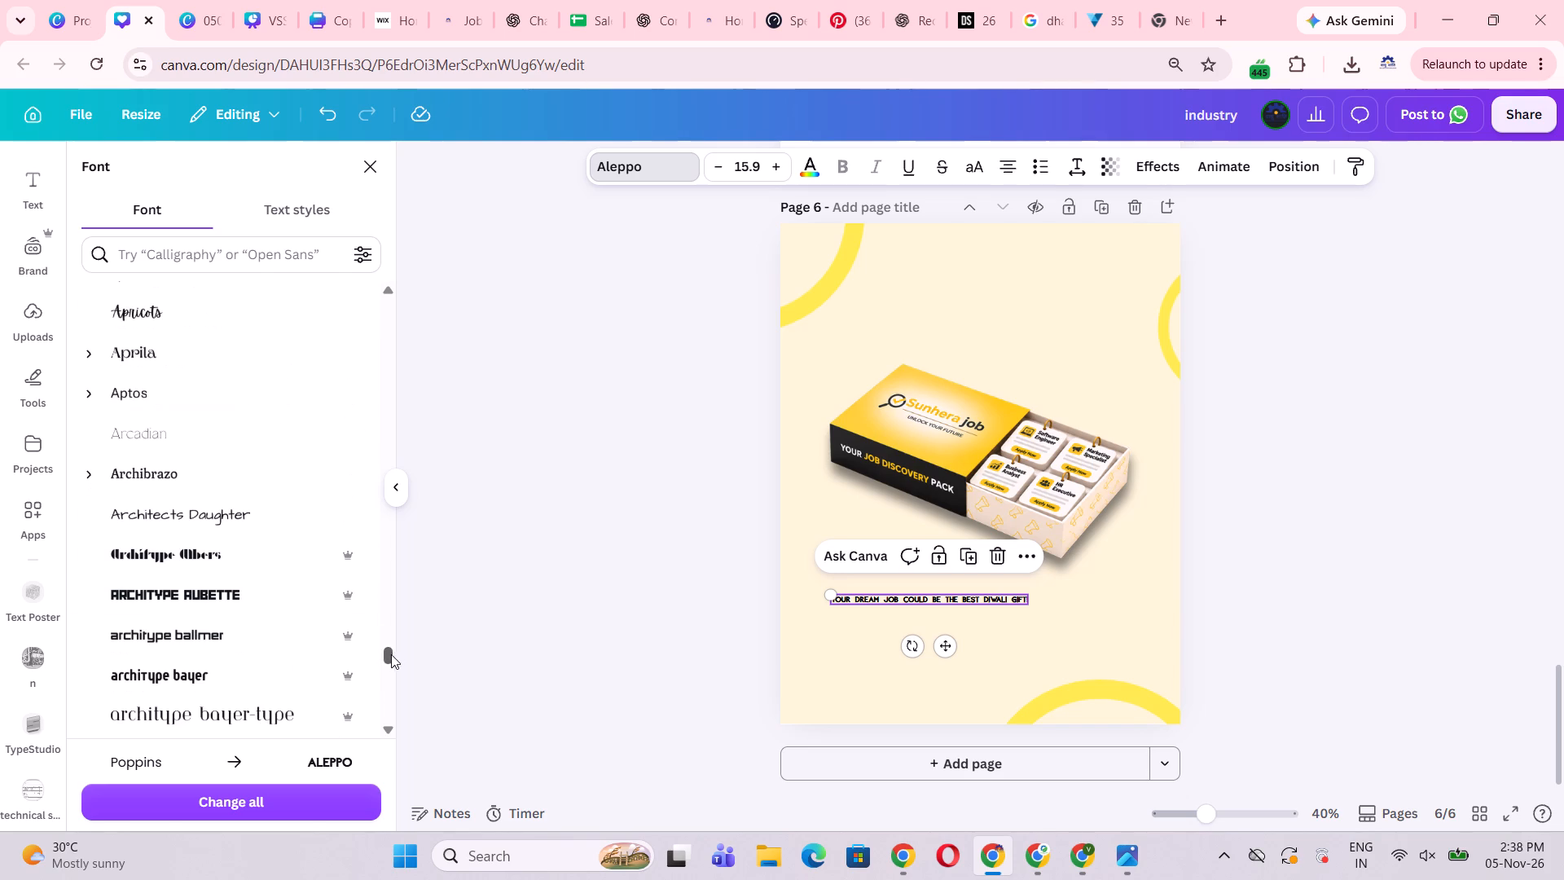
left_click_drag(388, 655, 387, 272)
left_click(358, 302)
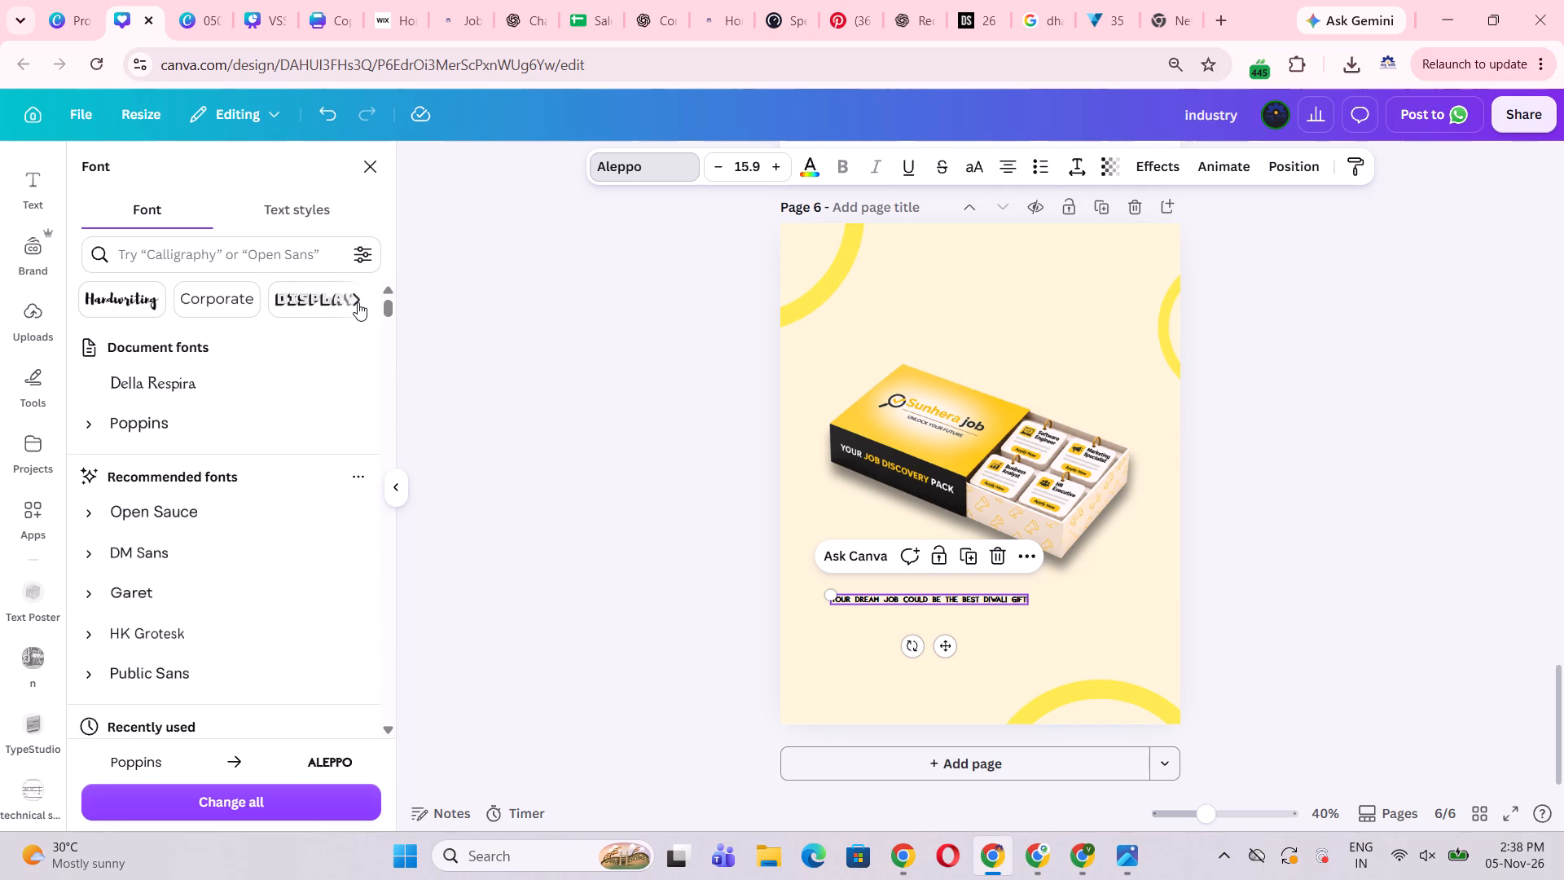
left_click(358, 302)
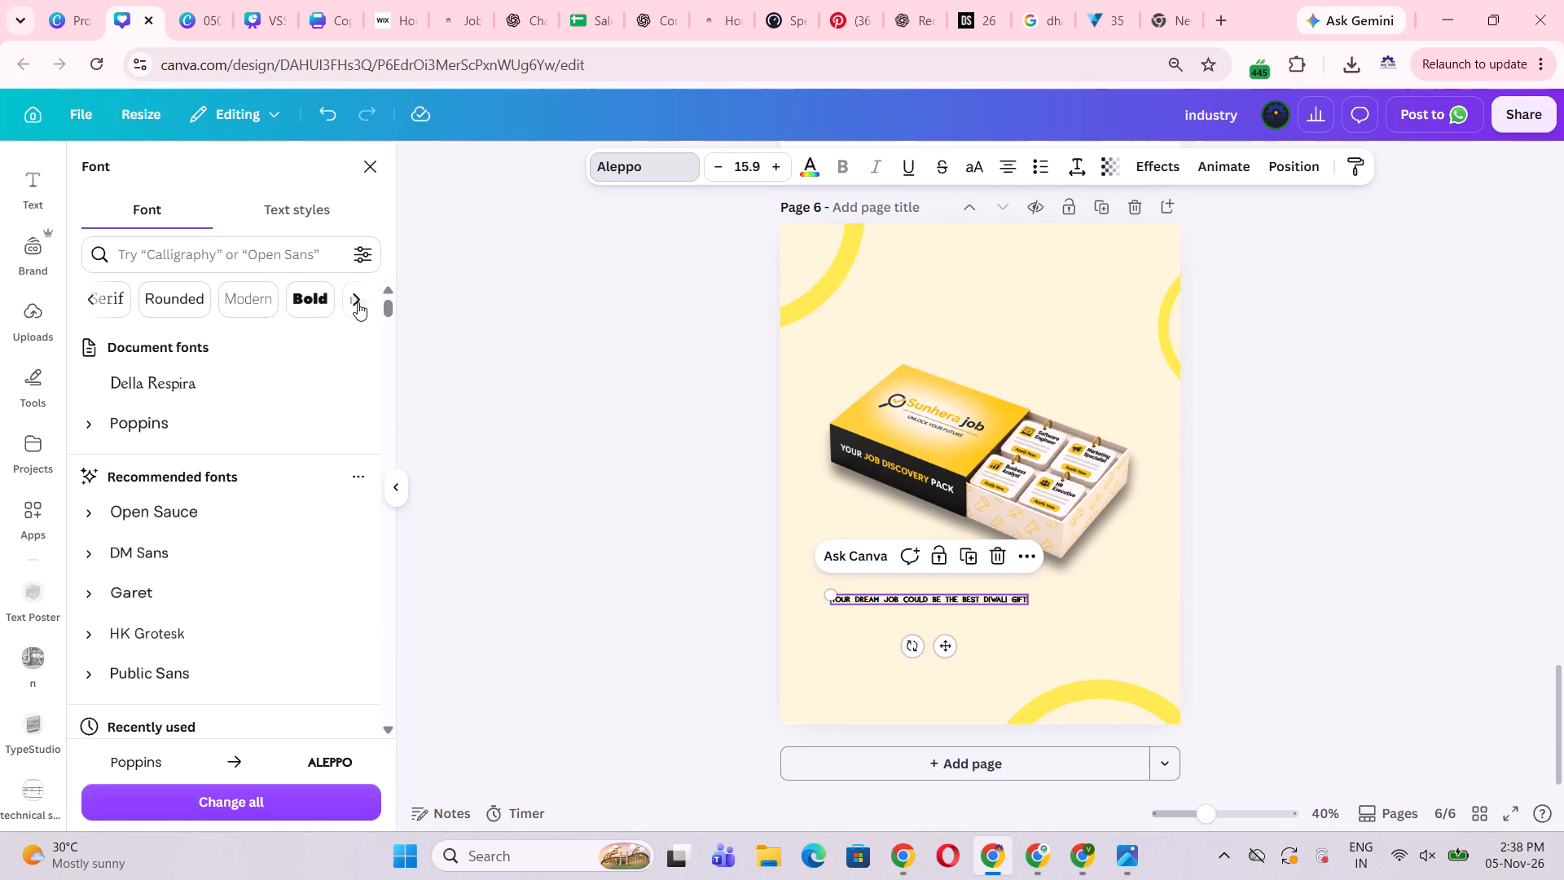
left_click(358, 302)
left_click(358, 302)
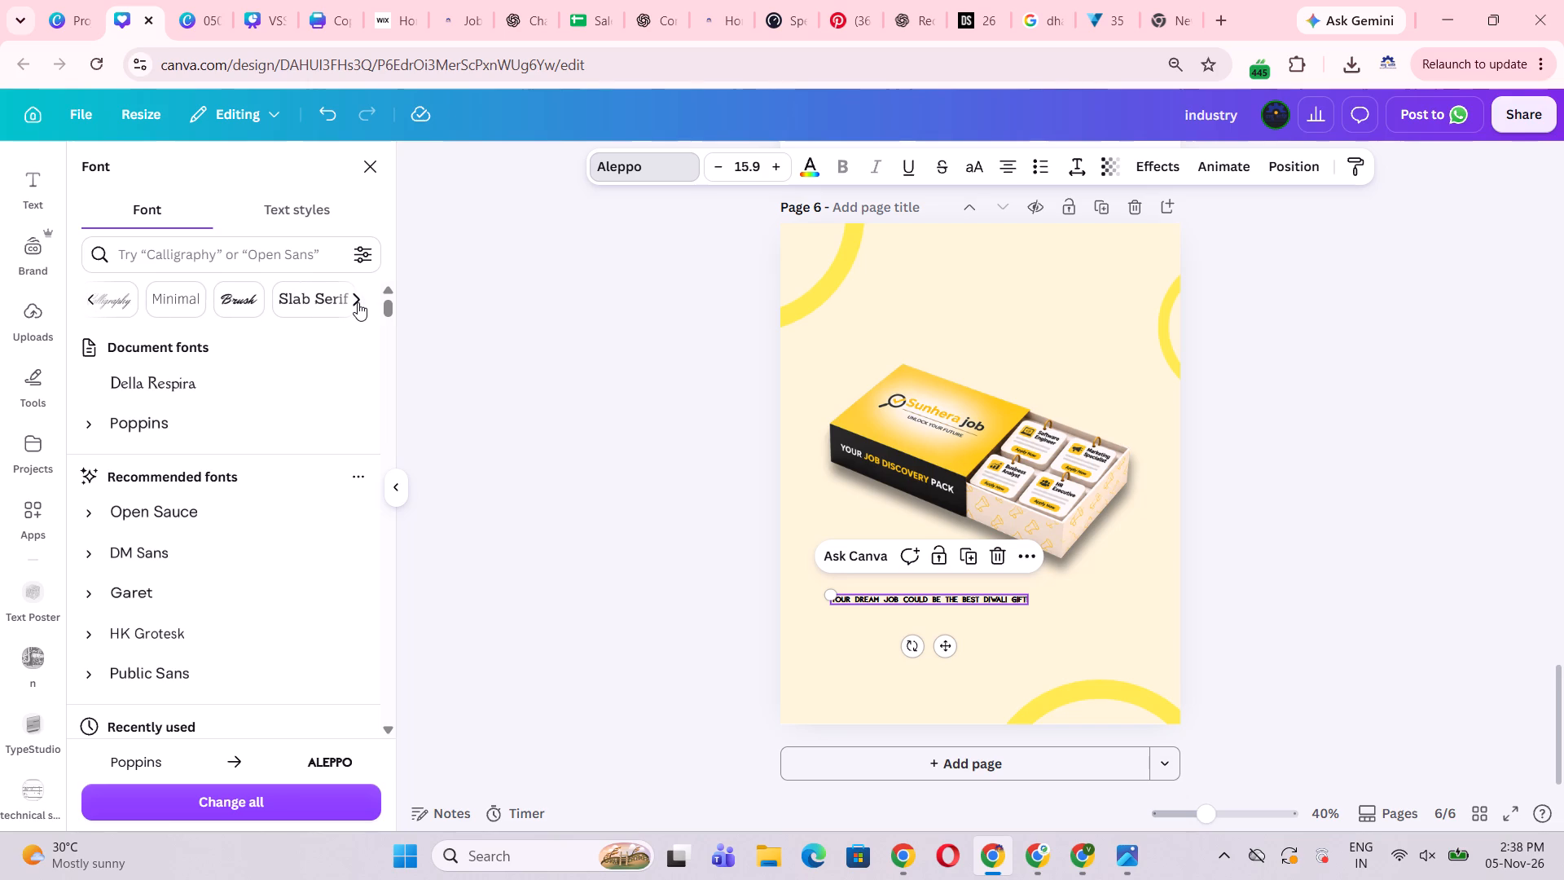
left_click(358, 302)
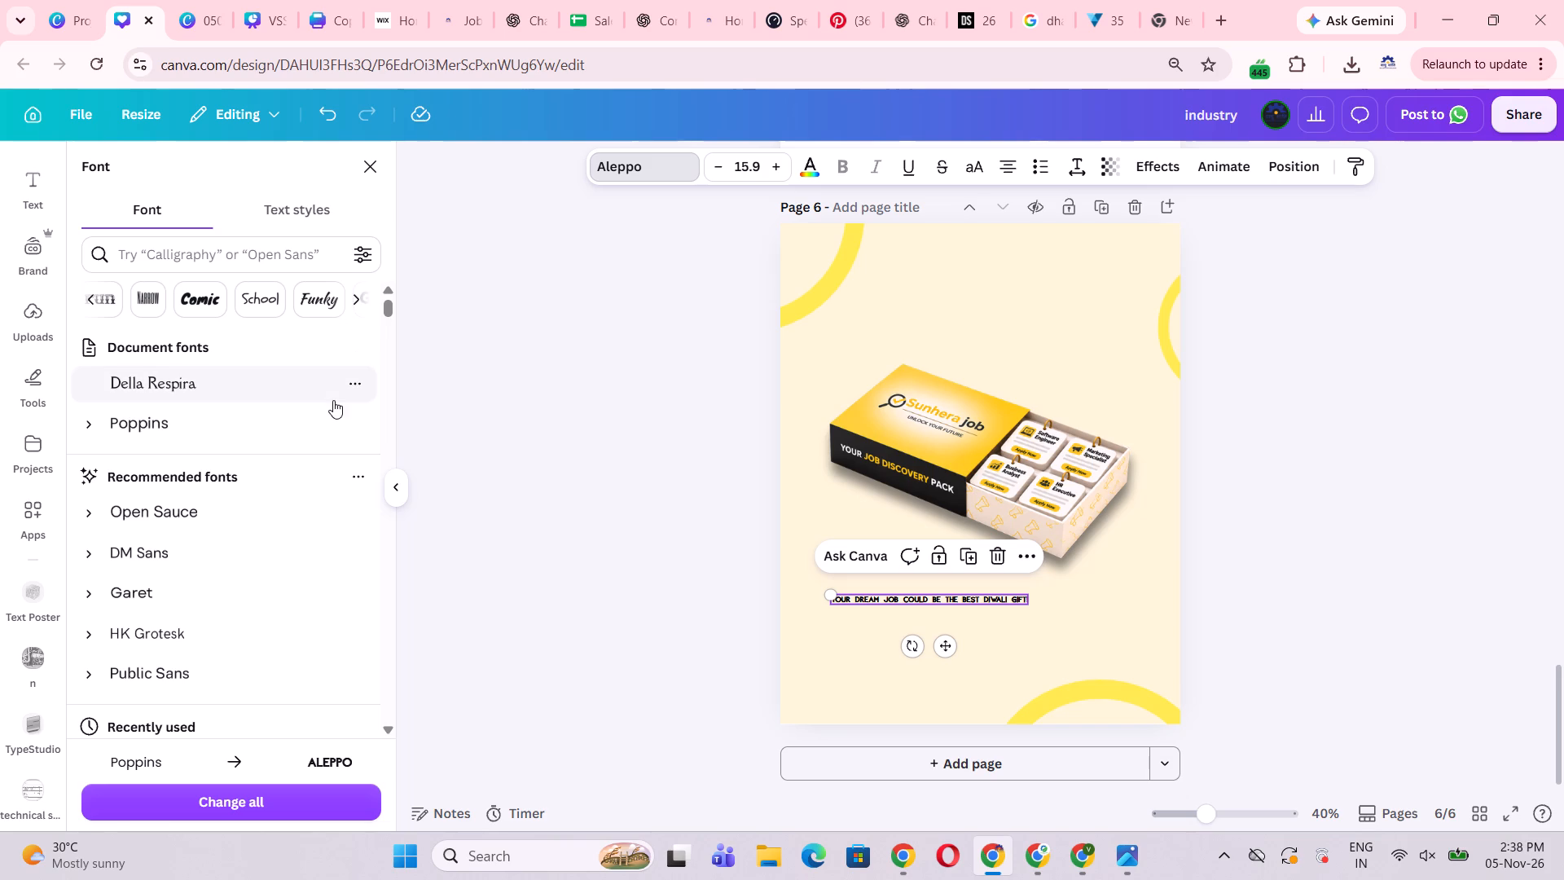
scroll(291, 537, "down", 7)
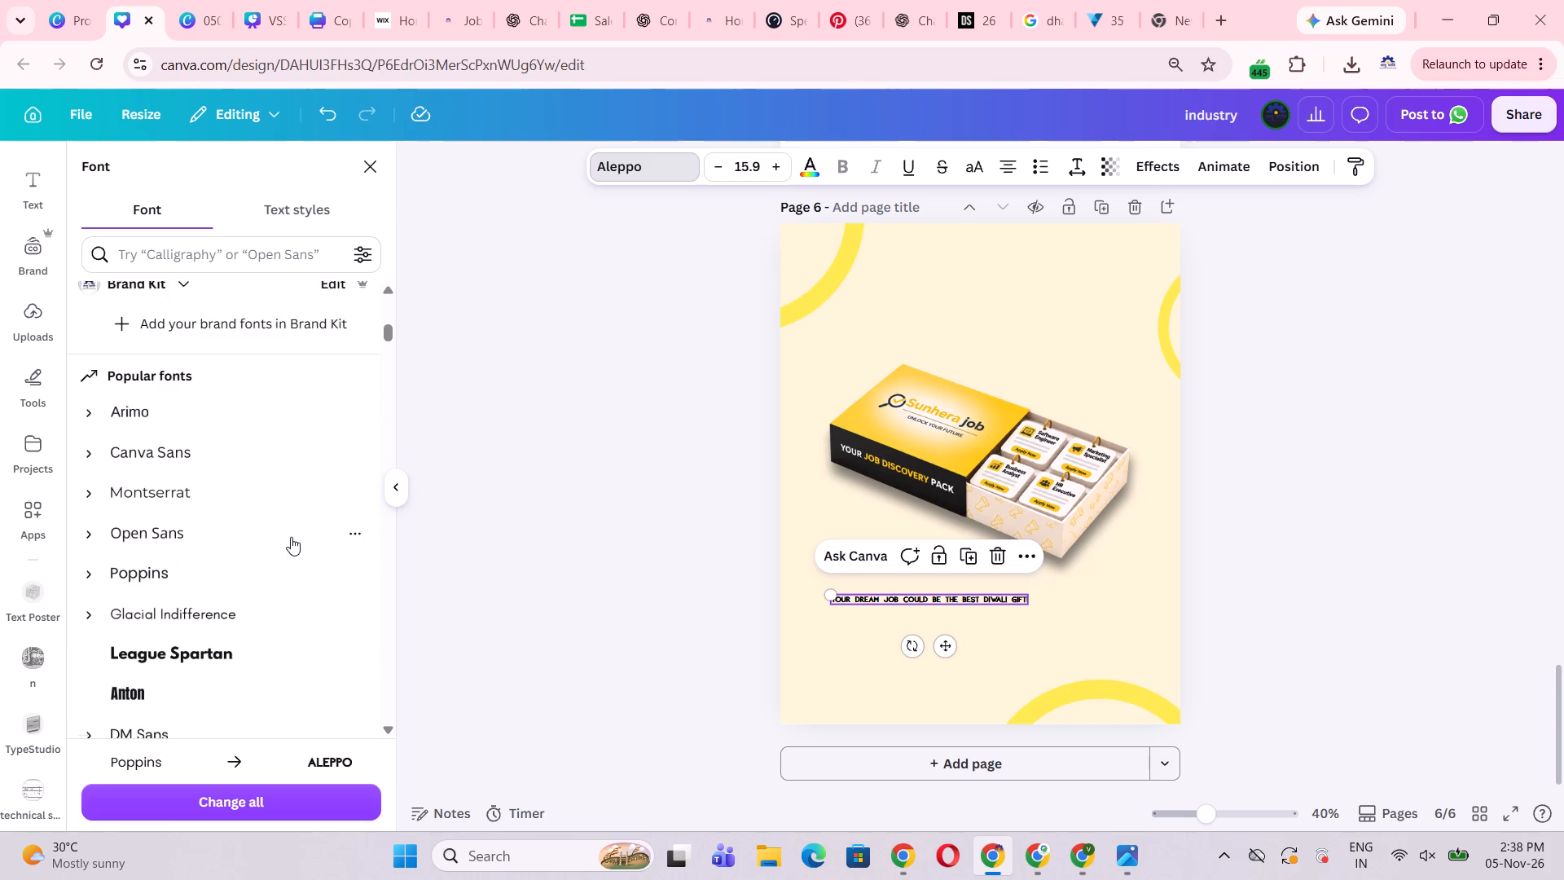
scroll(272, 472, "up", 13)
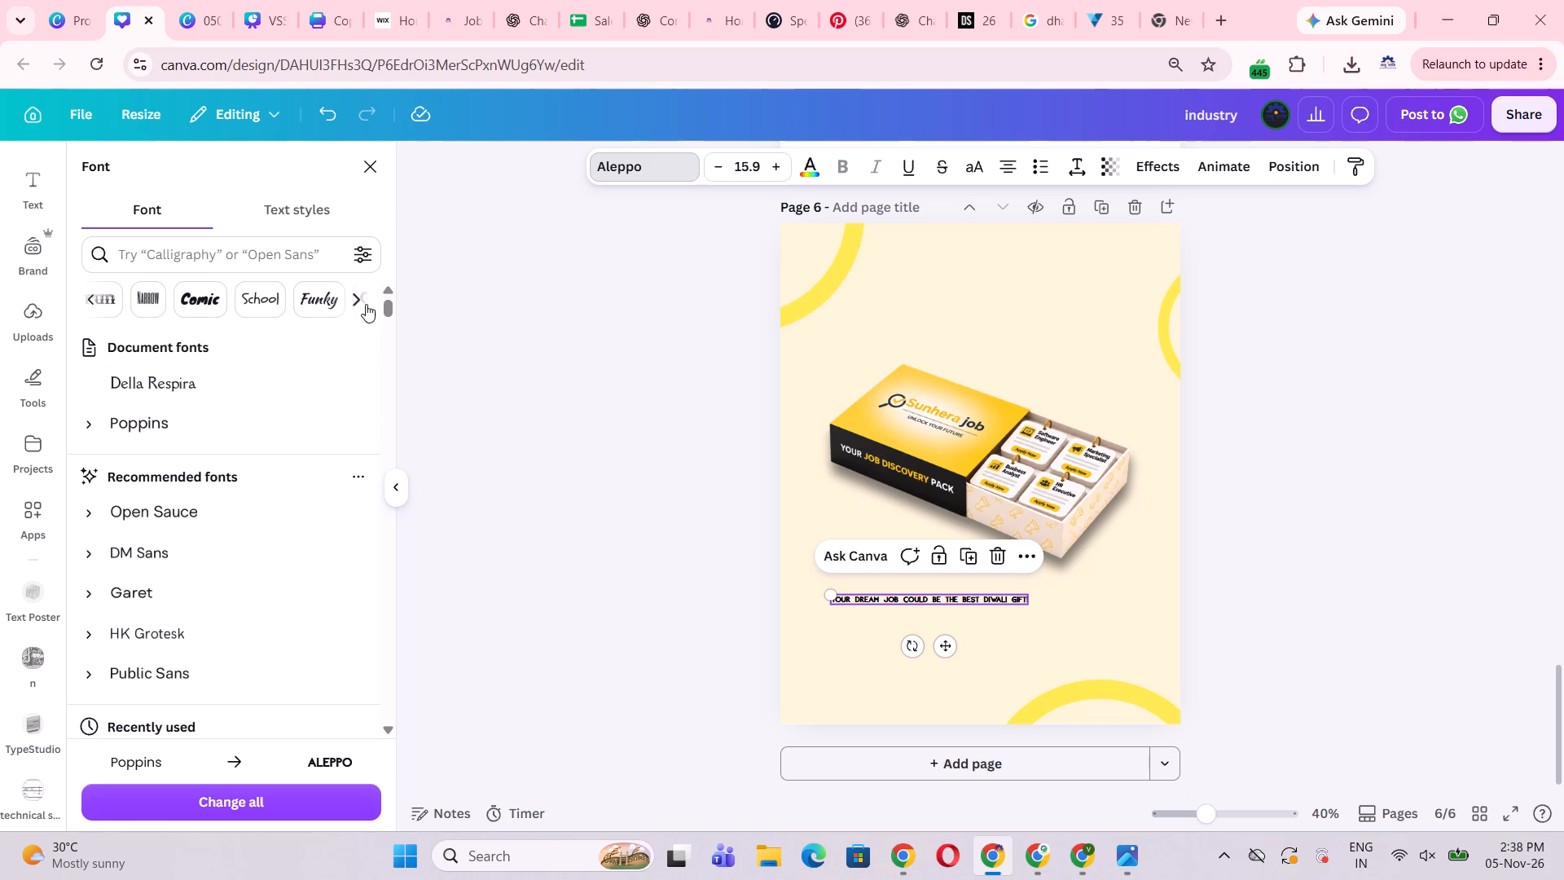
left_click(357, 302)
left_click(357, 302)
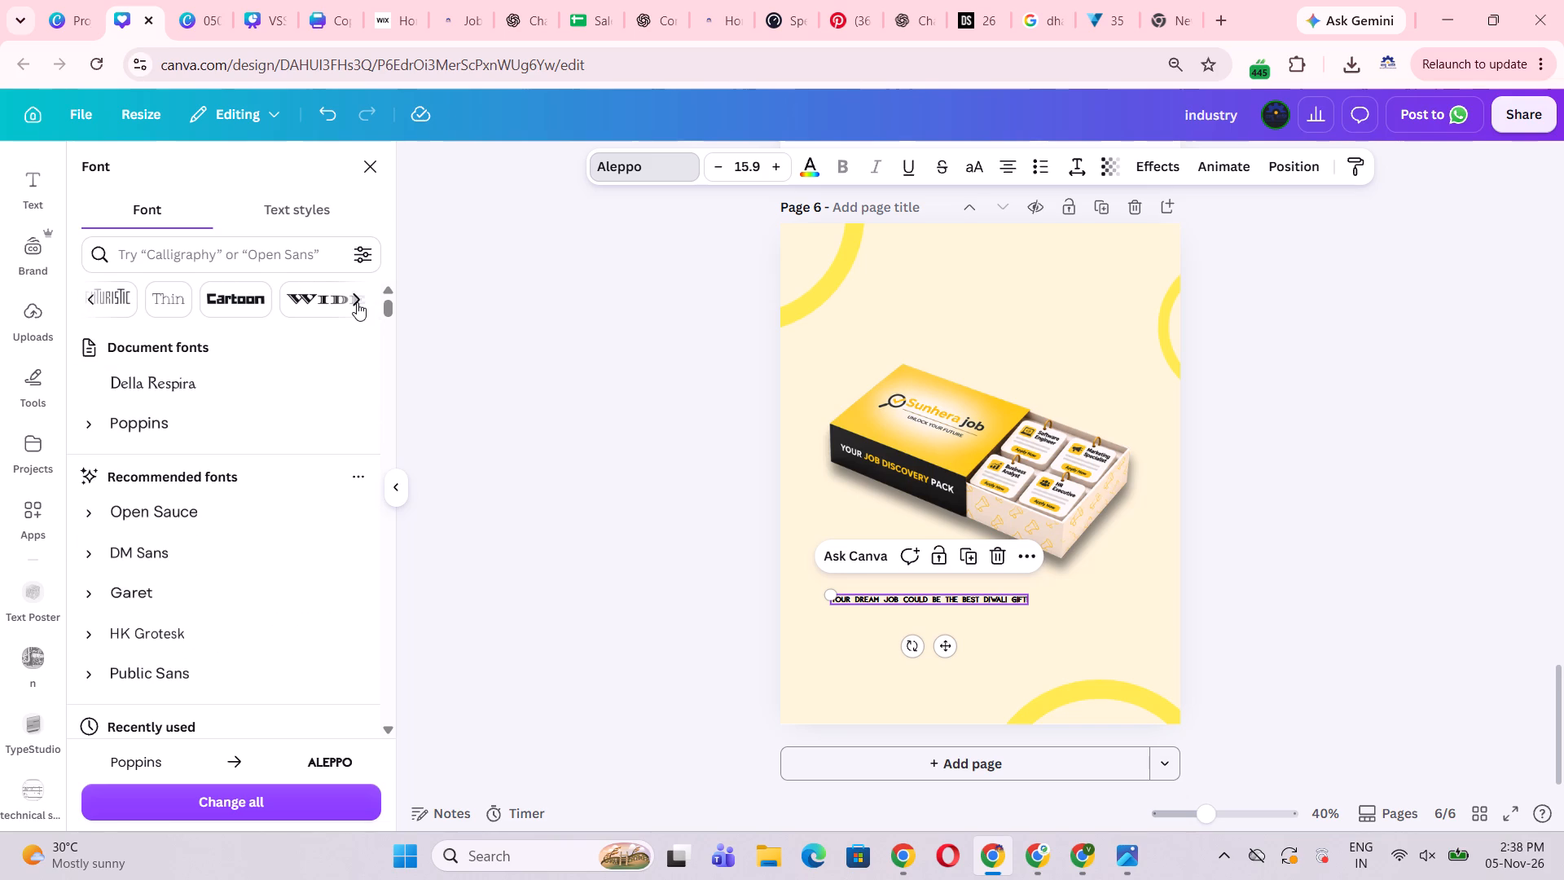
left_click(357, 302)
left_click(357, 302)
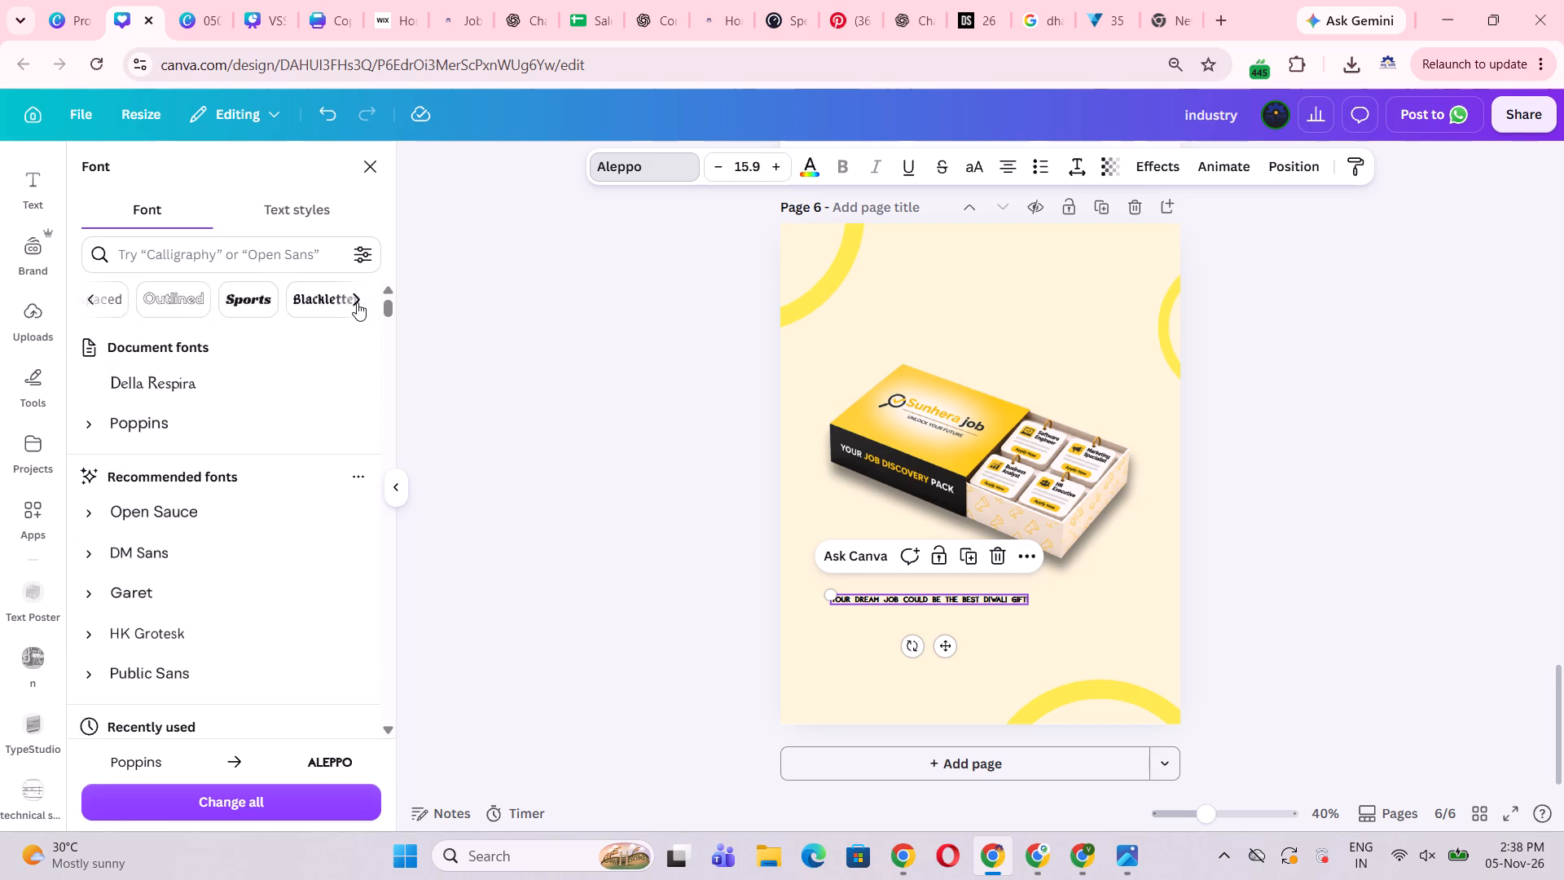
left_click(357, 302)
left_click(357, 302)
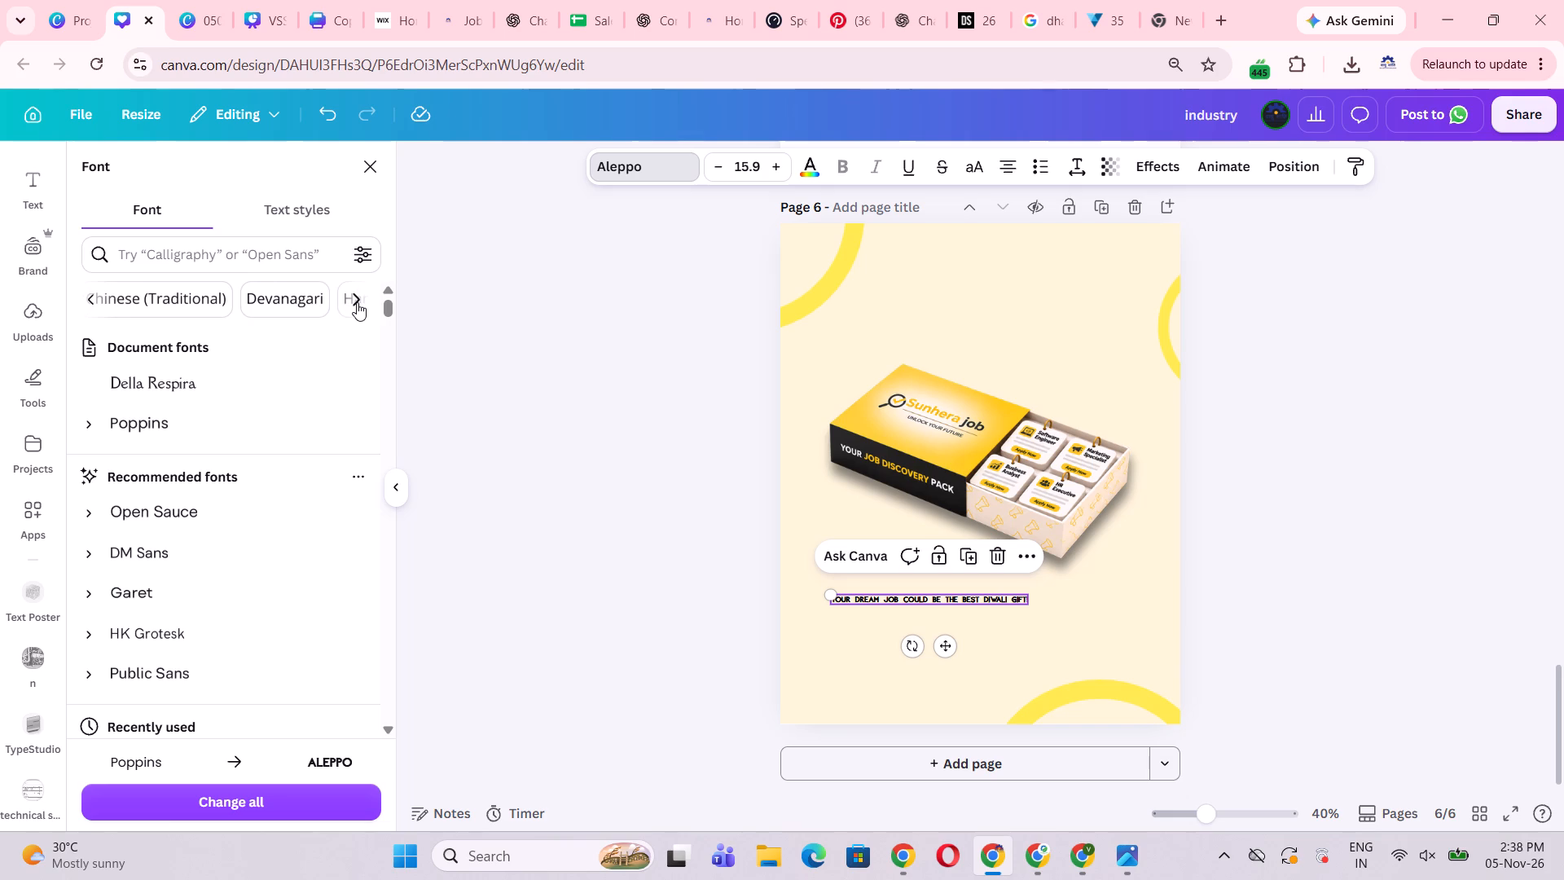
left_click(357, 302)
Filter the fonts by the Modern style category.
left_click(95, 302)
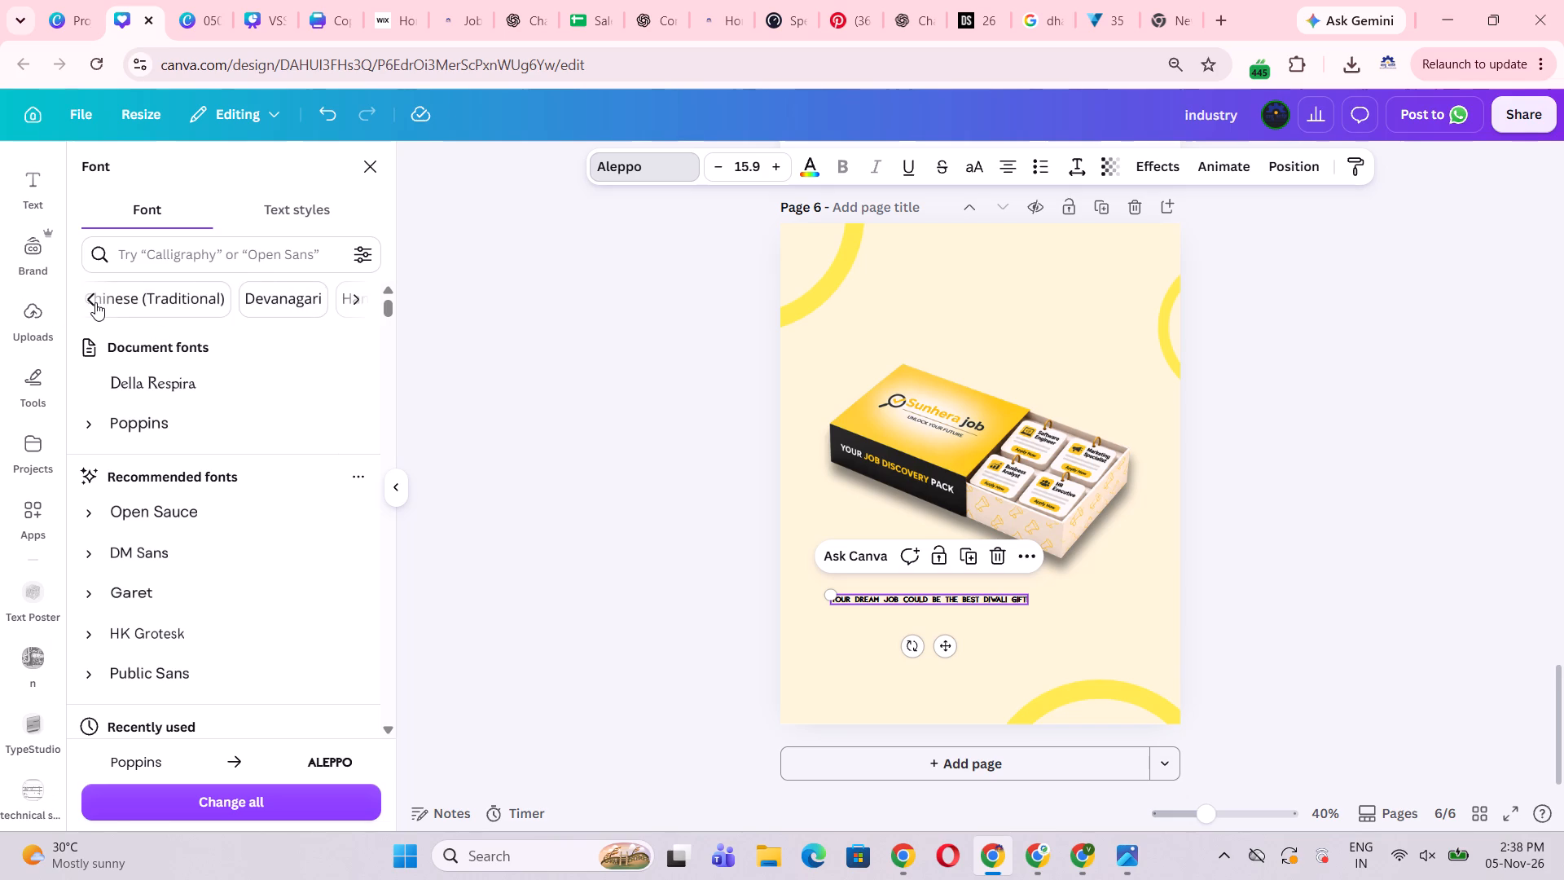
left_click(95, 302)
left_click(95, 302)
left_click(94, 302)
left_click(94, 302)
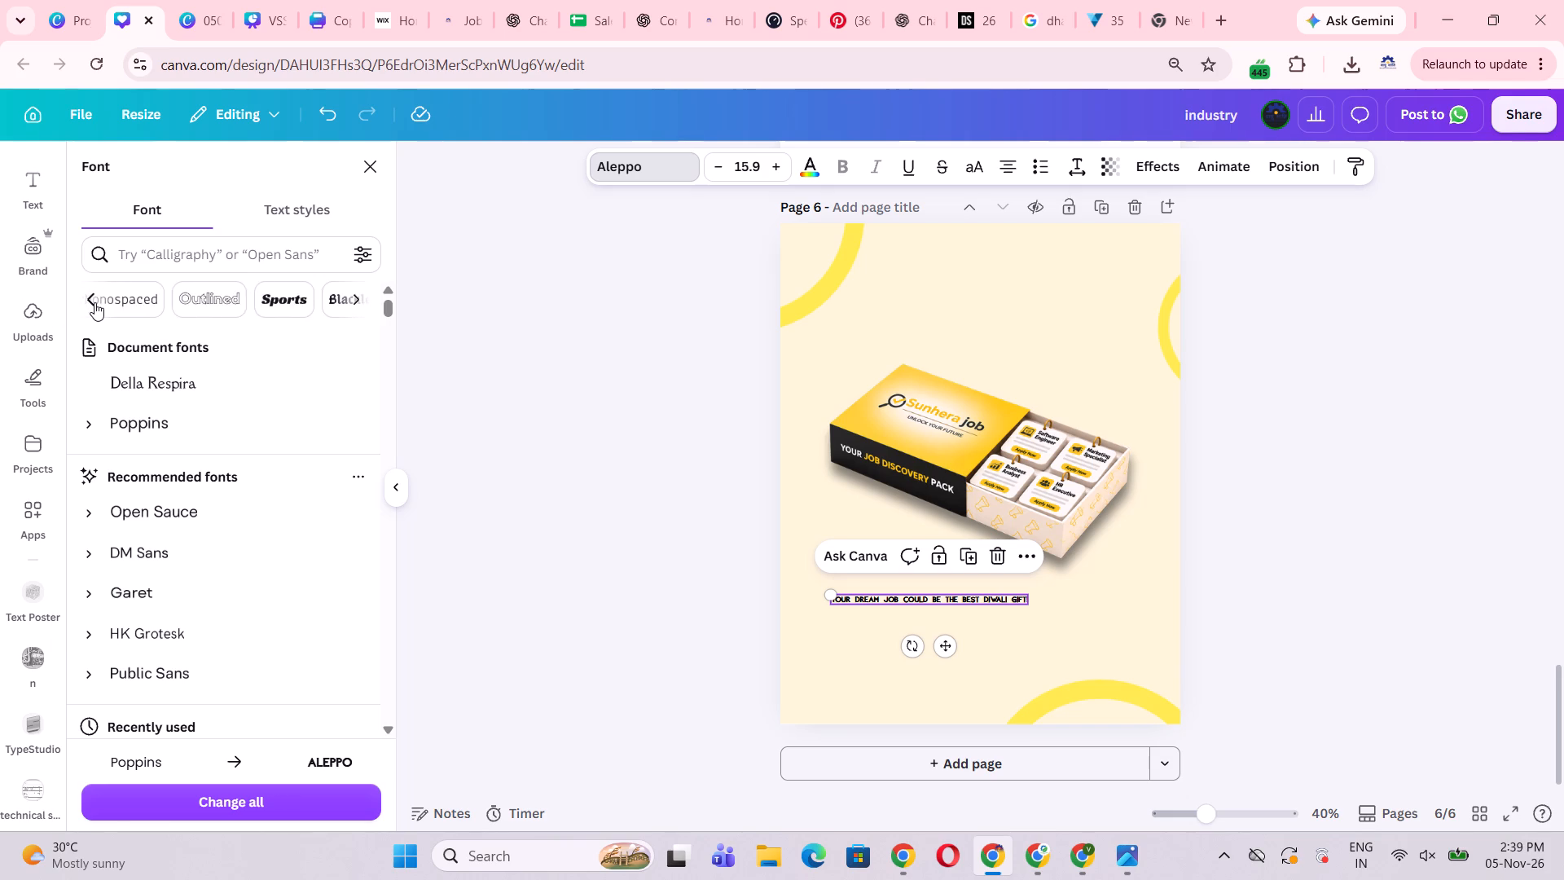
left_click(94, 302)
left_click(94, 302)
left_click(94, 302)
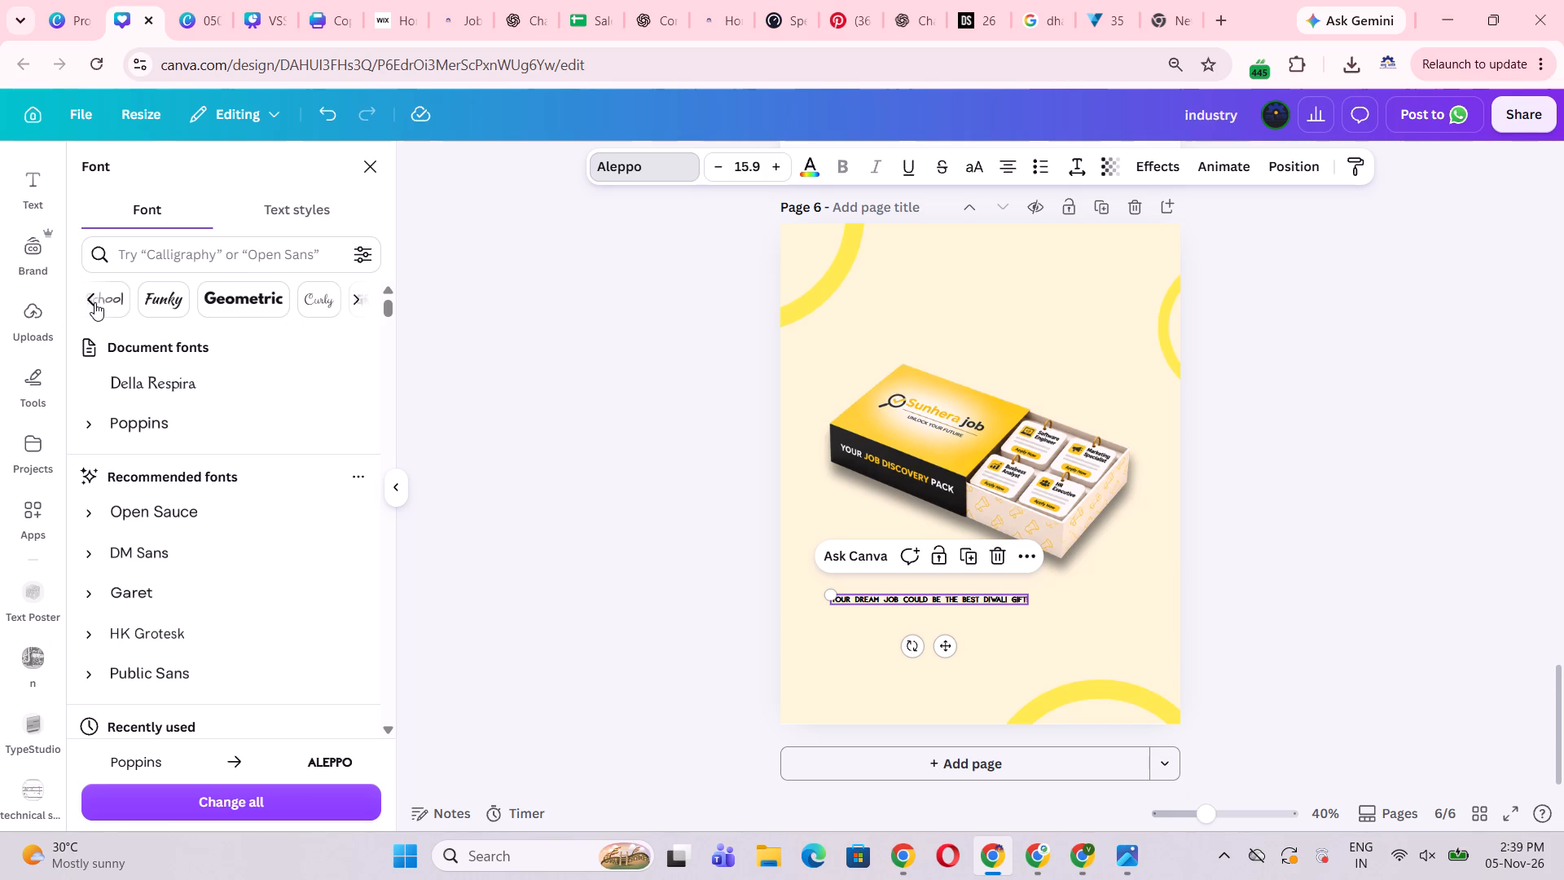
left_click(94, 302)
left_click(94, 302)
left_click(94, 302)
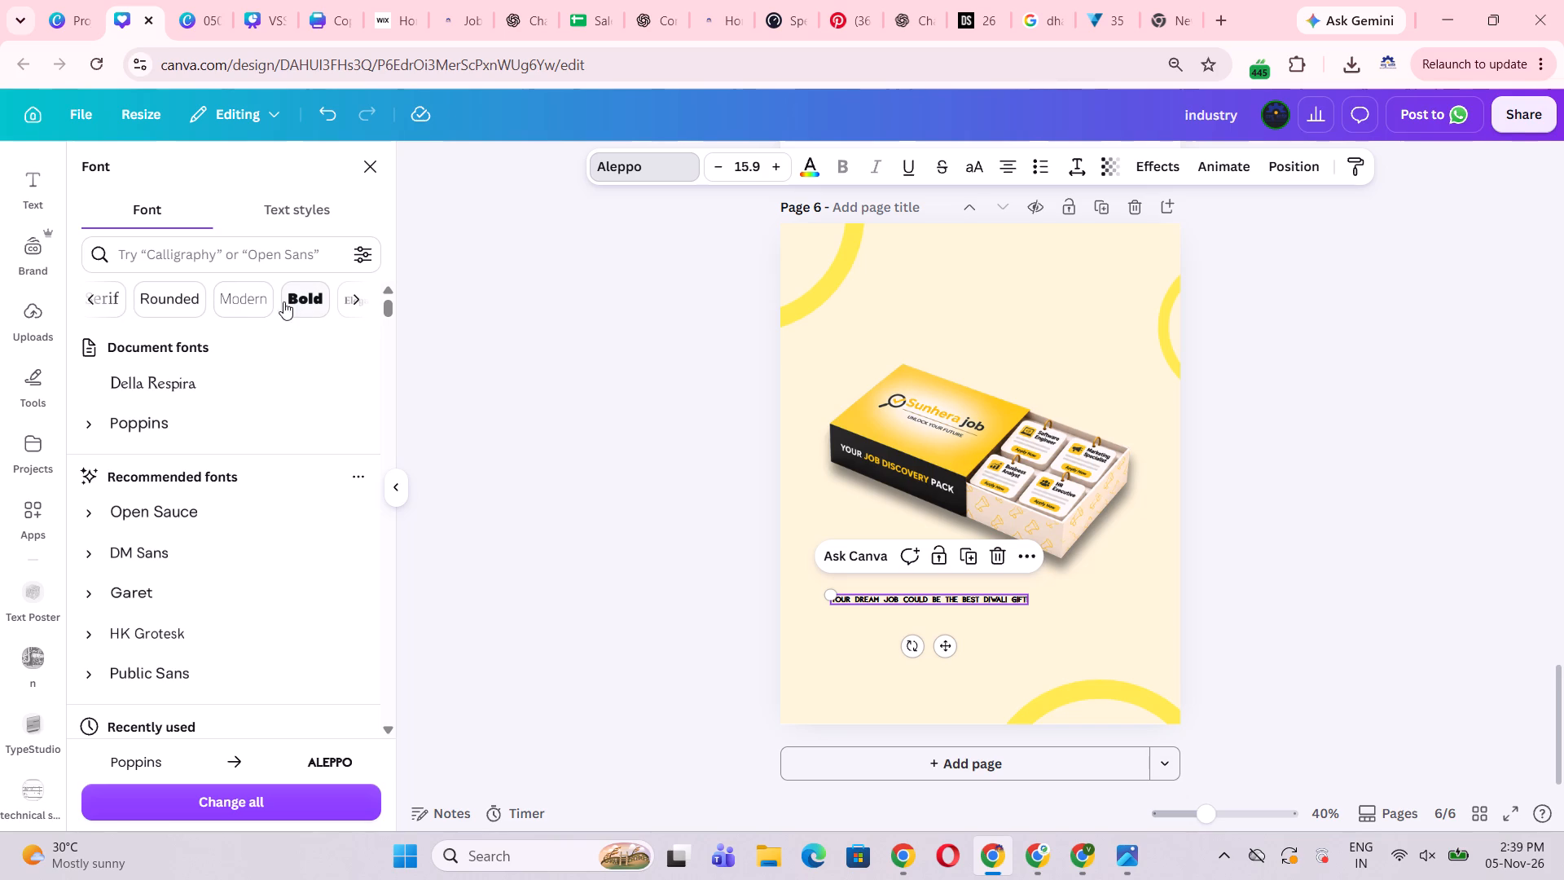
left_click(260, 304)
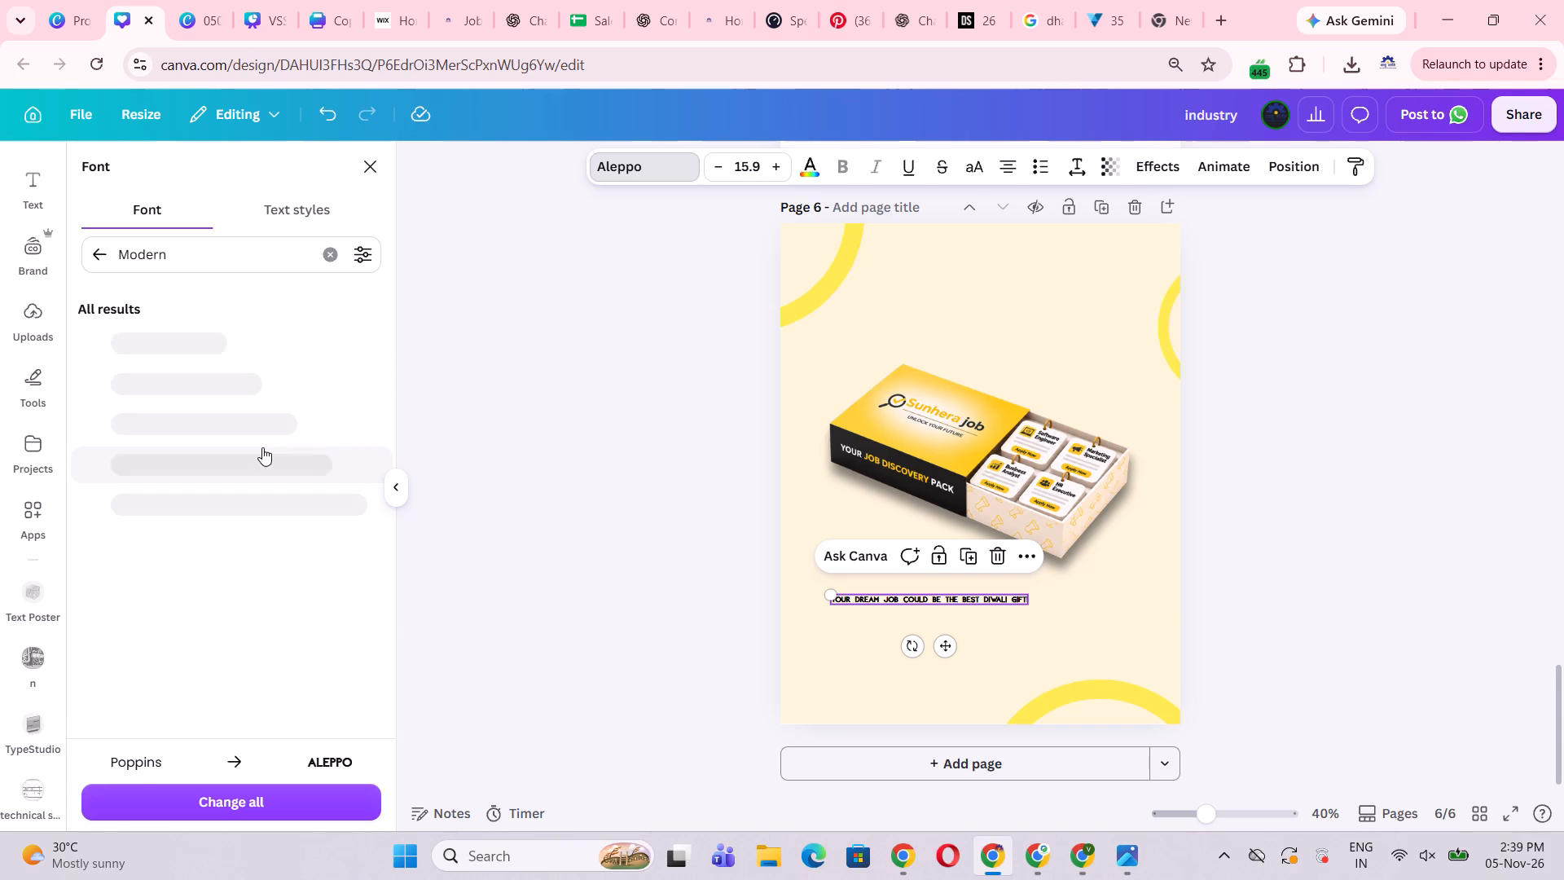
Set the headline's font to Kingsland from the Modern fonts.
scroll(266, 429, "down", 6)
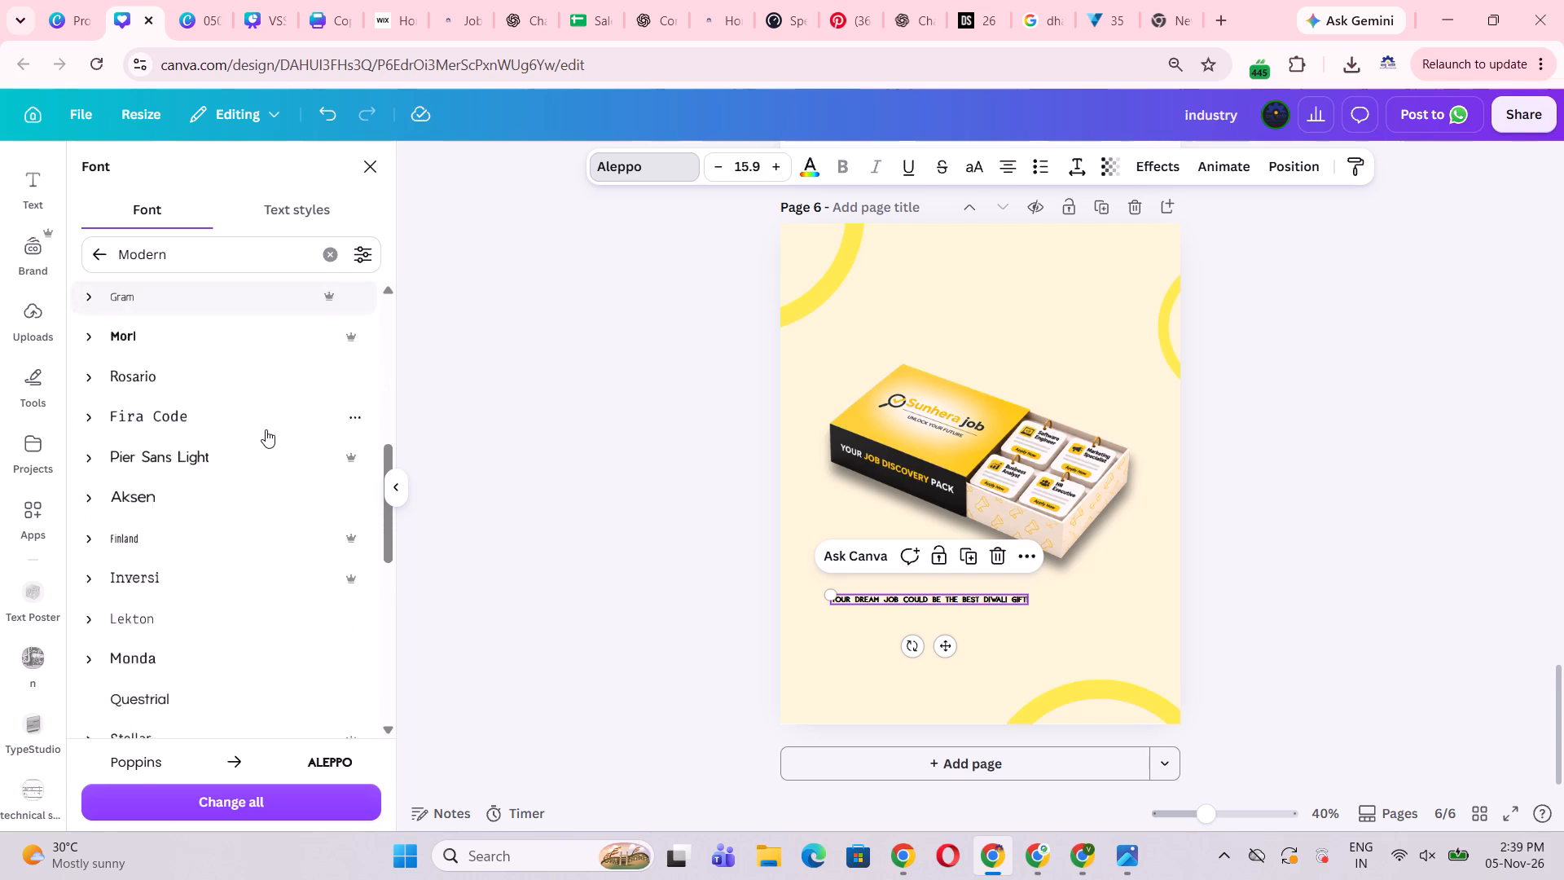
scroll(266, 429, "down", 10)
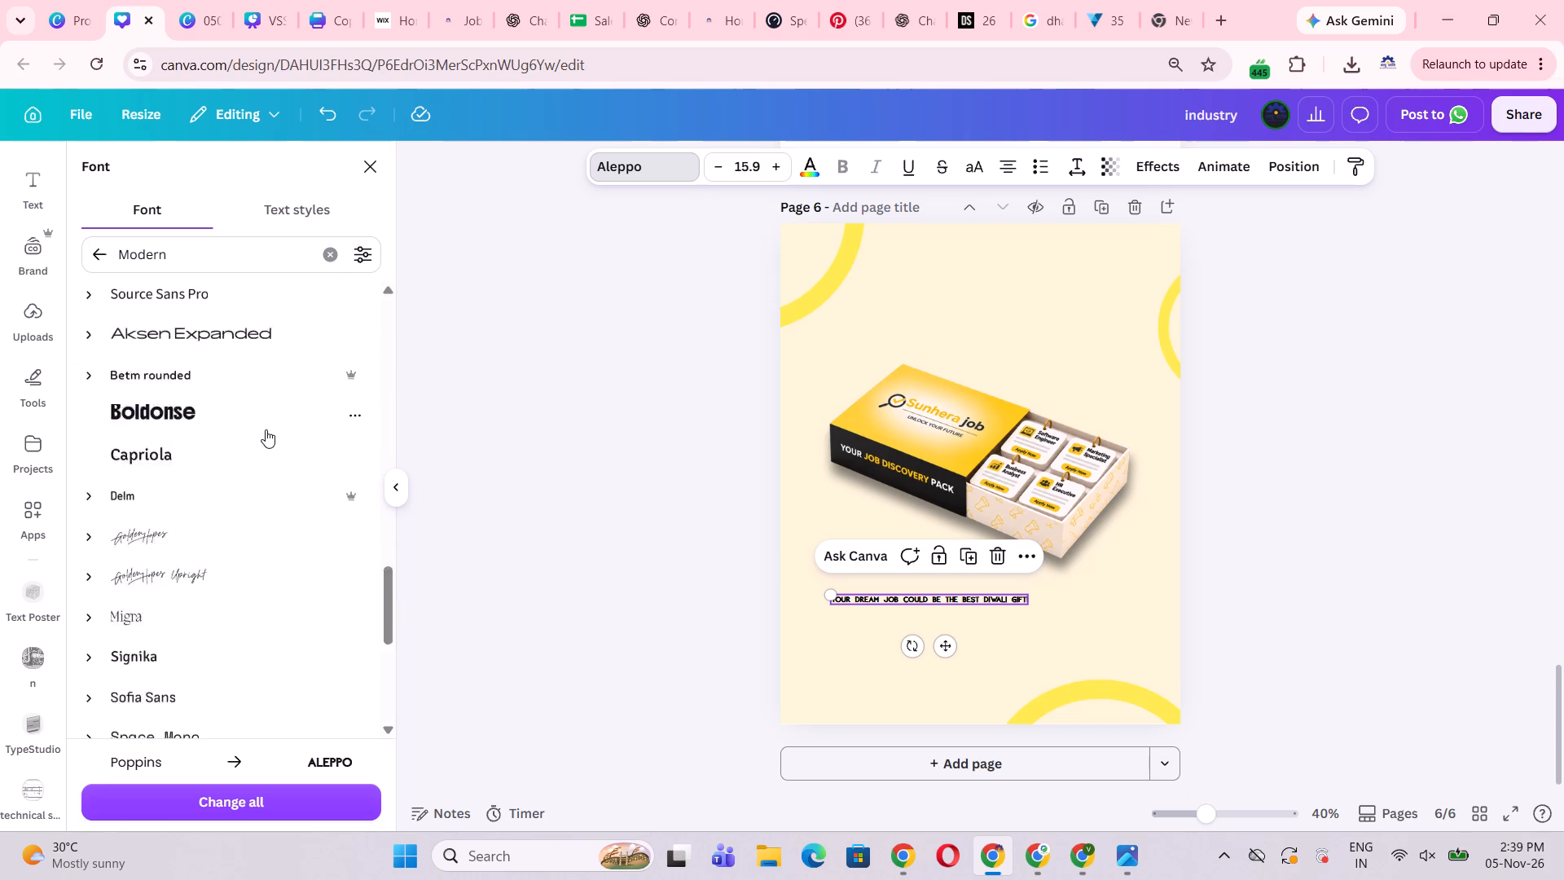
scroll(266, 429, "down", 7)
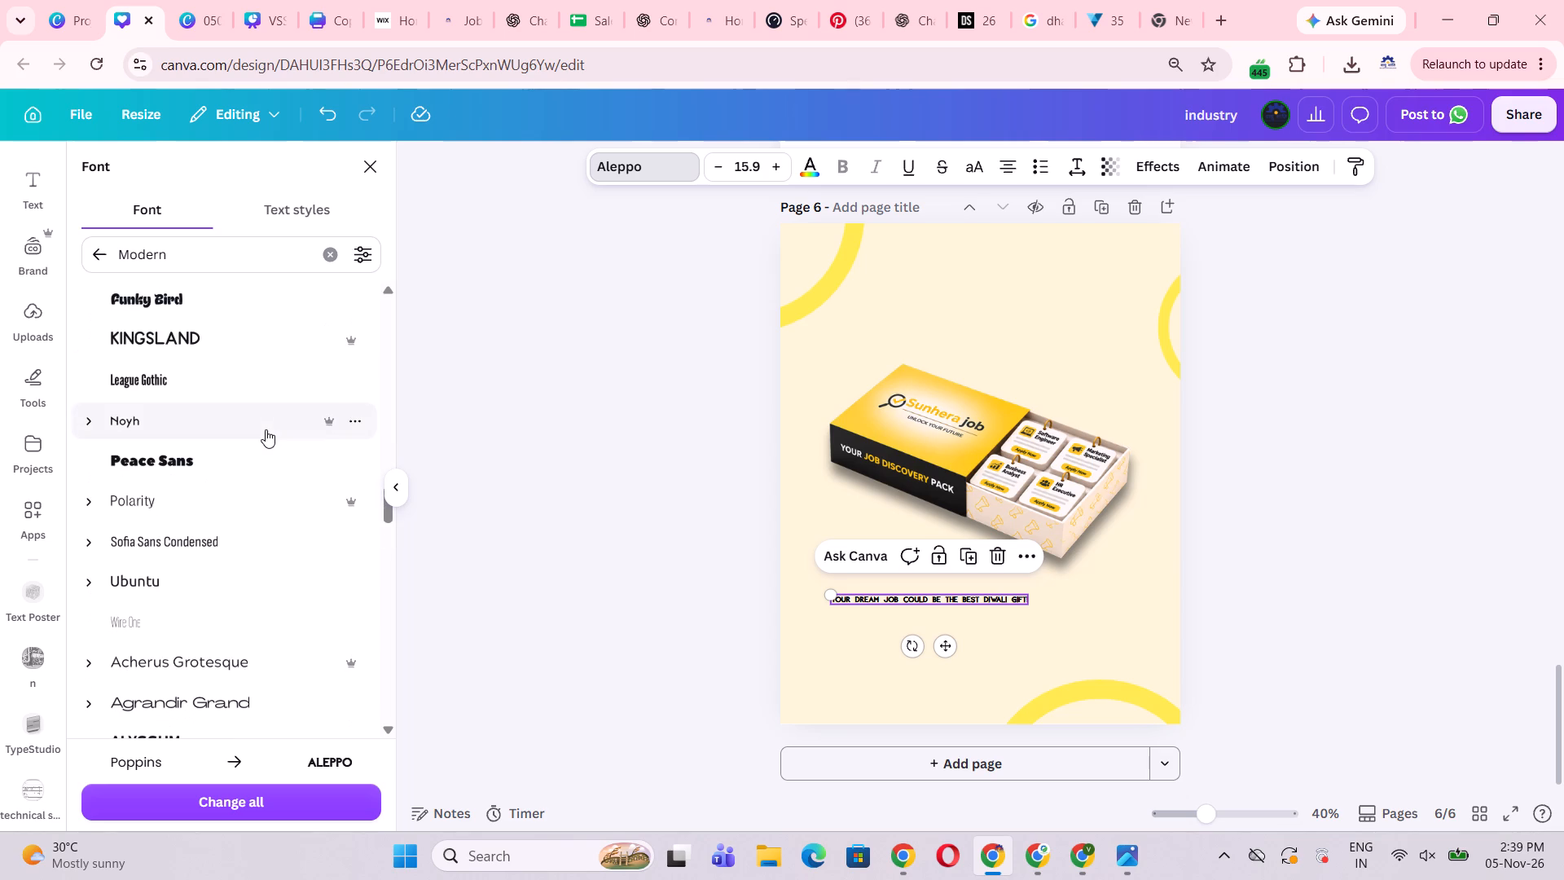
left_click(239, 315)
left_click(239, 323)
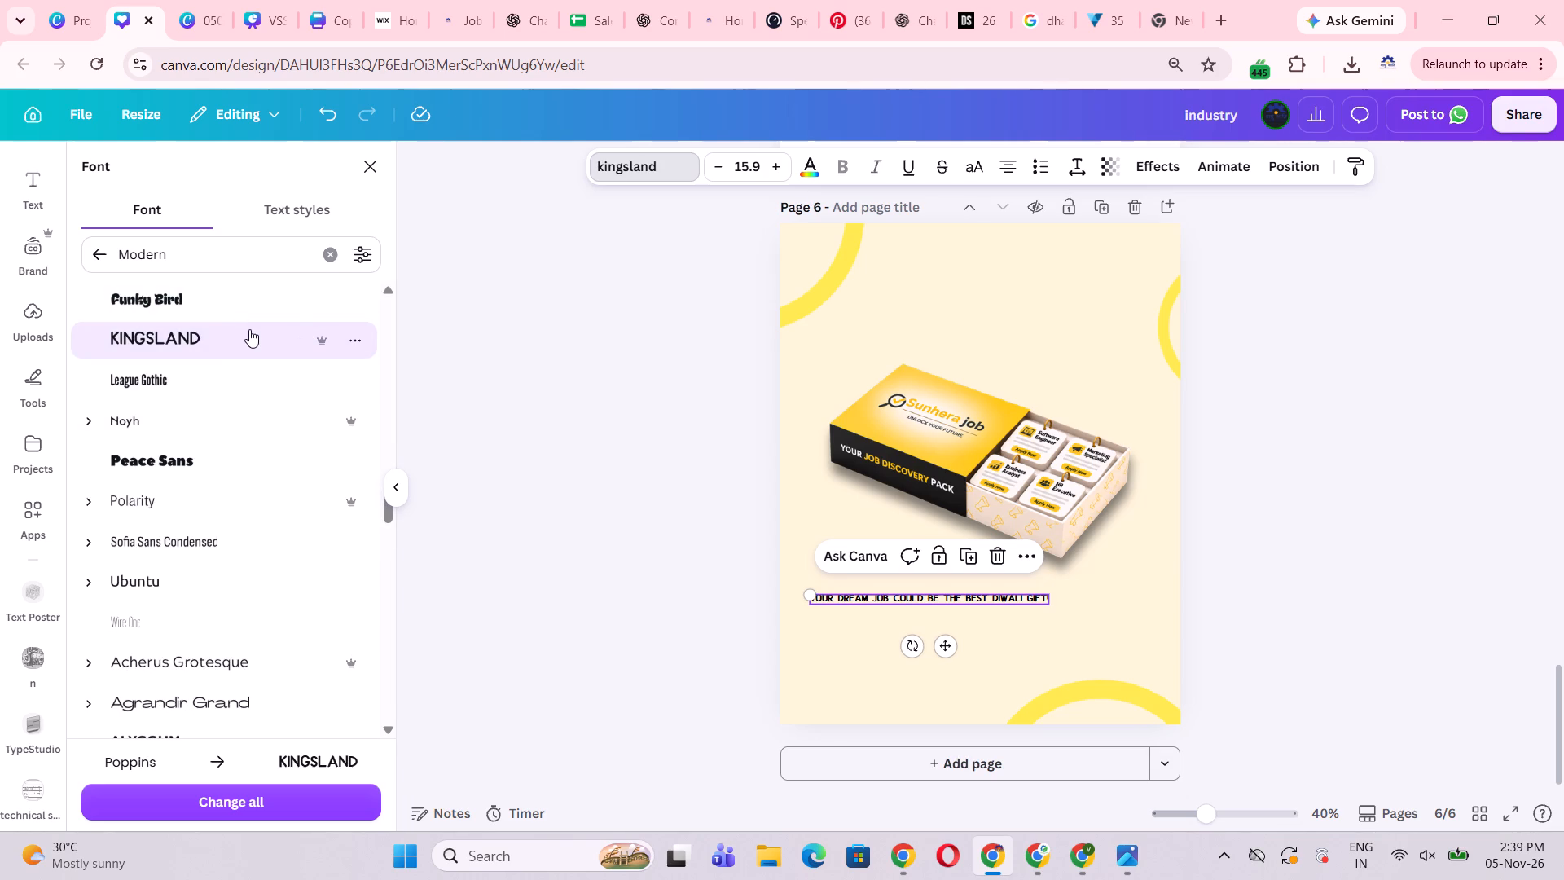
Look through the remaining Modern fonts for a suitable headline style.
scroll(262, 552, "down", 2)
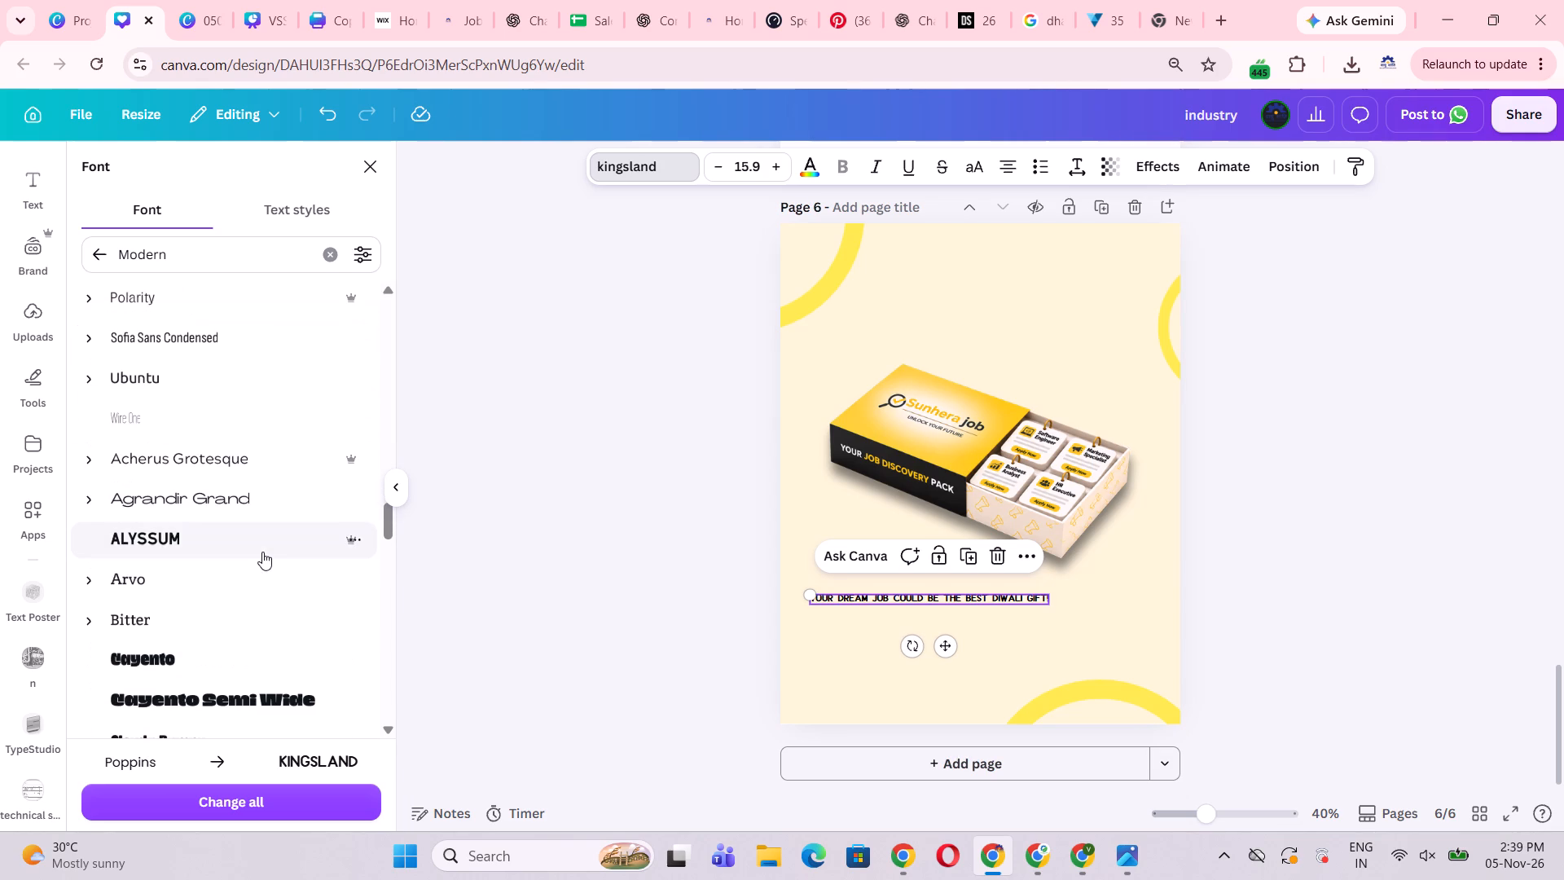
scroll(258, 535, "down", 8)
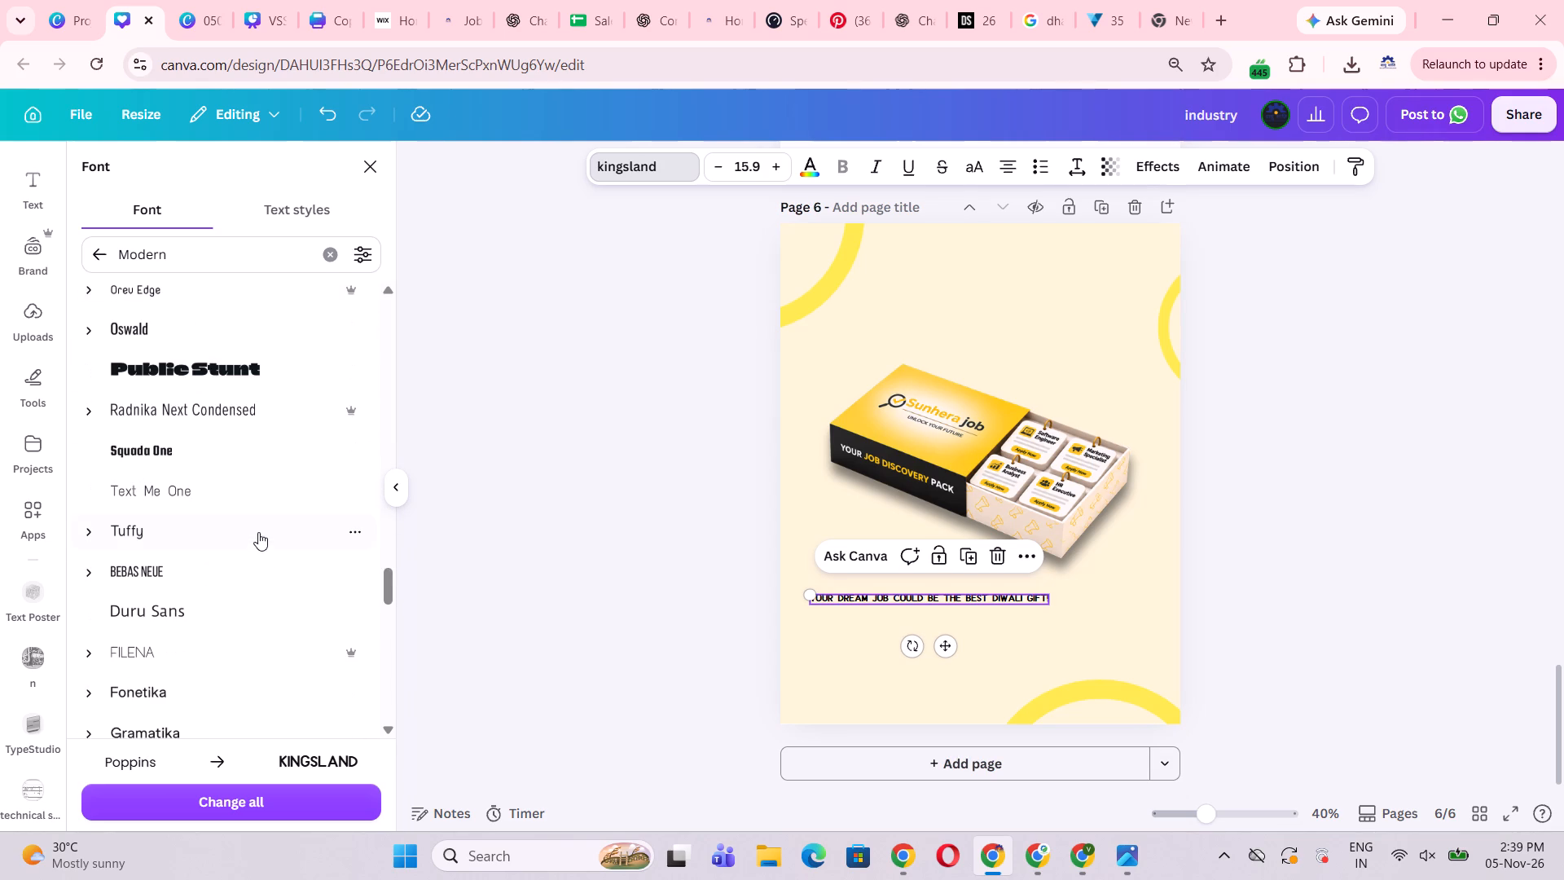
scroll(261, 519, "down", 5)
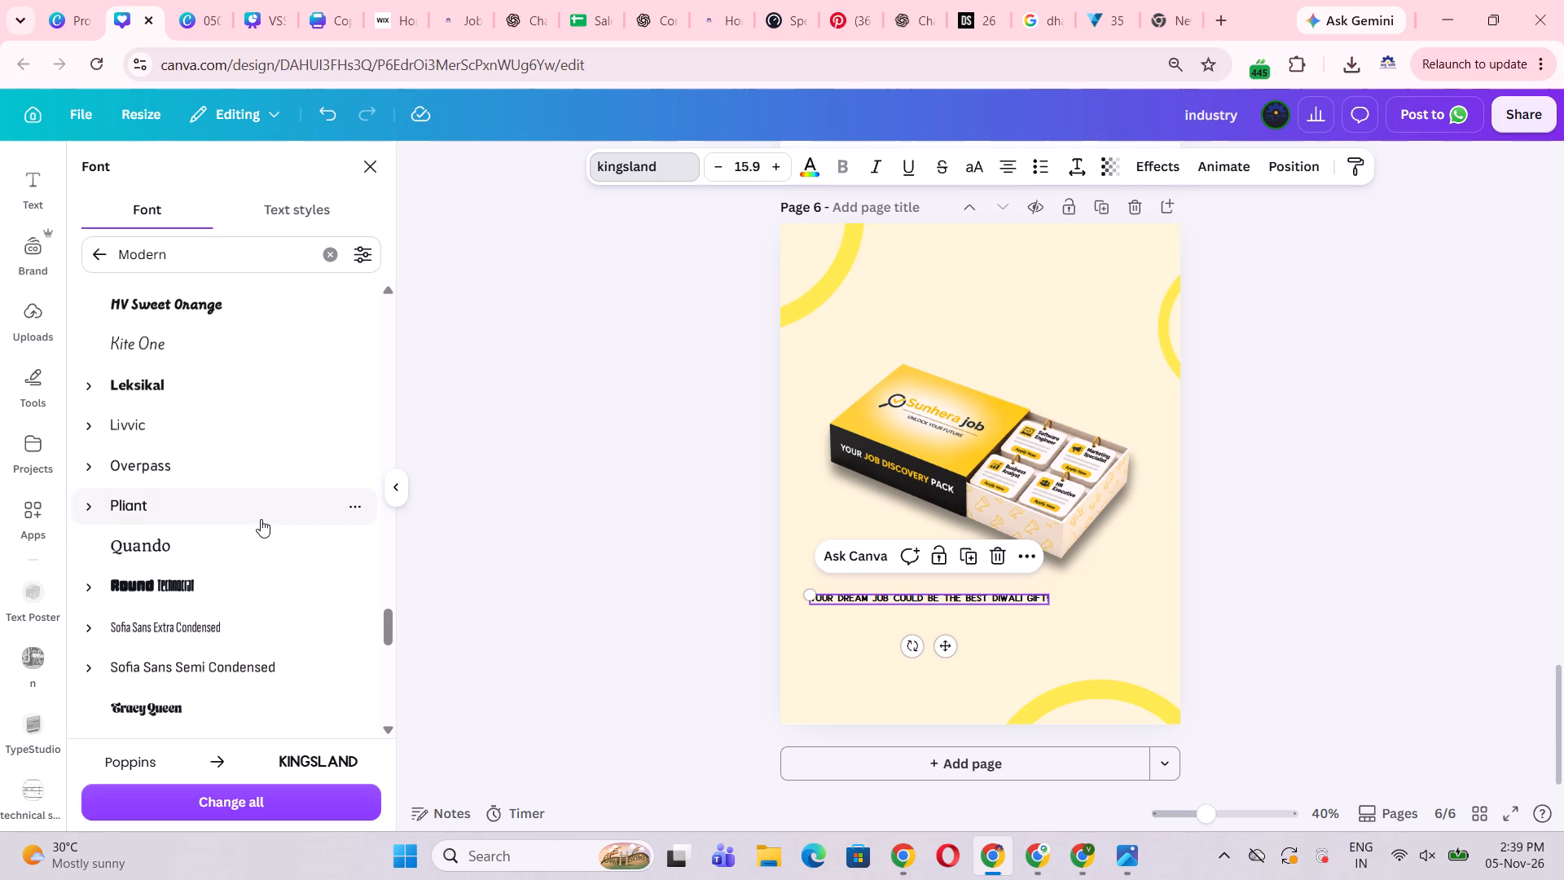
scroll(261, 519, "down", 8)
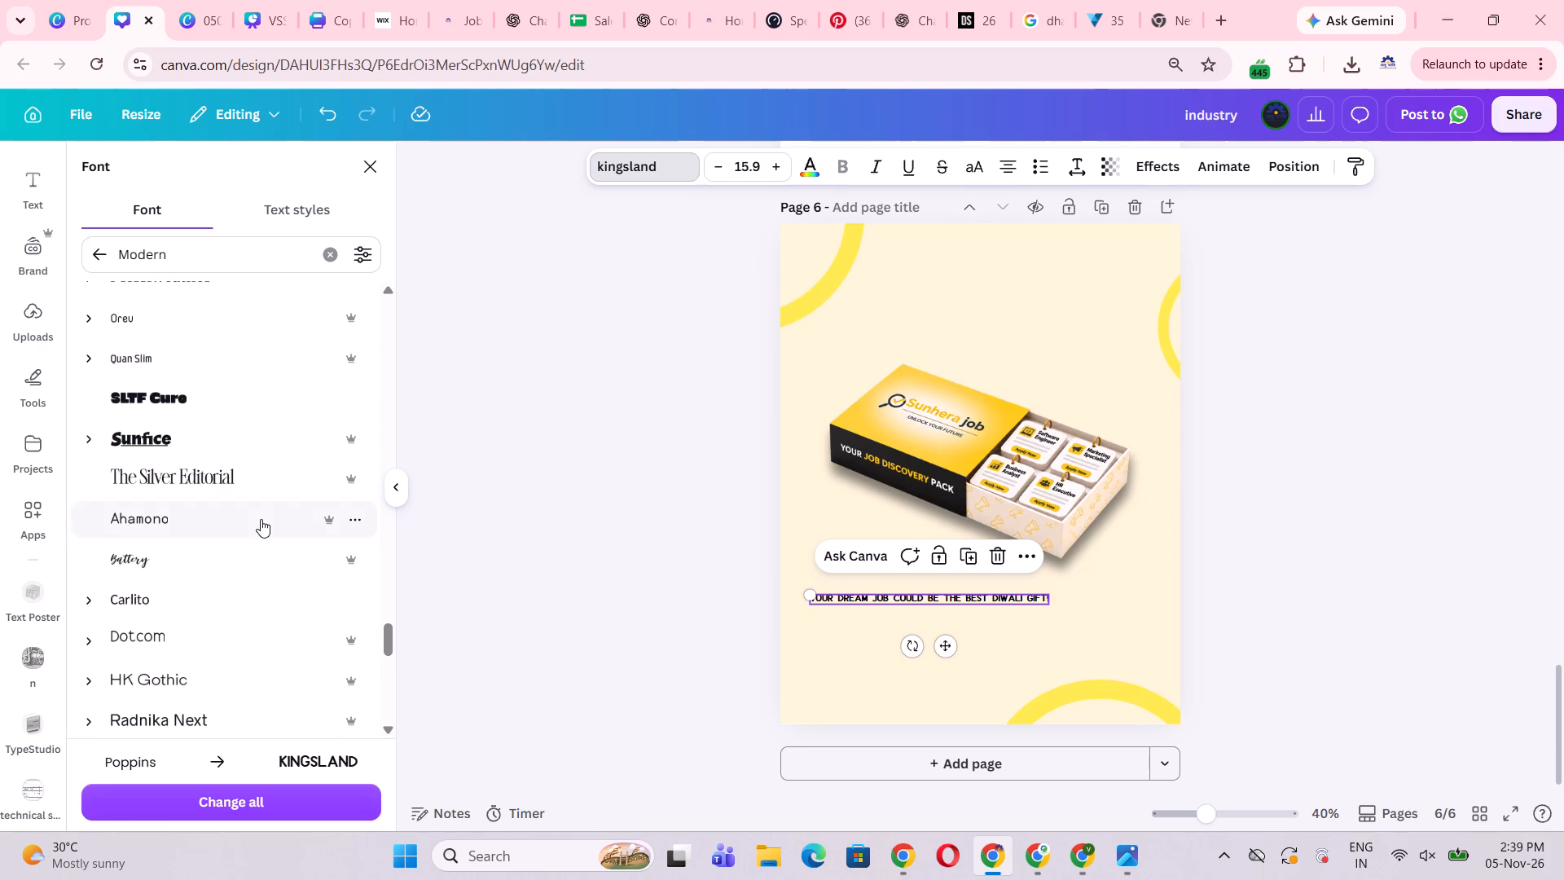
scroll(261, 519, "down", 13)
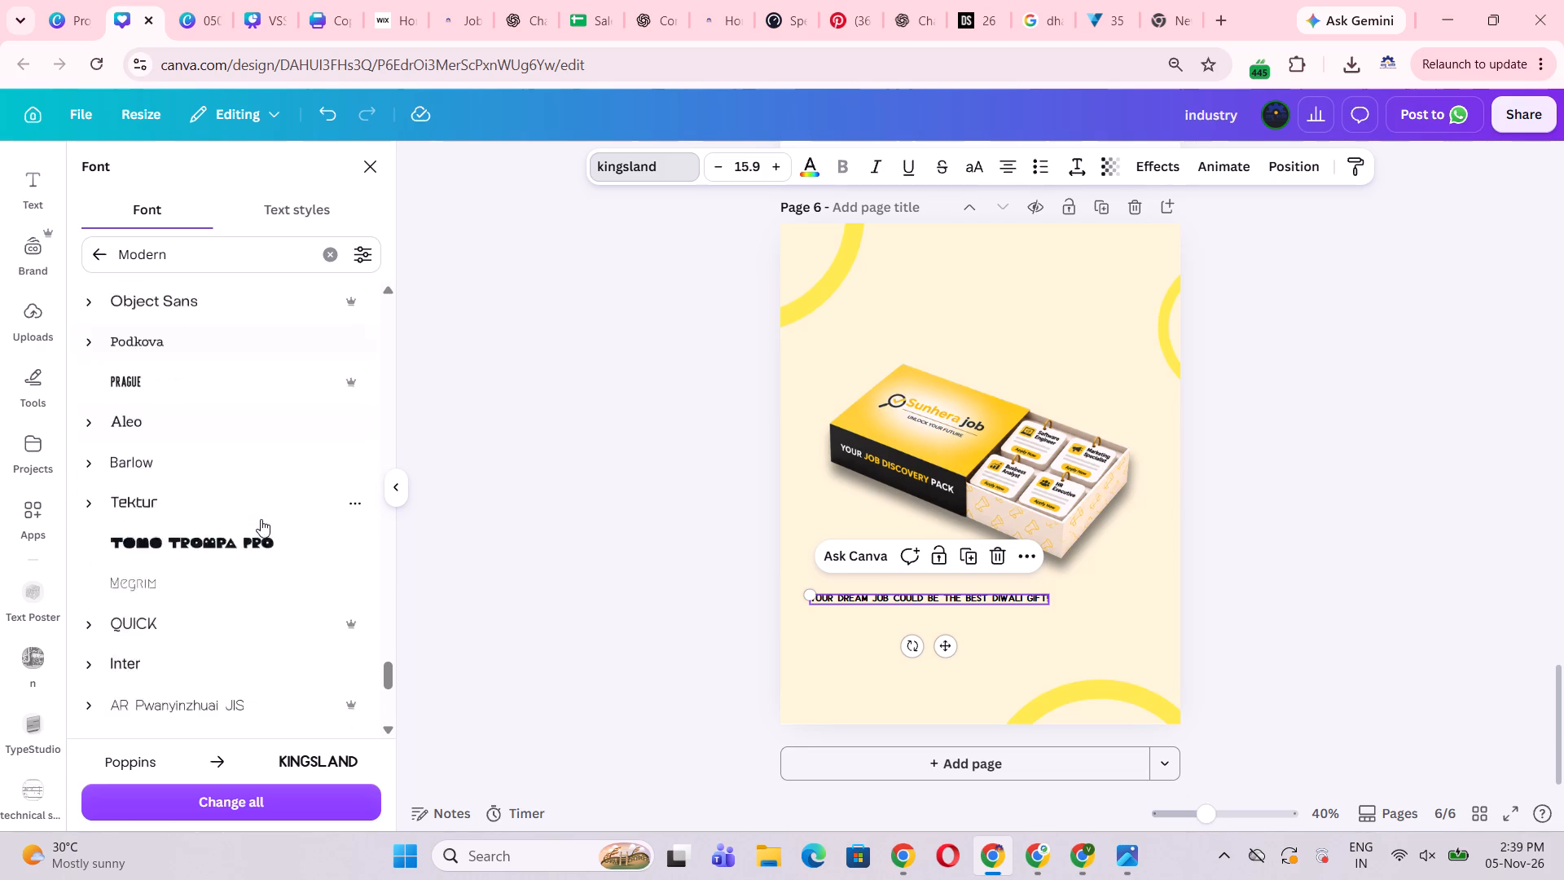
scroll(266, 432, "down", 7)
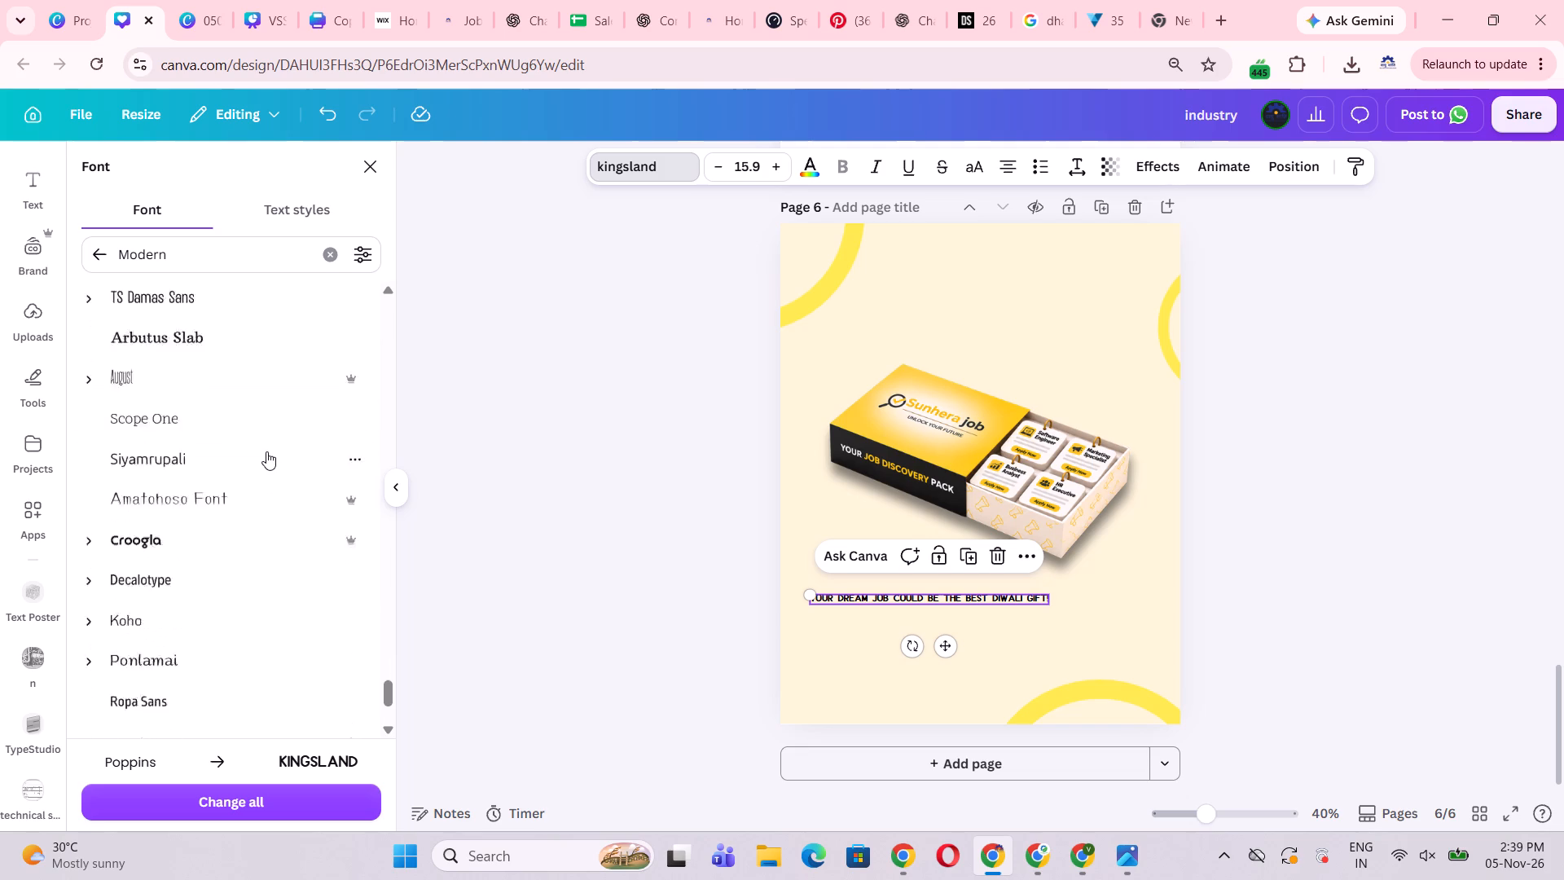
scroll(266, 451, "down", 7)
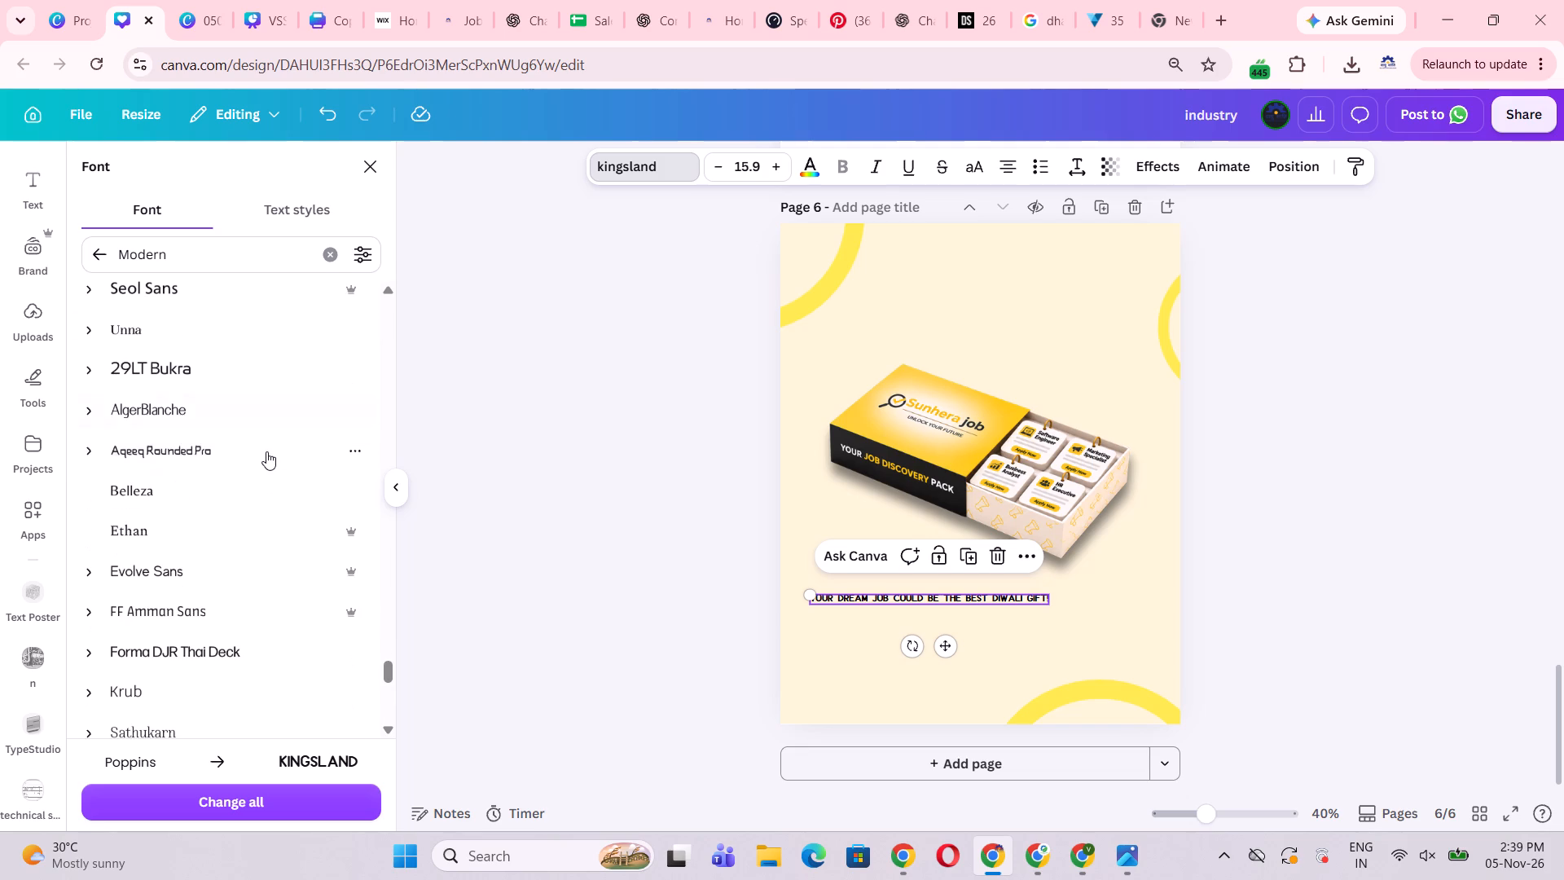
scroll(266, 451, "down", 8)
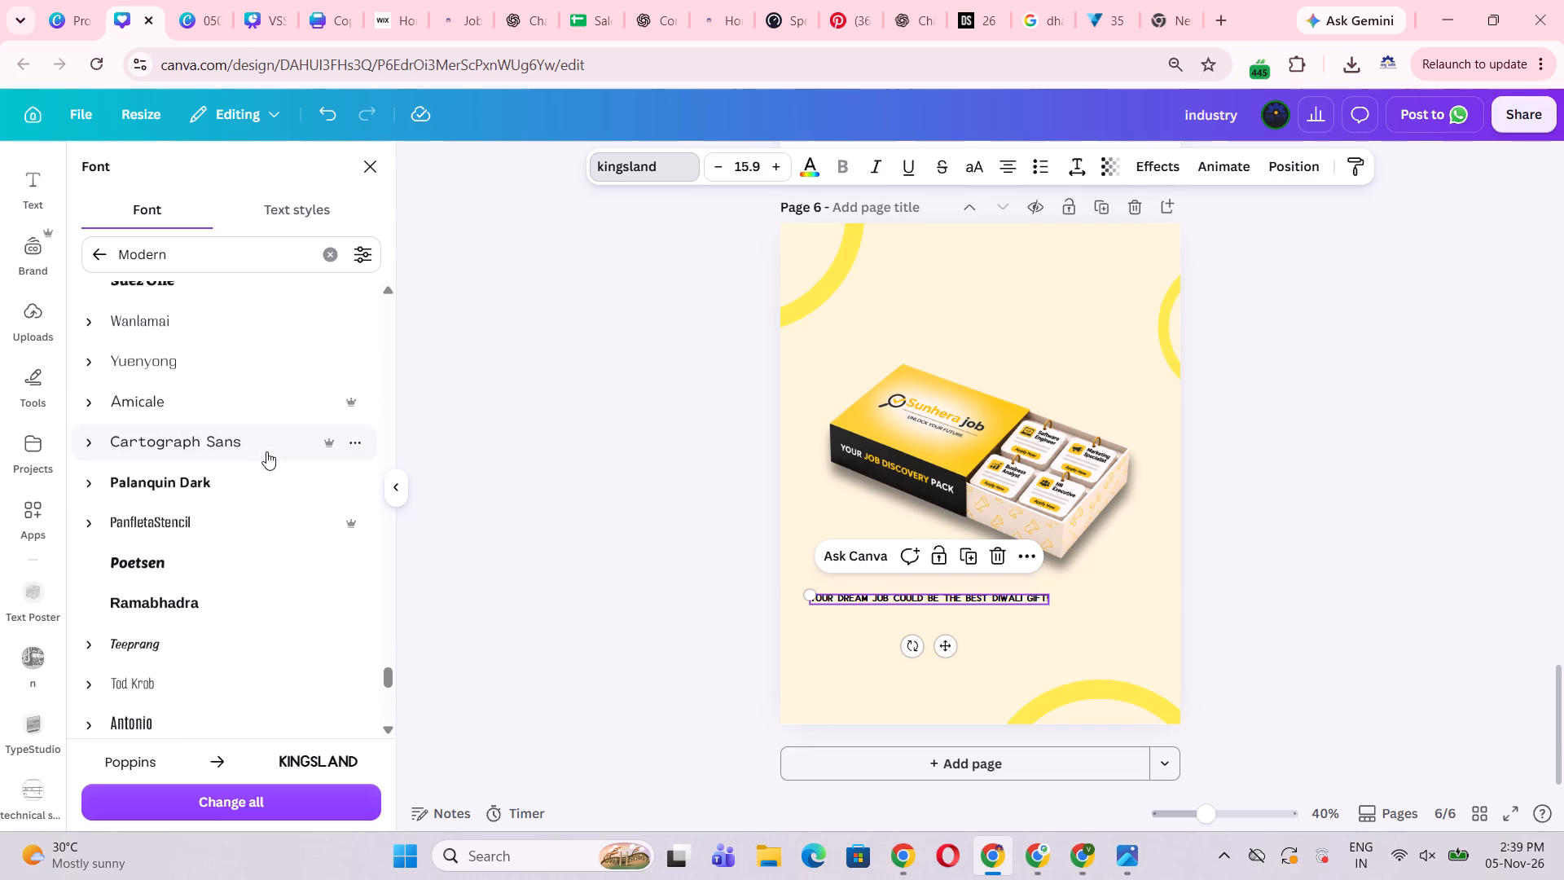
scroll(267, 452, "down", 3)
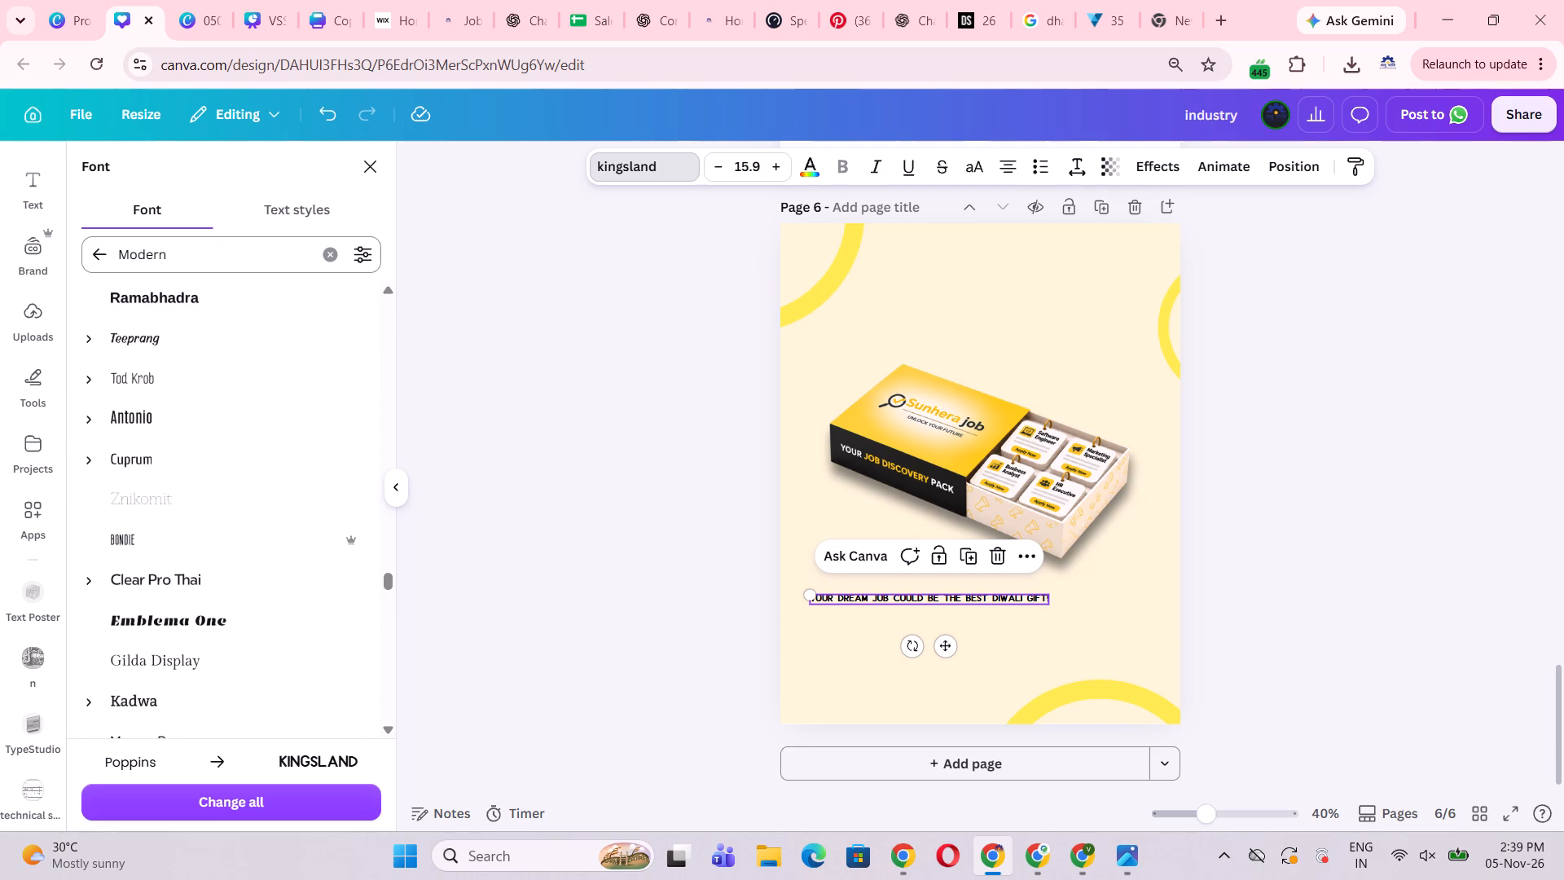
Switch the font filter to the Corporate style category.
left_click(337, 247)
left_click(231, 306)
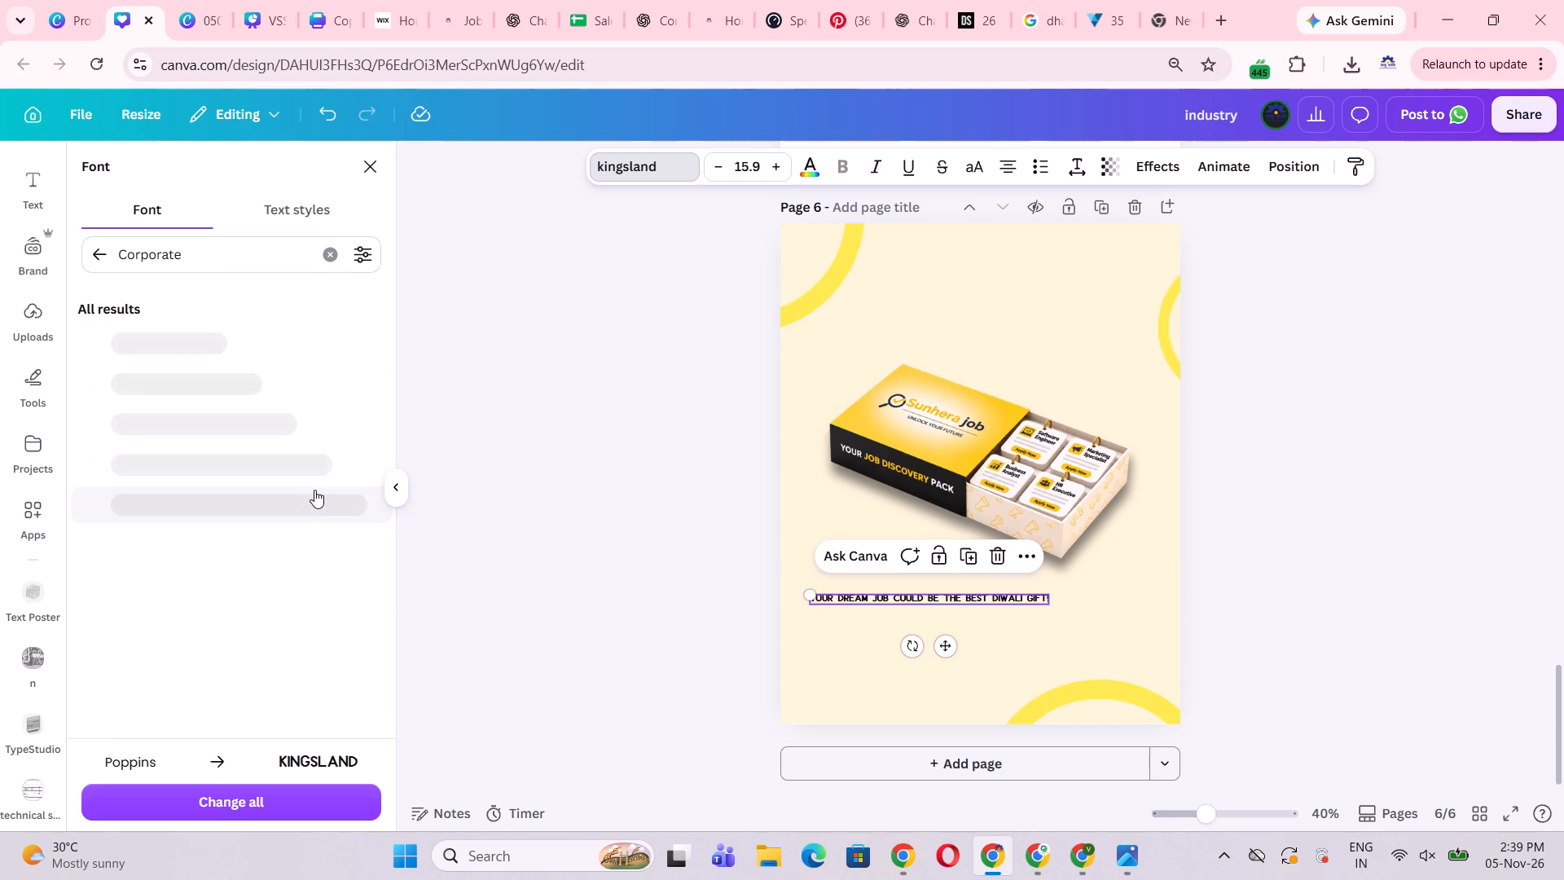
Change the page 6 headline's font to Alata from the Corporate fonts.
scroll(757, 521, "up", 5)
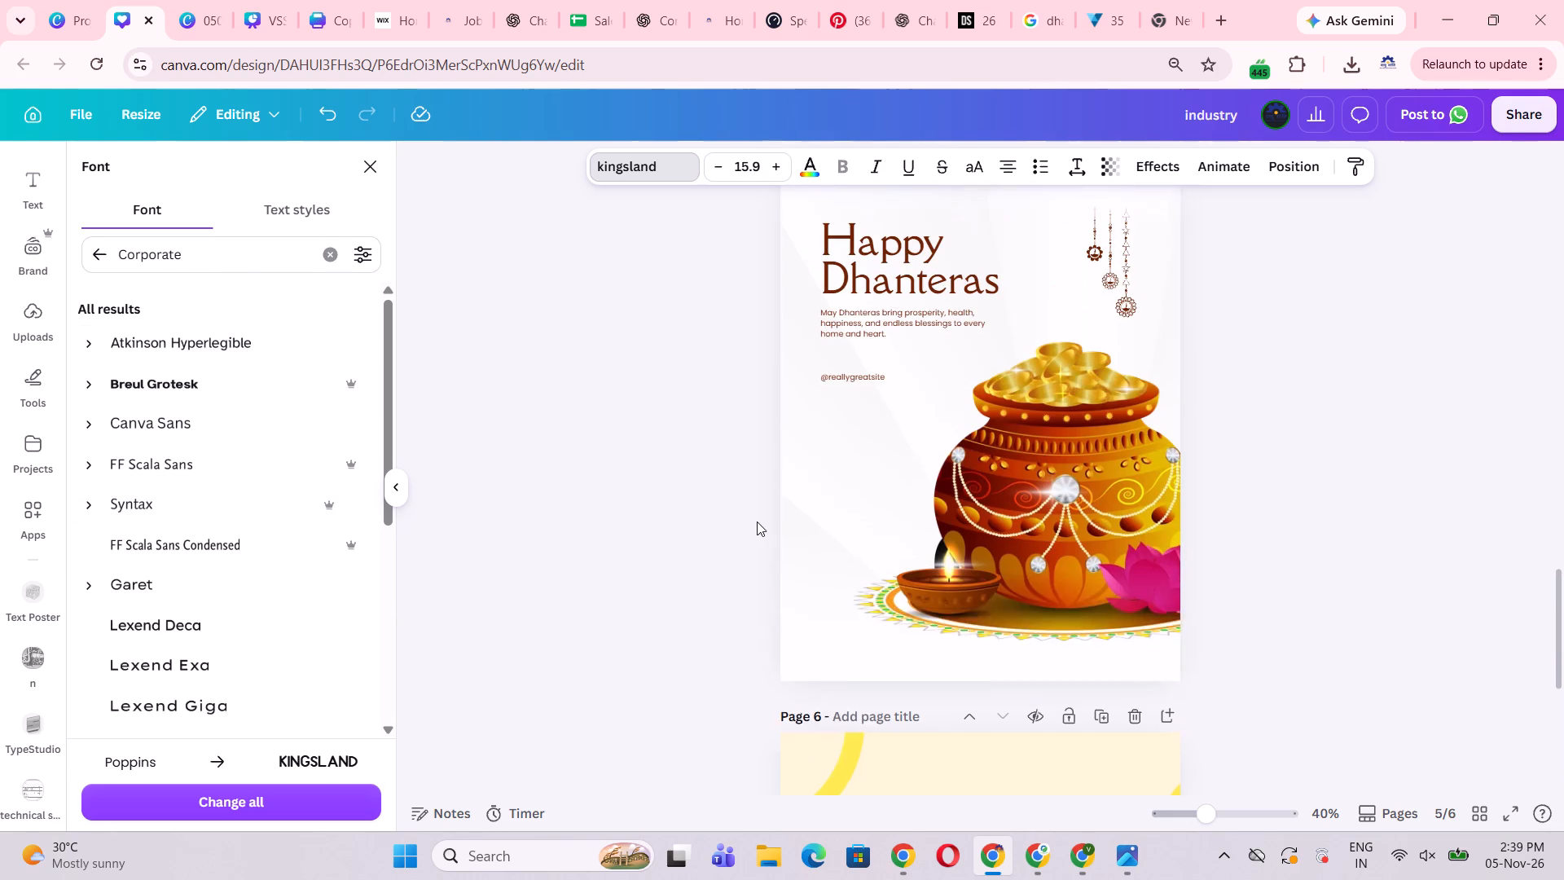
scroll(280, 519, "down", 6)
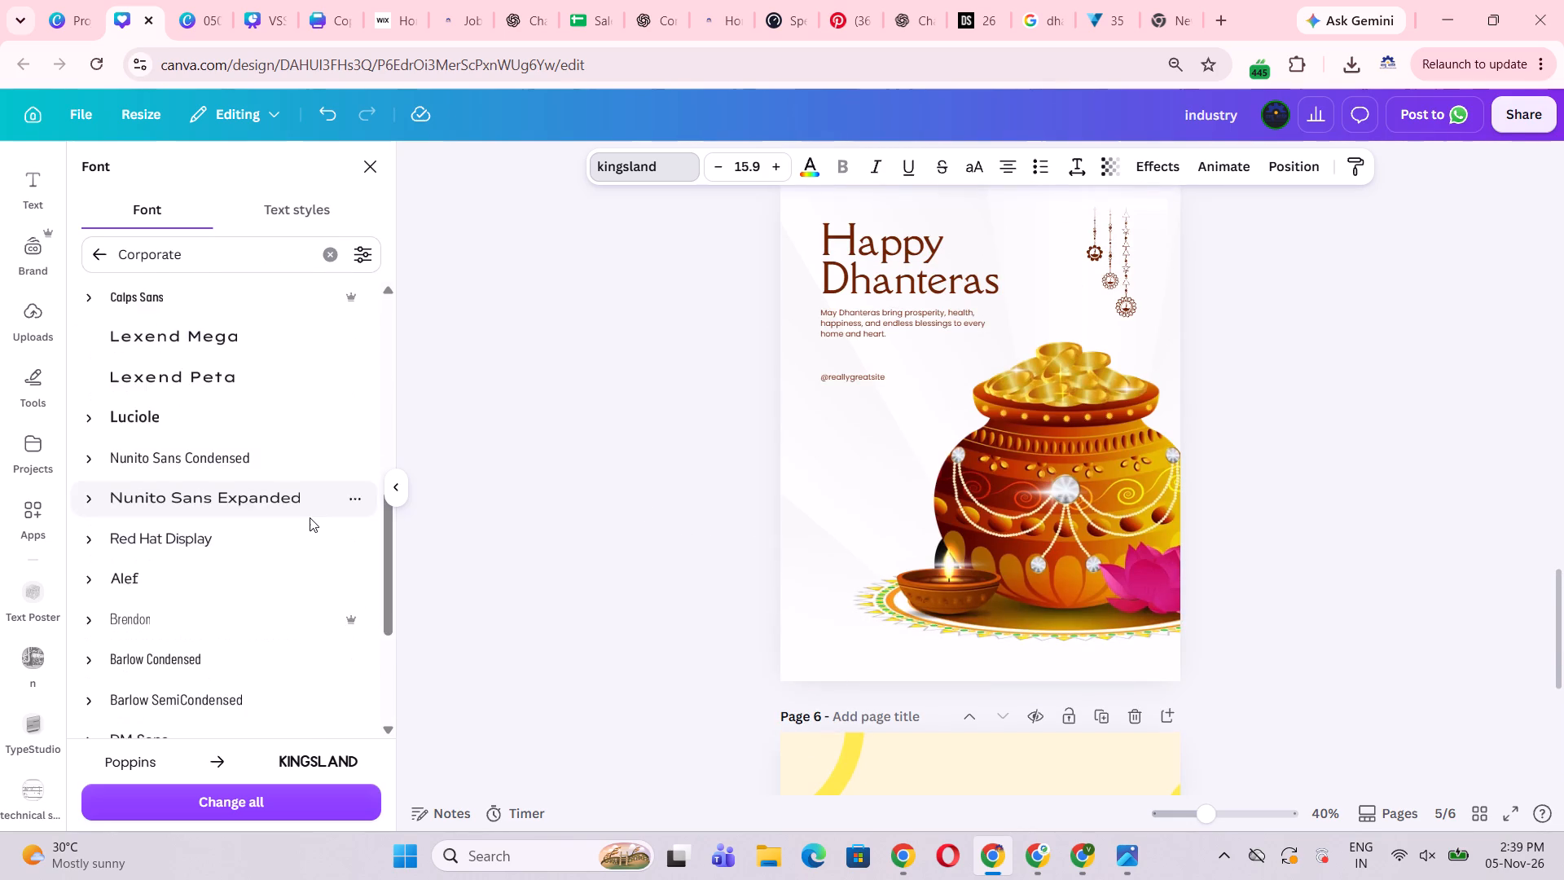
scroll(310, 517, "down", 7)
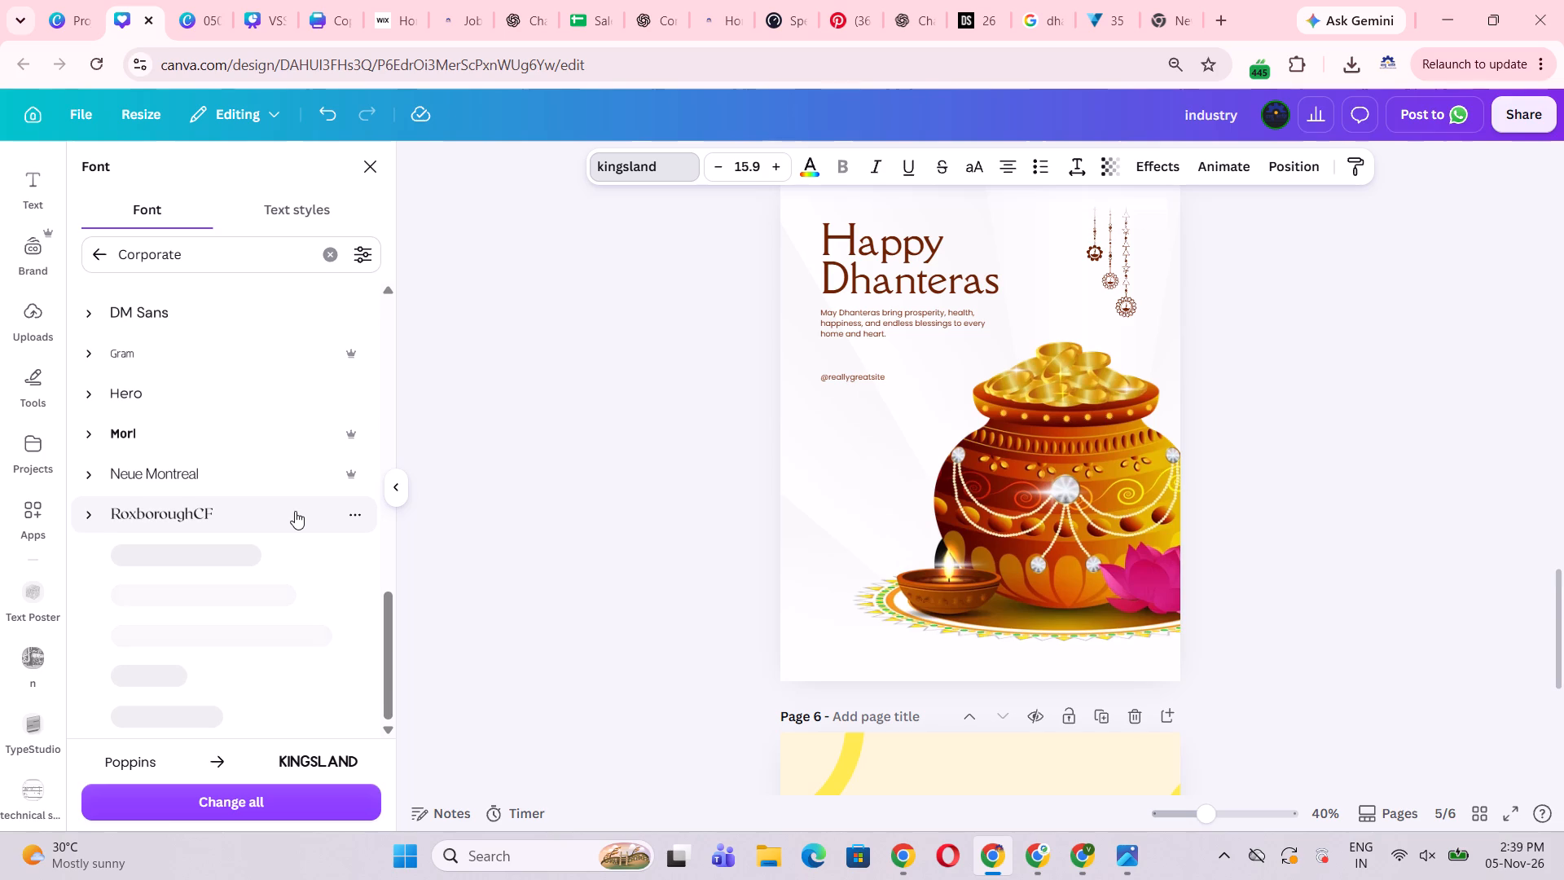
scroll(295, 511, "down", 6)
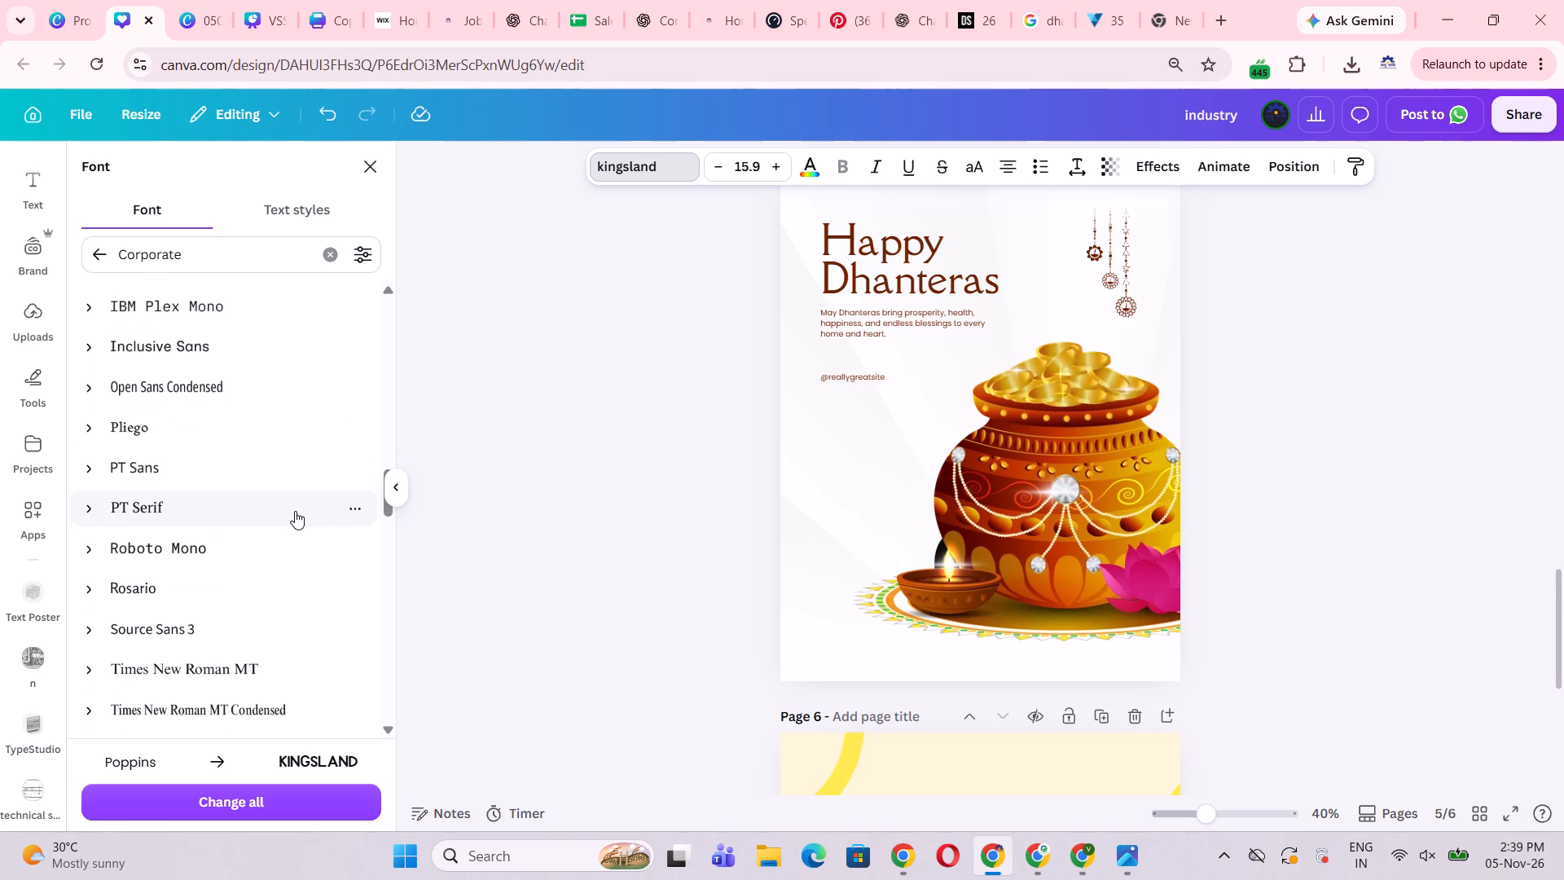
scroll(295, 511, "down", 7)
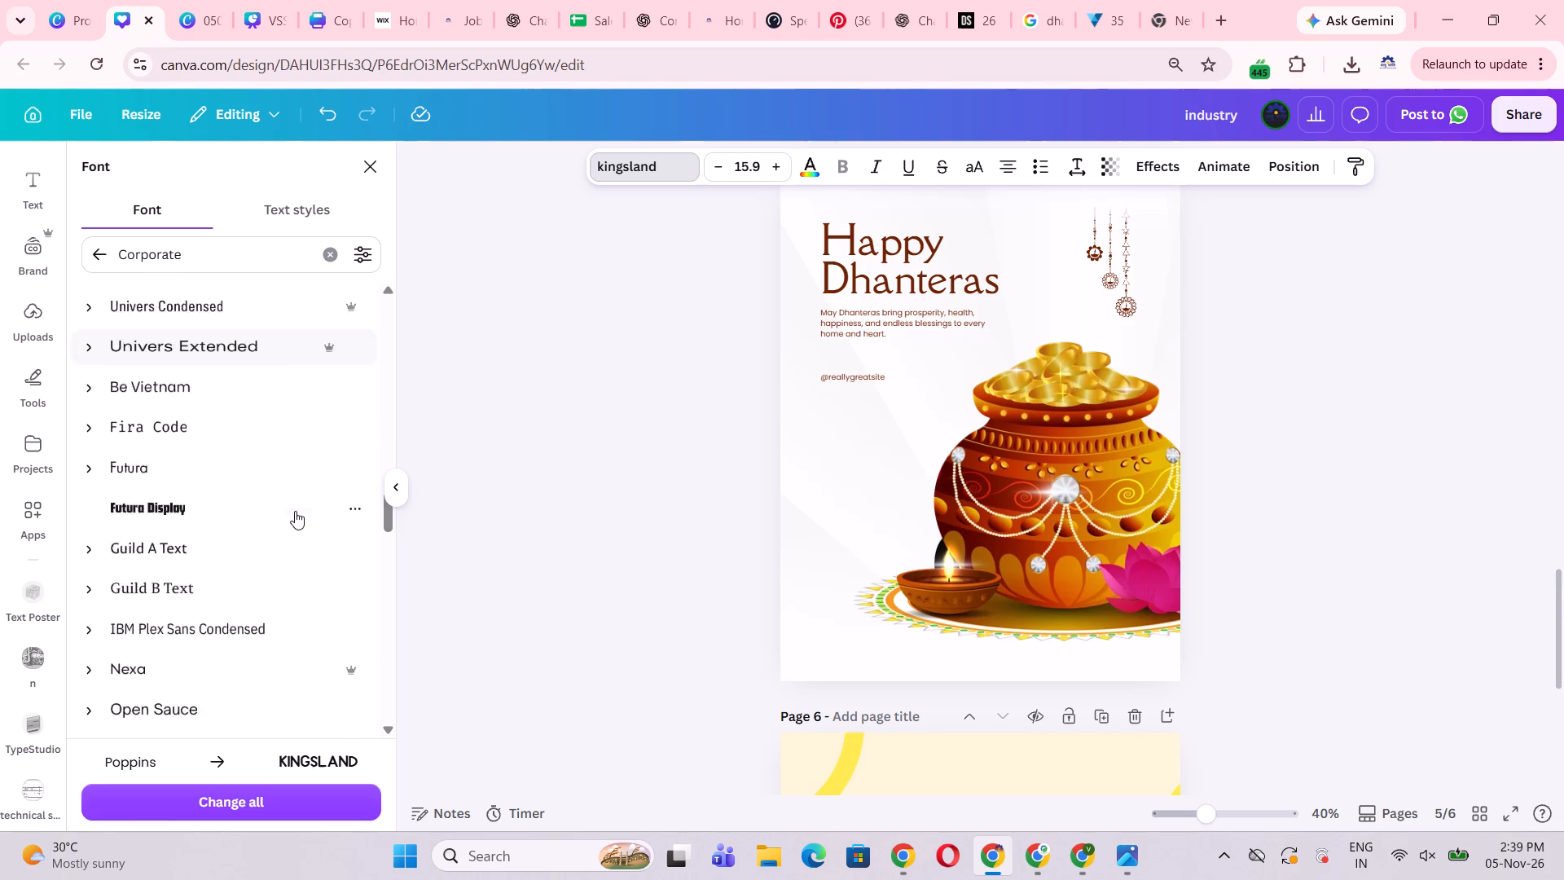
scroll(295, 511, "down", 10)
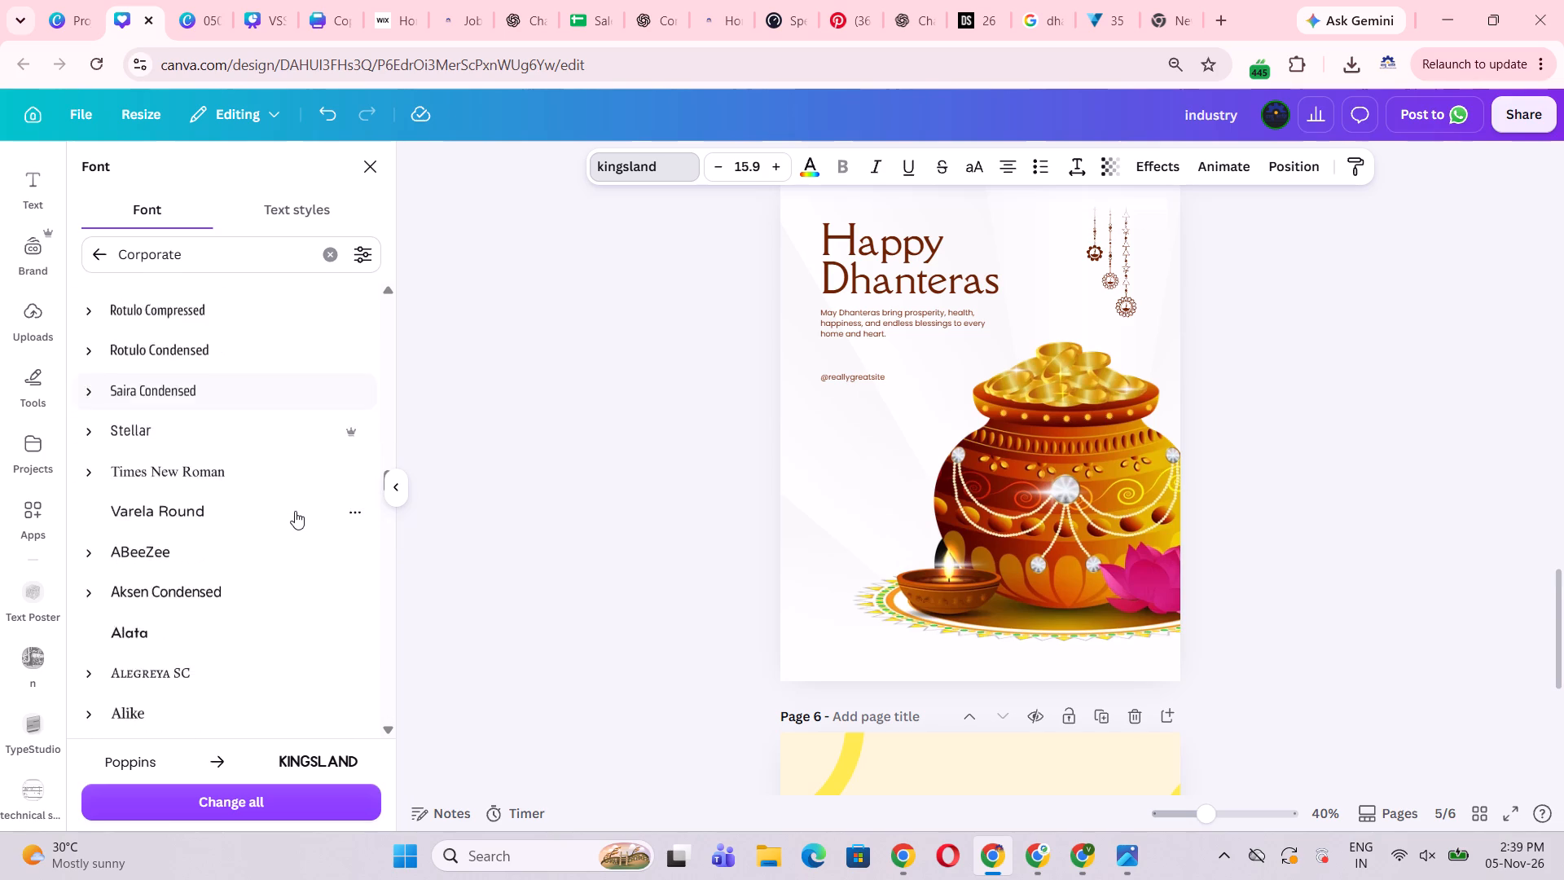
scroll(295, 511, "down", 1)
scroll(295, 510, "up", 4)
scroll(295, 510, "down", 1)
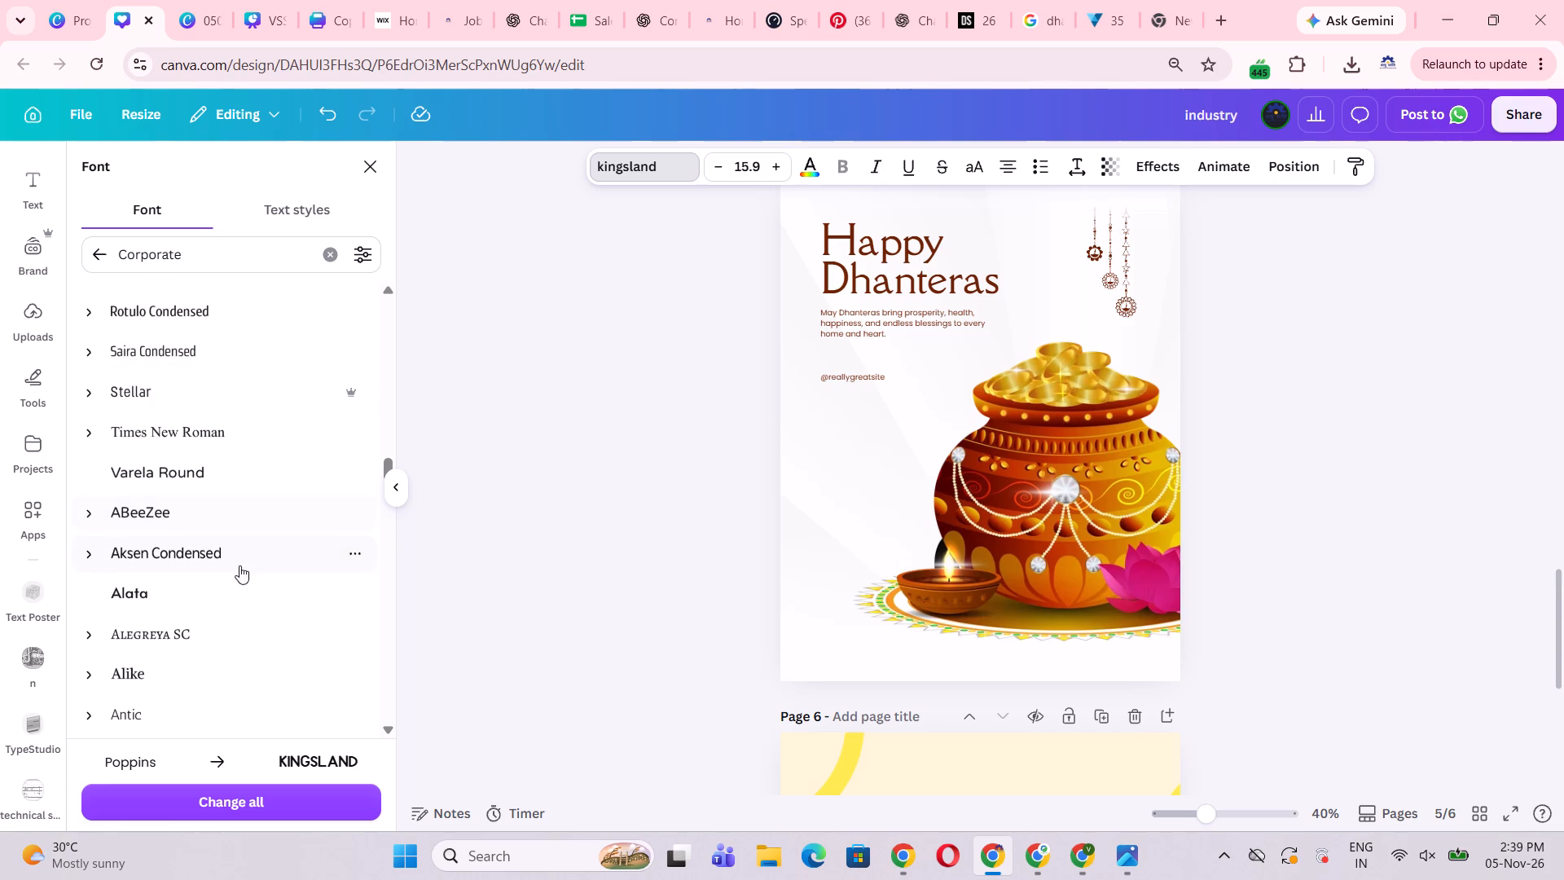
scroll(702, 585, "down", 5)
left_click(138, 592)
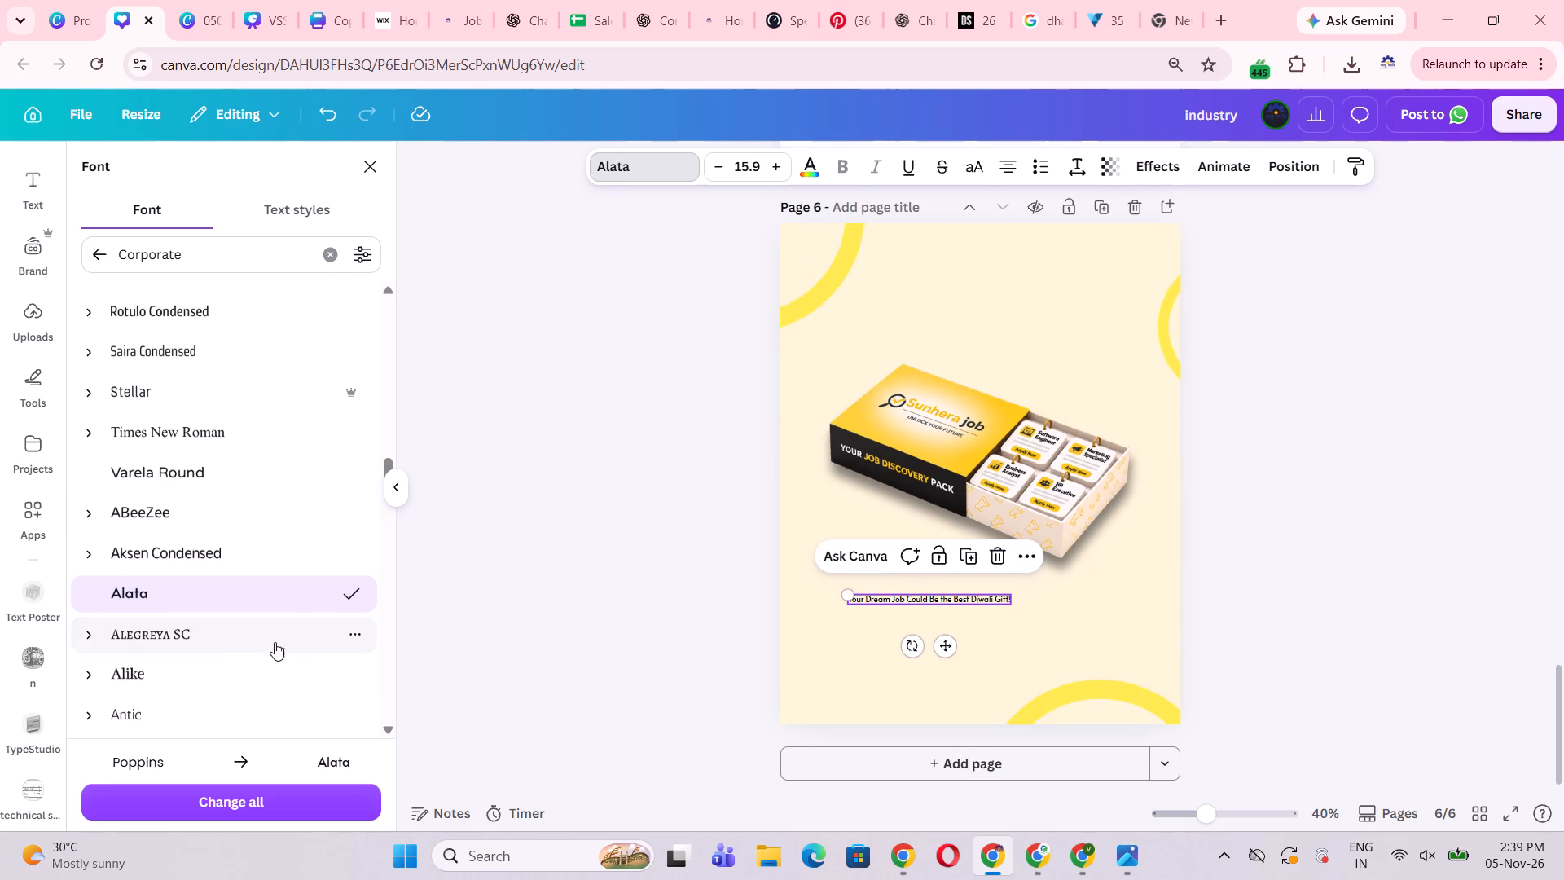
Set the page 6 headline's font to Roboto from the Corporate fonts.
scroll(229, 642, "down", 9)
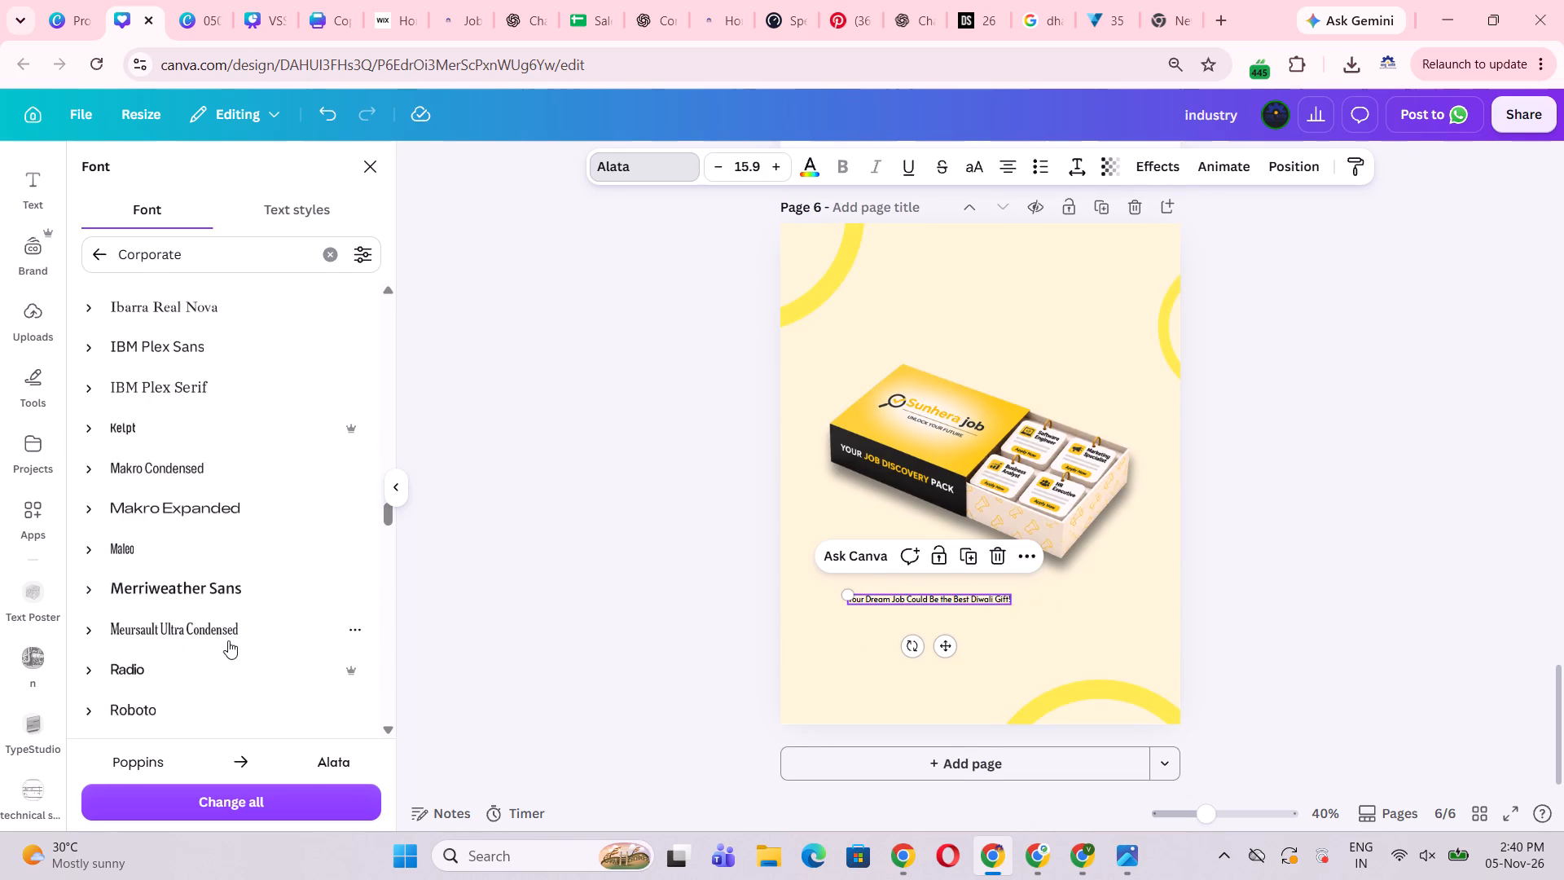
scroll(228, 640, "down", 3)
left_click(213, 340)
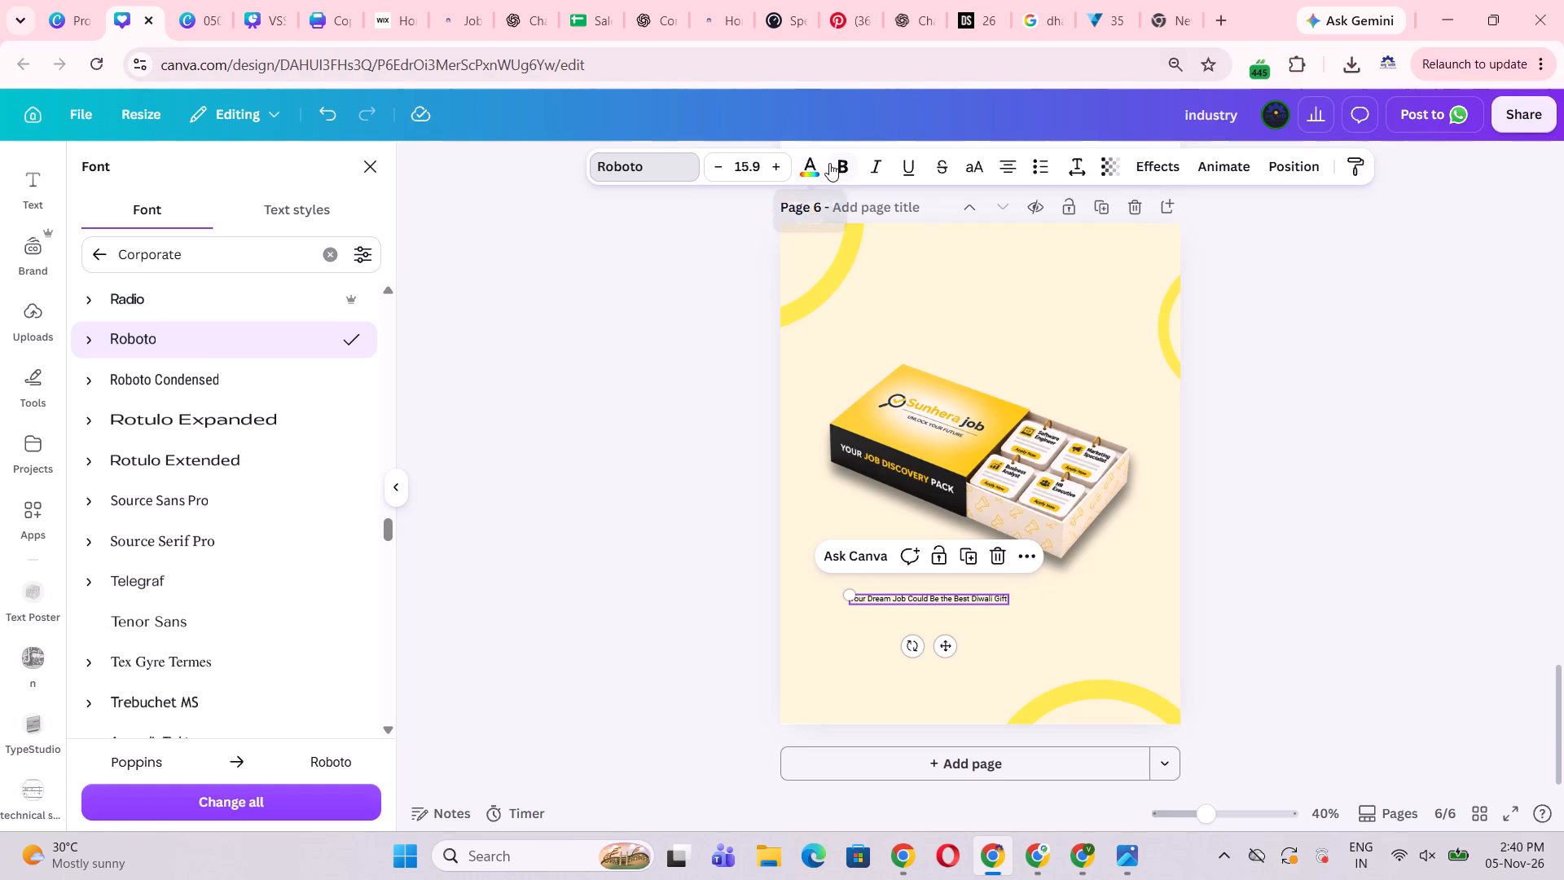
Make the headline below the gift box bold.
left_click(829, 163)
left_click(1442, 640)
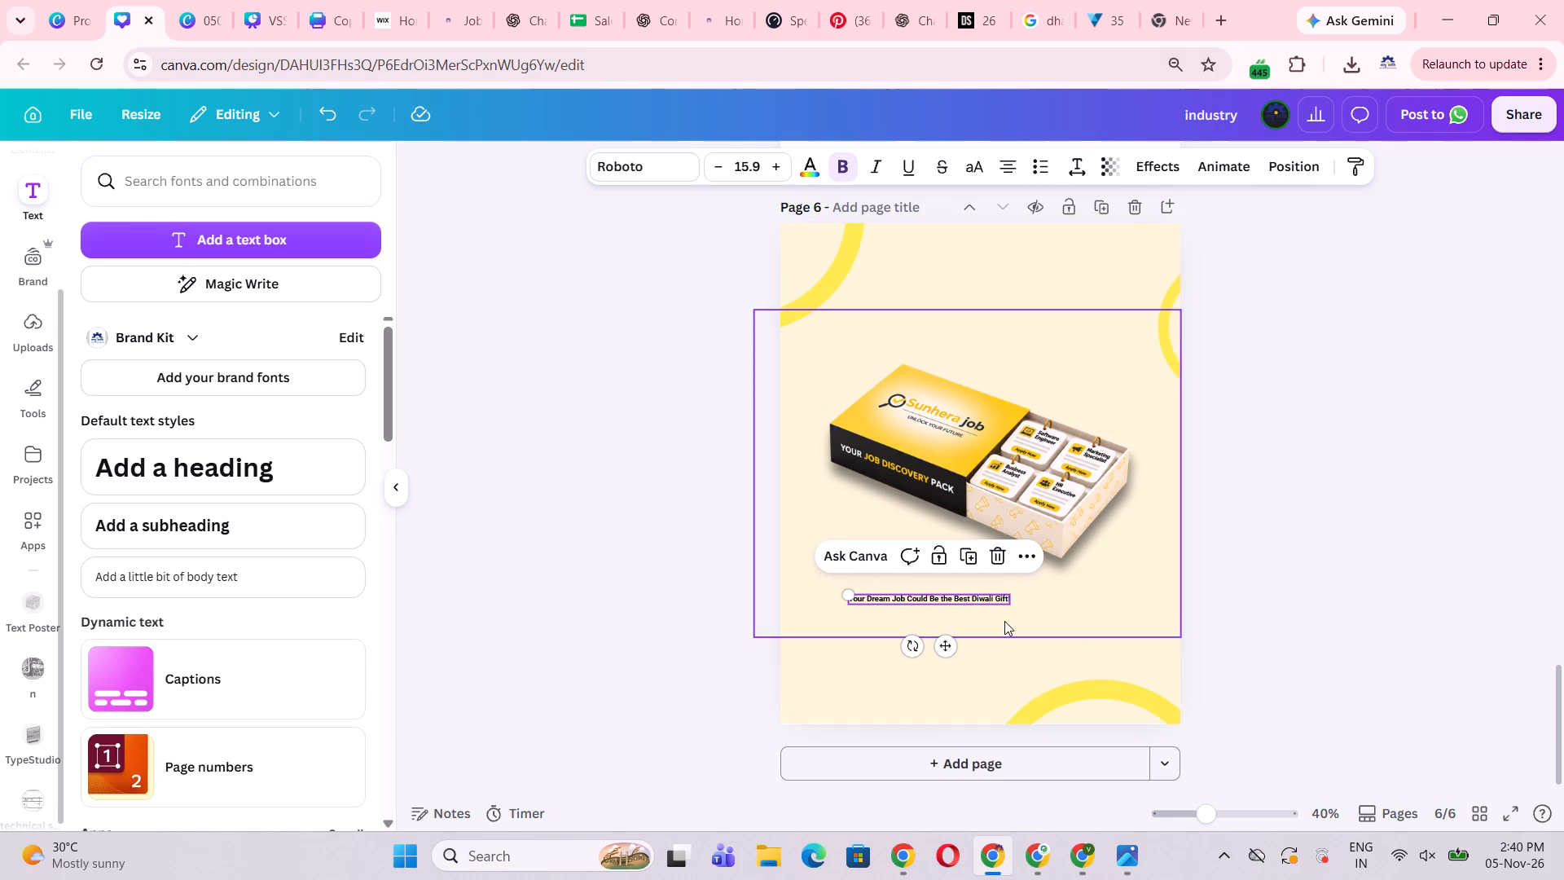
Convert the headline below the gift box to uppercase.
left_click(985, 601)
left_click(1316, 601)
left_click(986, 595)
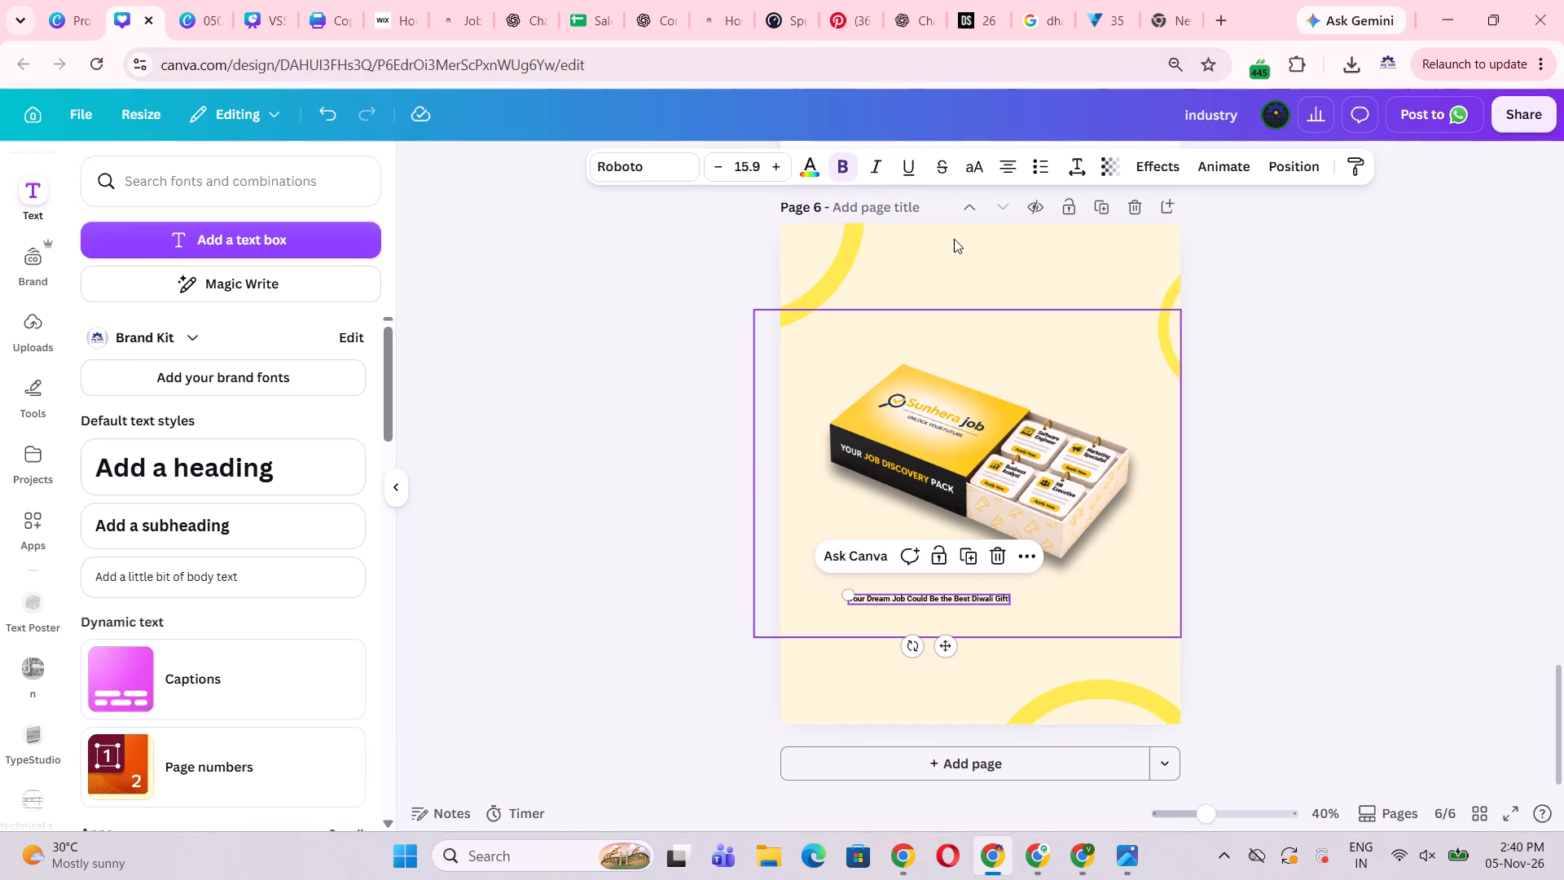
left_click(964, 174)
left_click(1385, 667)
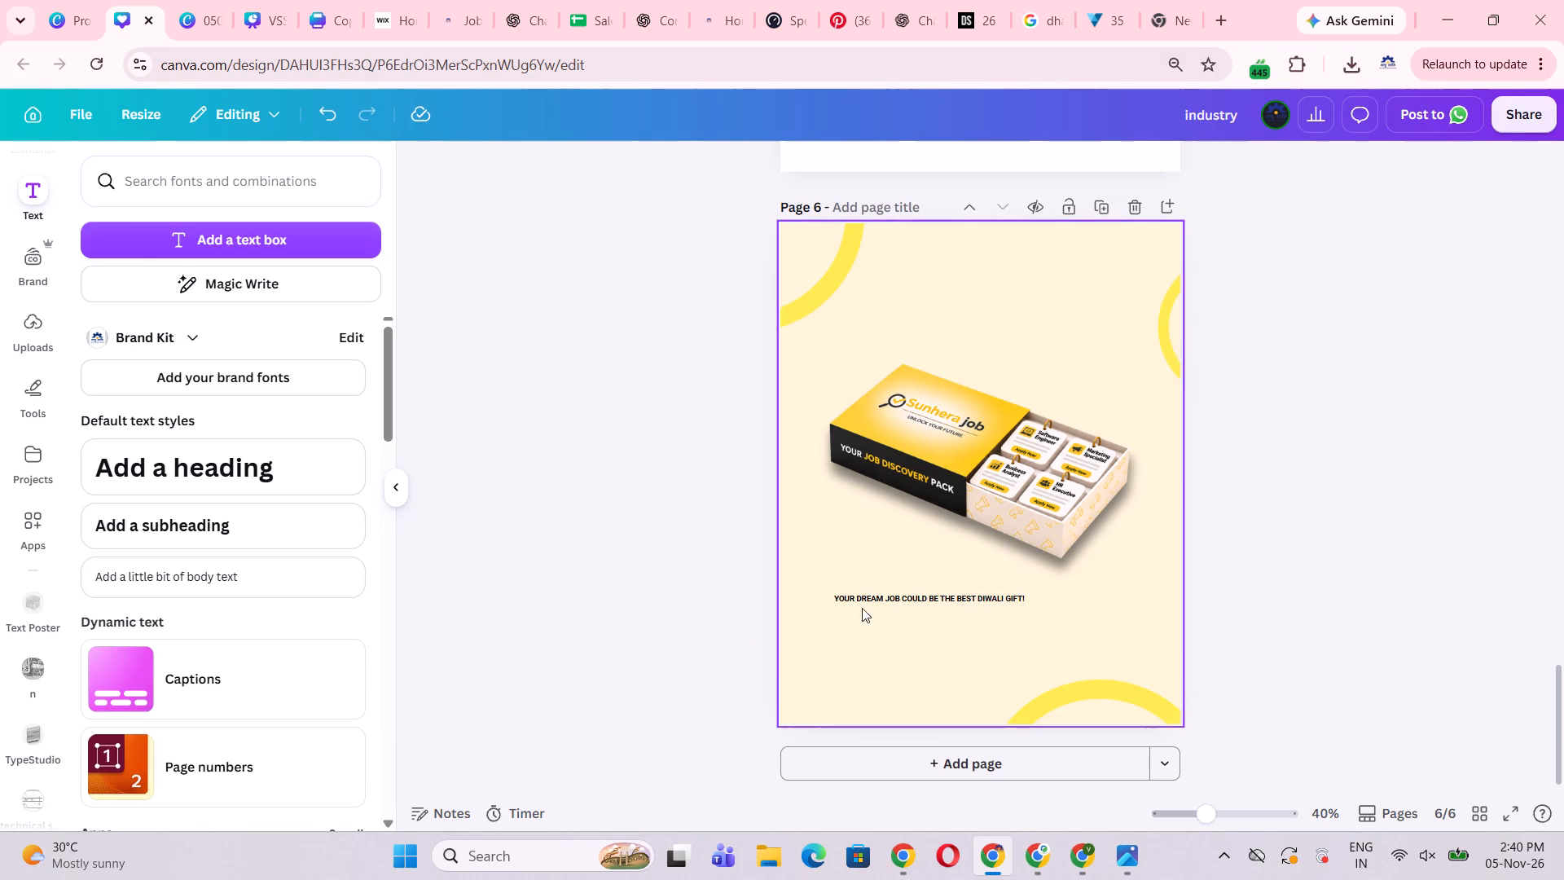
Break the headline onto a second line after "YOUR DREAM JOB".
double_click(890, 594)
left_click(1352, 622)
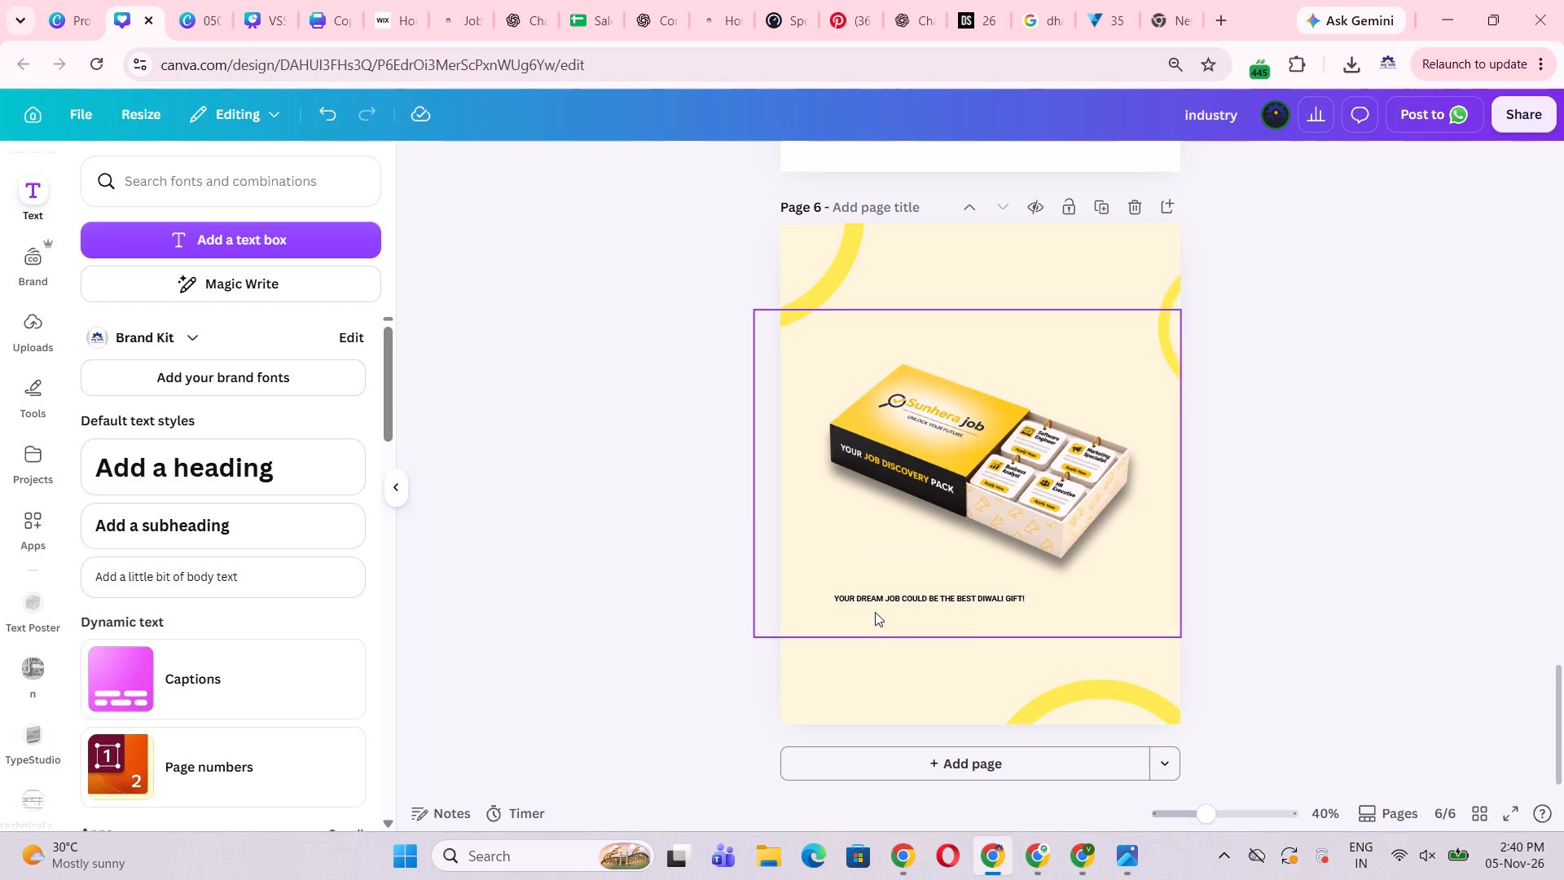
double_click(888, 604)
left_click(899, 599)
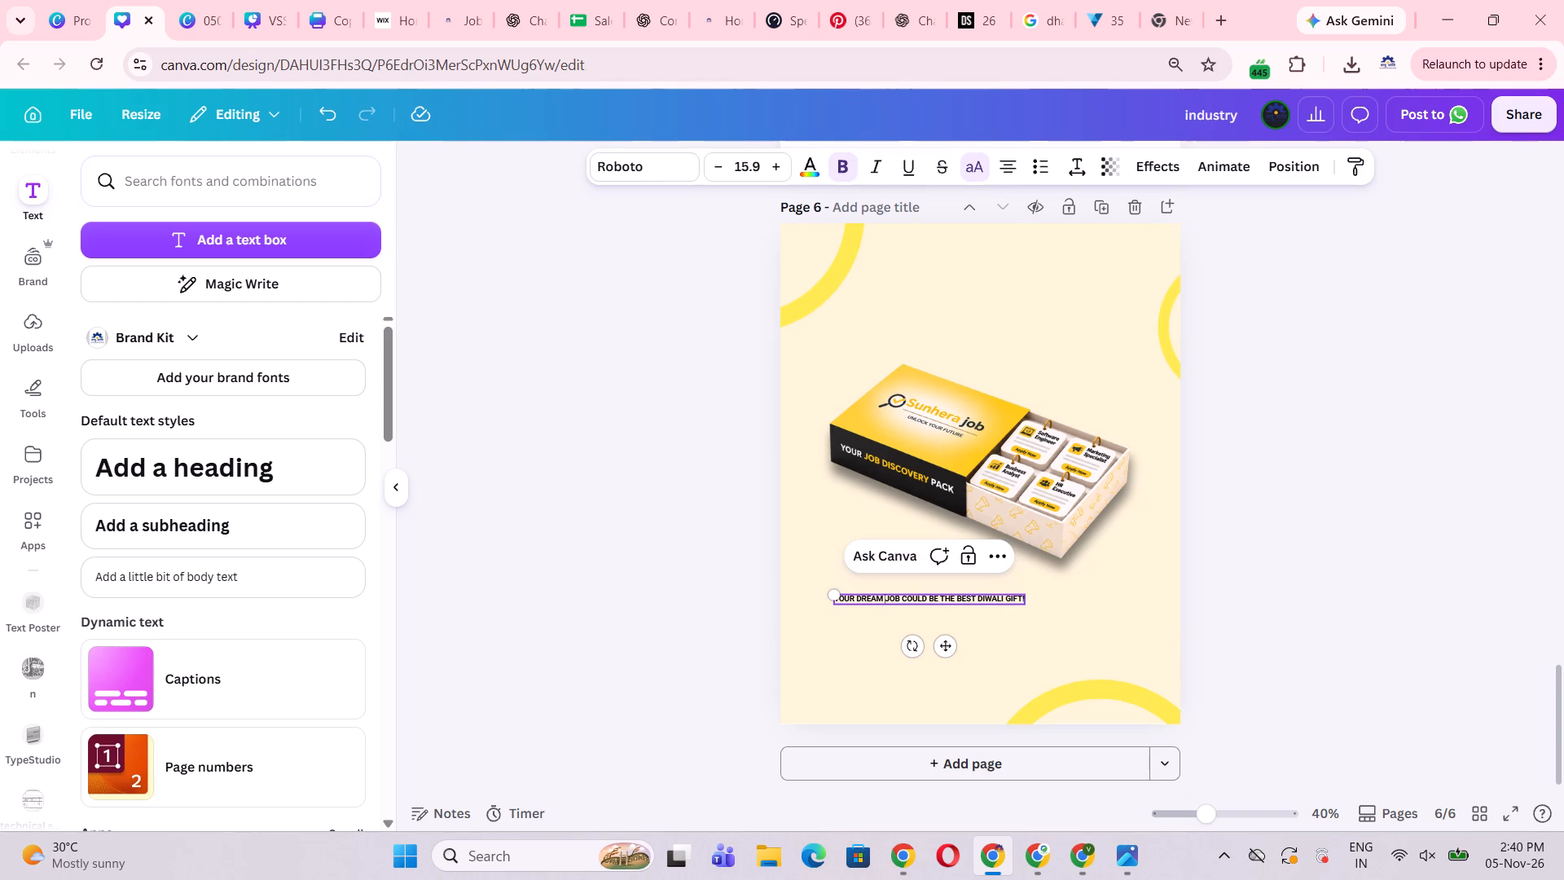
key("Return")
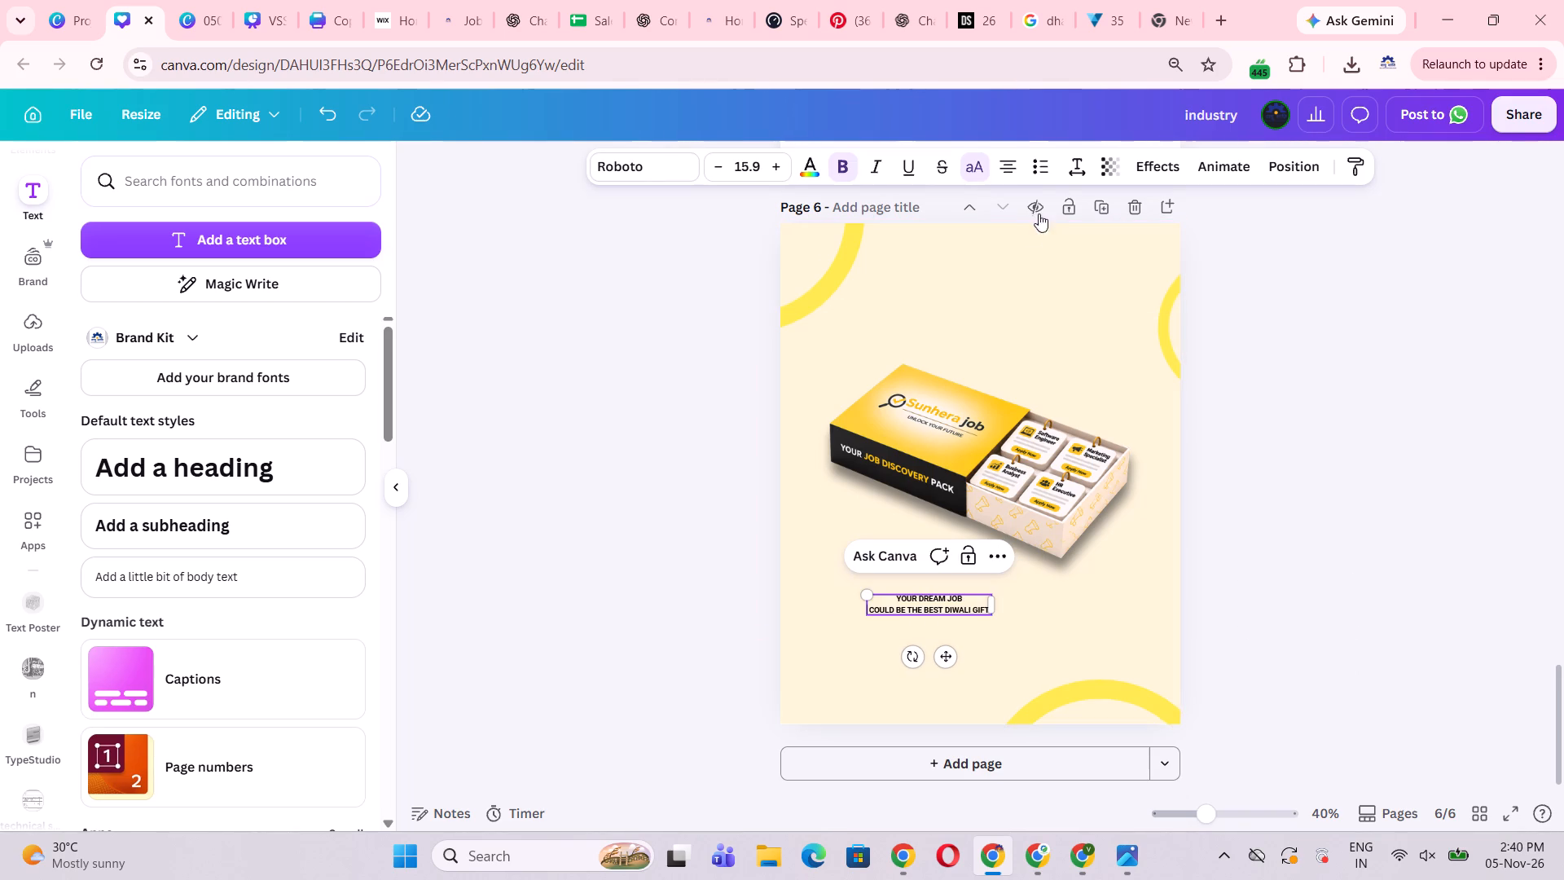
Set the two-line headline's text alignment to justified.
left_click(1011, 171)
left_click(1012, 172)
left_click(1012, 172)
left_click(1357, 701)
left_click(893, 611)
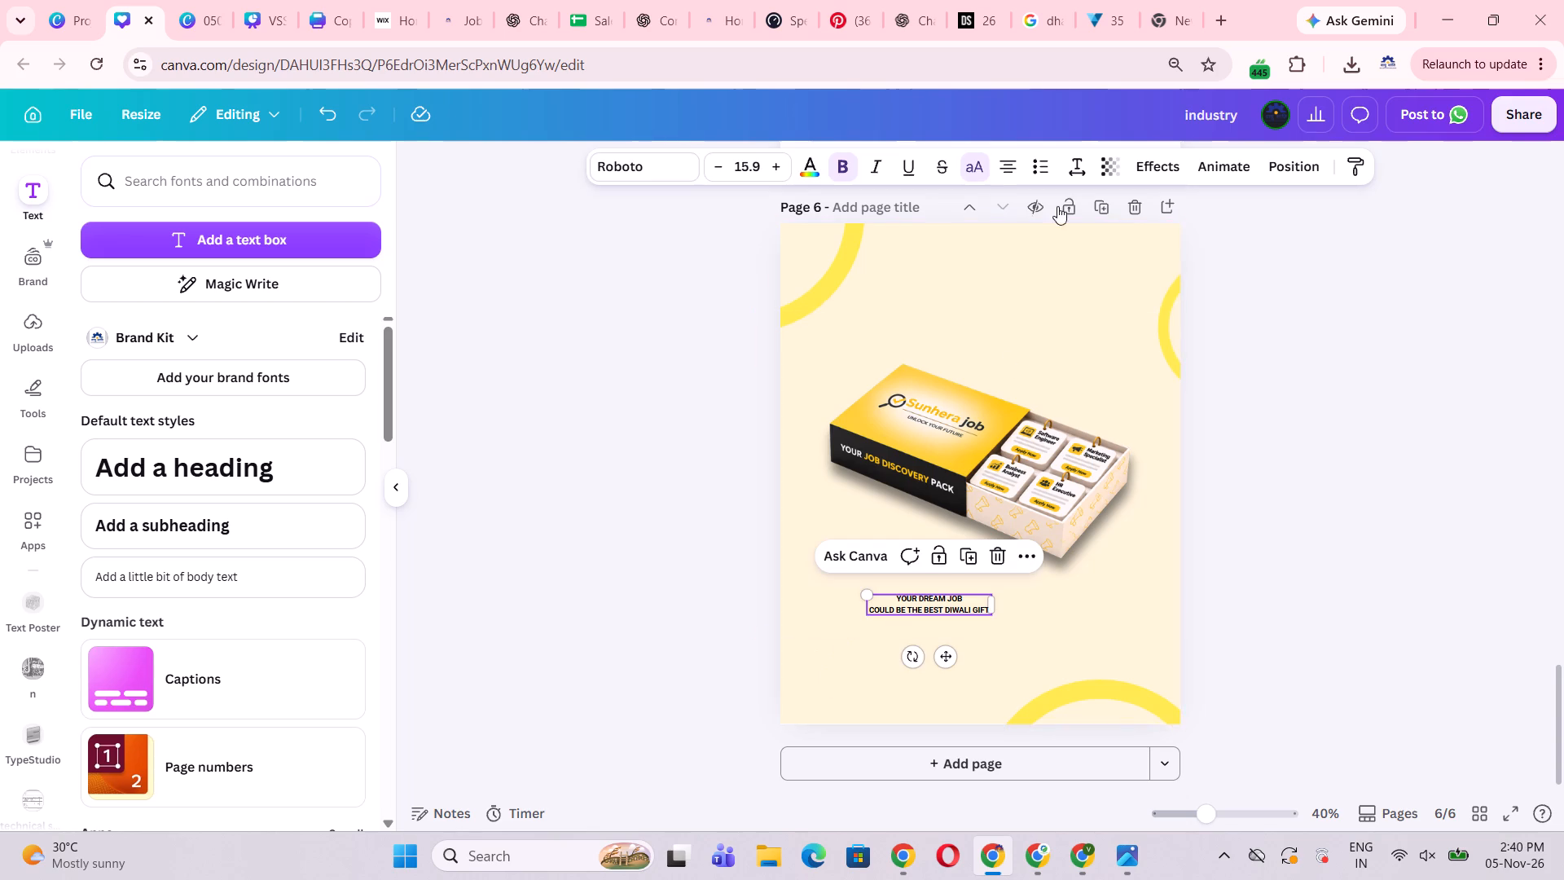
left_click(1001, 169)
left_click(1001, 169)
left_click(1413, 639)
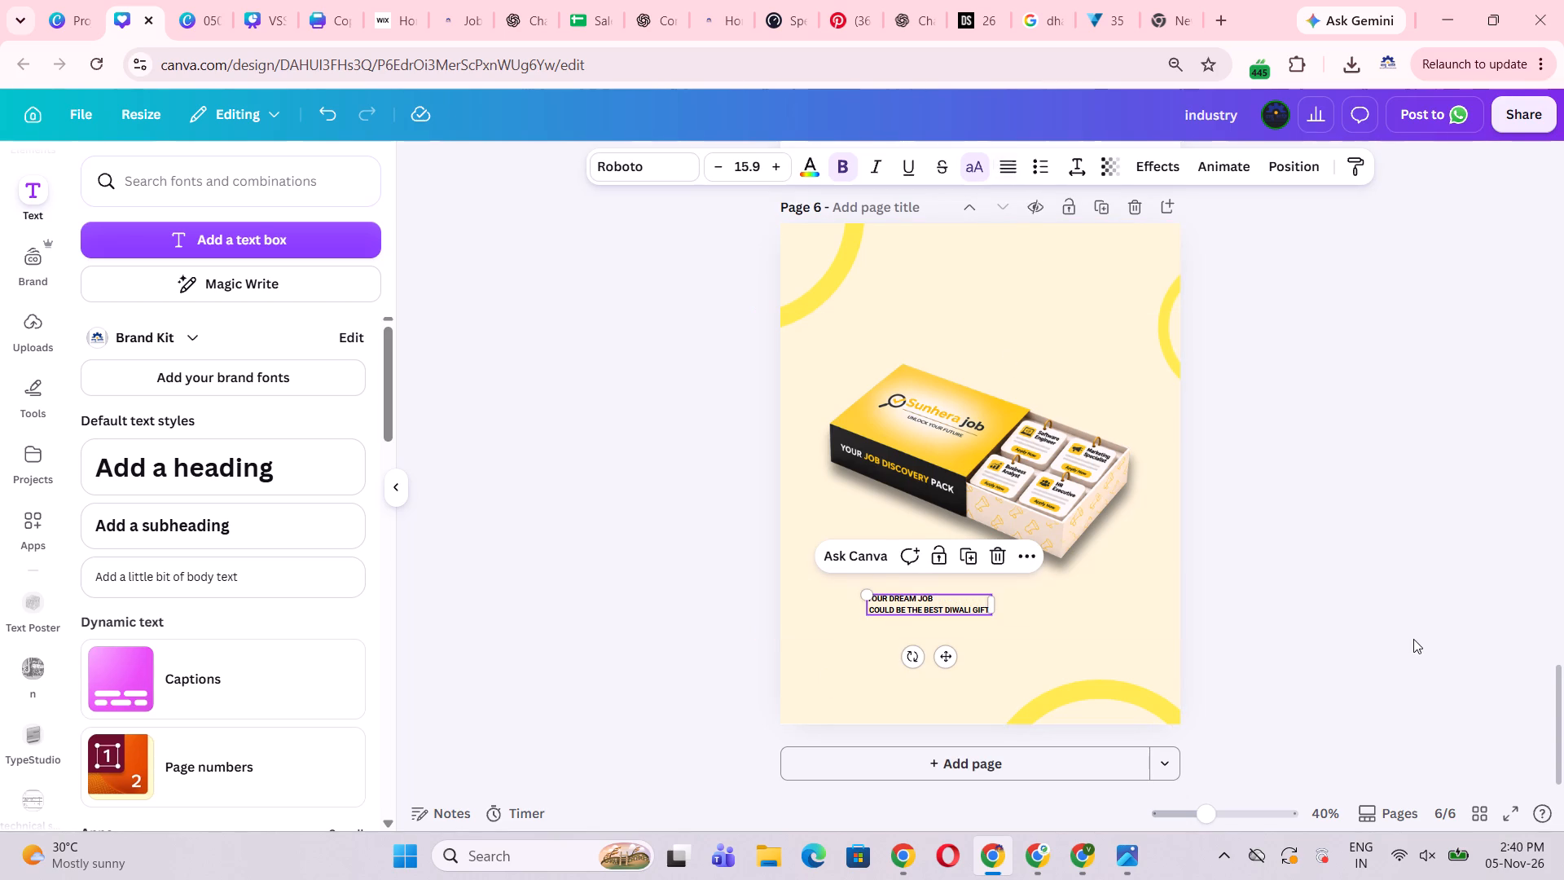
Break the headline onto a third line before "DIWALI GIFT!".
double_click(924, 611)
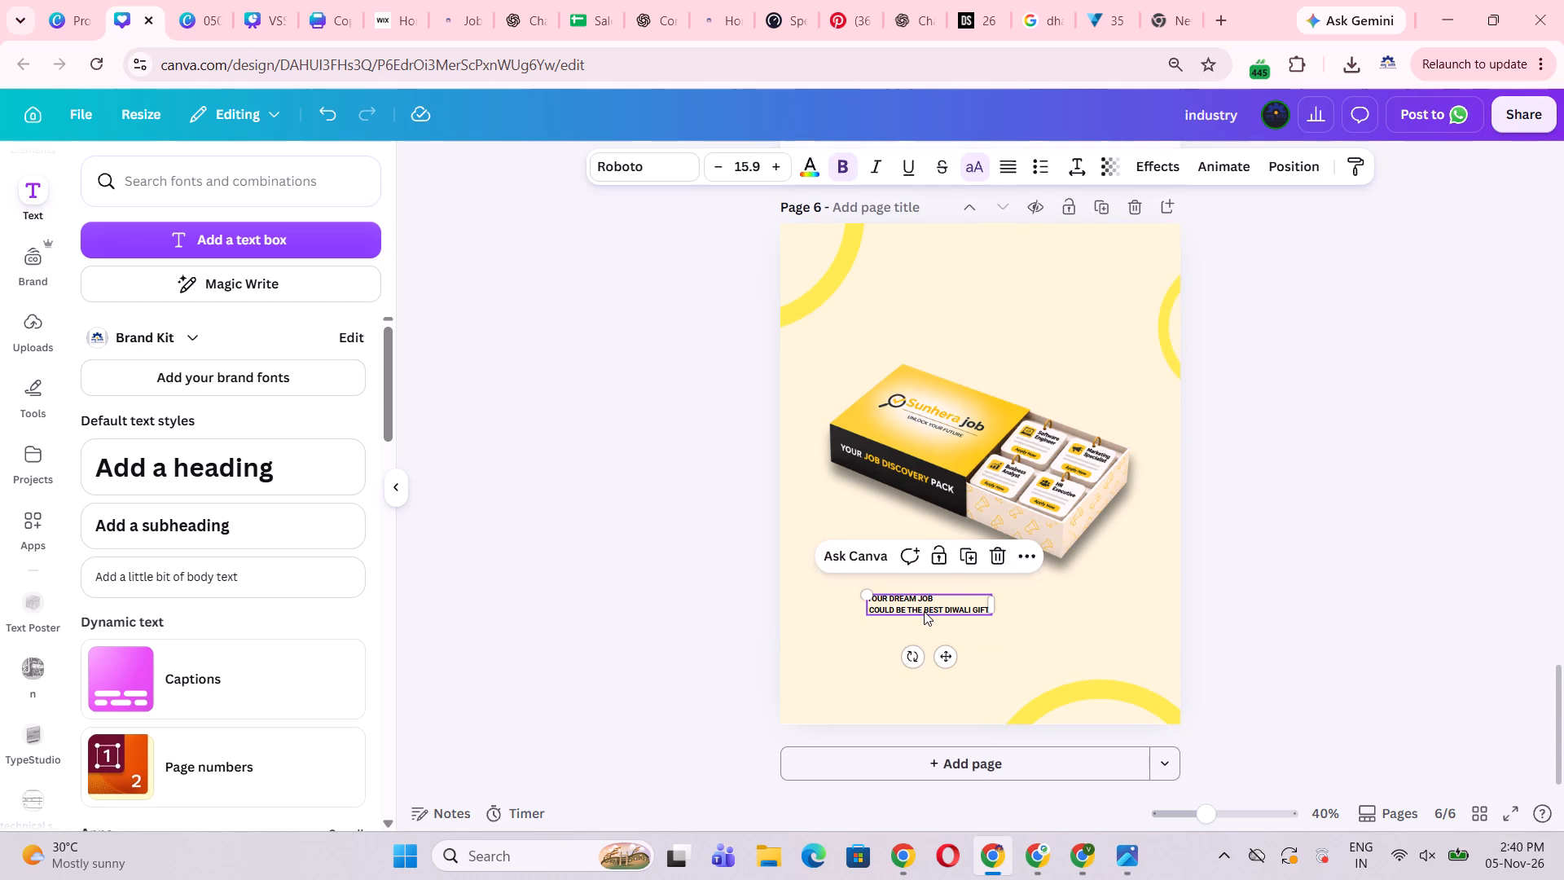
left_click(939, 612)
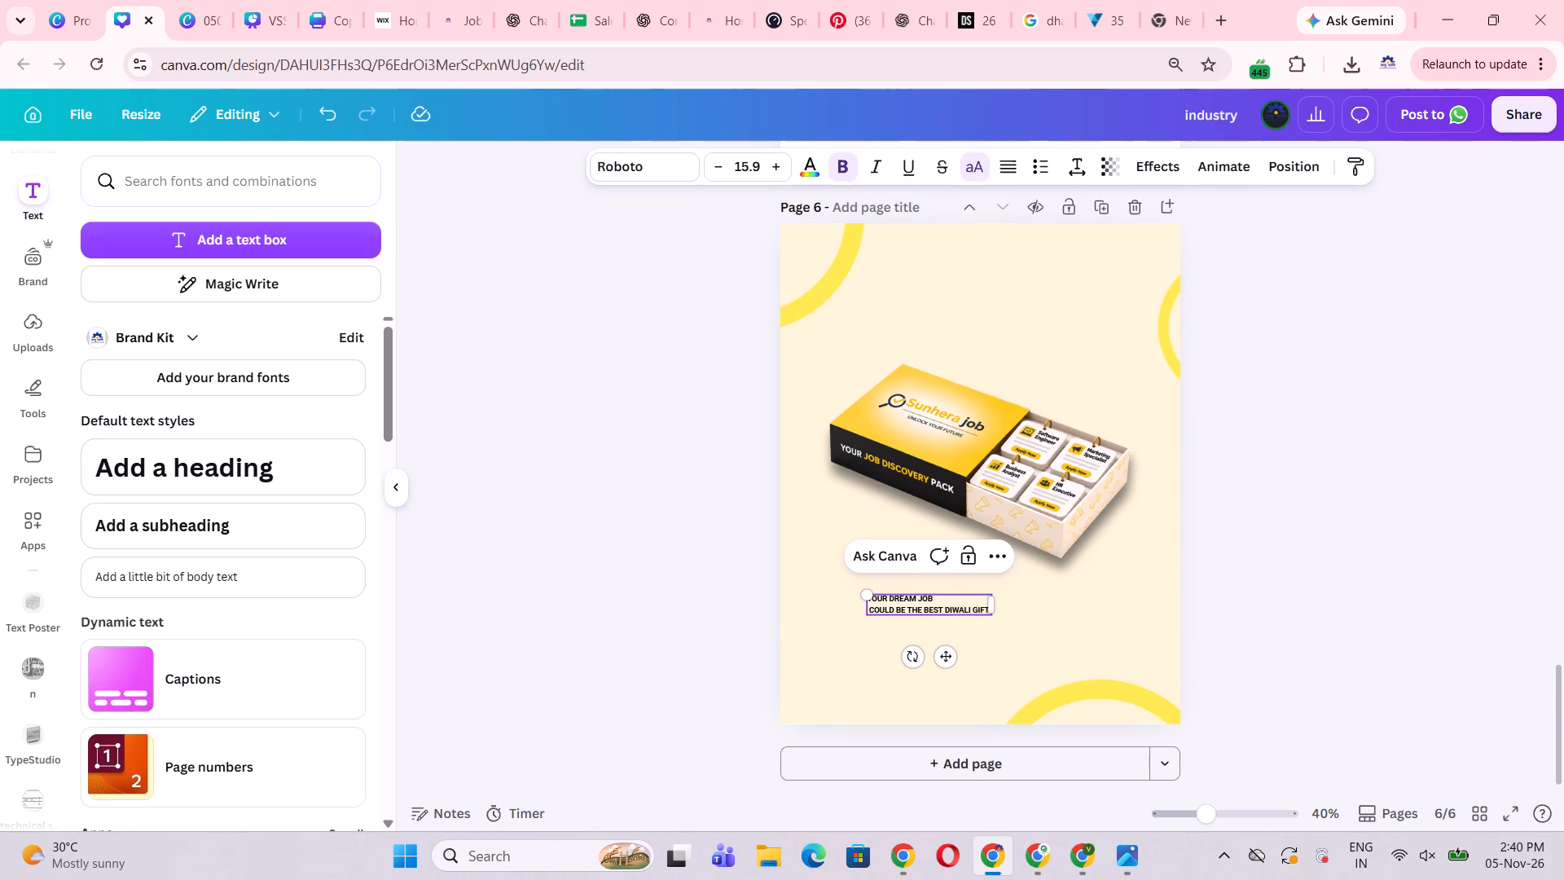
left_click(942, 605)
key("Return")
left_click(1413, 613)
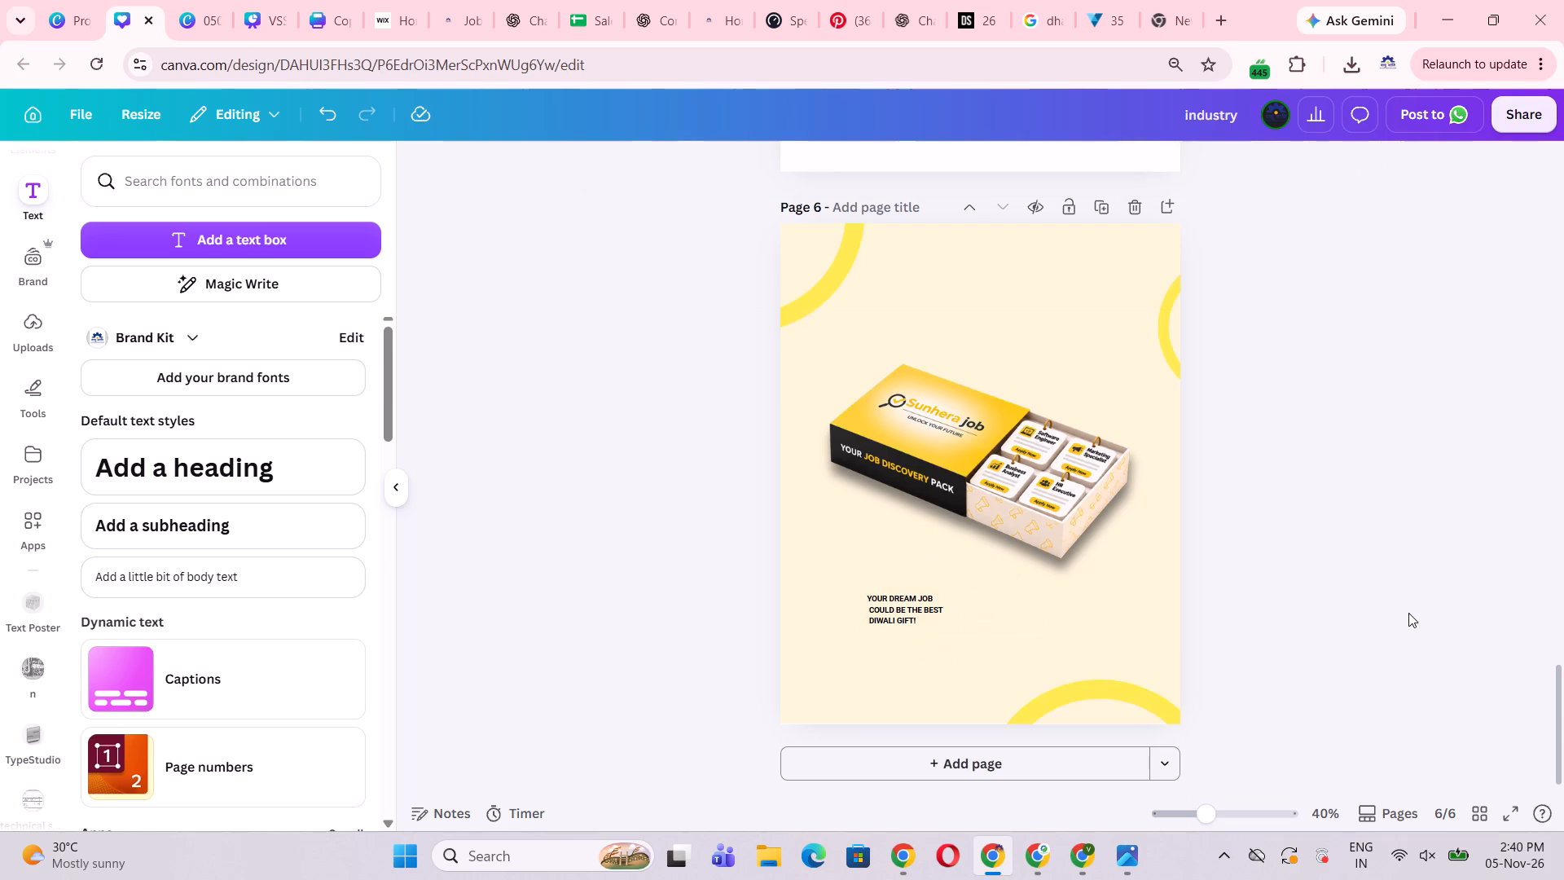
Open the headline for text editing at the word "COULD" in its second line.
double_click(915, 613)
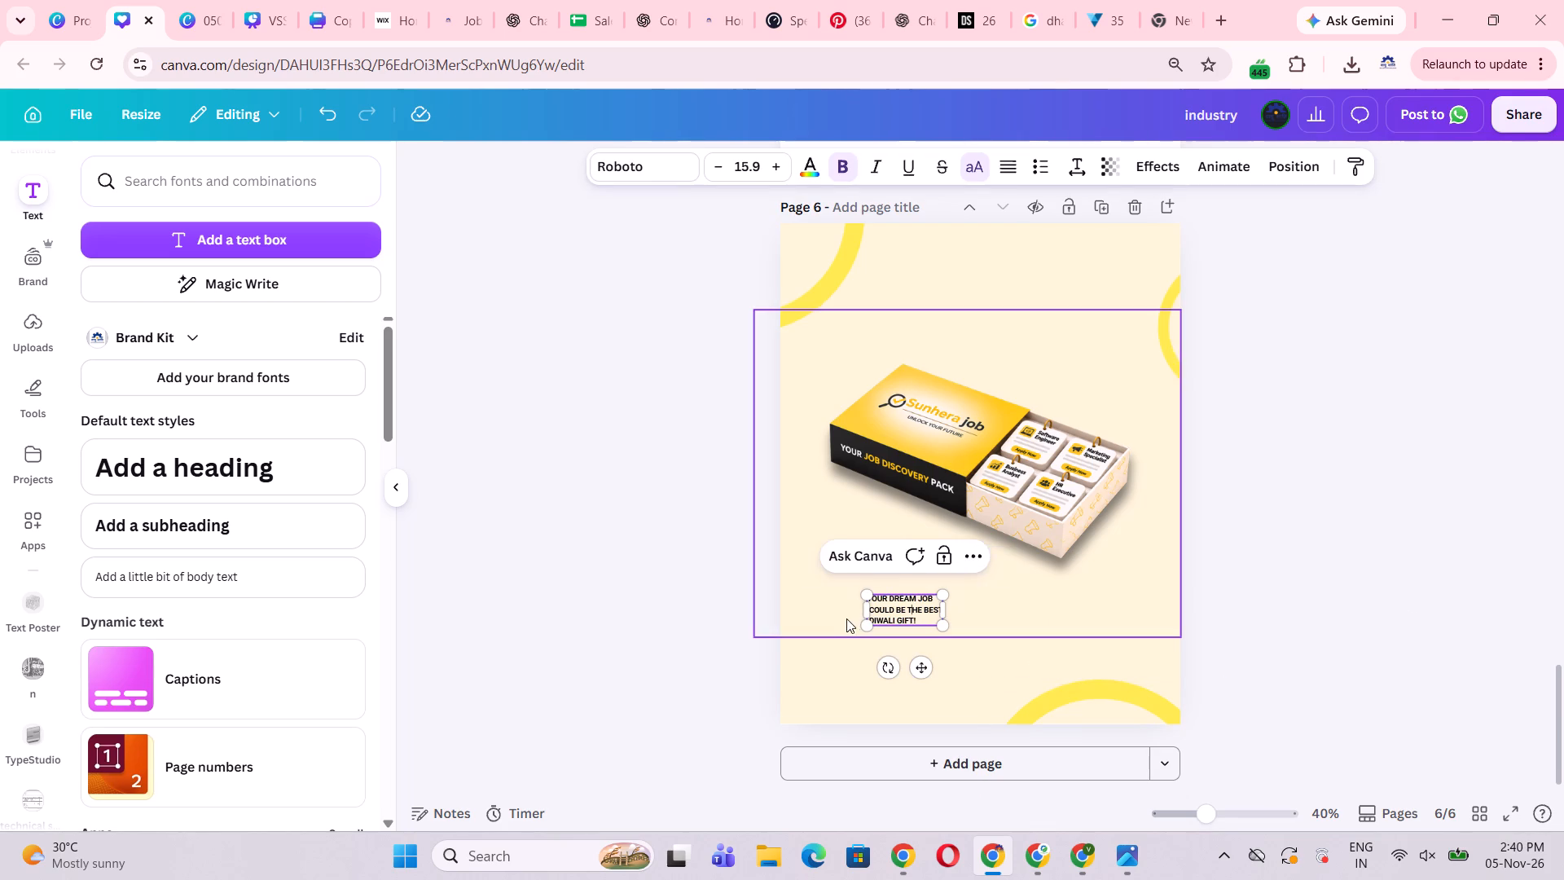
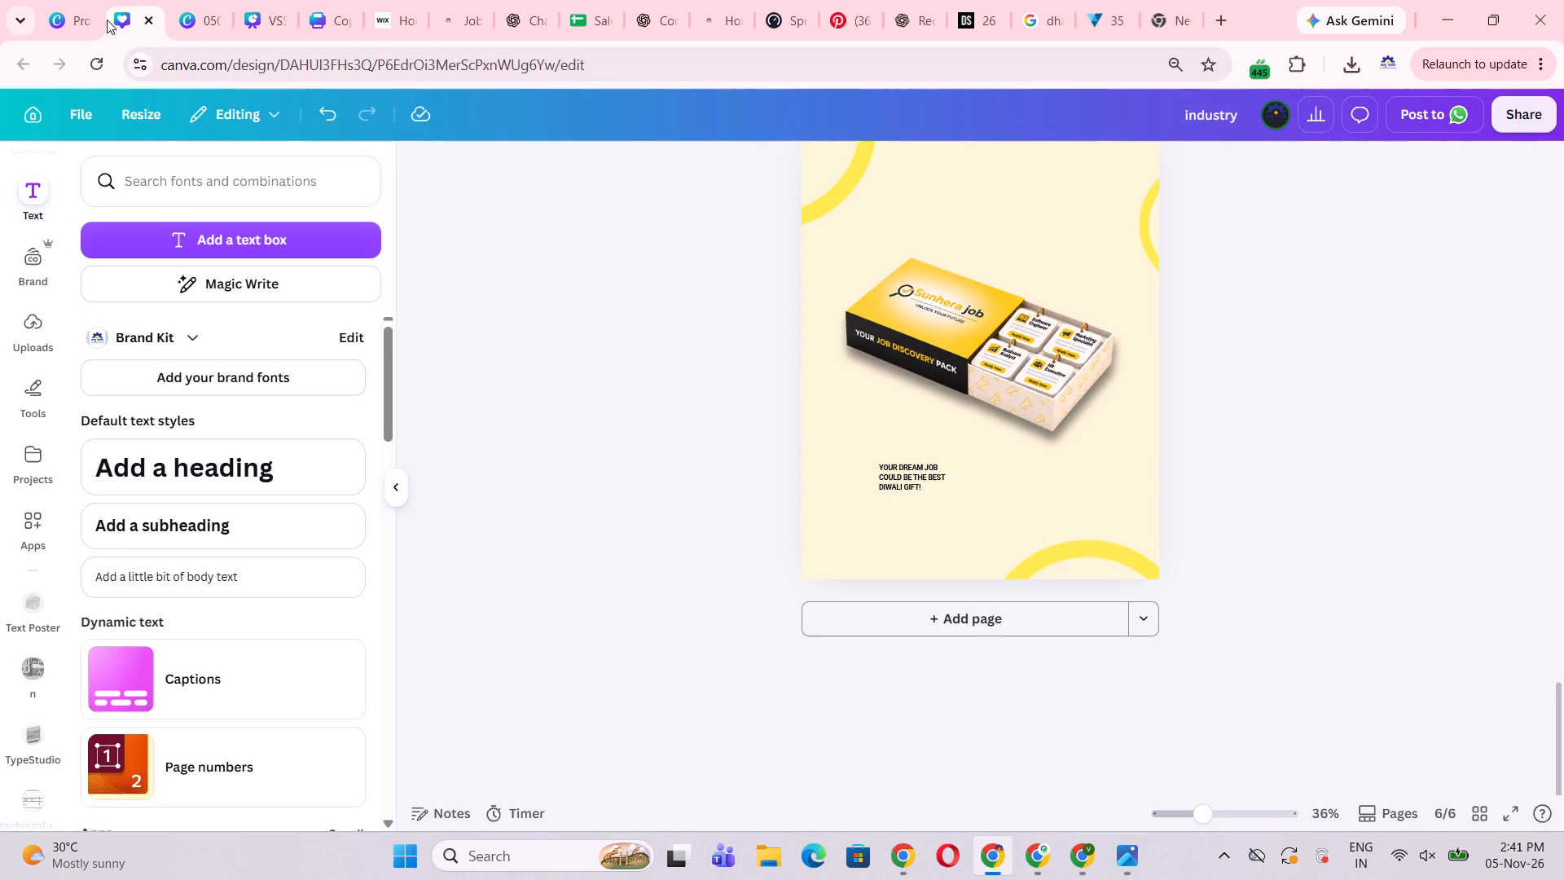
Enlarge the three-line headline below the gift box on page 6 to a font size of about 43.9.
left_click(943, 482)
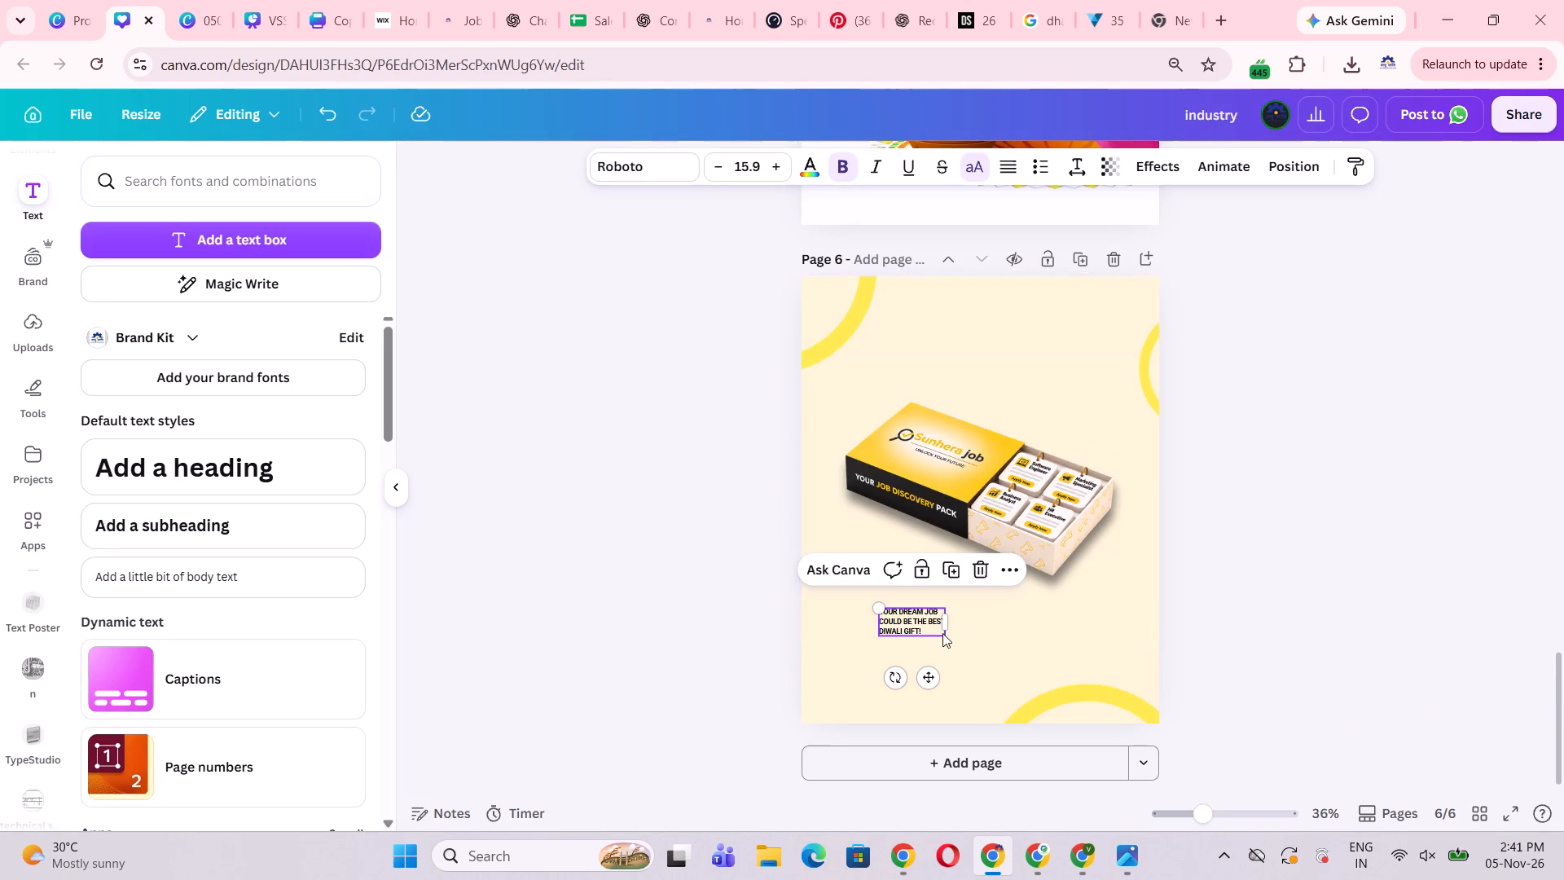
left_click_drag(946, 636, 1007, 832)
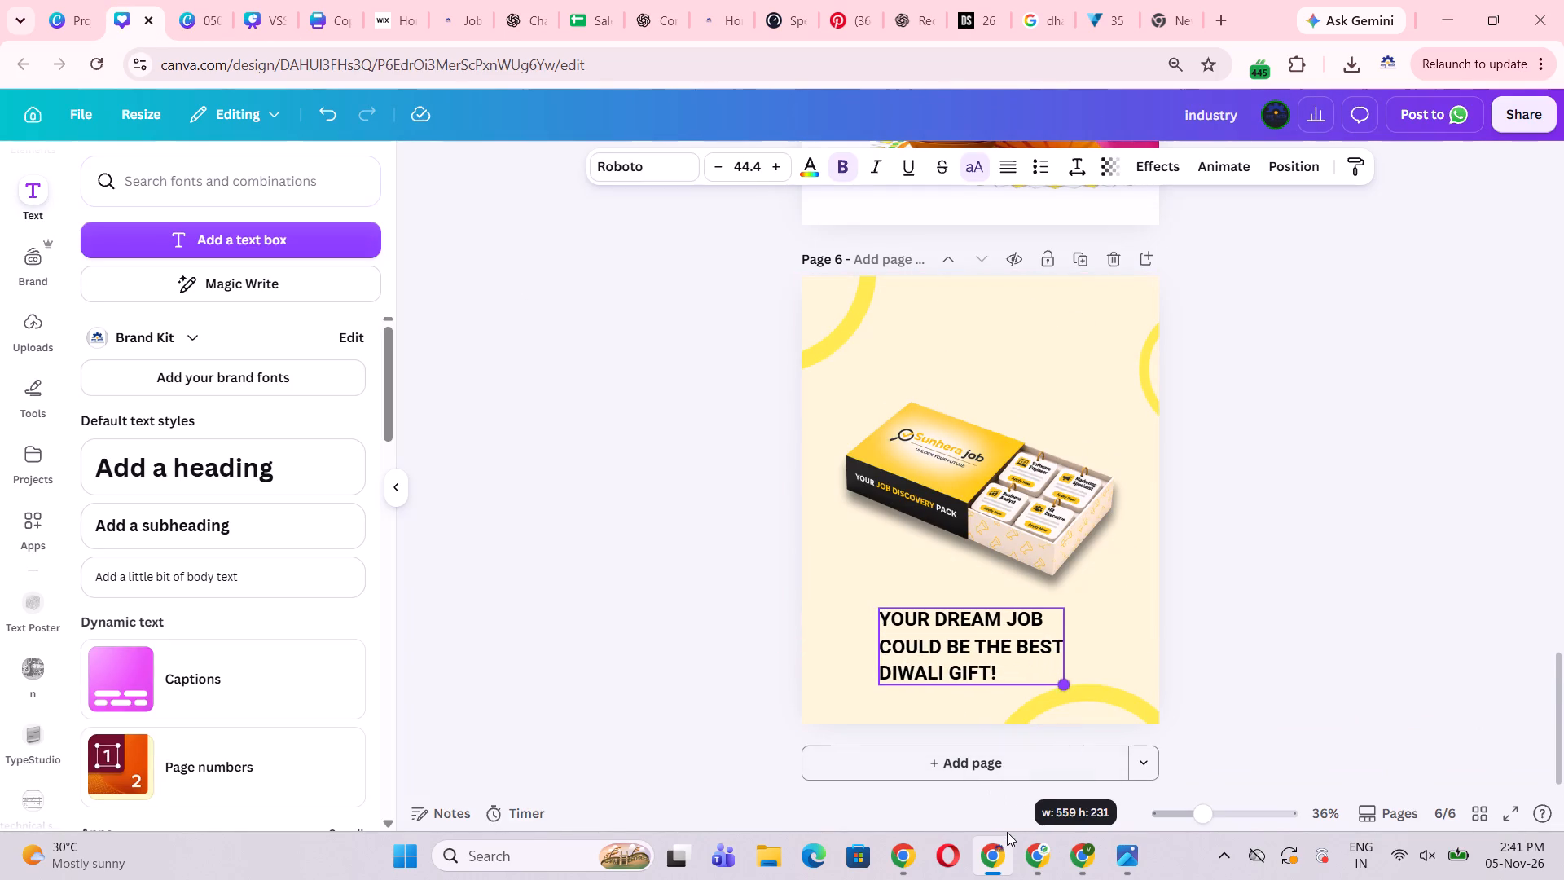
left_click_drag(1007, 832, 1007, 829)
left_click(1191, 631)
Move the enlarged headline toward the left margin of page 6, keeping it at the same height below the gift box.
left_click(1034, 632)
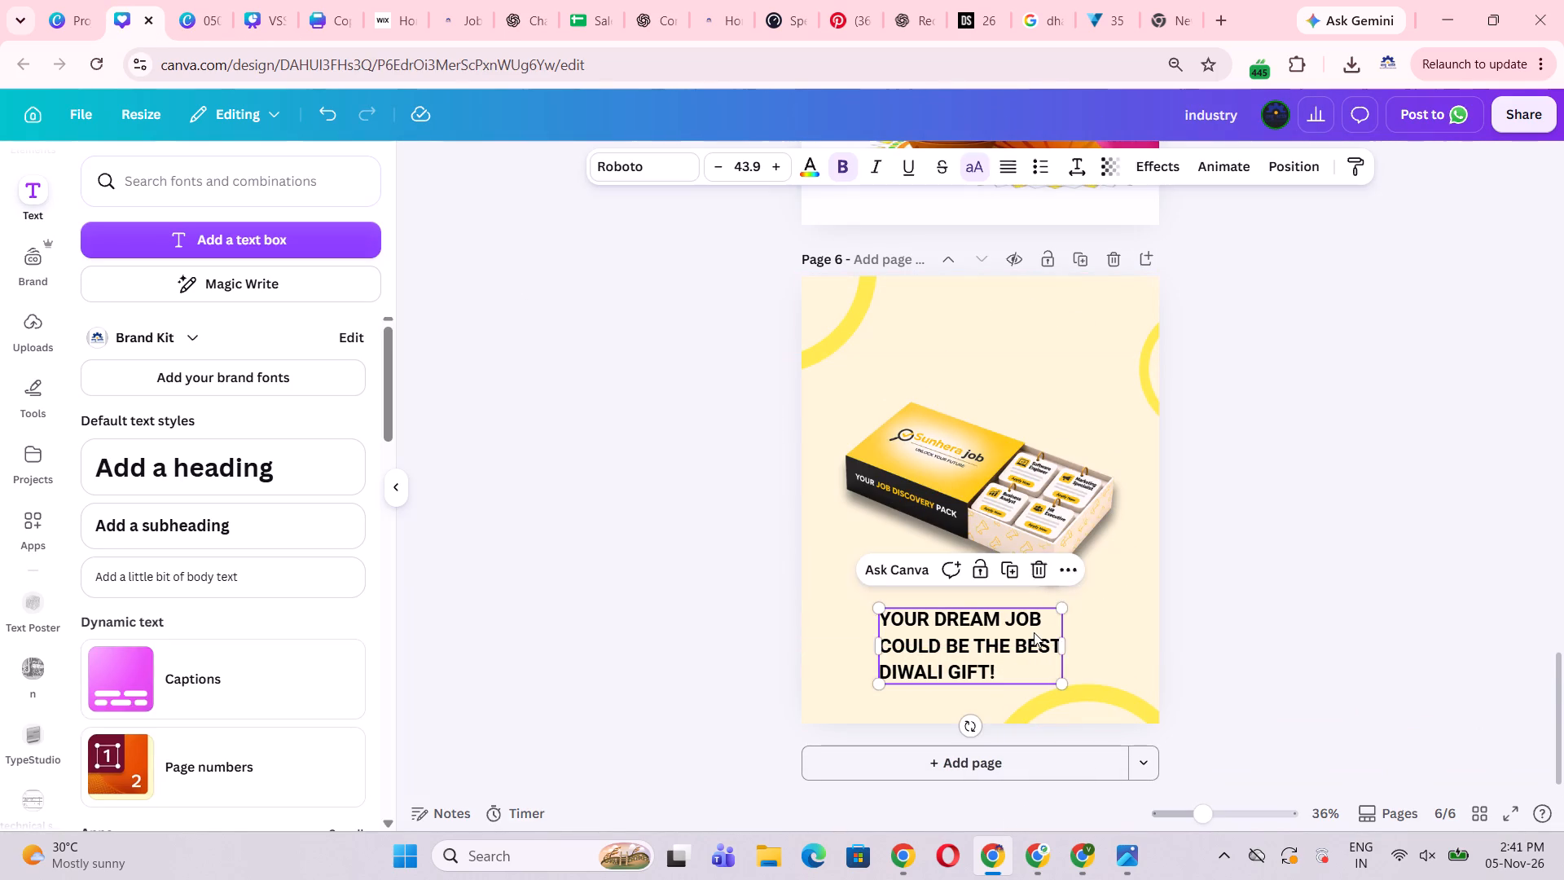
left_click_drag(1034, 632, 982, 627)
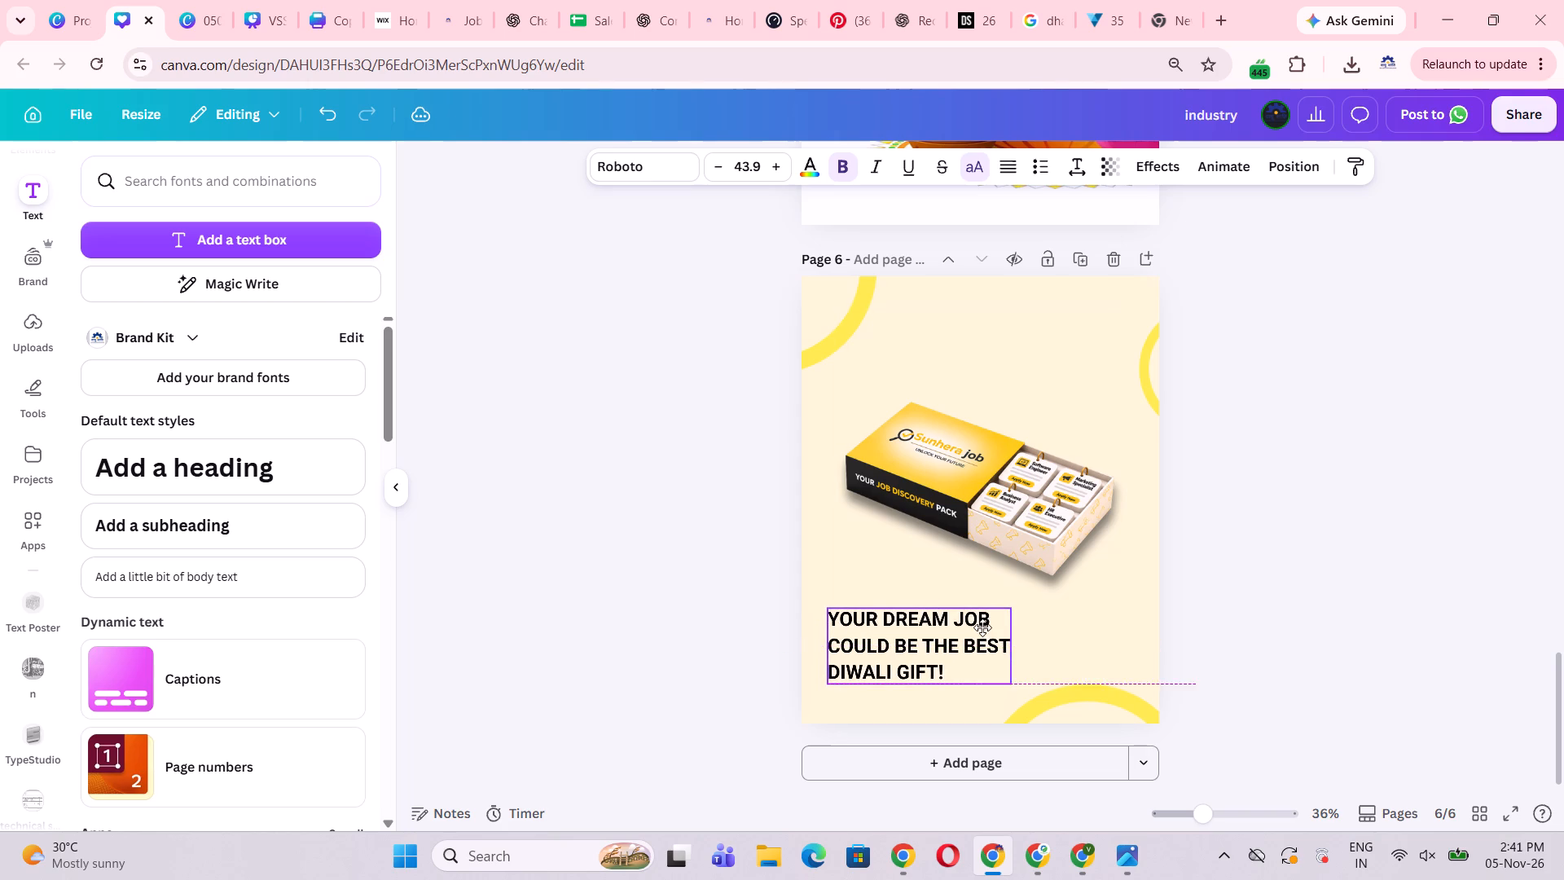
left_click_drag(982, 627, 980, 631)
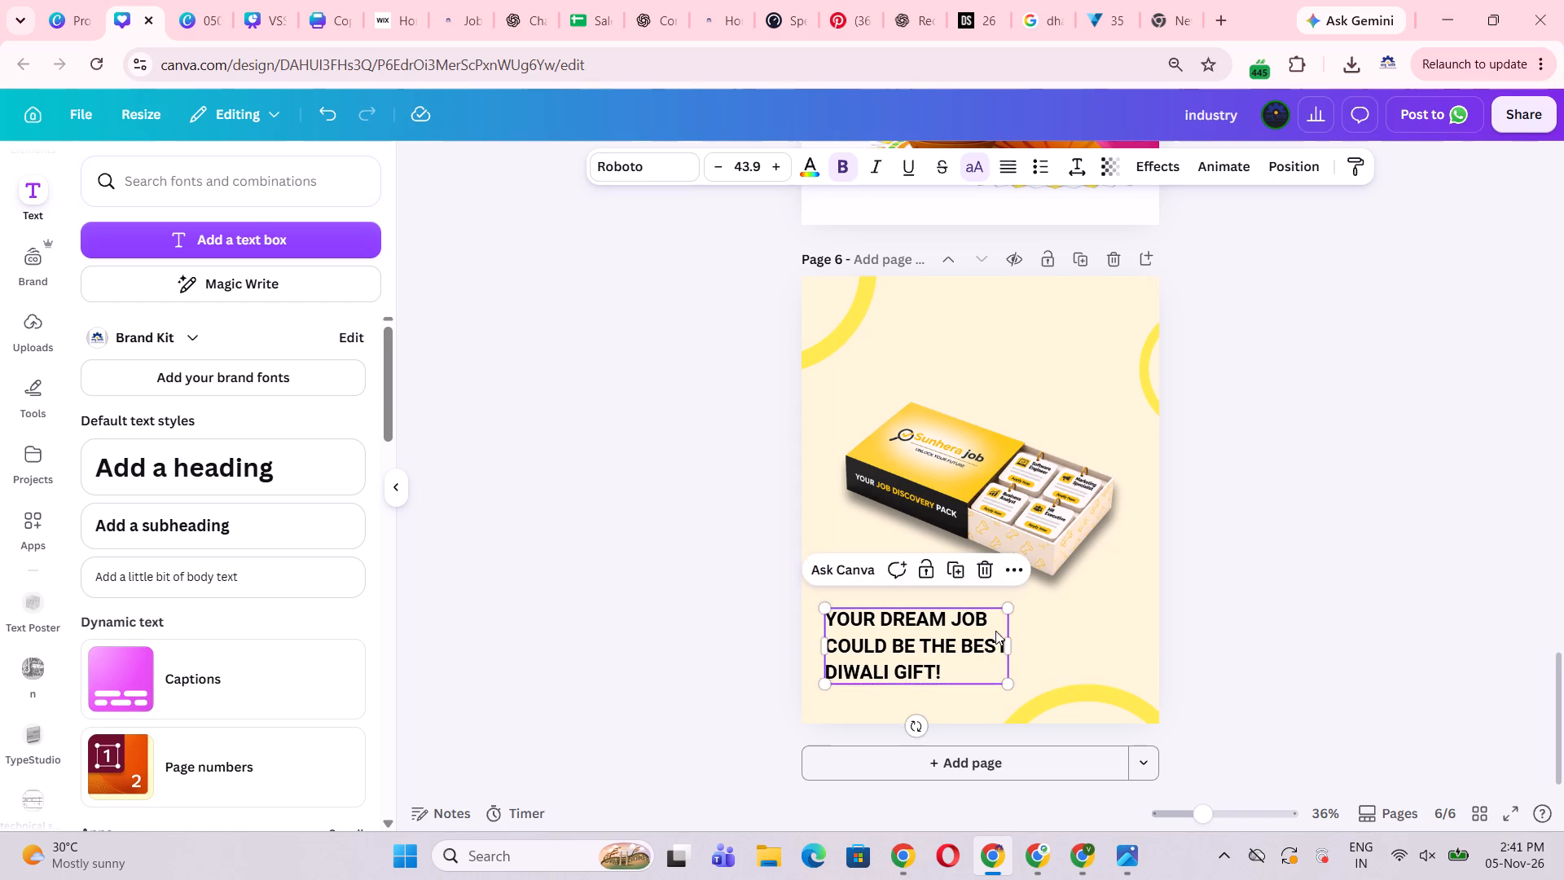
left_click(1249, 616)
Open the font choices for the "YOUR DREAM JOB COULD BE THE BEST DIWALI GIFT!" headline within the Corporate font results.
left_click(1037, 662)
left_click(960, 668)
left_click(642, 172)
scroll(247, 593, "down", 5)
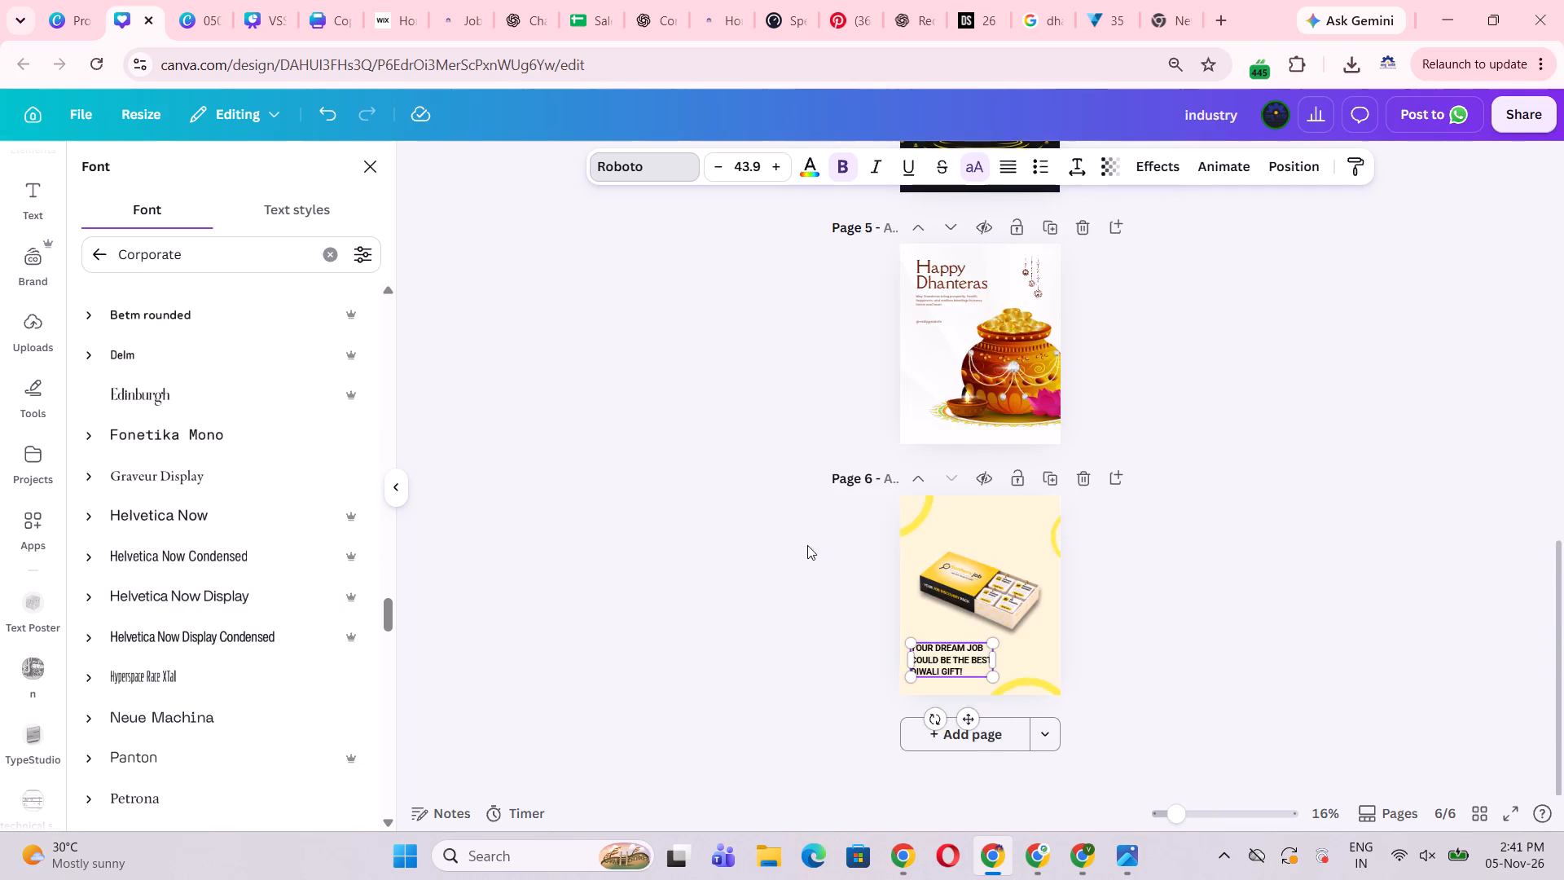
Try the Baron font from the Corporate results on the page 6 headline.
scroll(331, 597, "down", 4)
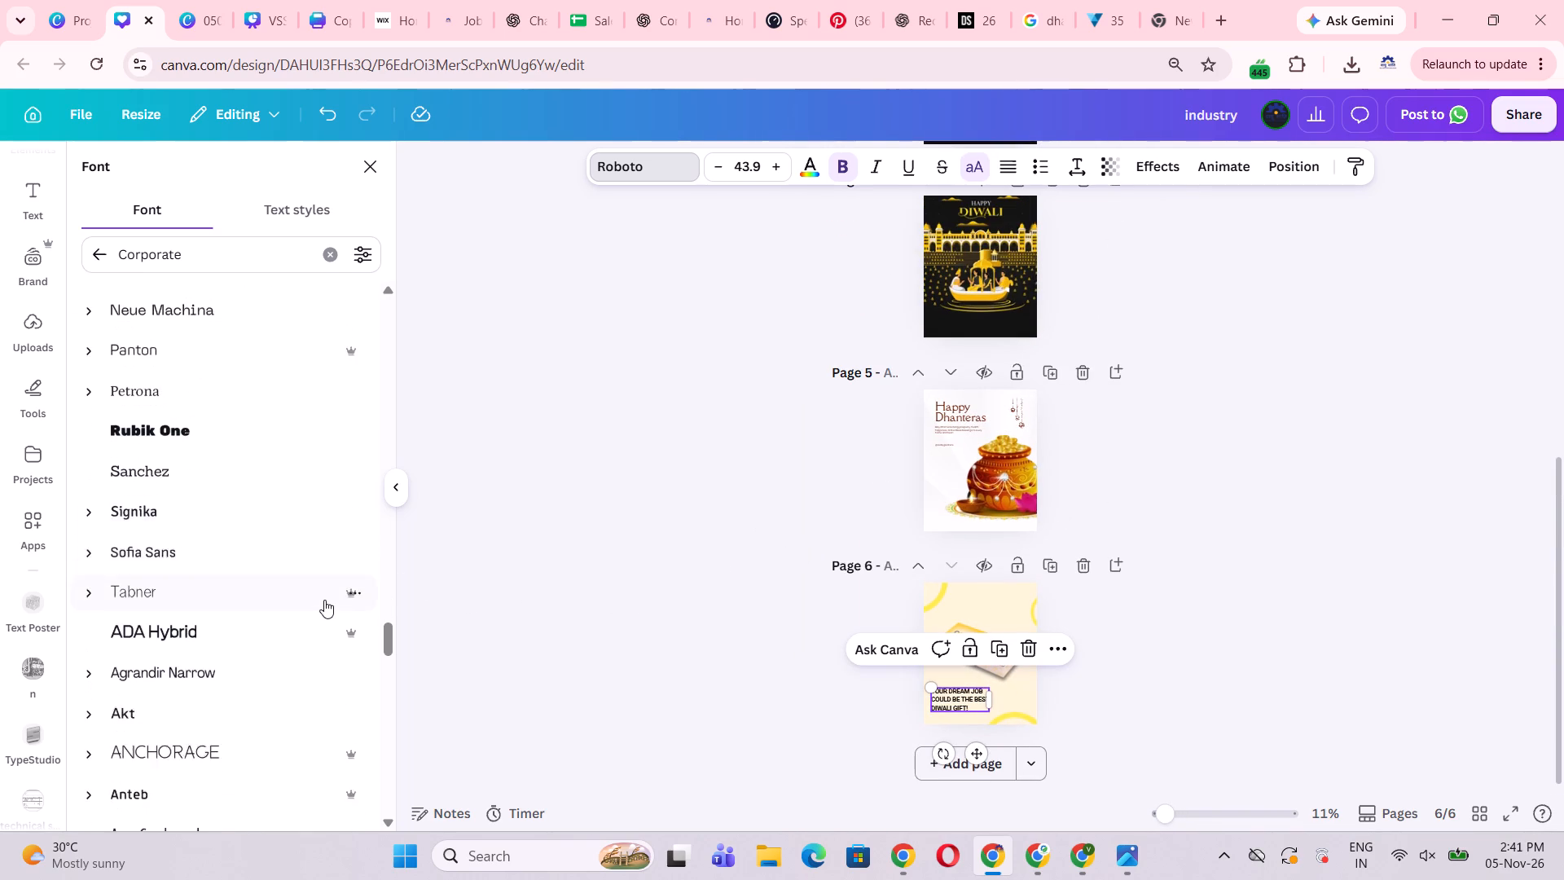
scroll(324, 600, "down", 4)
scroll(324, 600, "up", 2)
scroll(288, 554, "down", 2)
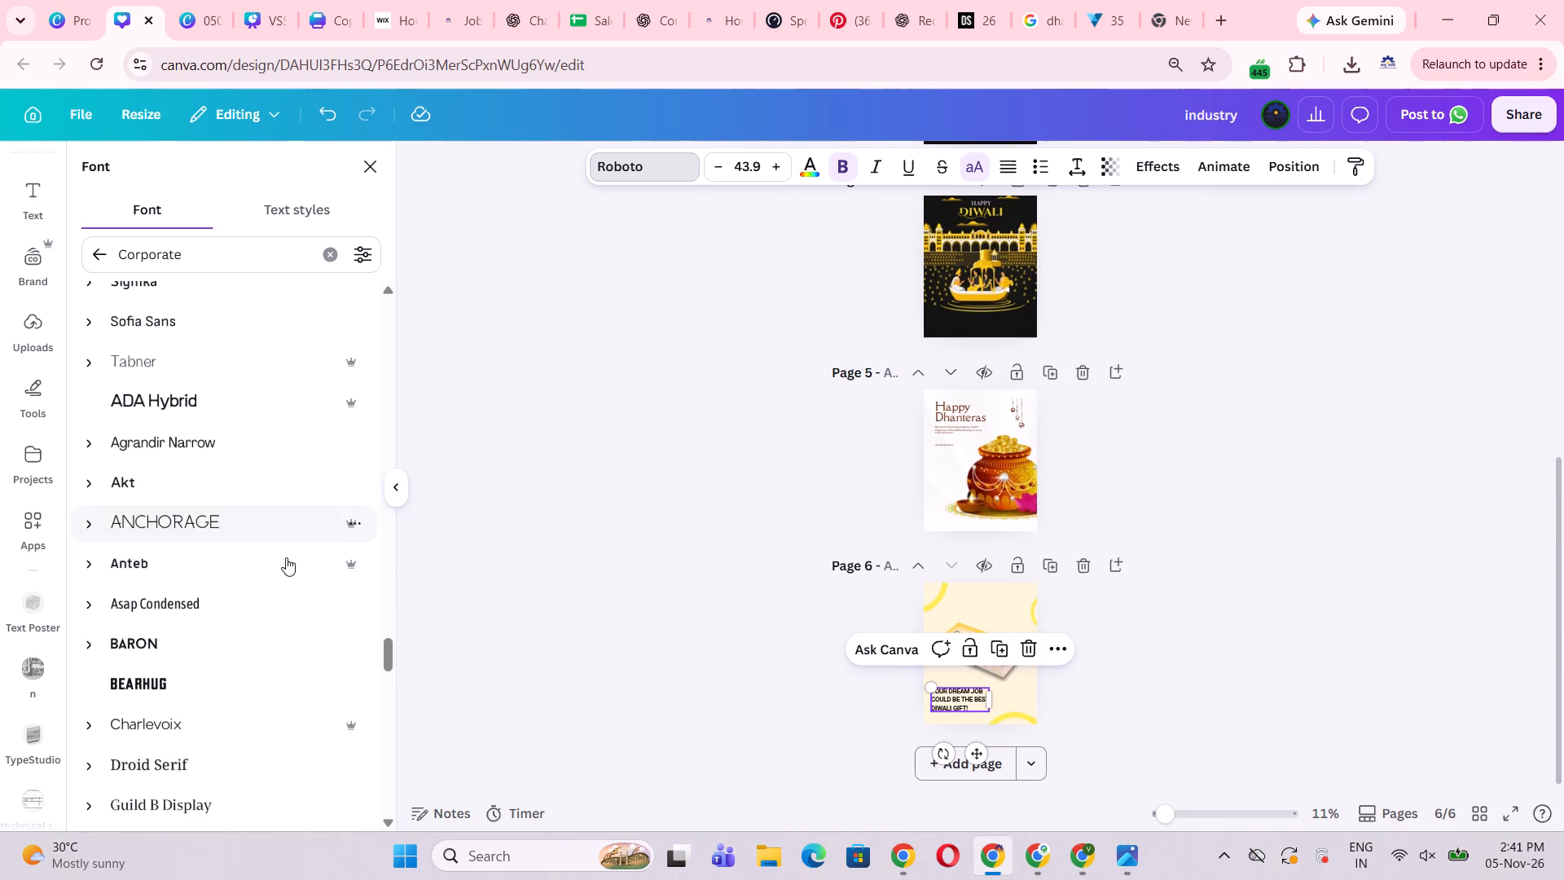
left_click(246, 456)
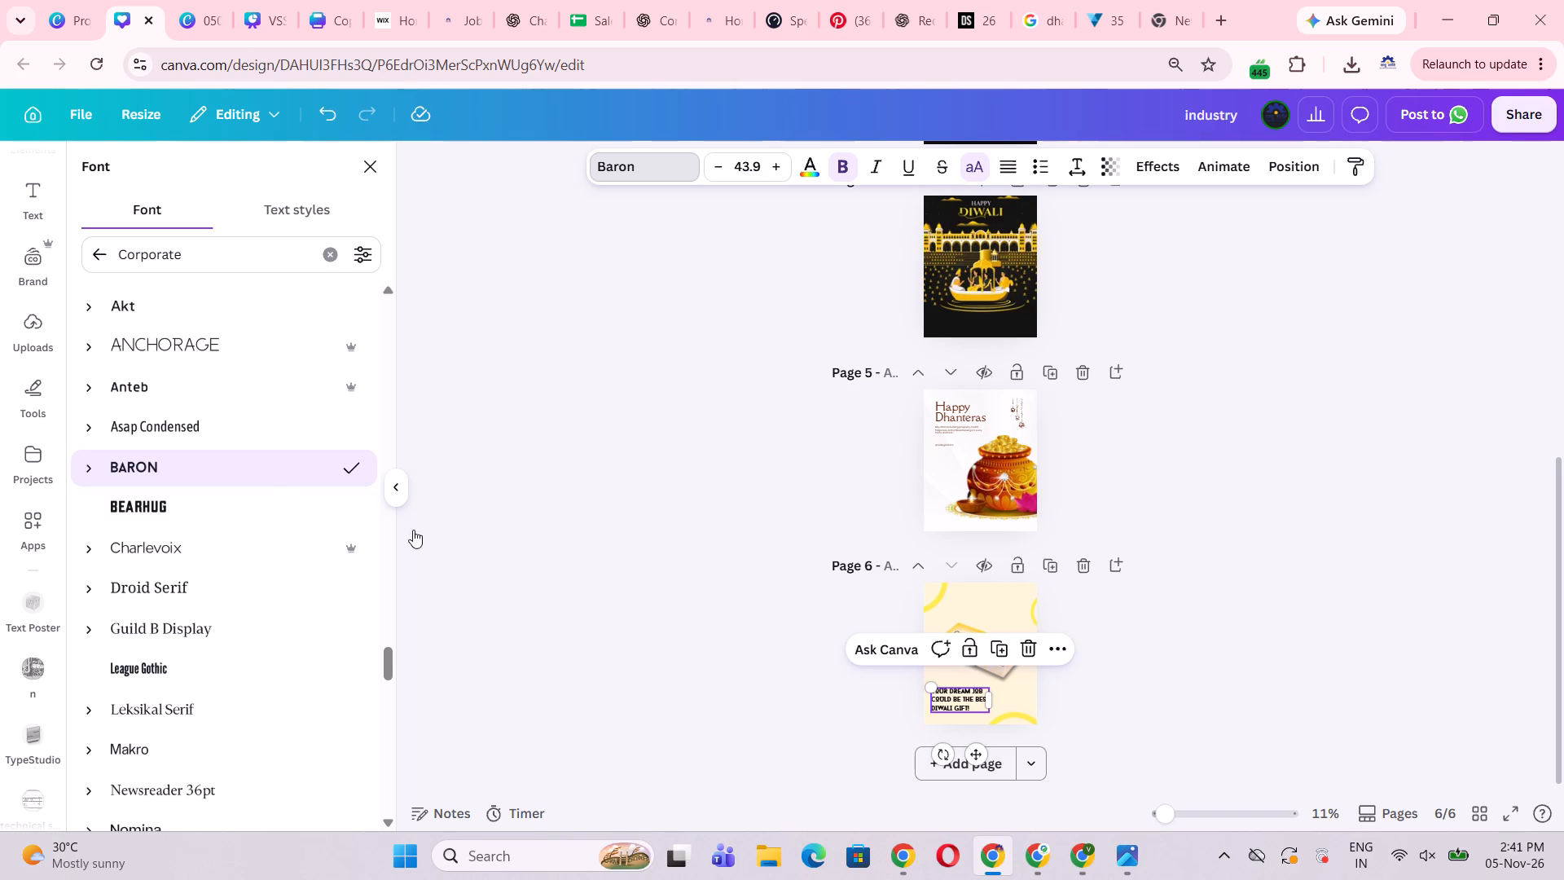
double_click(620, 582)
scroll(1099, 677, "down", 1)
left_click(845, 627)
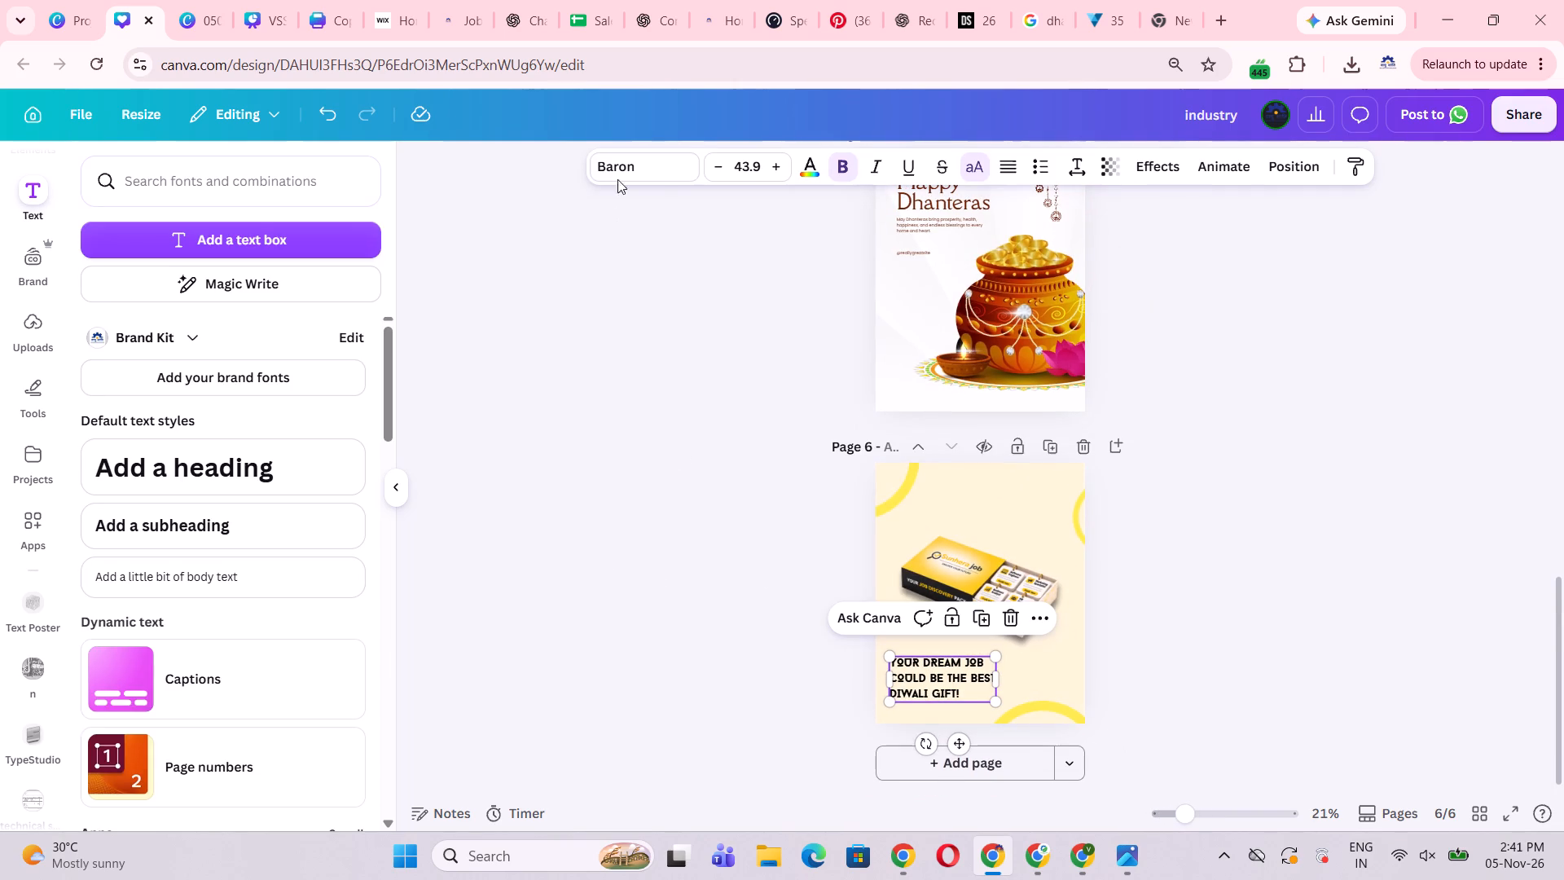
Search the fonts for "celebrate" with the page 6 headline selected.
left_click(657, 169)
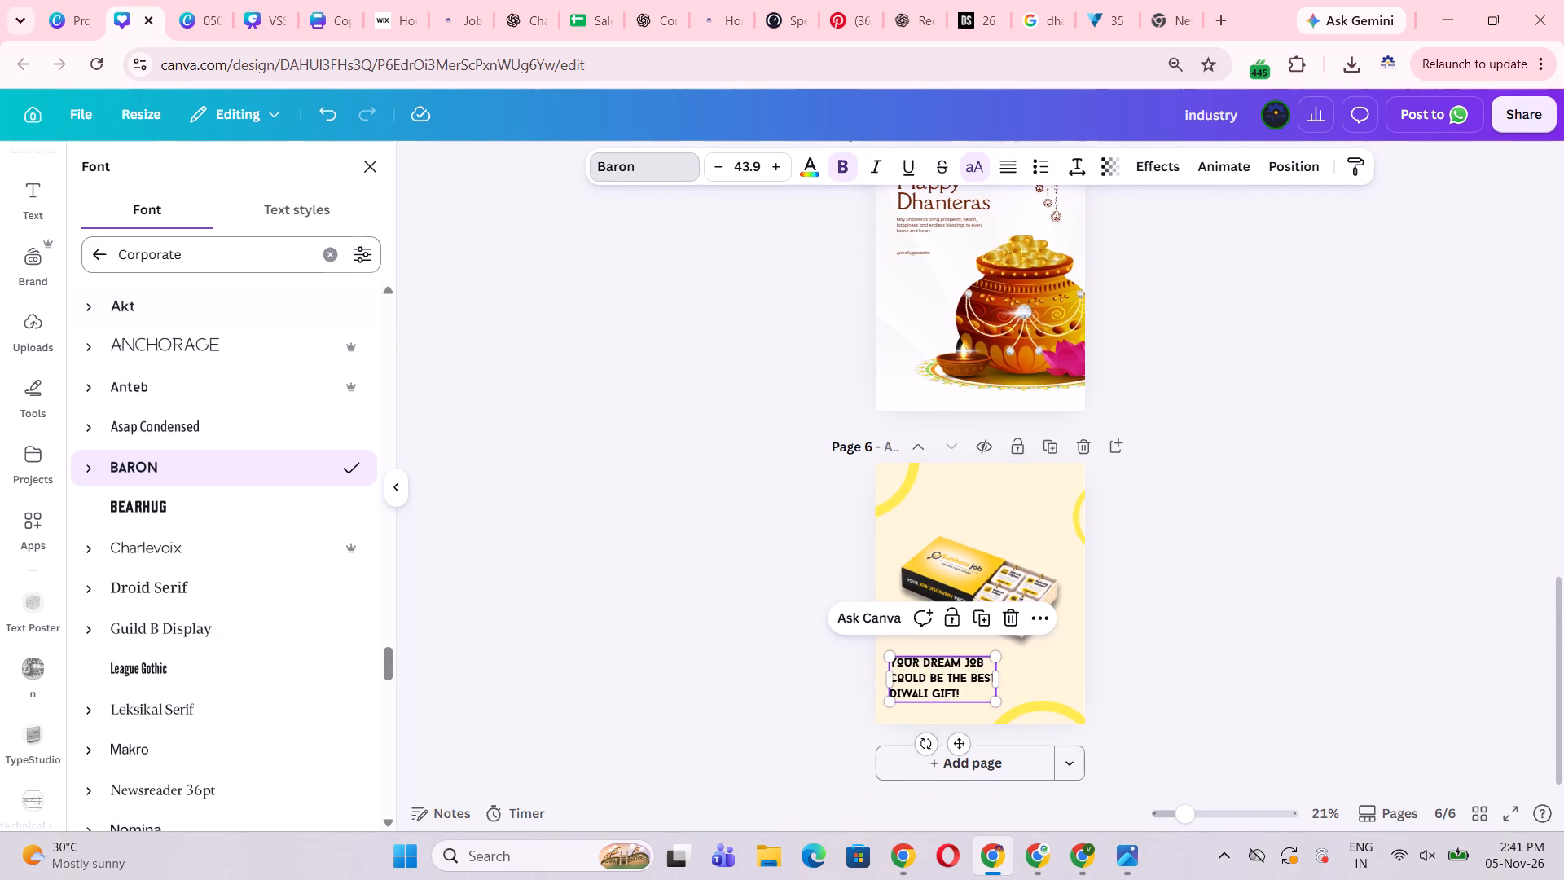
left_click(336, 257)
type("celev")
key("BackSpace")
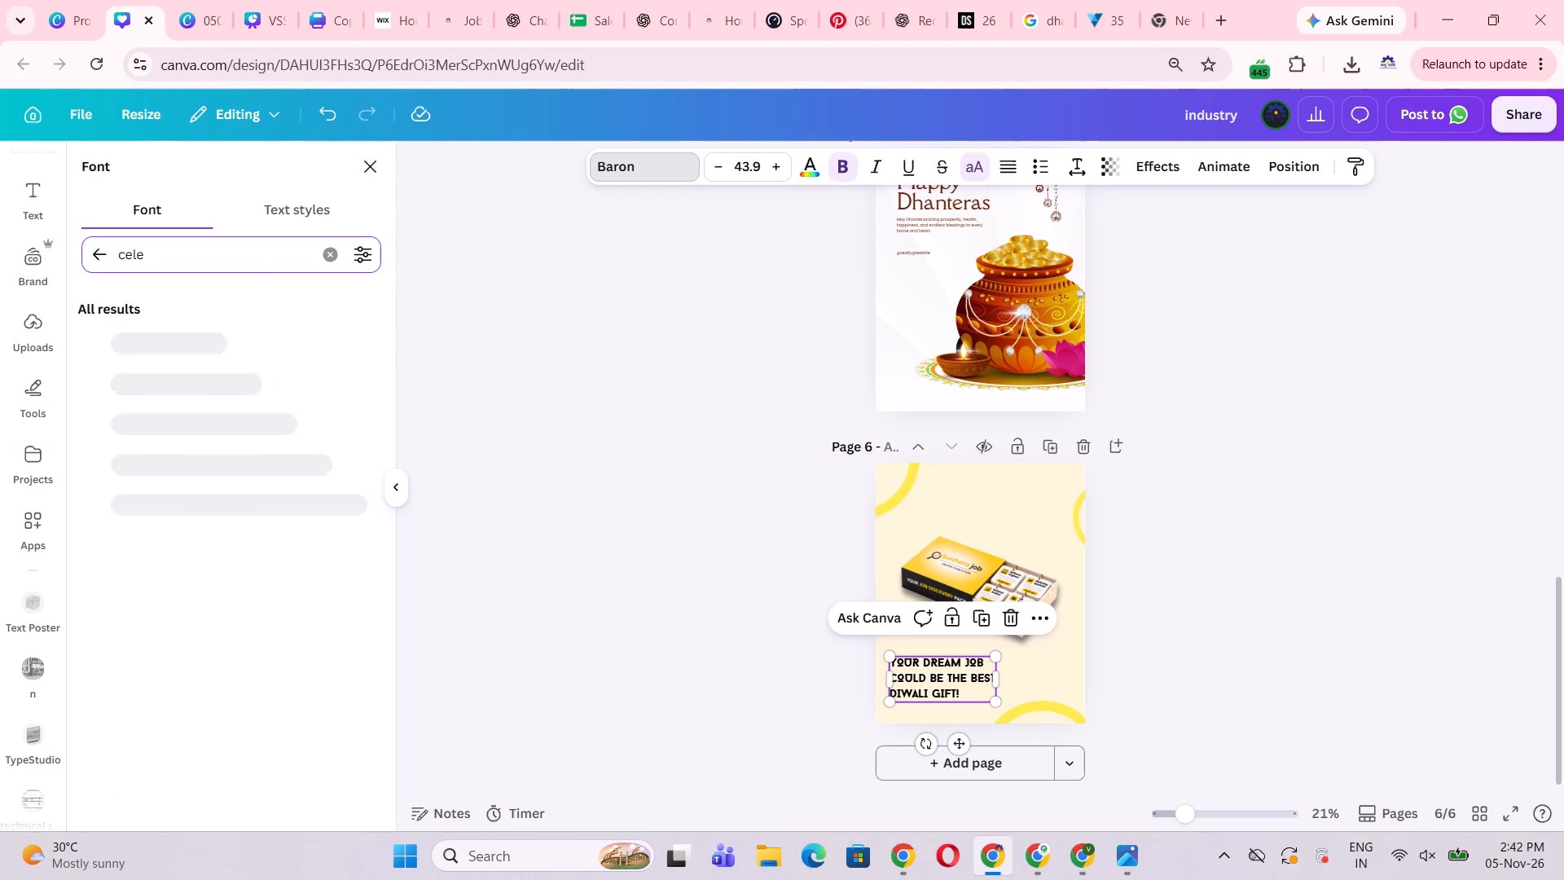
type("brate")
key("Return")
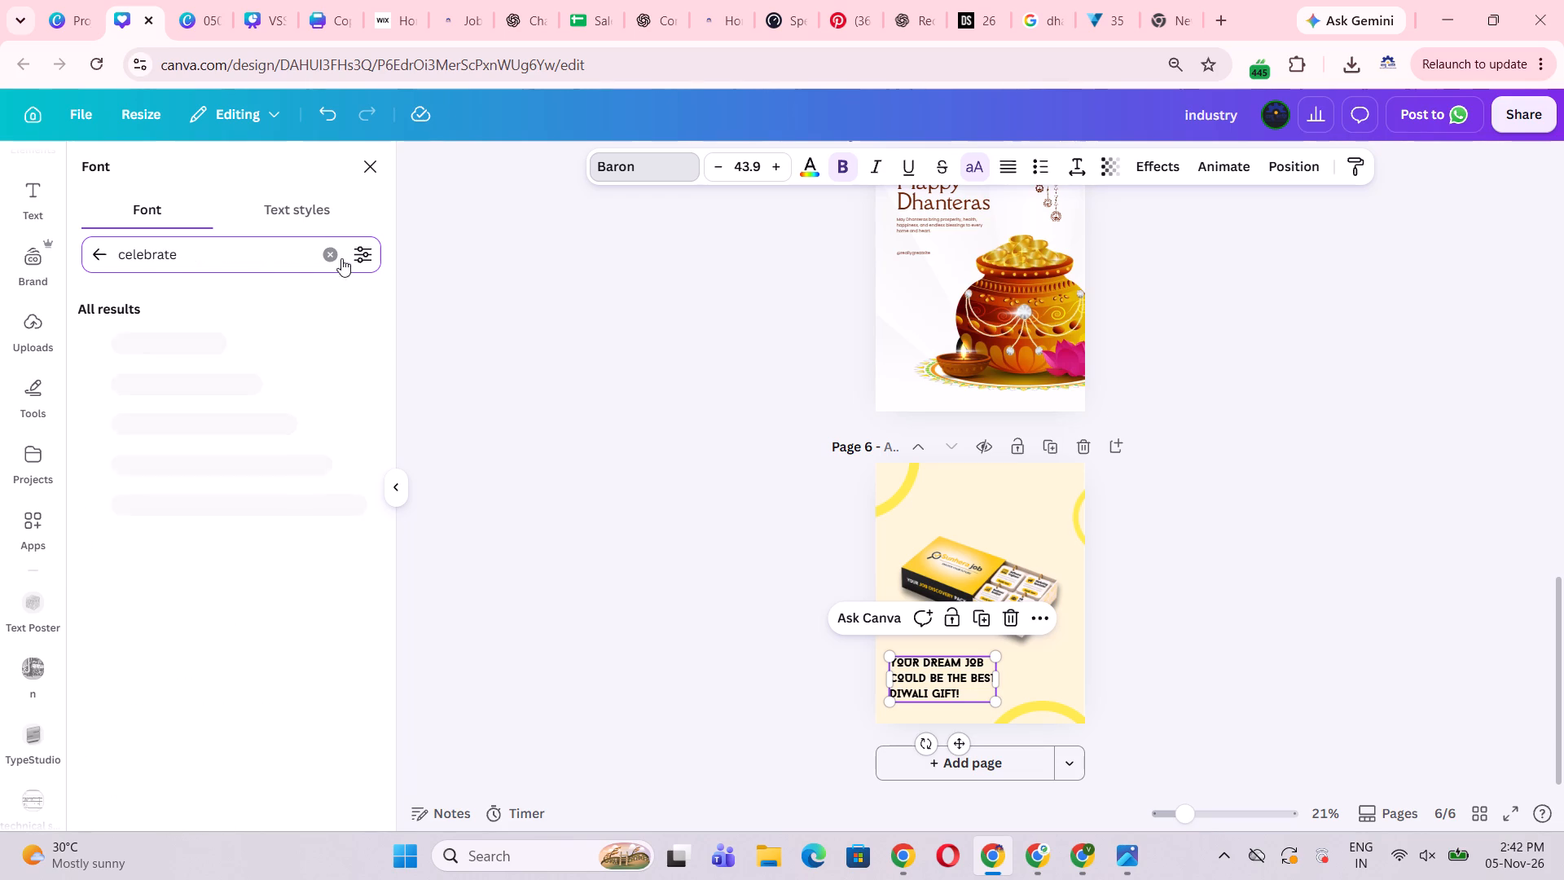
Clear the font search and list the fonts in the Display category instead.
left_click(336, 251)
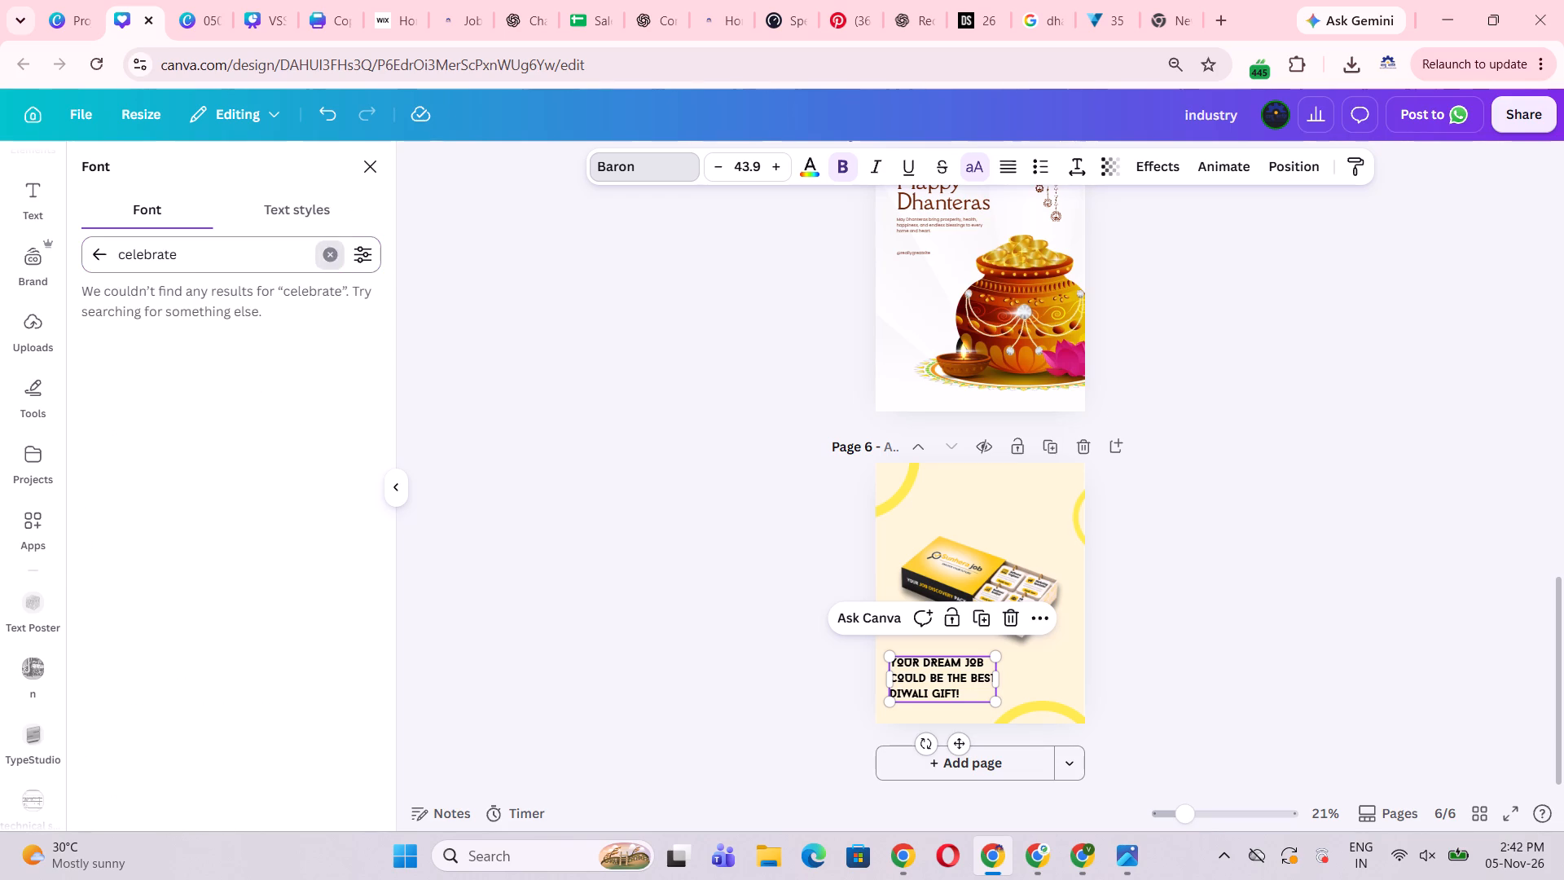
left_click(347, 301)
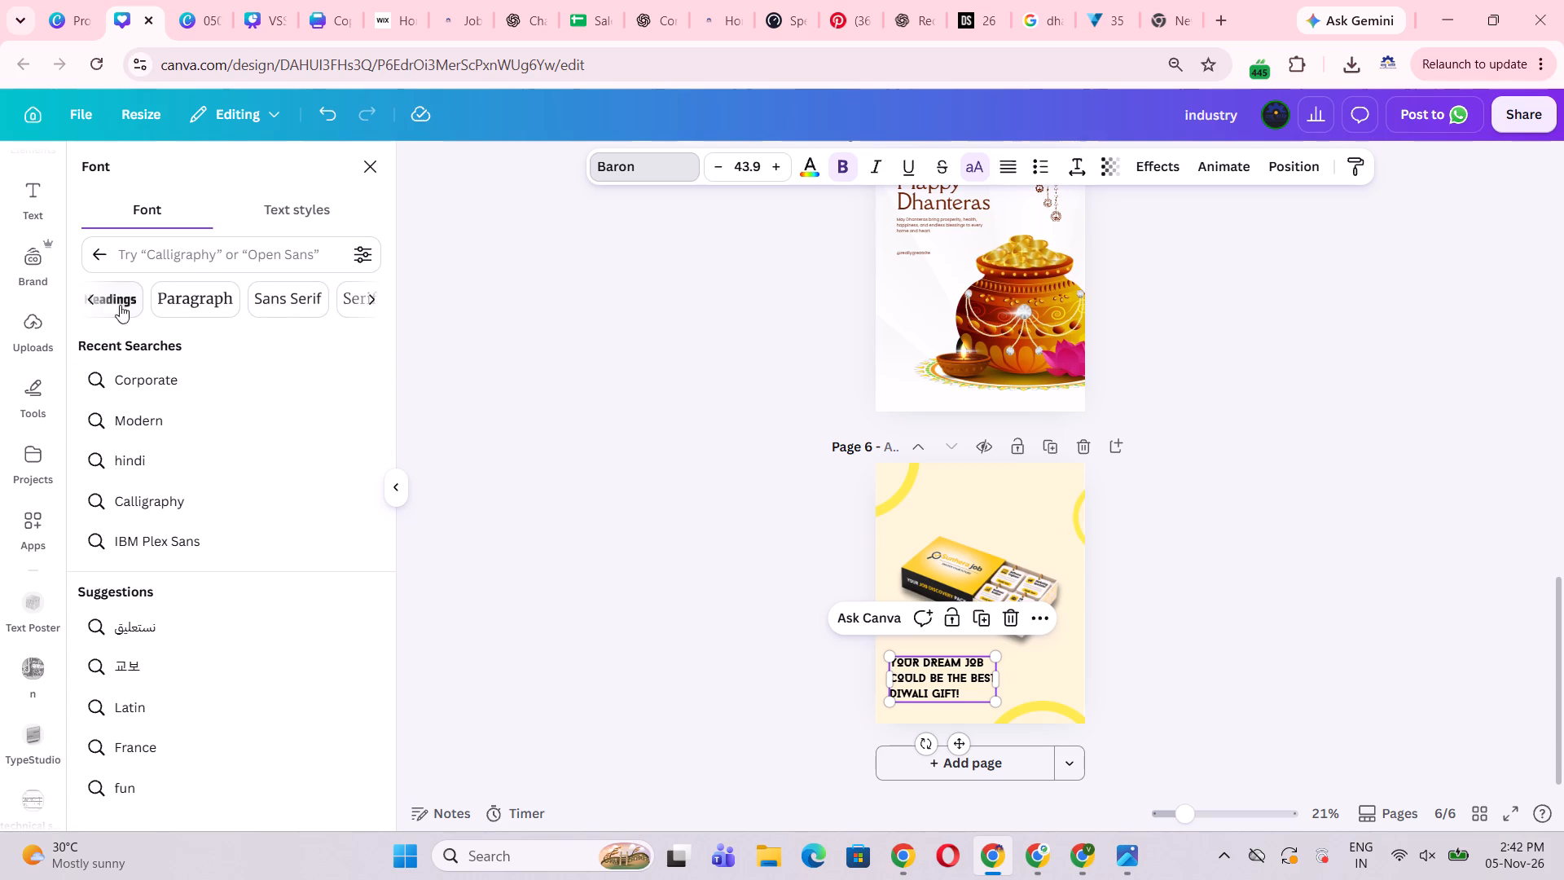
left_click(90, 300)
left_click(296, 297)
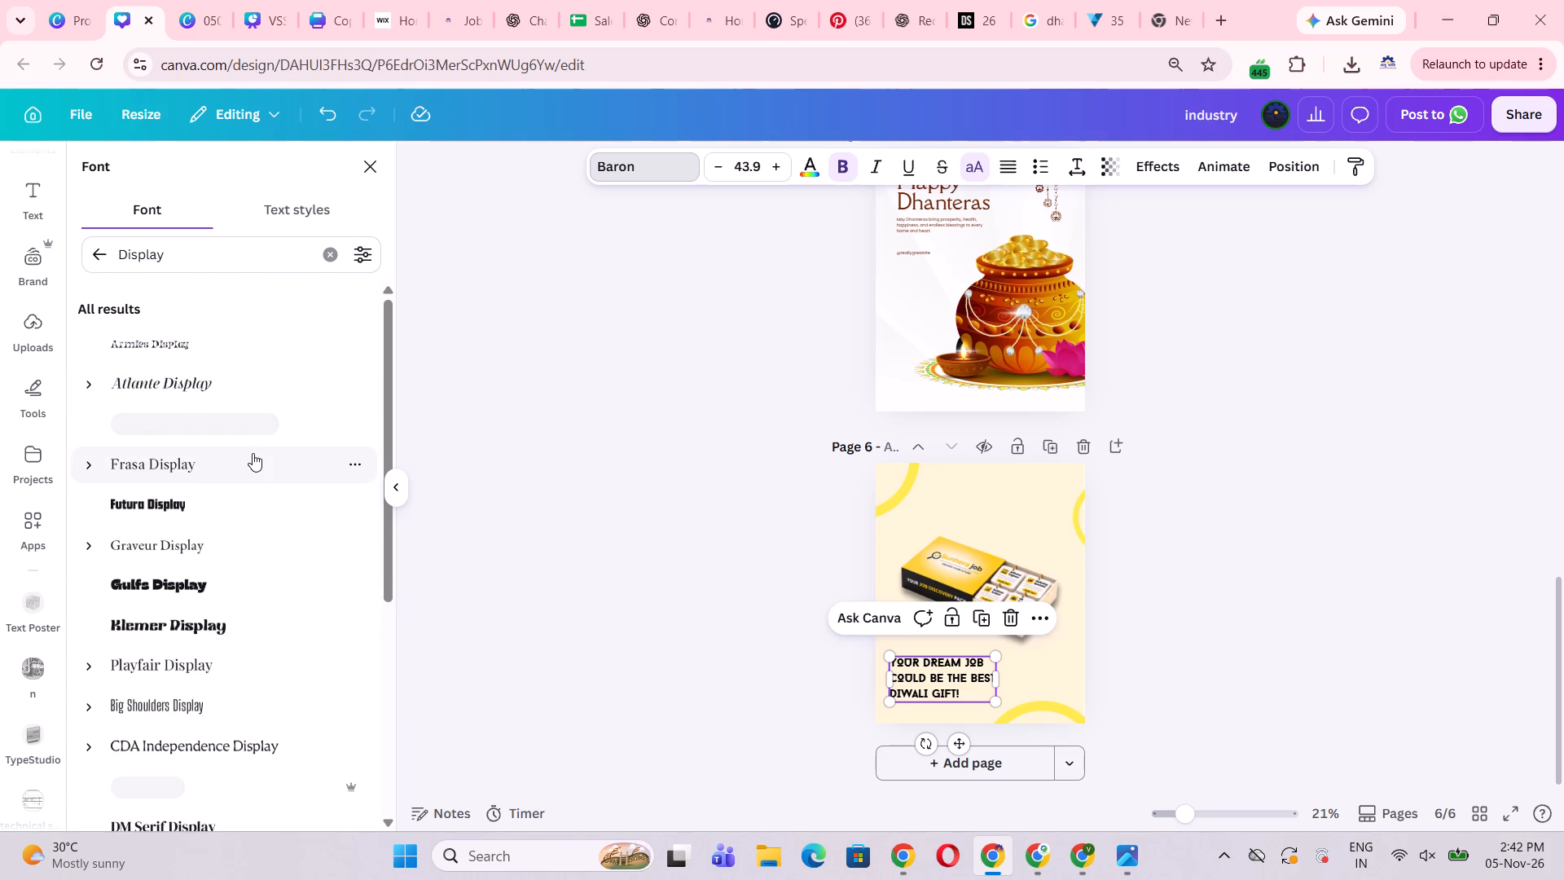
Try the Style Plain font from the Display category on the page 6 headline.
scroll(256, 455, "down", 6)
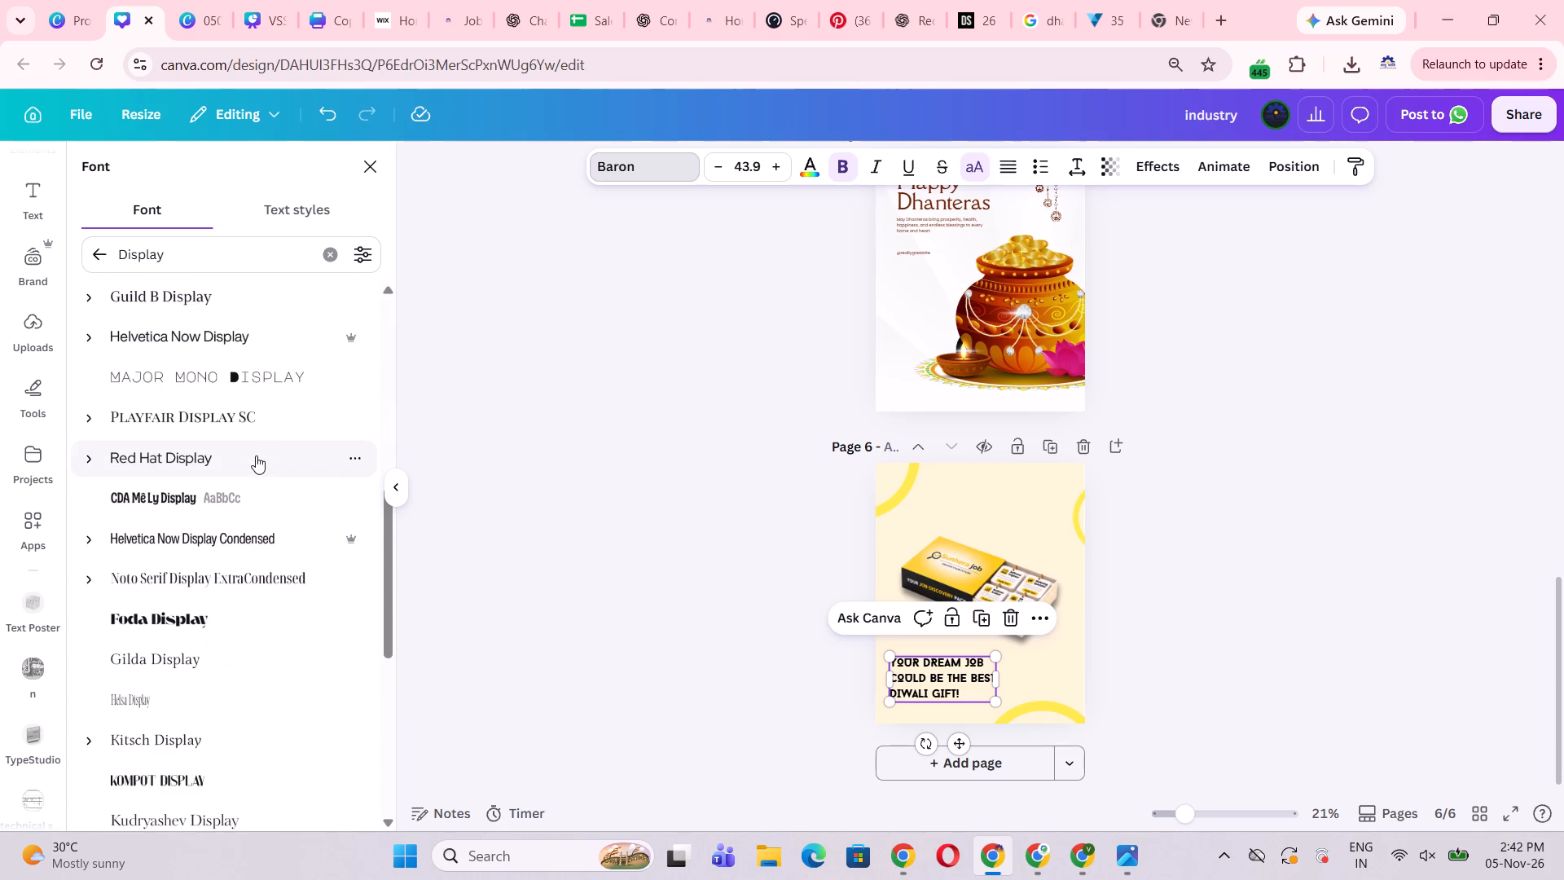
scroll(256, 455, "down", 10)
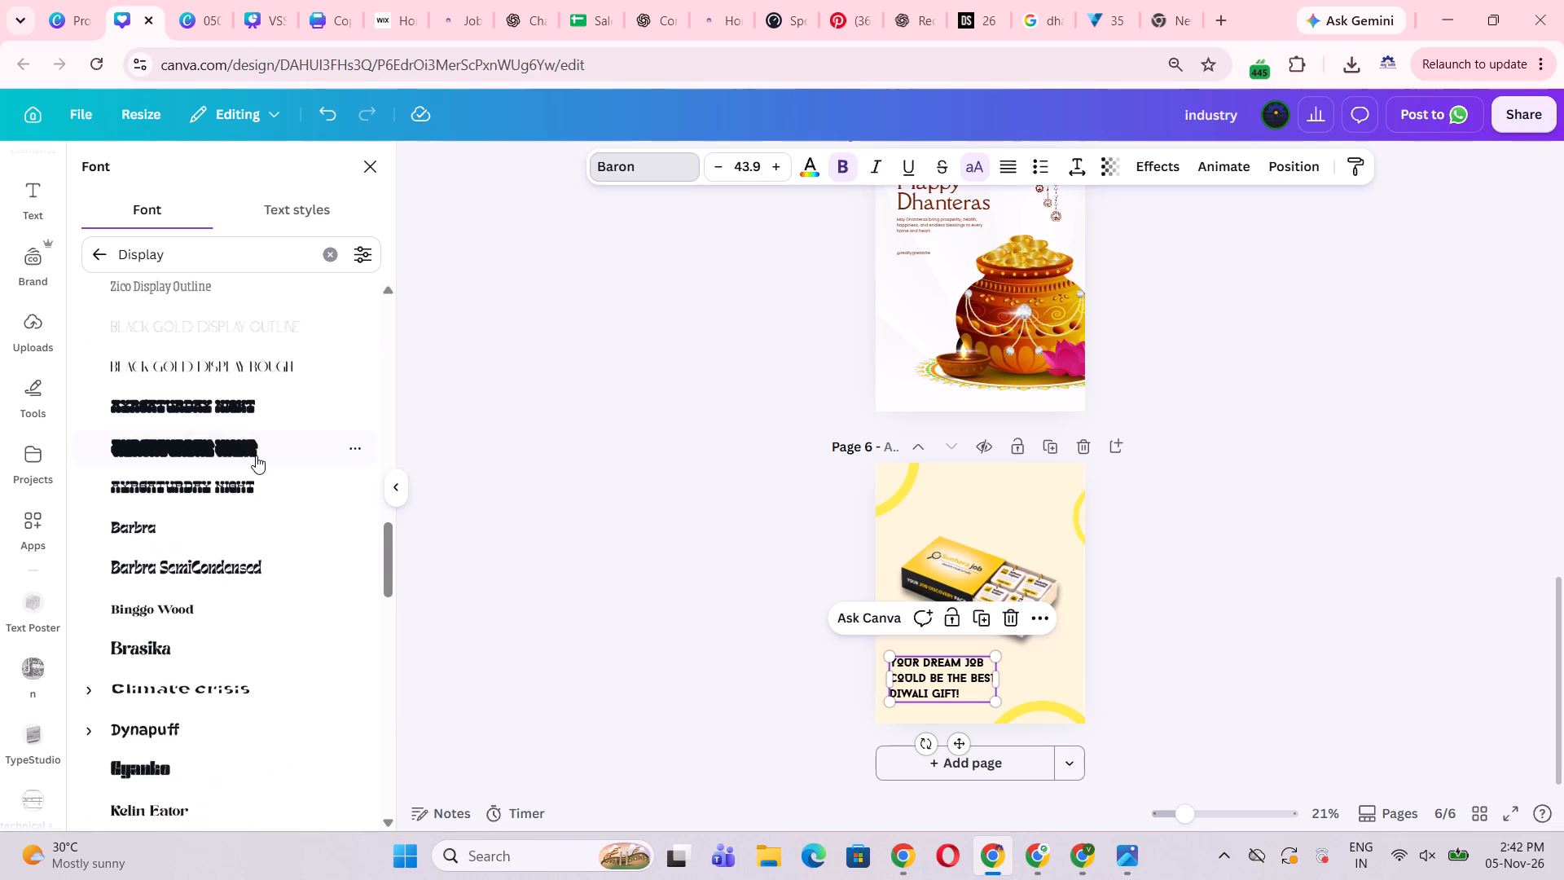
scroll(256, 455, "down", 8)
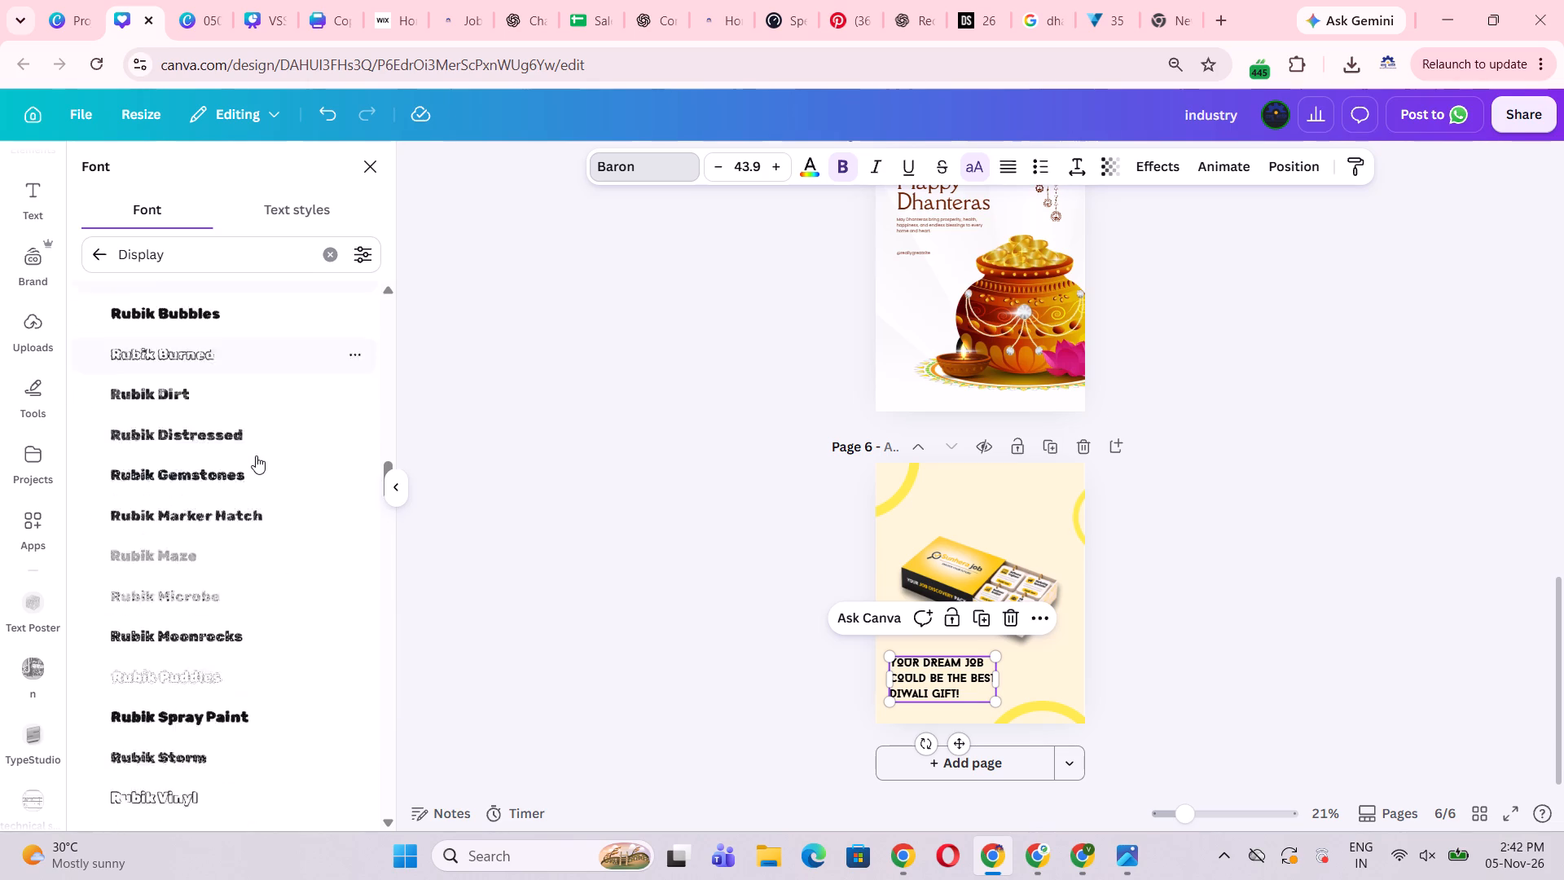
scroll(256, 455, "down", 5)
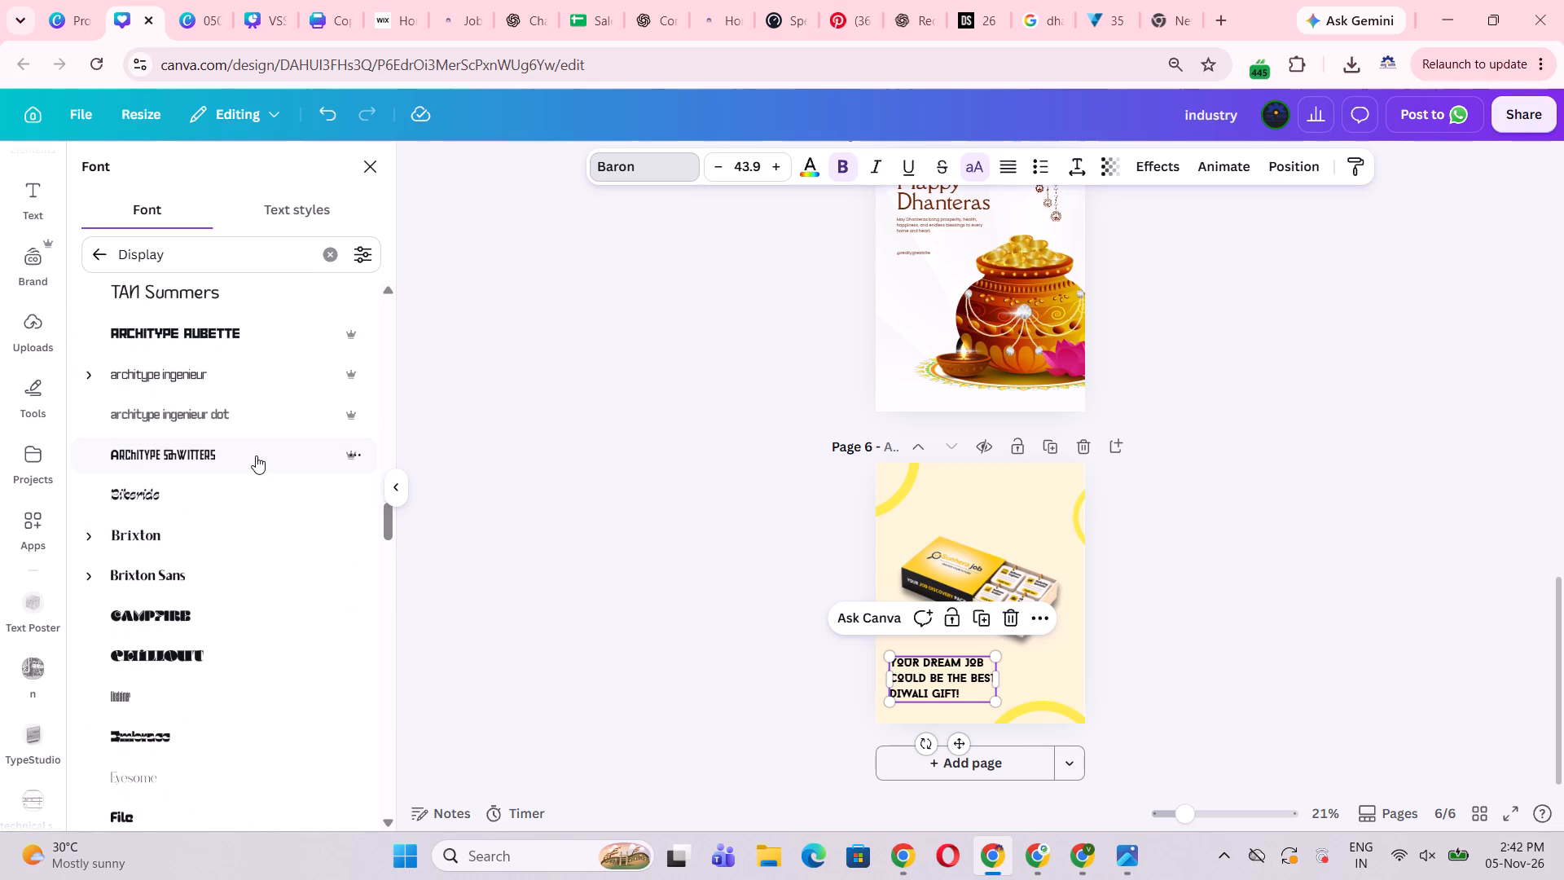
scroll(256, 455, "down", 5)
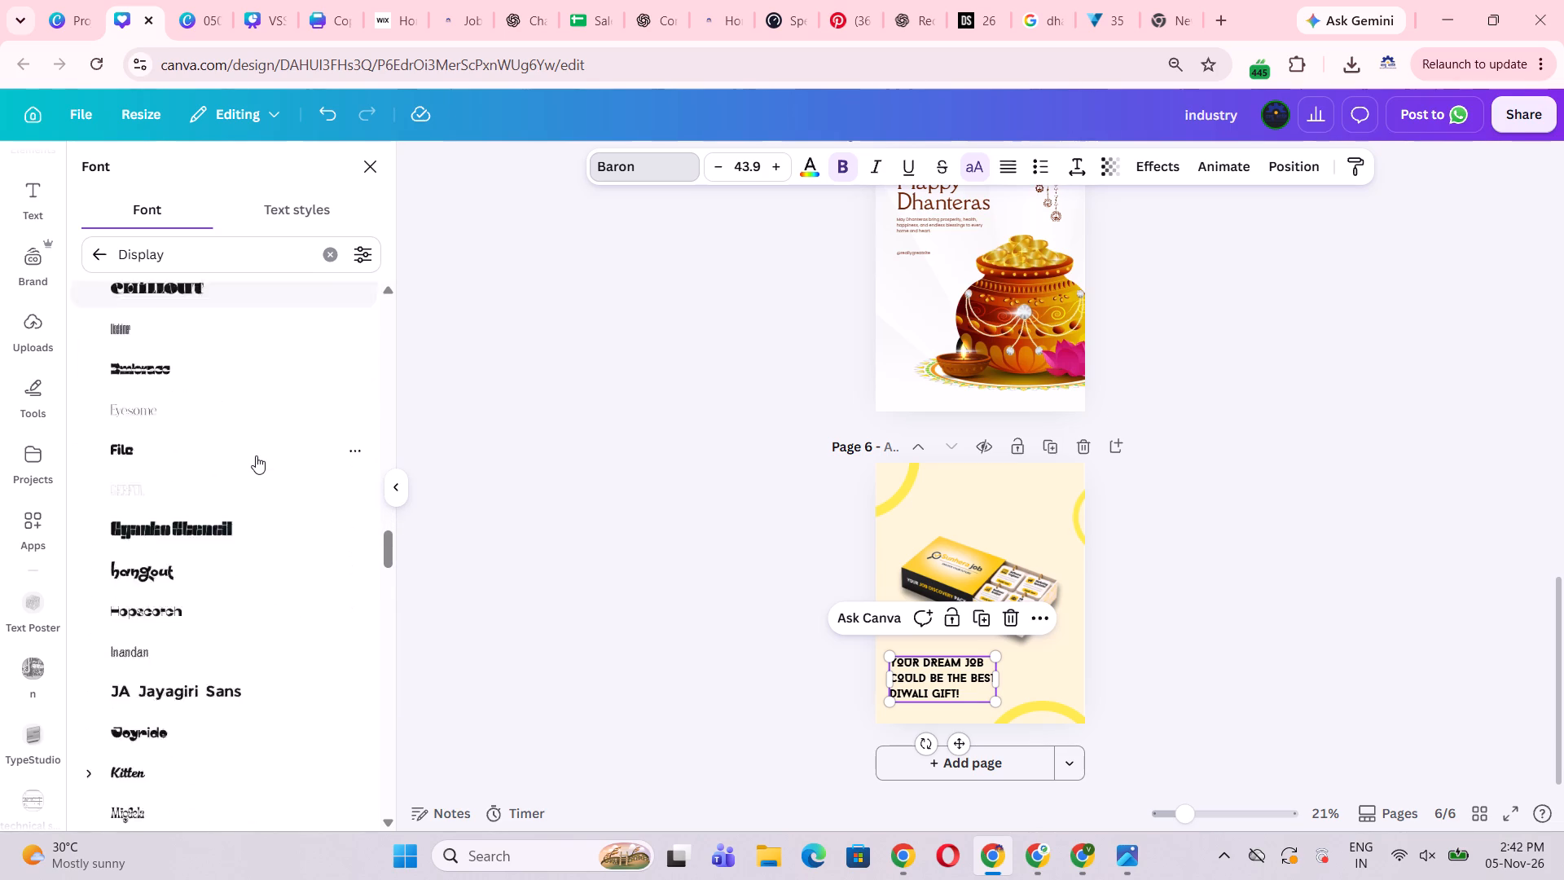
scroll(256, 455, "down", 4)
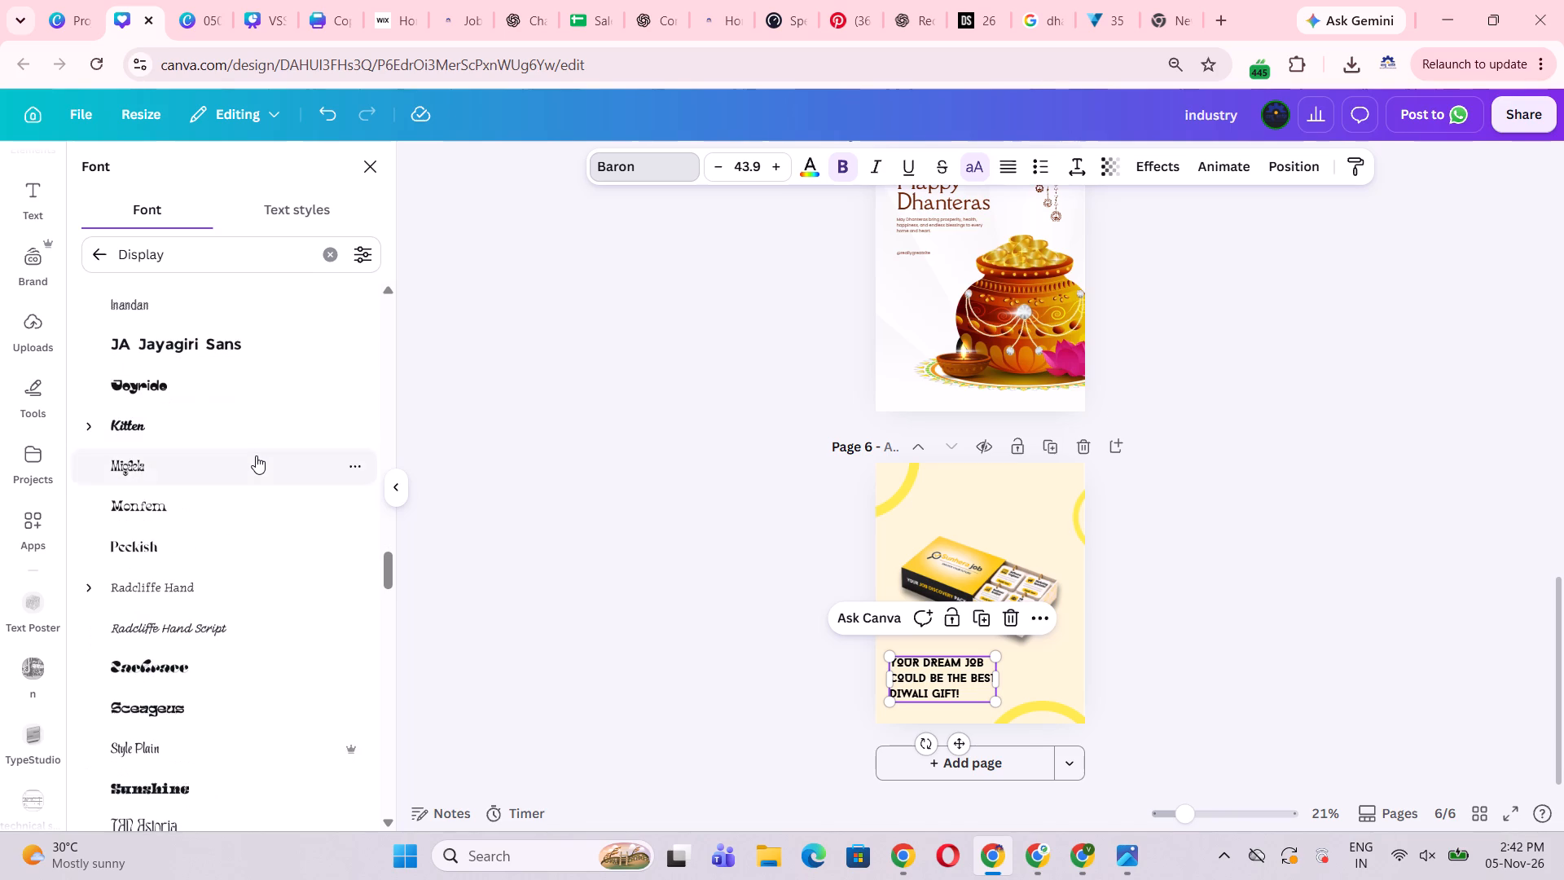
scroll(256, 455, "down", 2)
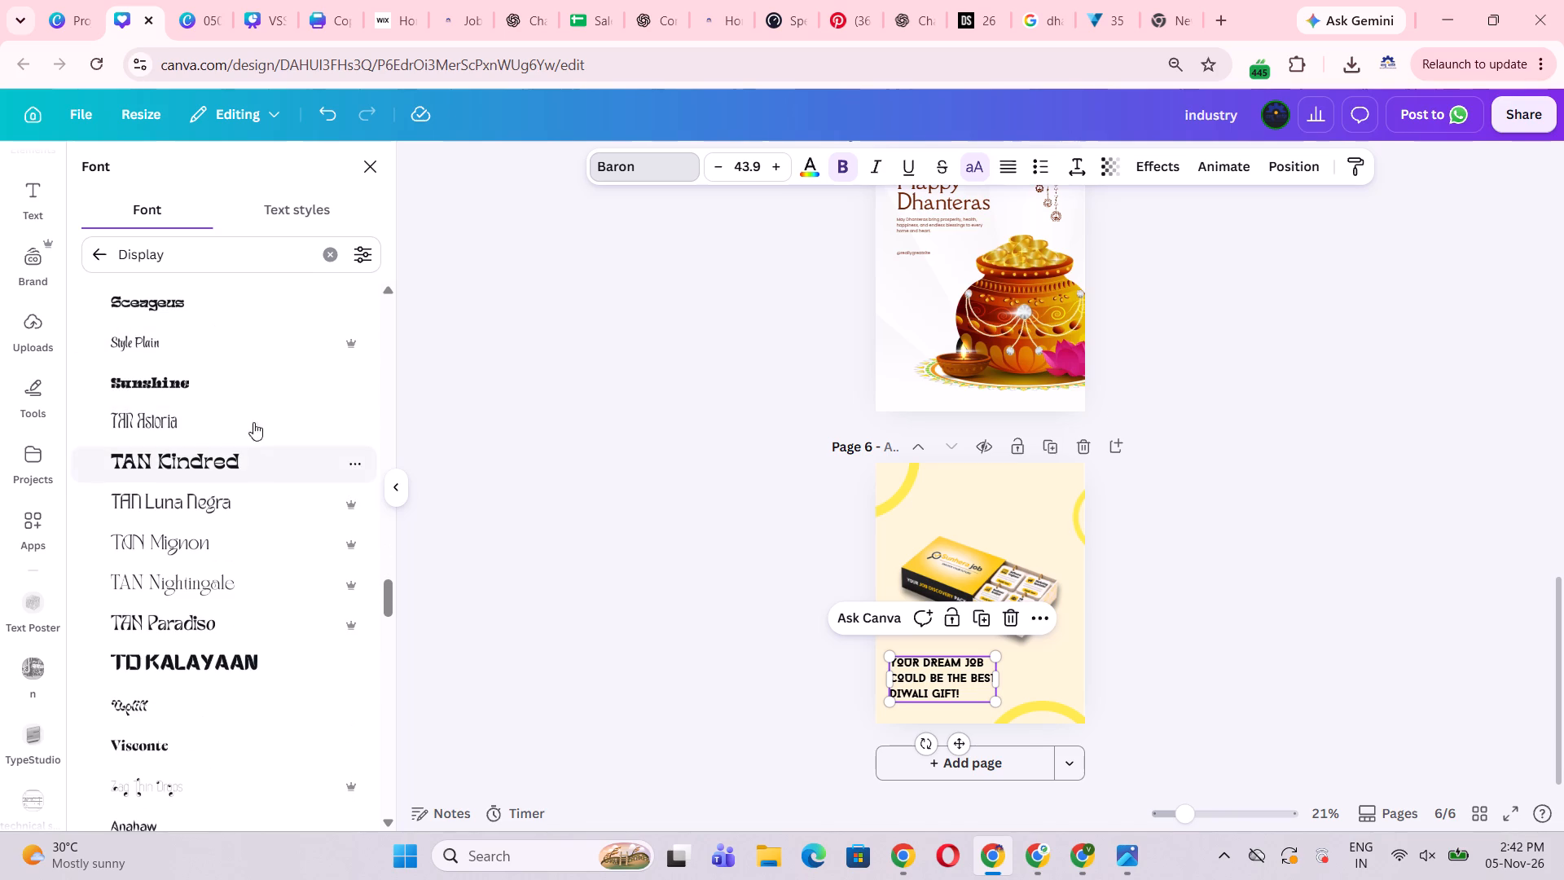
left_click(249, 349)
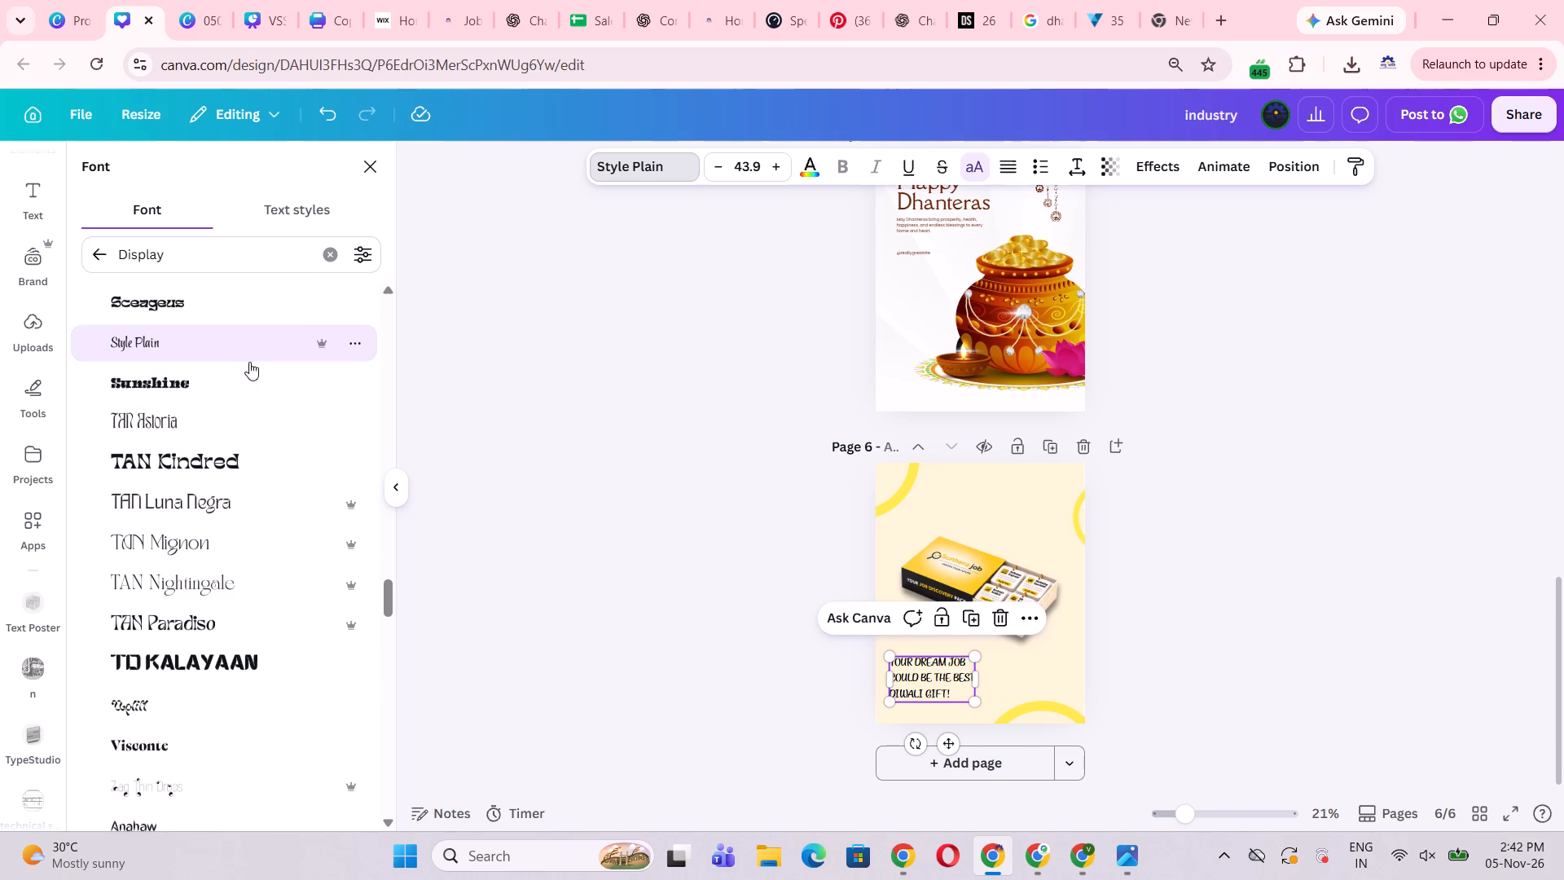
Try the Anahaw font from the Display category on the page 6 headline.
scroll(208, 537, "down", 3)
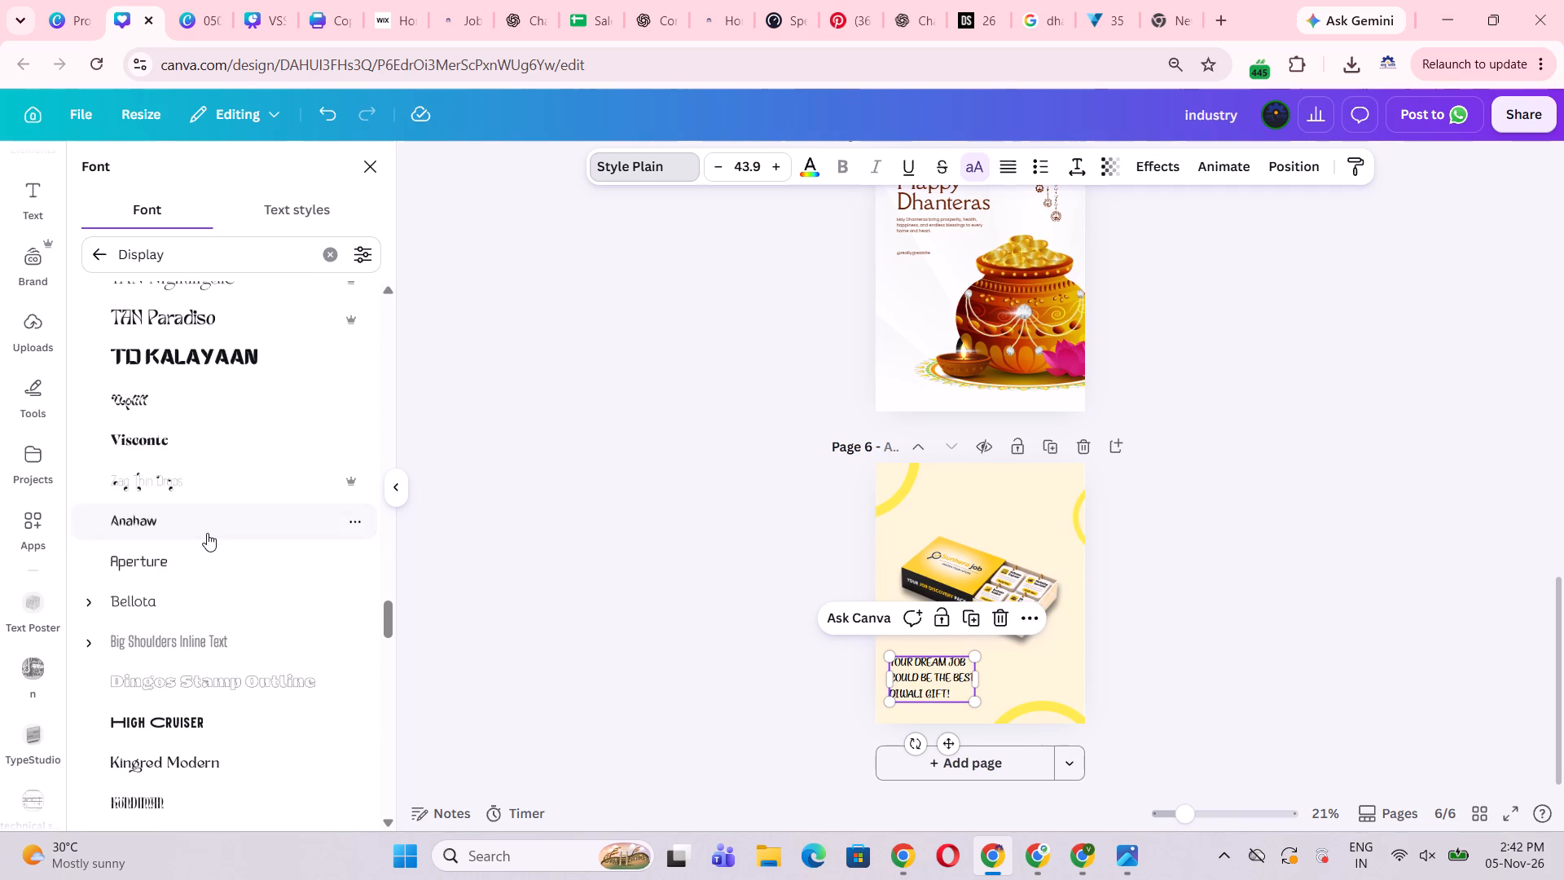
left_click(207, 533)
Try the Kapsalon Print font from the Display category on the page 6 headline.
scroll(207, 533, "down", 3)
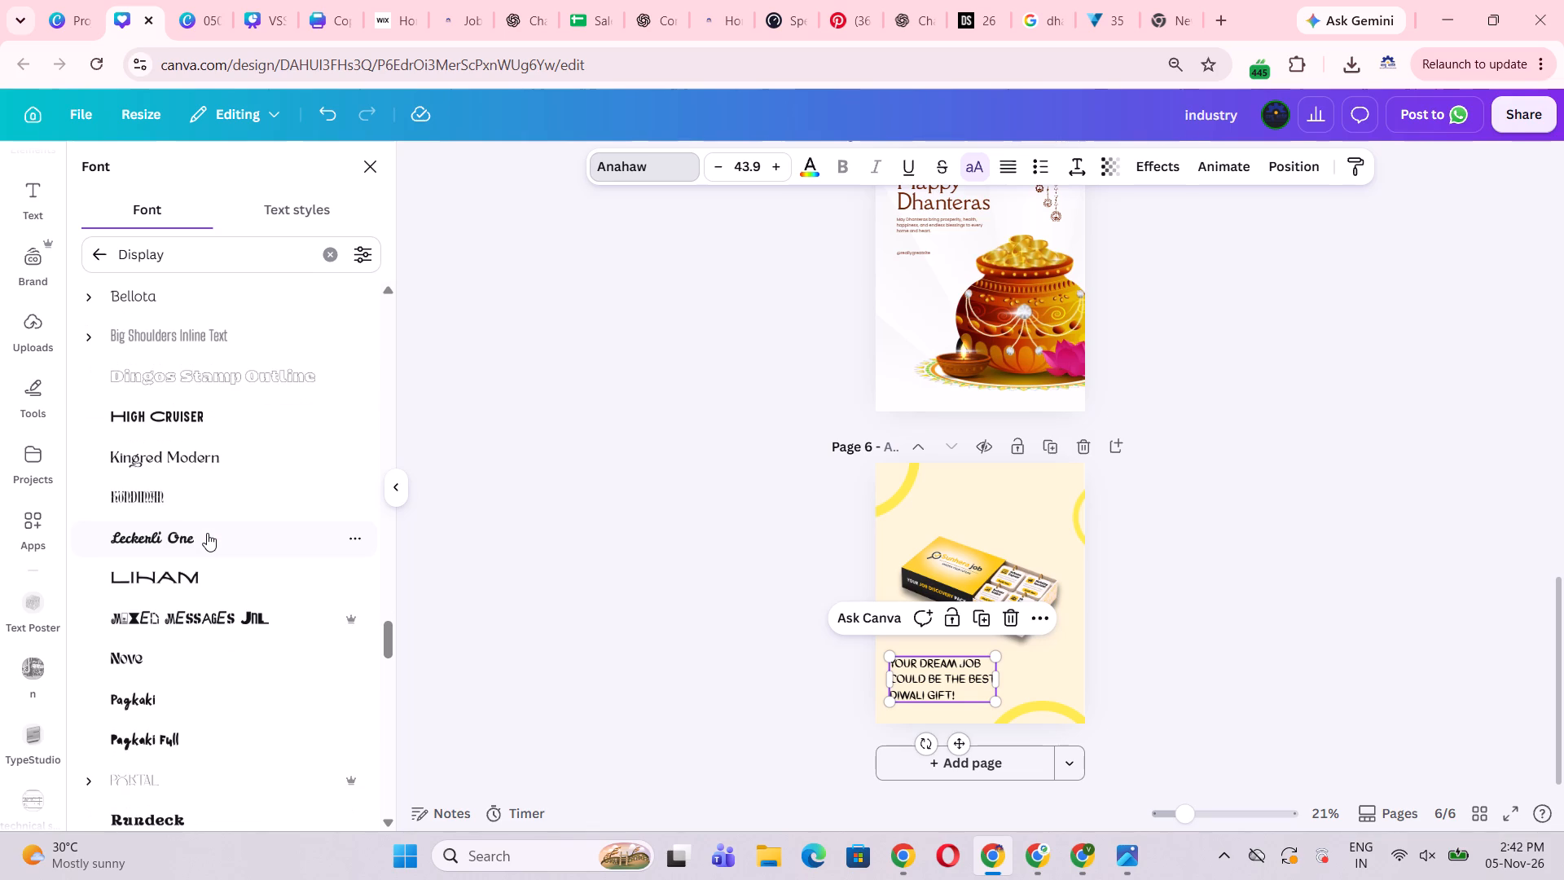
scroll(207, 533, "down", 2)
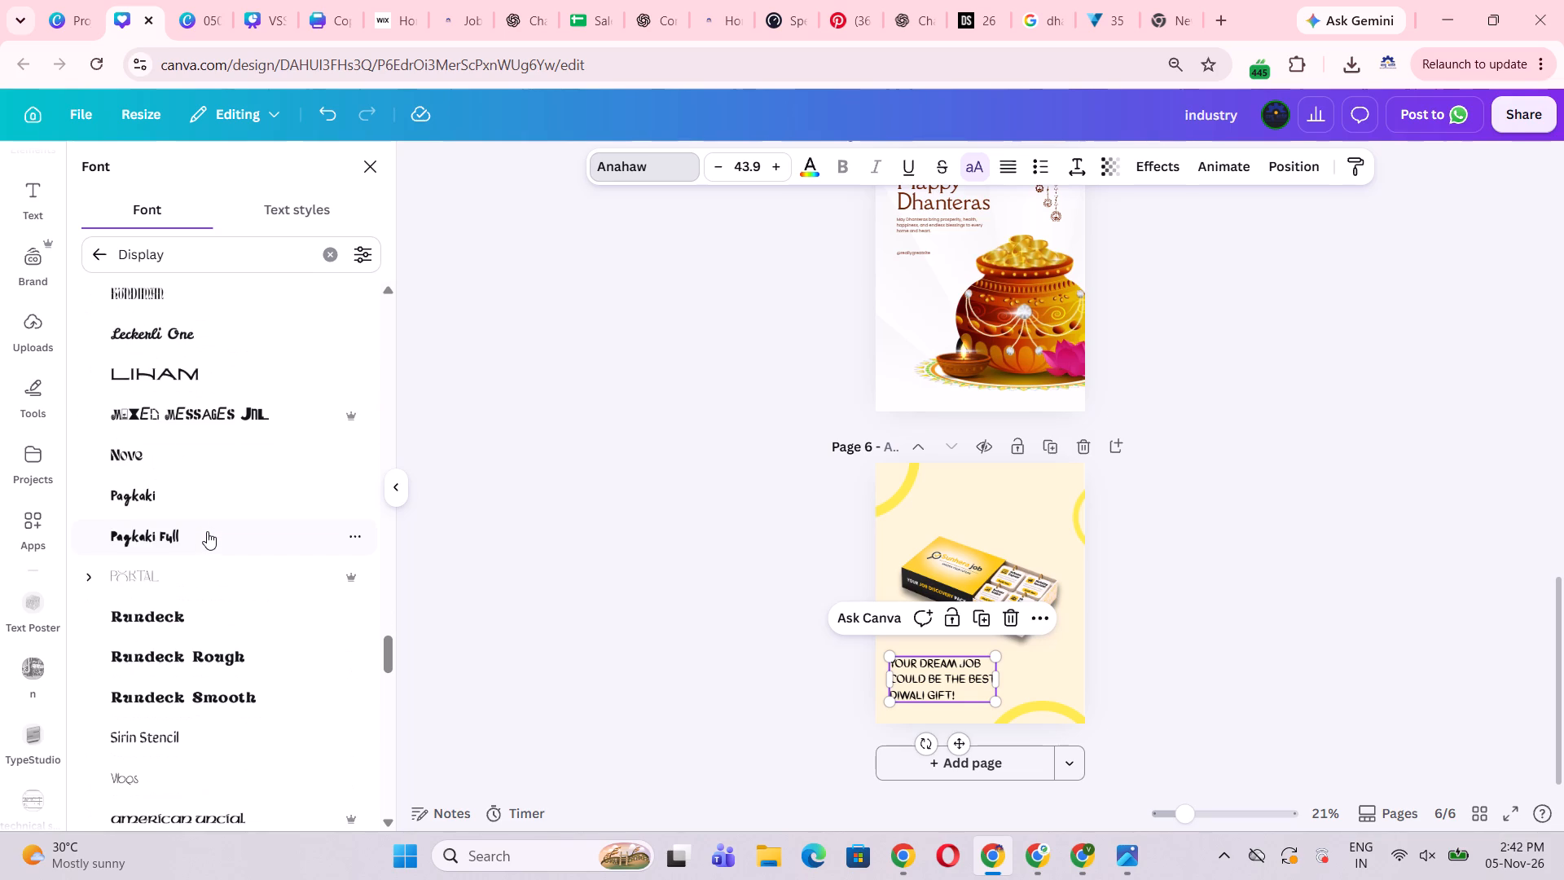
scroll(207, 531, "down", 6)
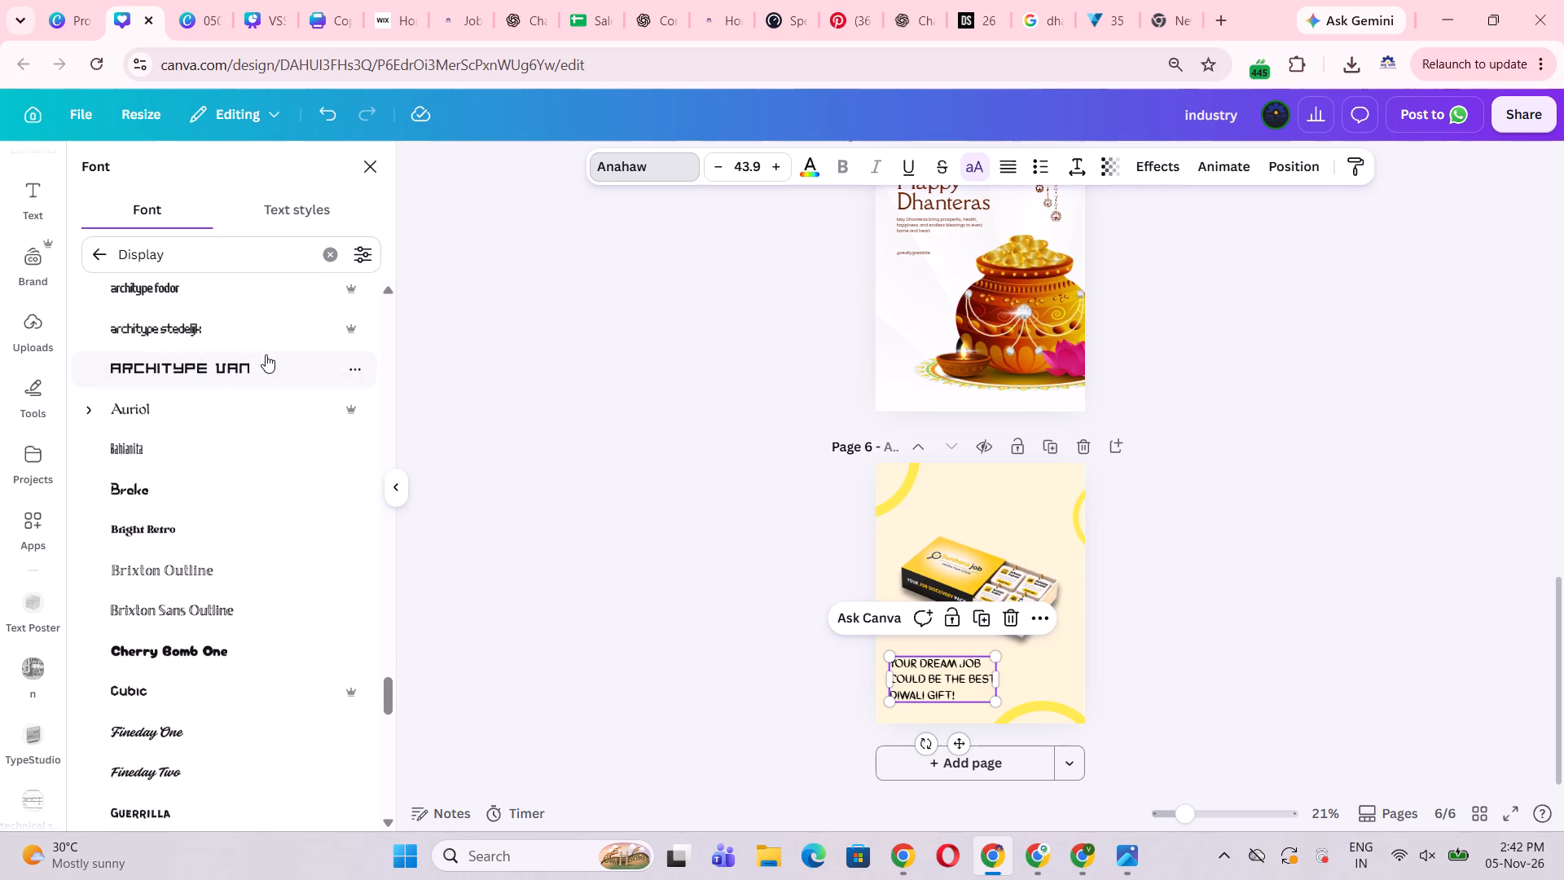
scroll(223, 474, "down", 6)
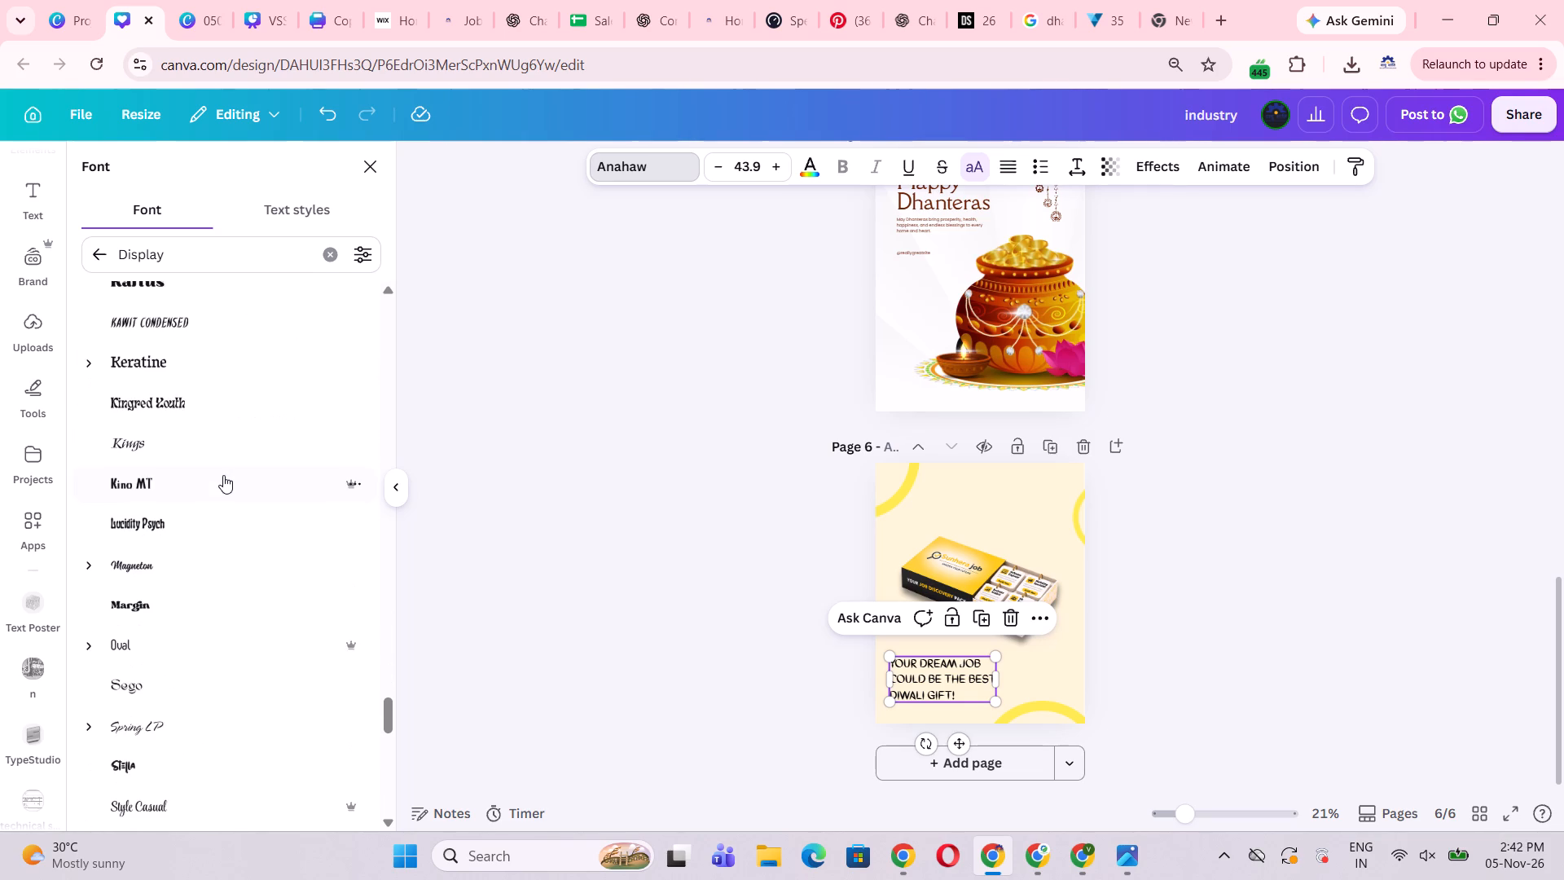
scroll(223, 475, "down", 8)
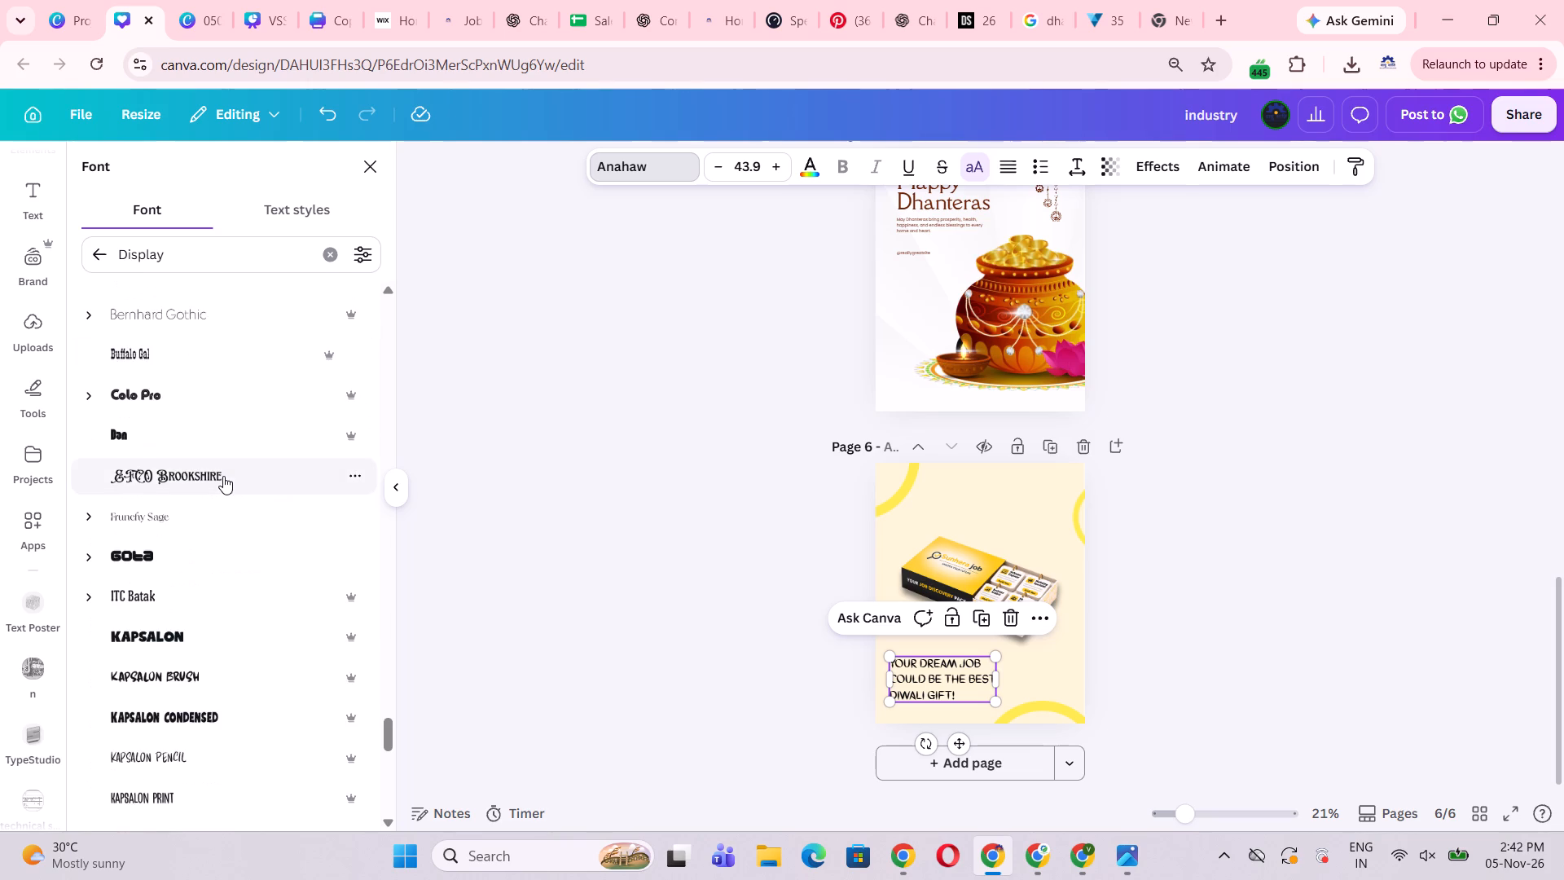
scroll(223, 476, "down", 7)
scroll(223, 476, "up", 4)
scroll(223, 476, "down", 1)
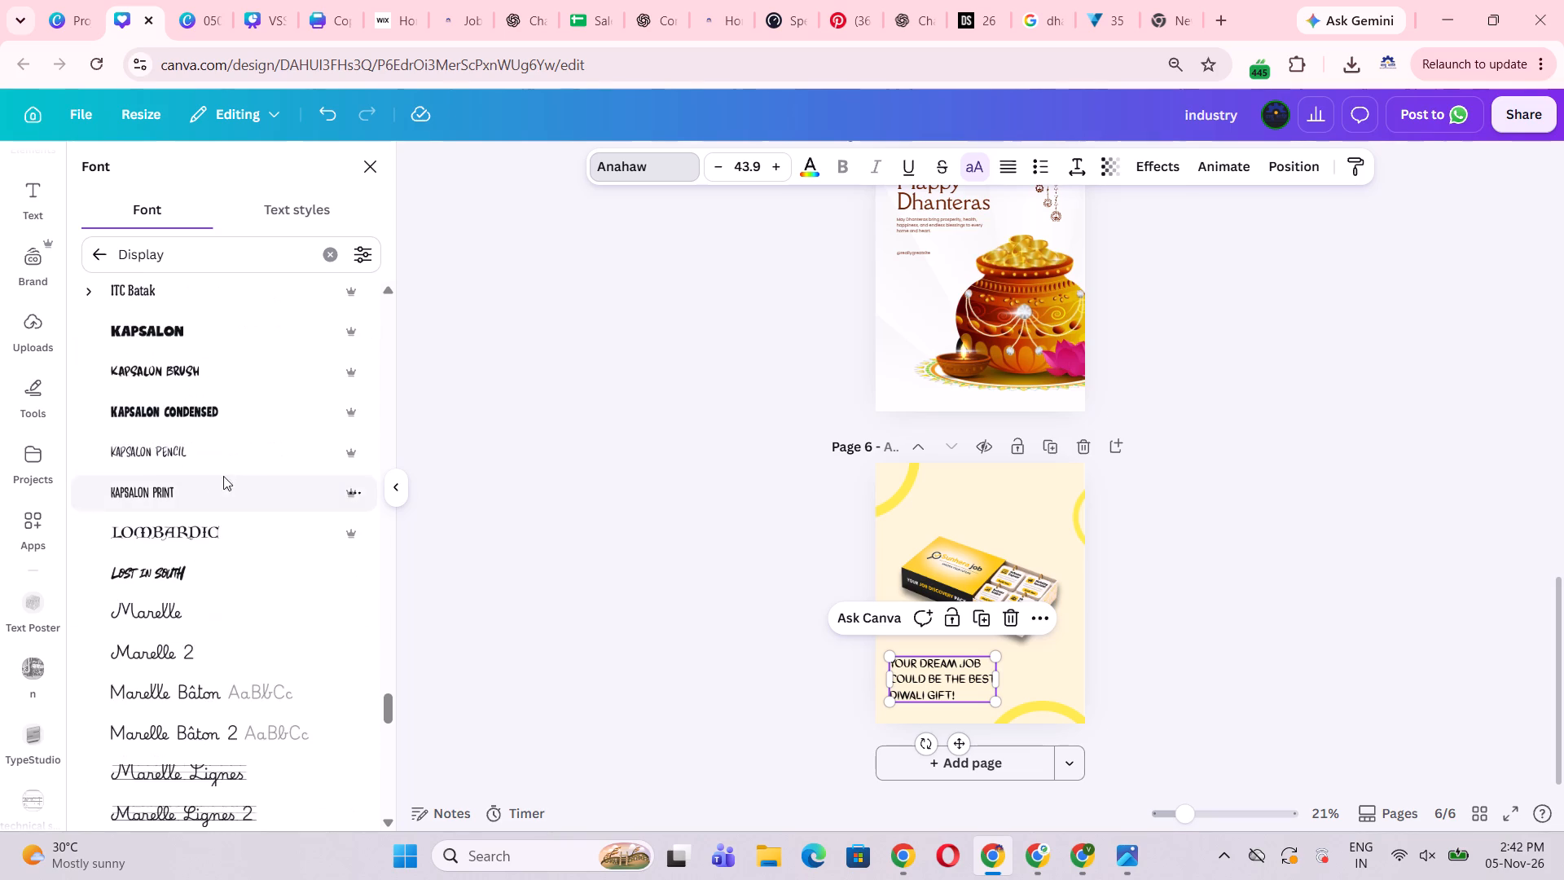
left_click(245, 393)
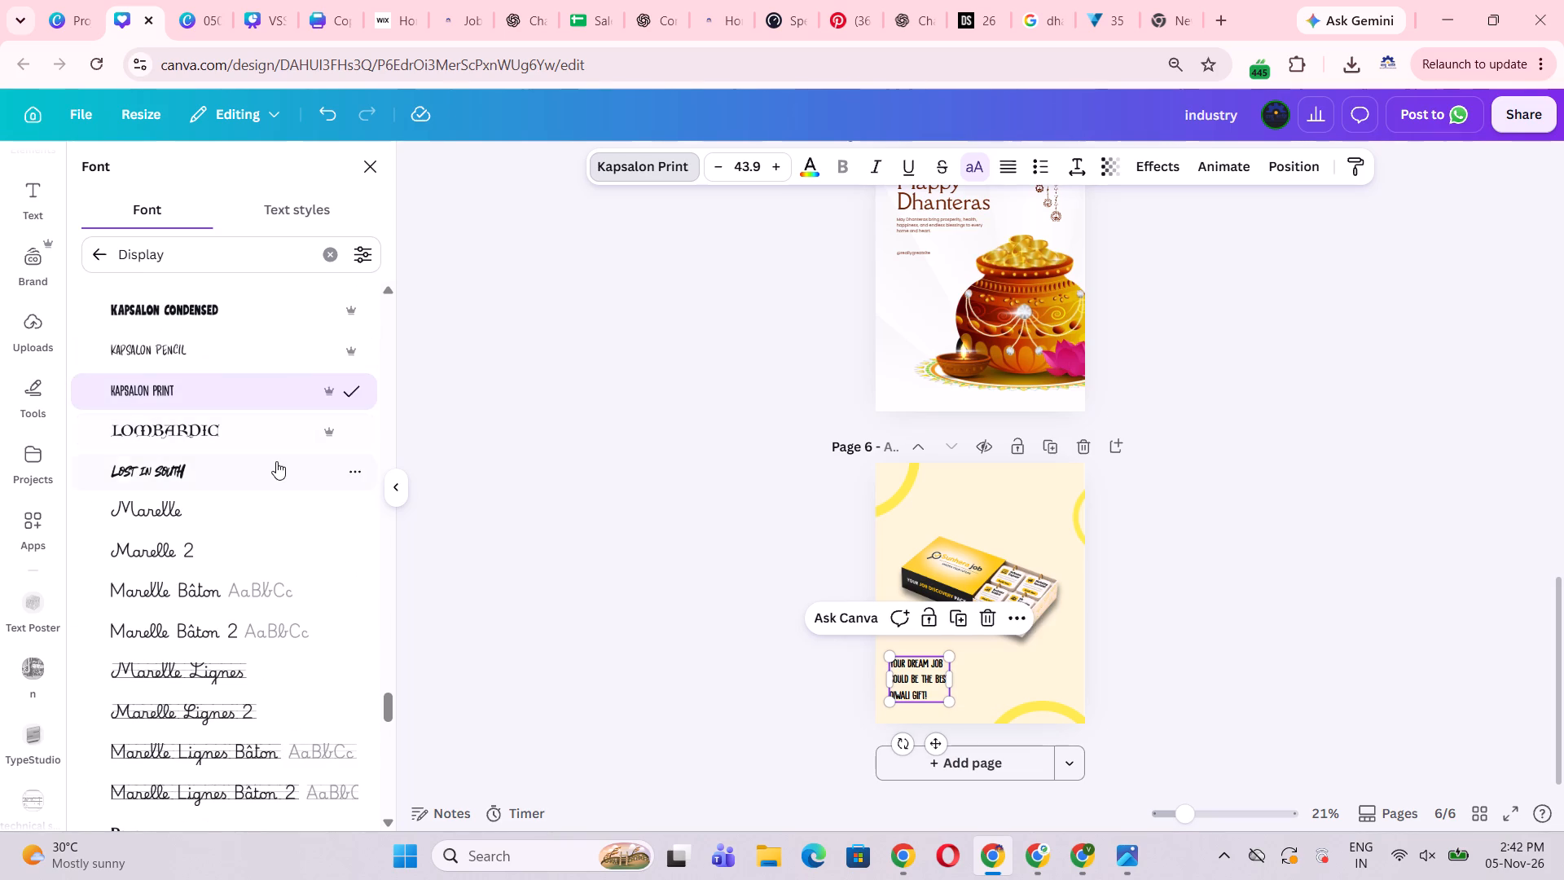
Set the page 6 headline's font to Lucidity Condensed from the Display category.
scroll(276, 460, "down", 10)
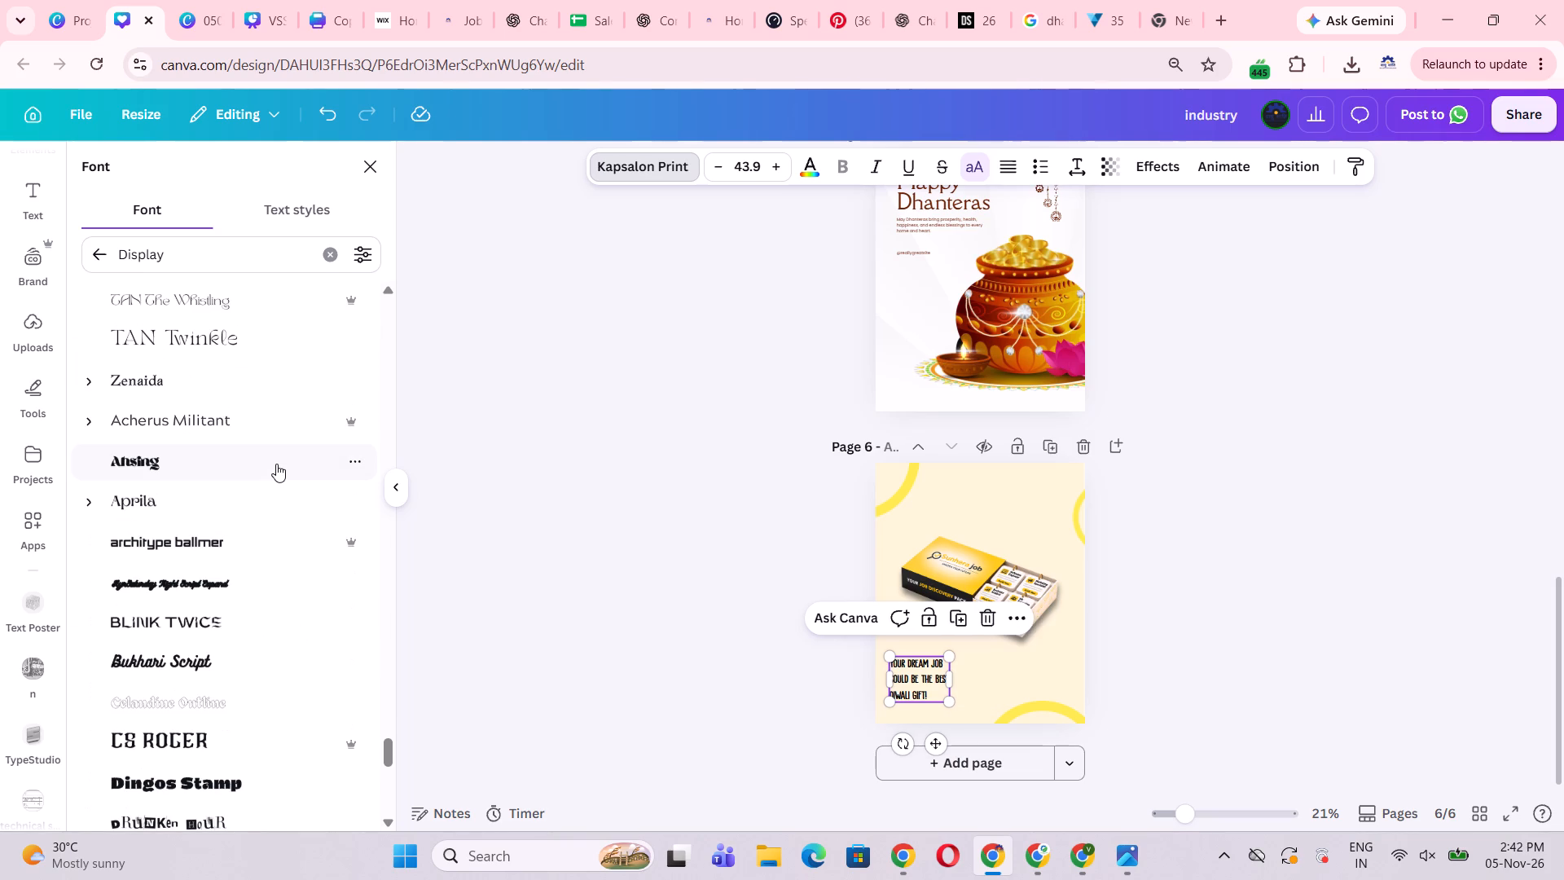
scroll(277, 528, "down", 4)
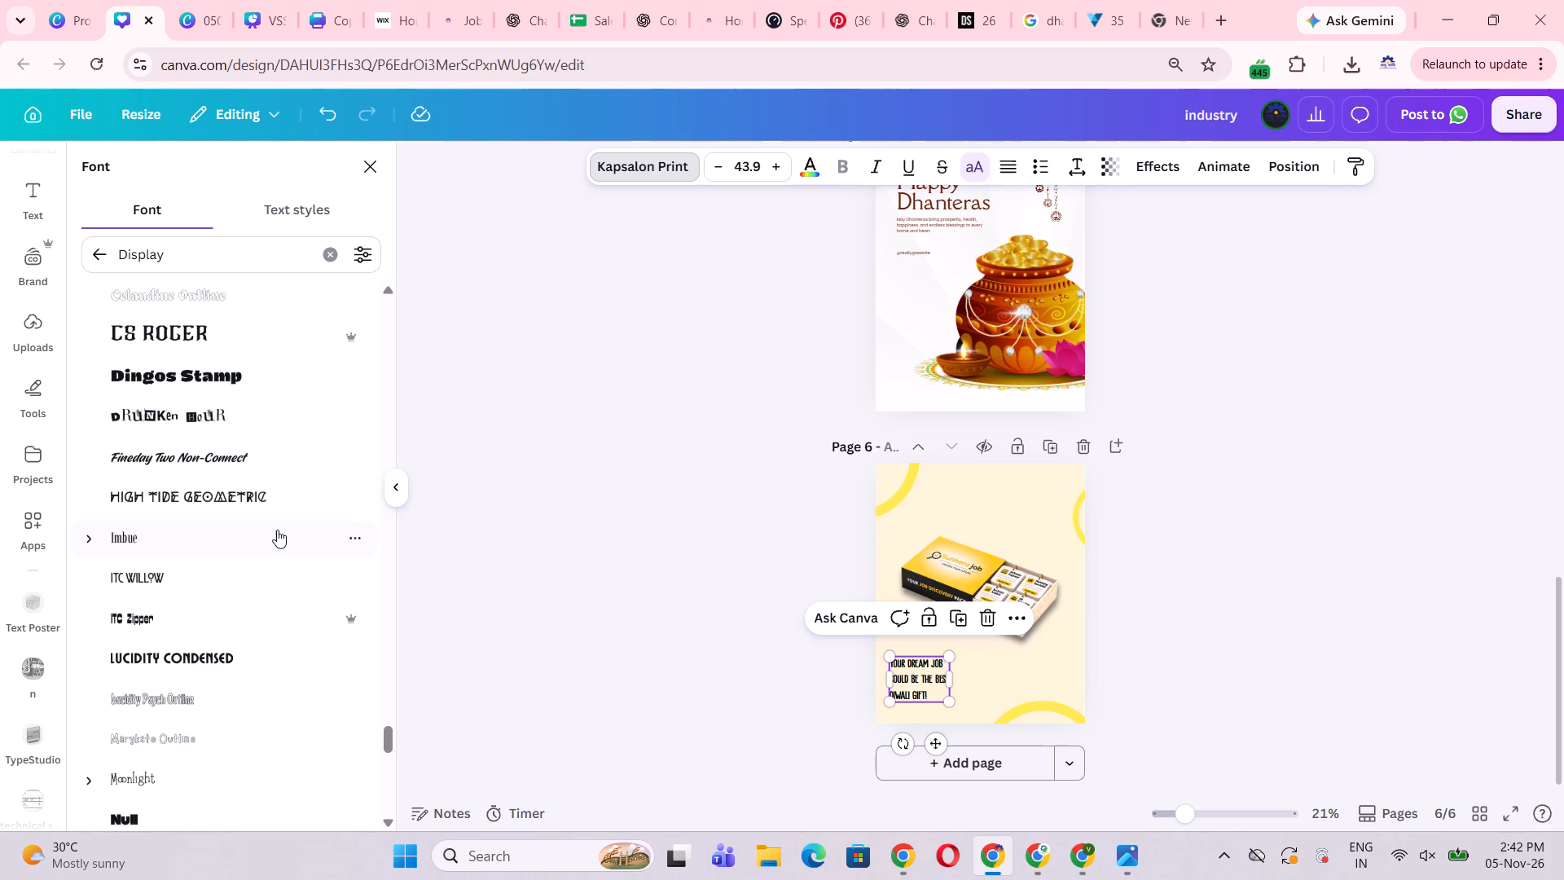
scroll(277, 530, "down", 2)
left_click(269, 443)
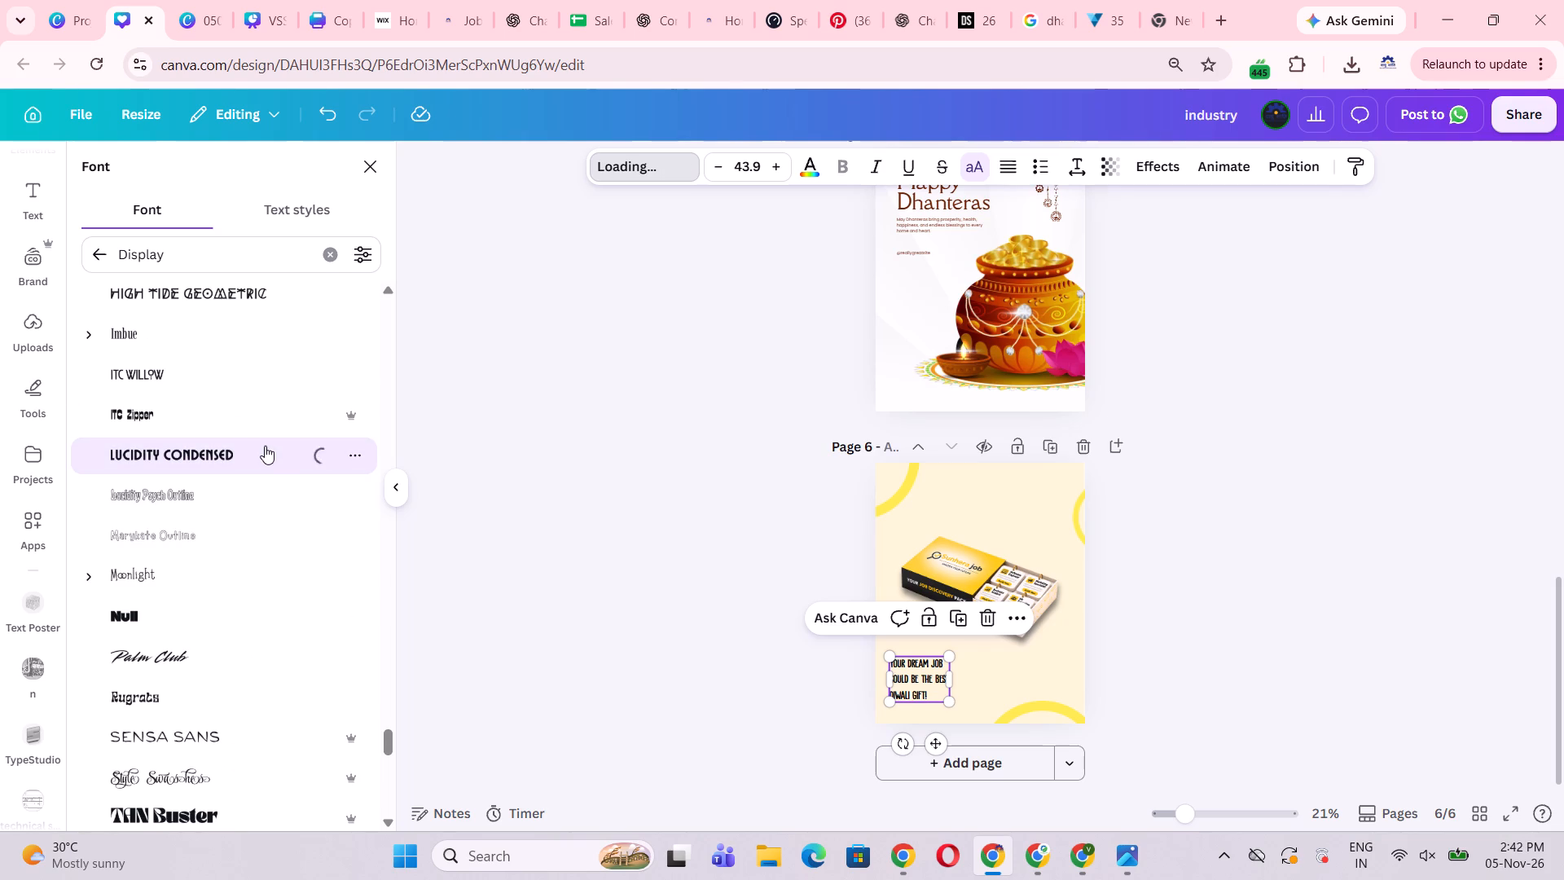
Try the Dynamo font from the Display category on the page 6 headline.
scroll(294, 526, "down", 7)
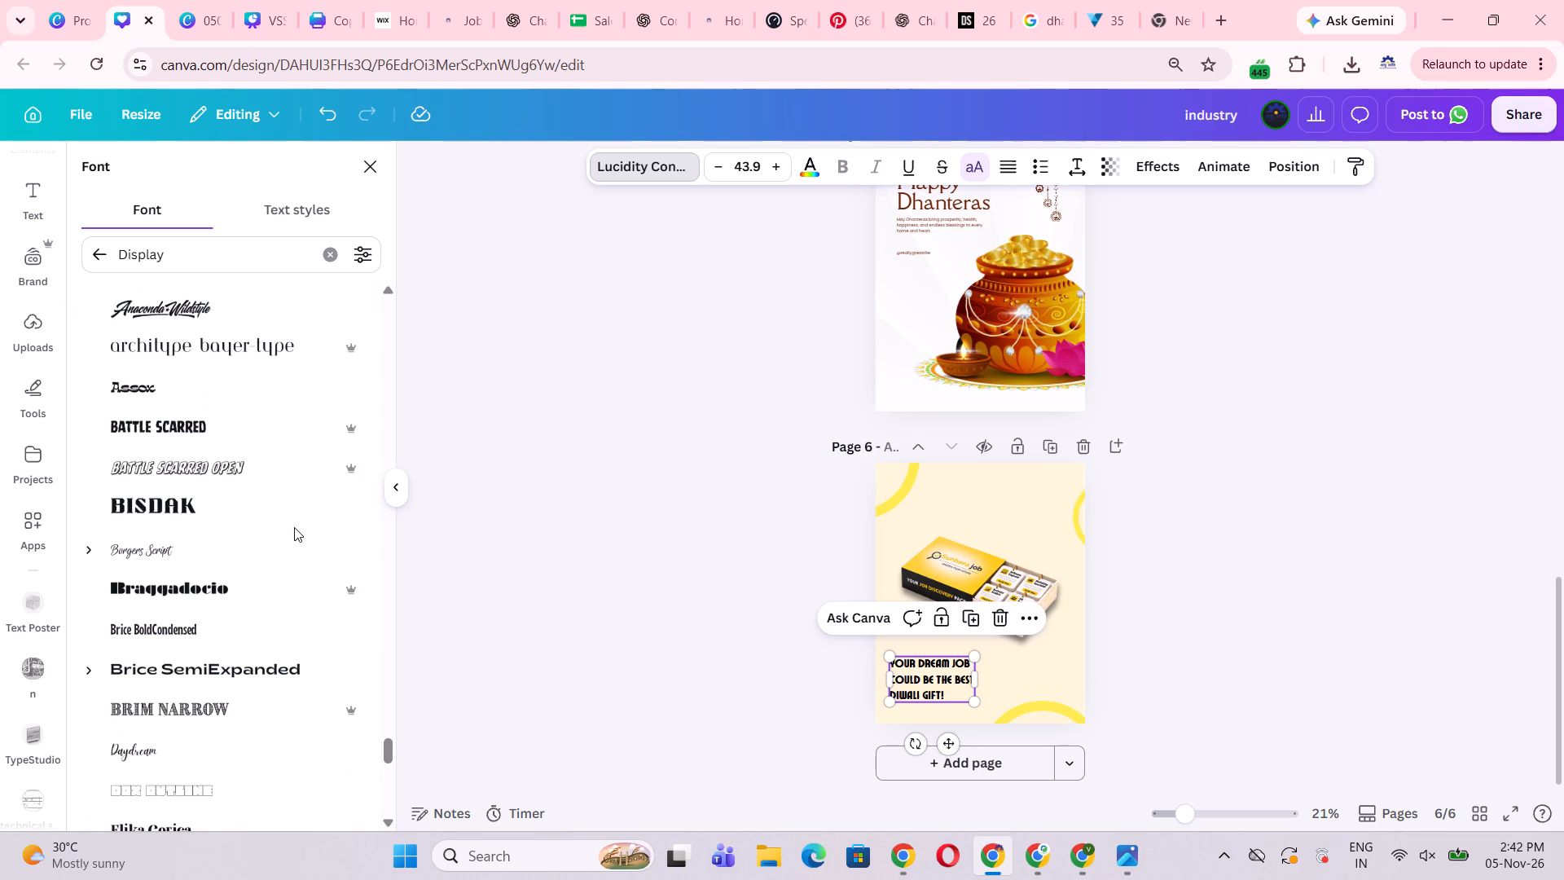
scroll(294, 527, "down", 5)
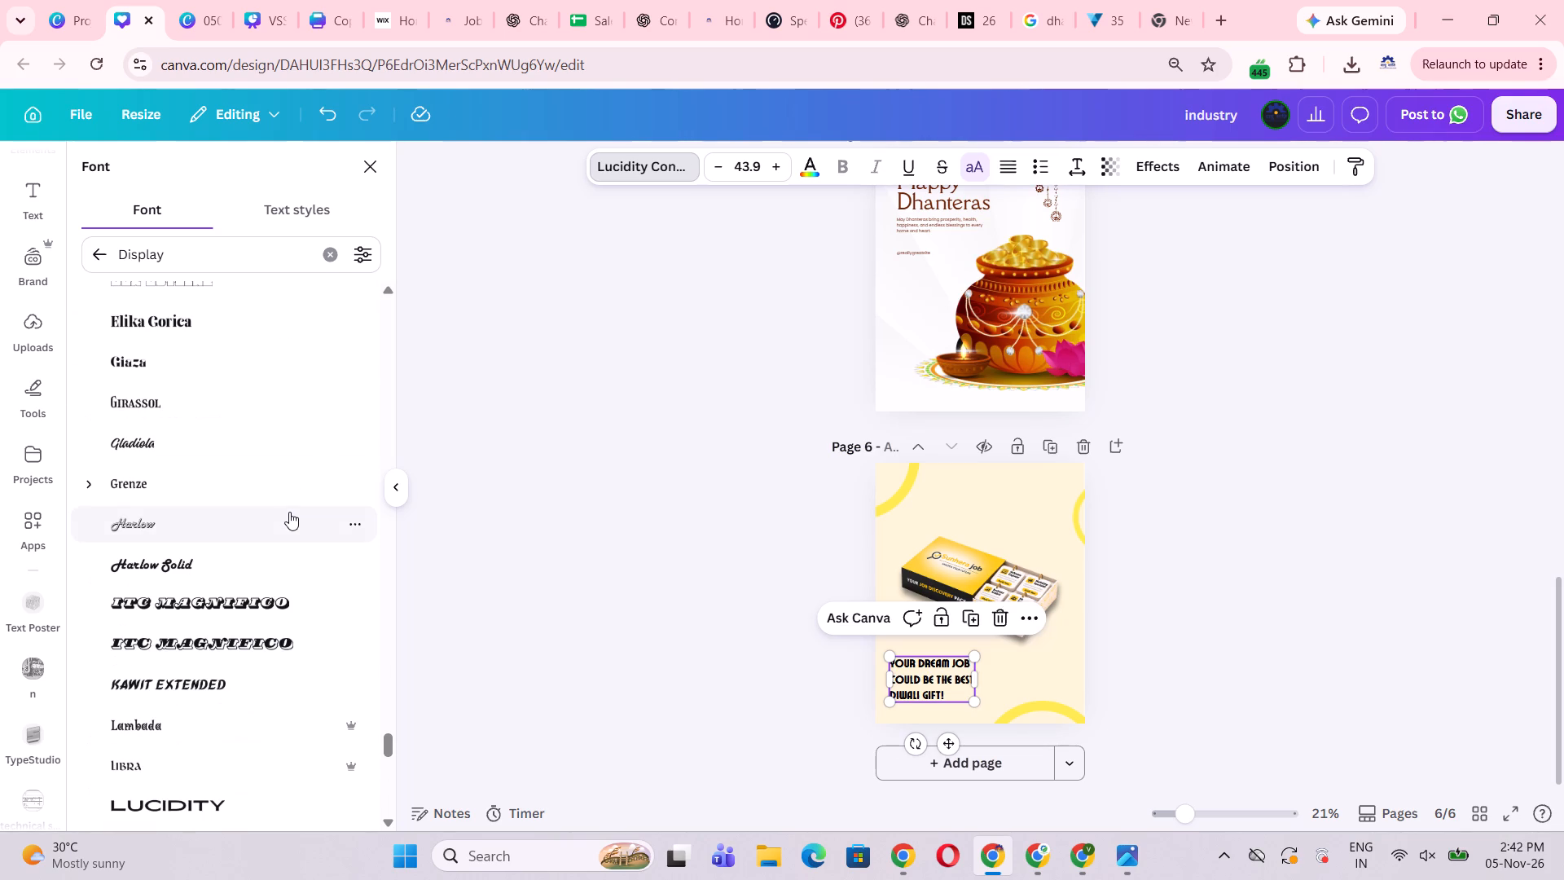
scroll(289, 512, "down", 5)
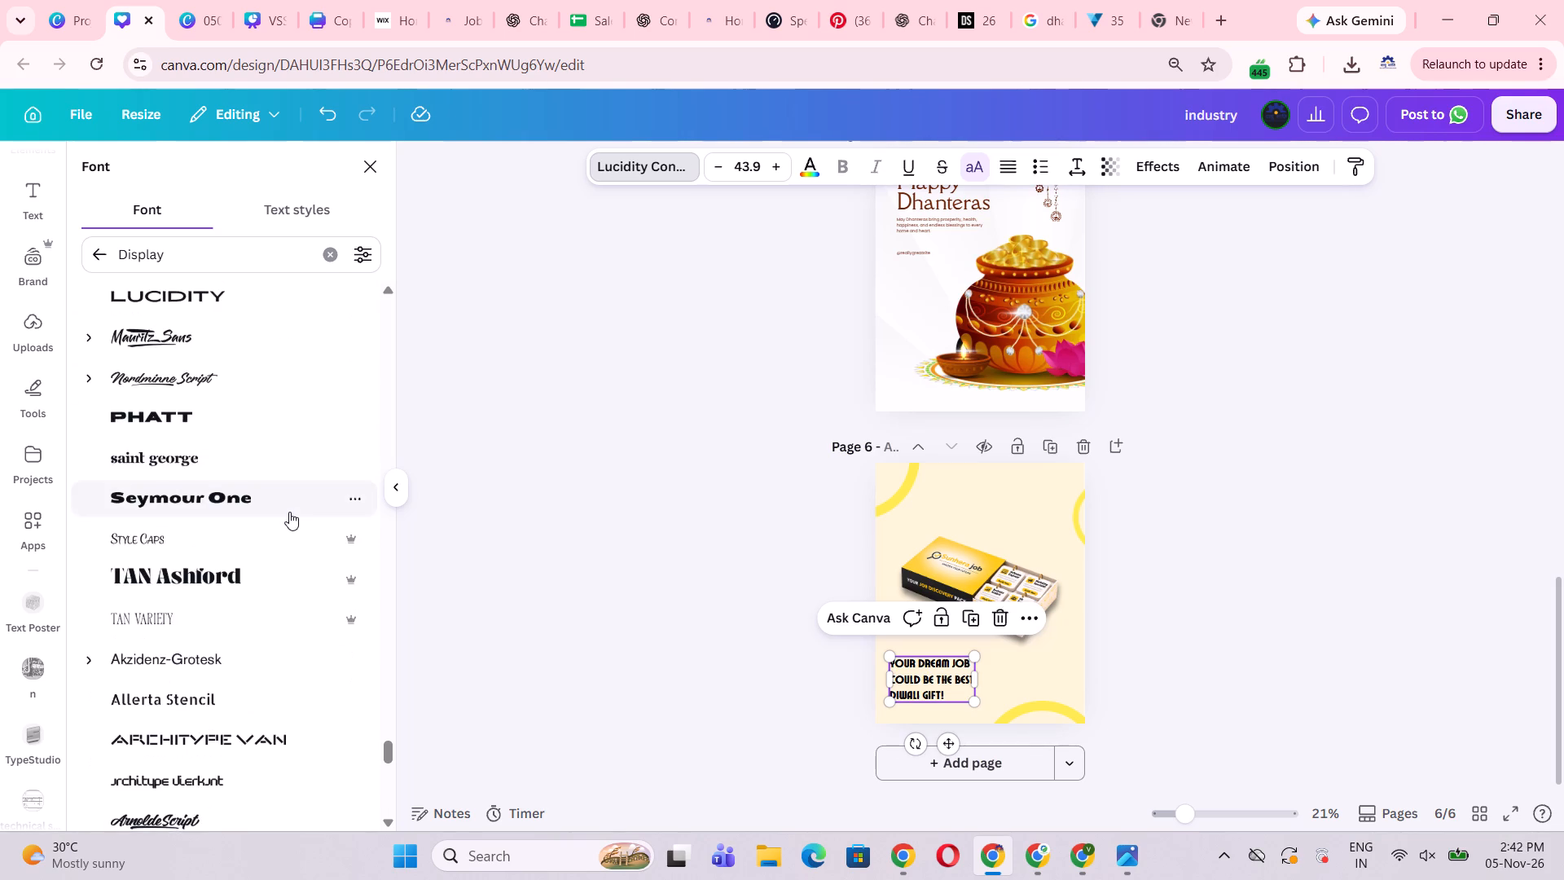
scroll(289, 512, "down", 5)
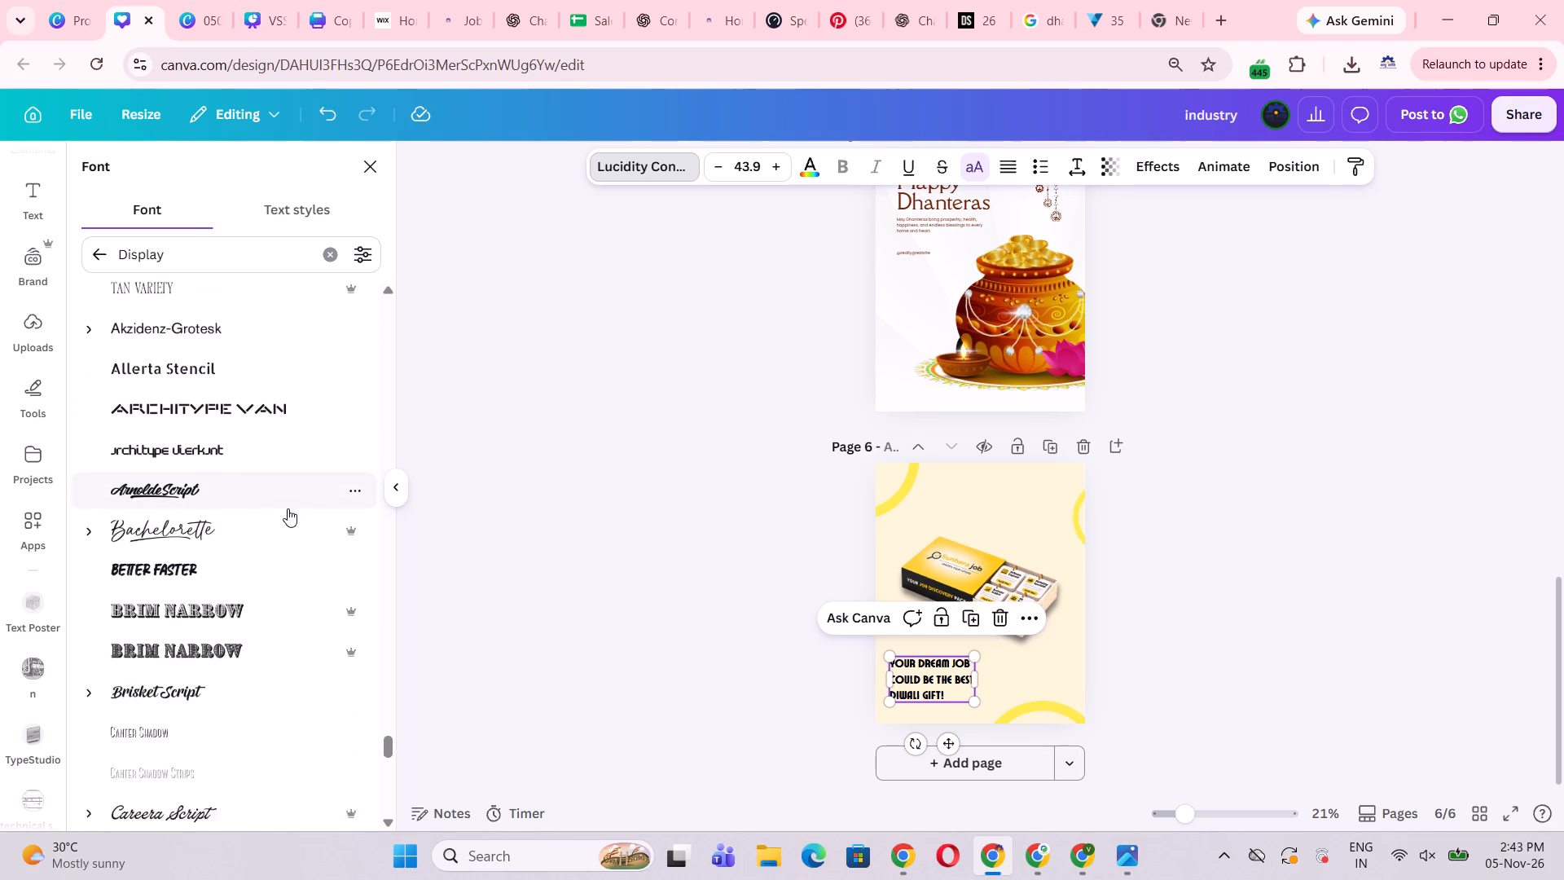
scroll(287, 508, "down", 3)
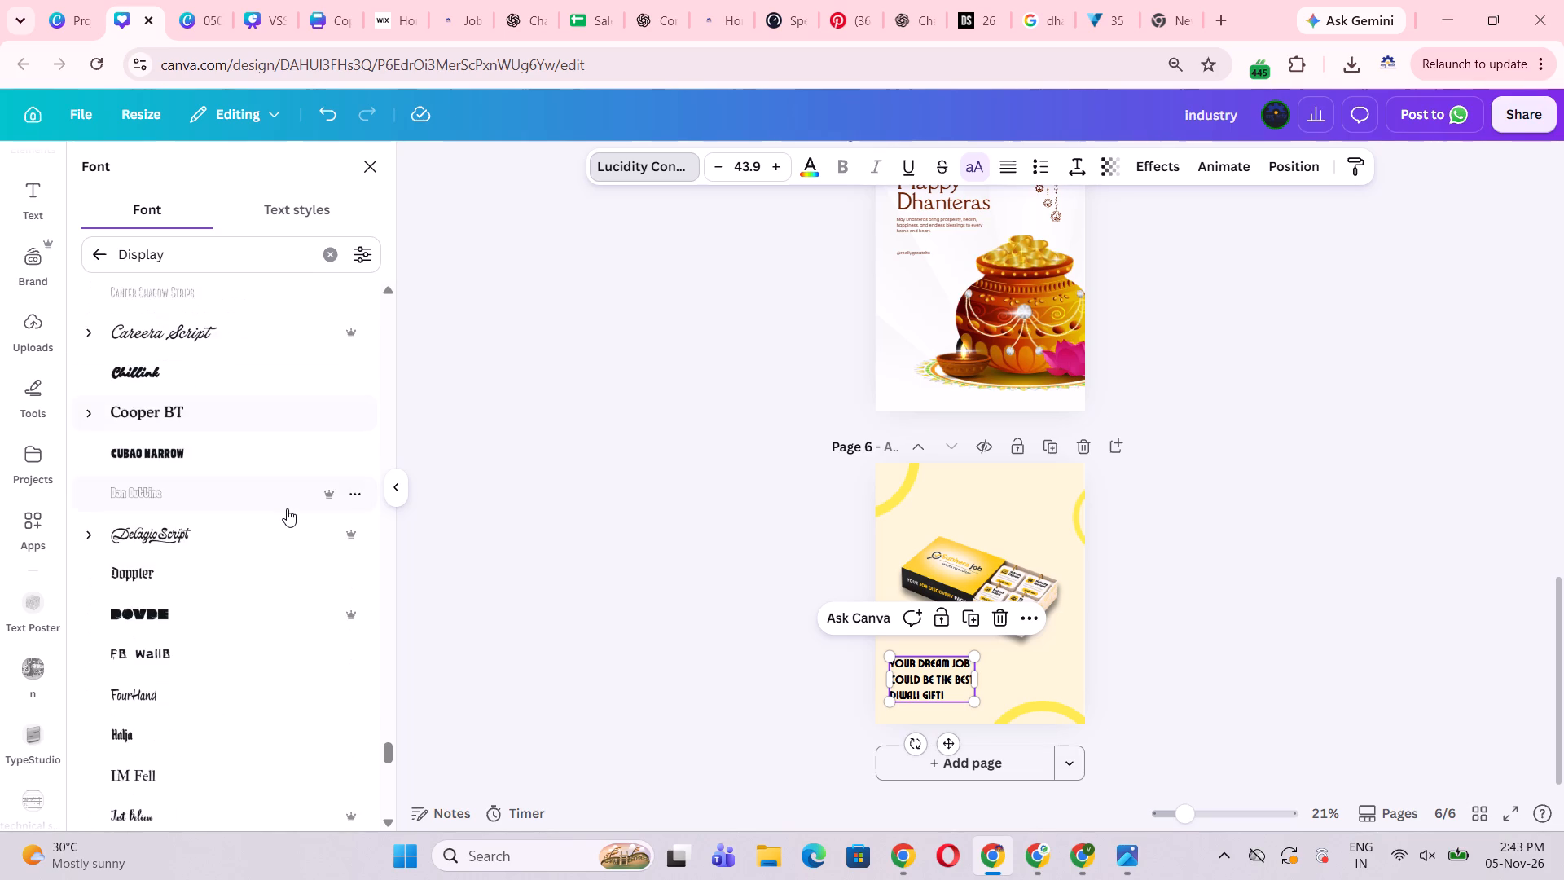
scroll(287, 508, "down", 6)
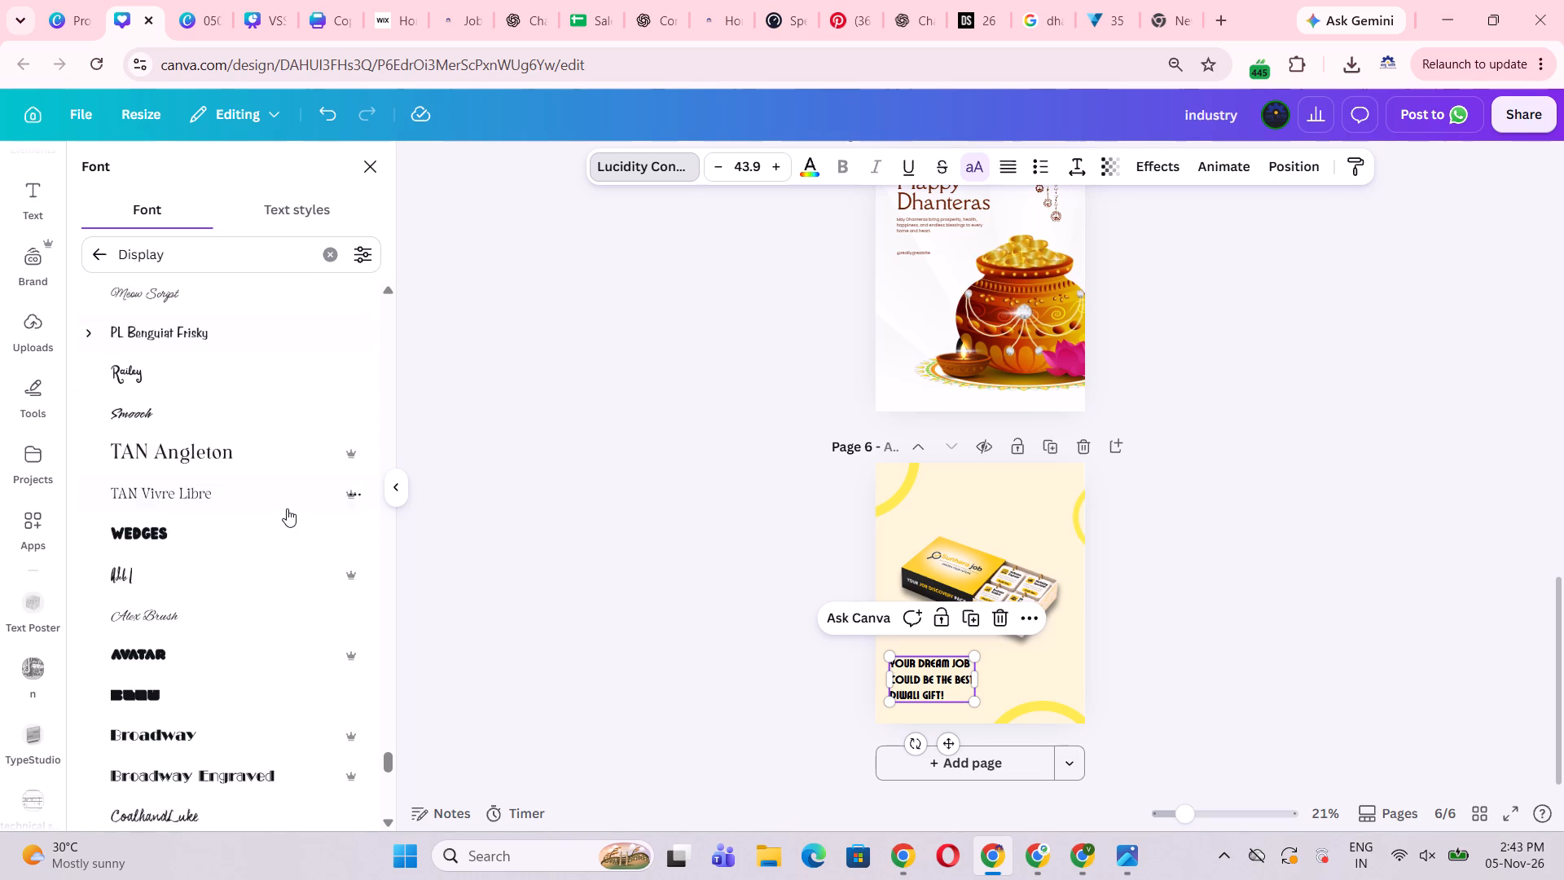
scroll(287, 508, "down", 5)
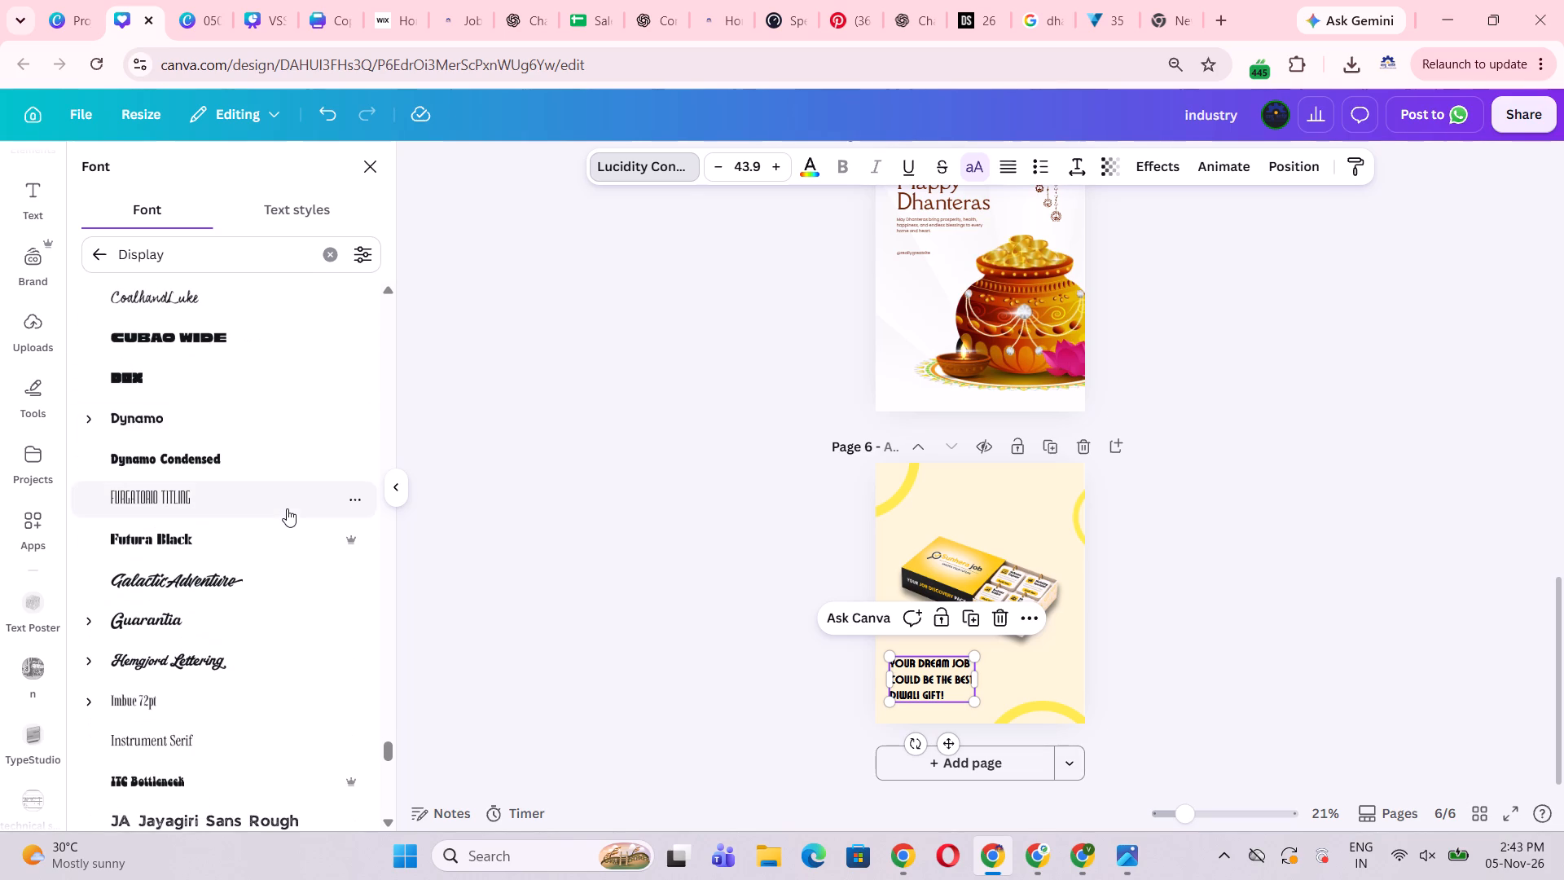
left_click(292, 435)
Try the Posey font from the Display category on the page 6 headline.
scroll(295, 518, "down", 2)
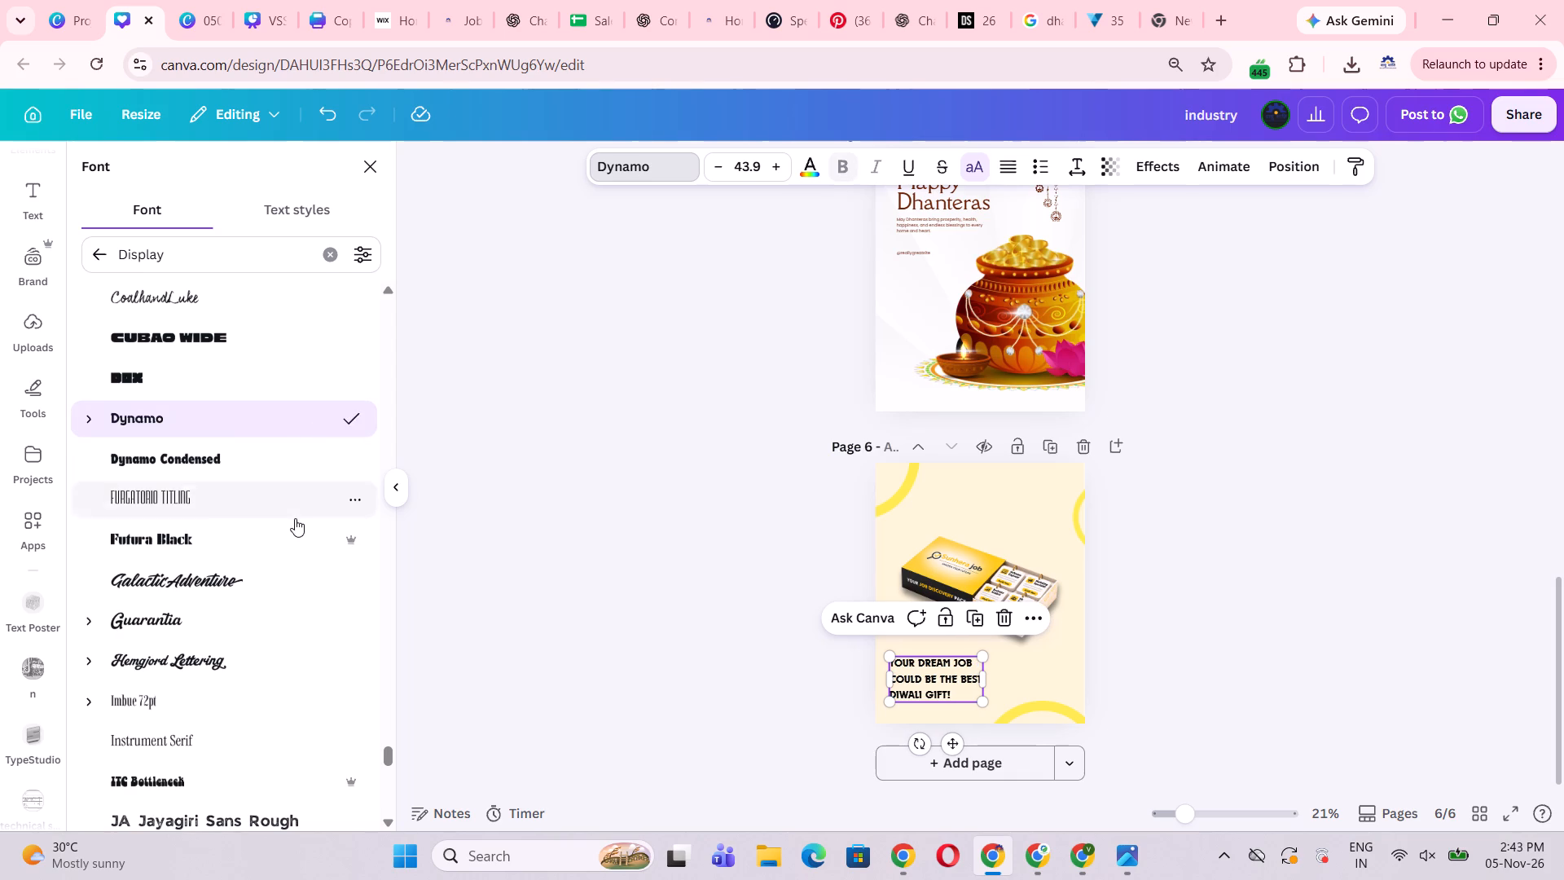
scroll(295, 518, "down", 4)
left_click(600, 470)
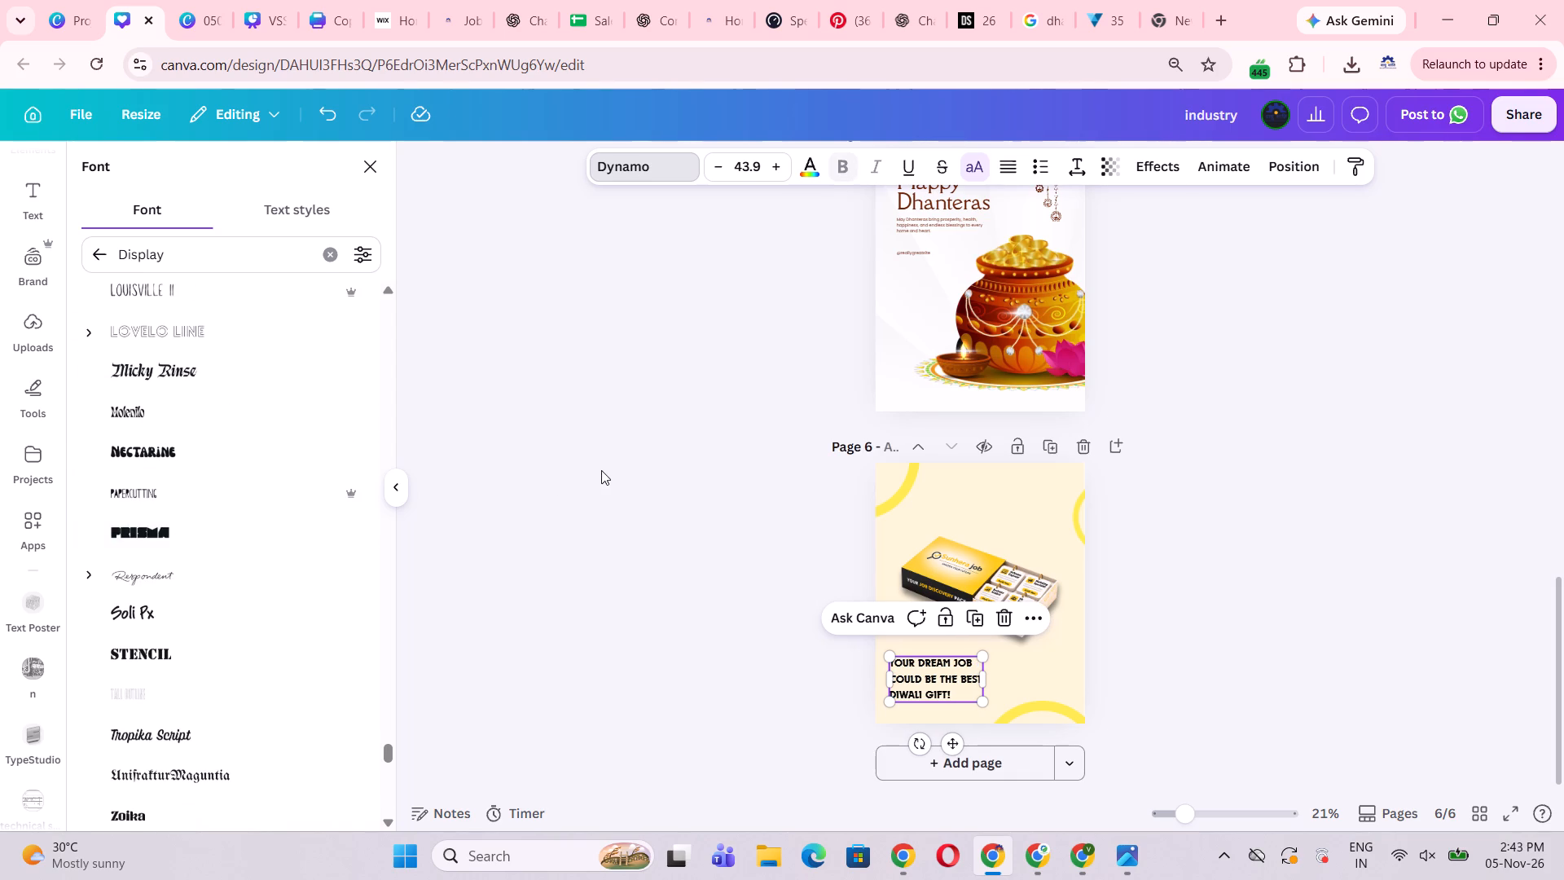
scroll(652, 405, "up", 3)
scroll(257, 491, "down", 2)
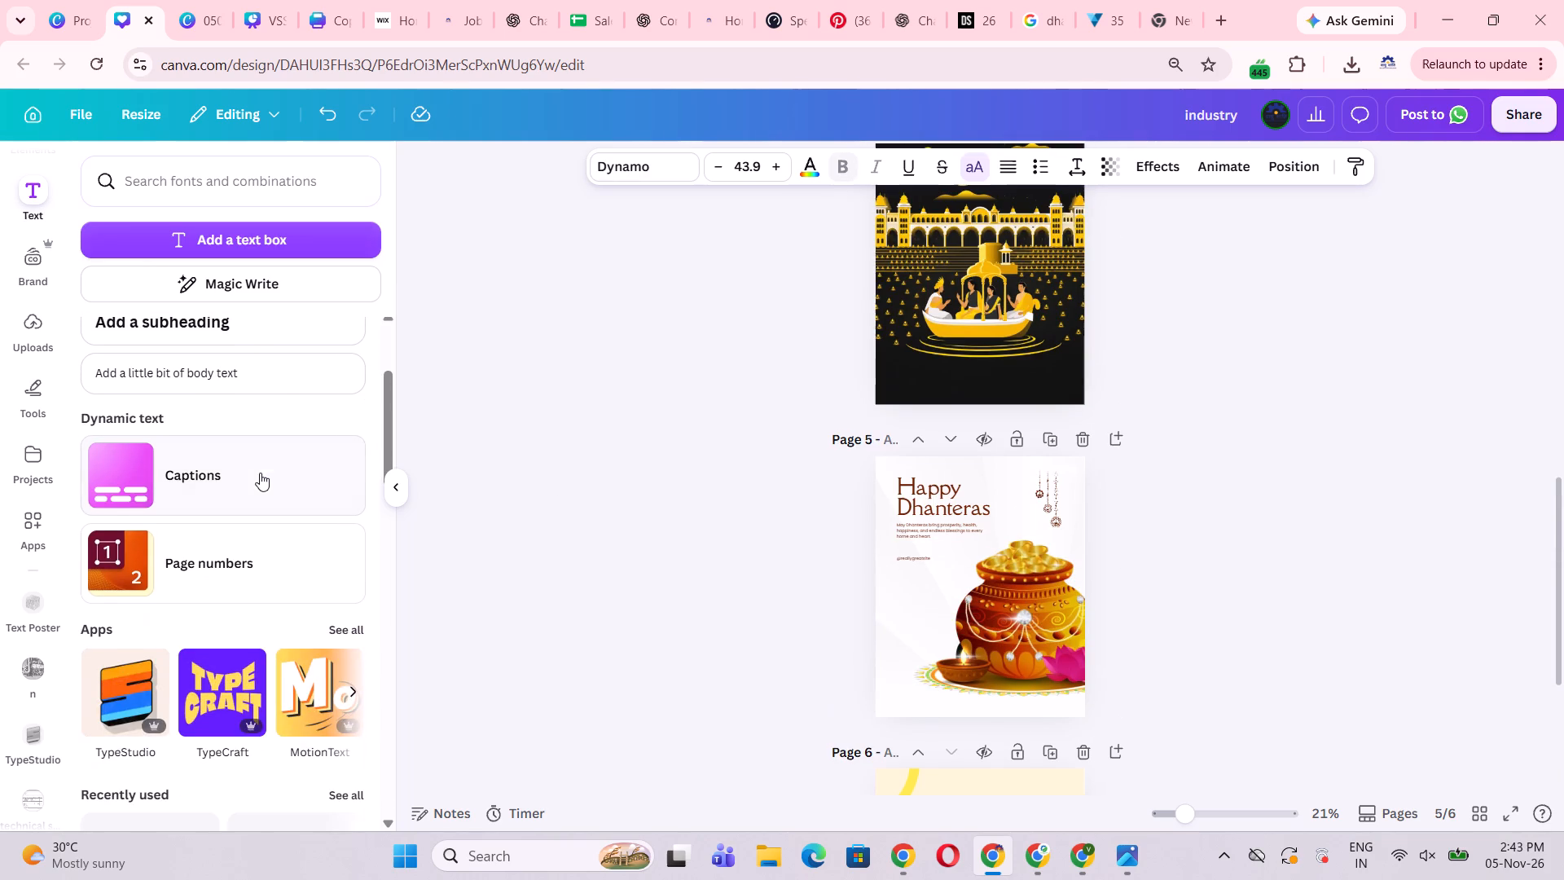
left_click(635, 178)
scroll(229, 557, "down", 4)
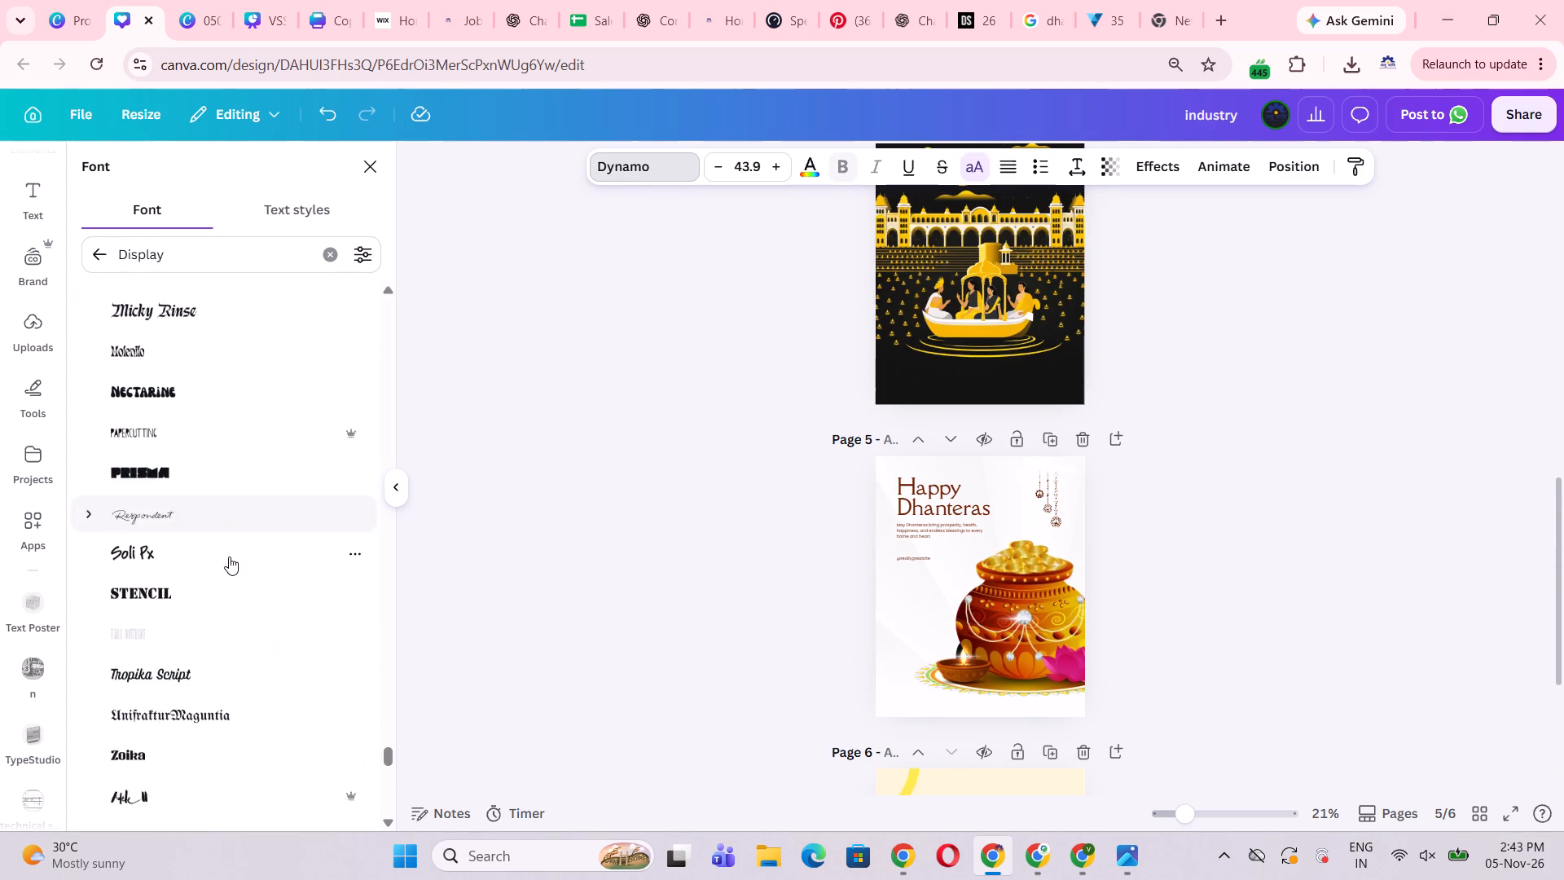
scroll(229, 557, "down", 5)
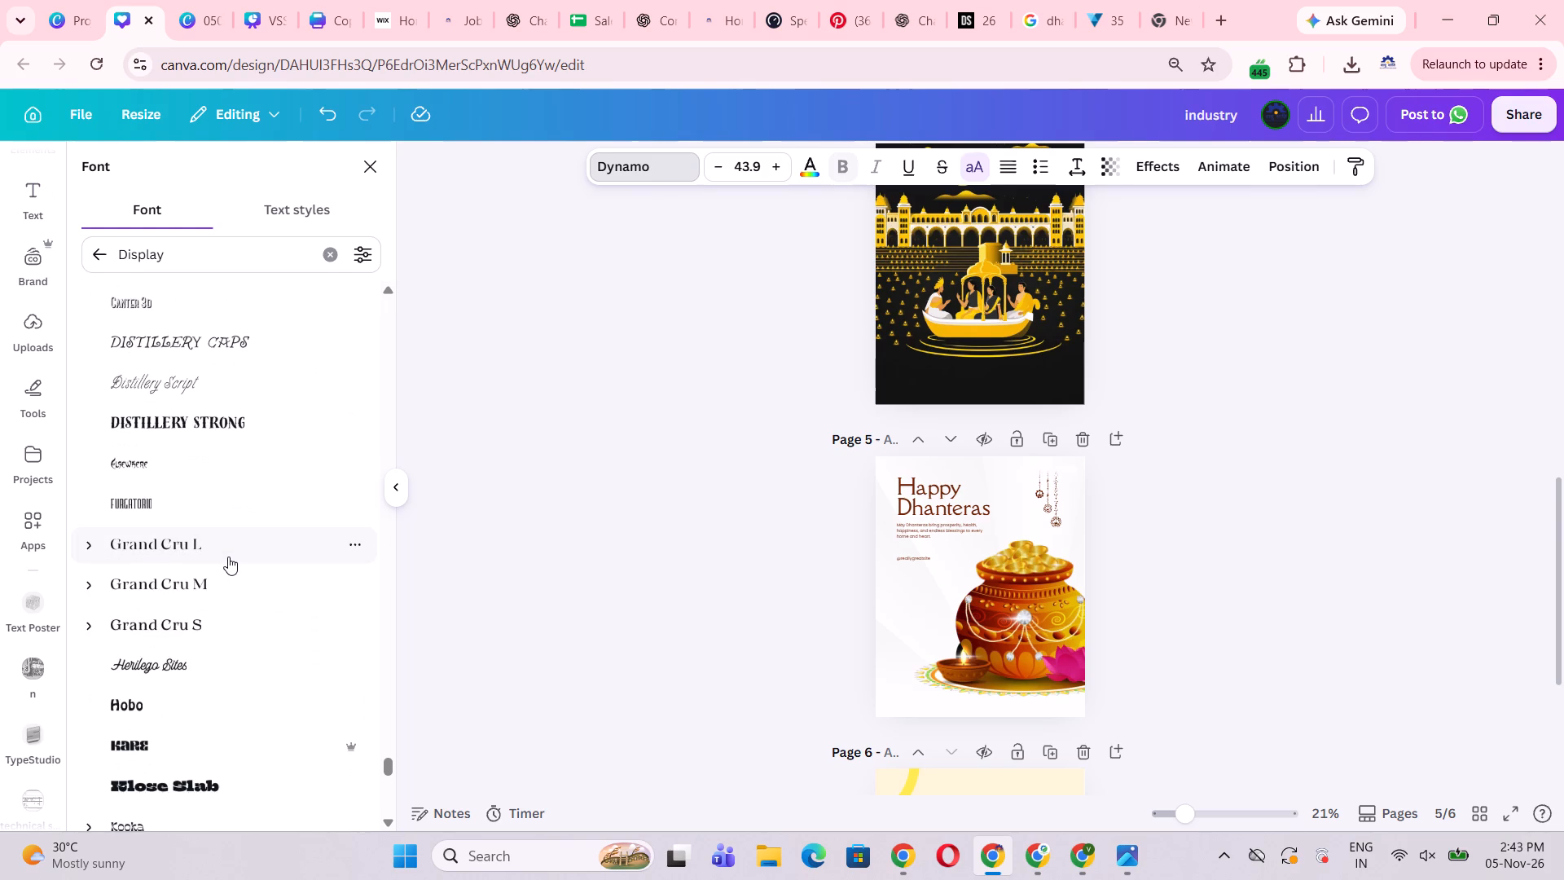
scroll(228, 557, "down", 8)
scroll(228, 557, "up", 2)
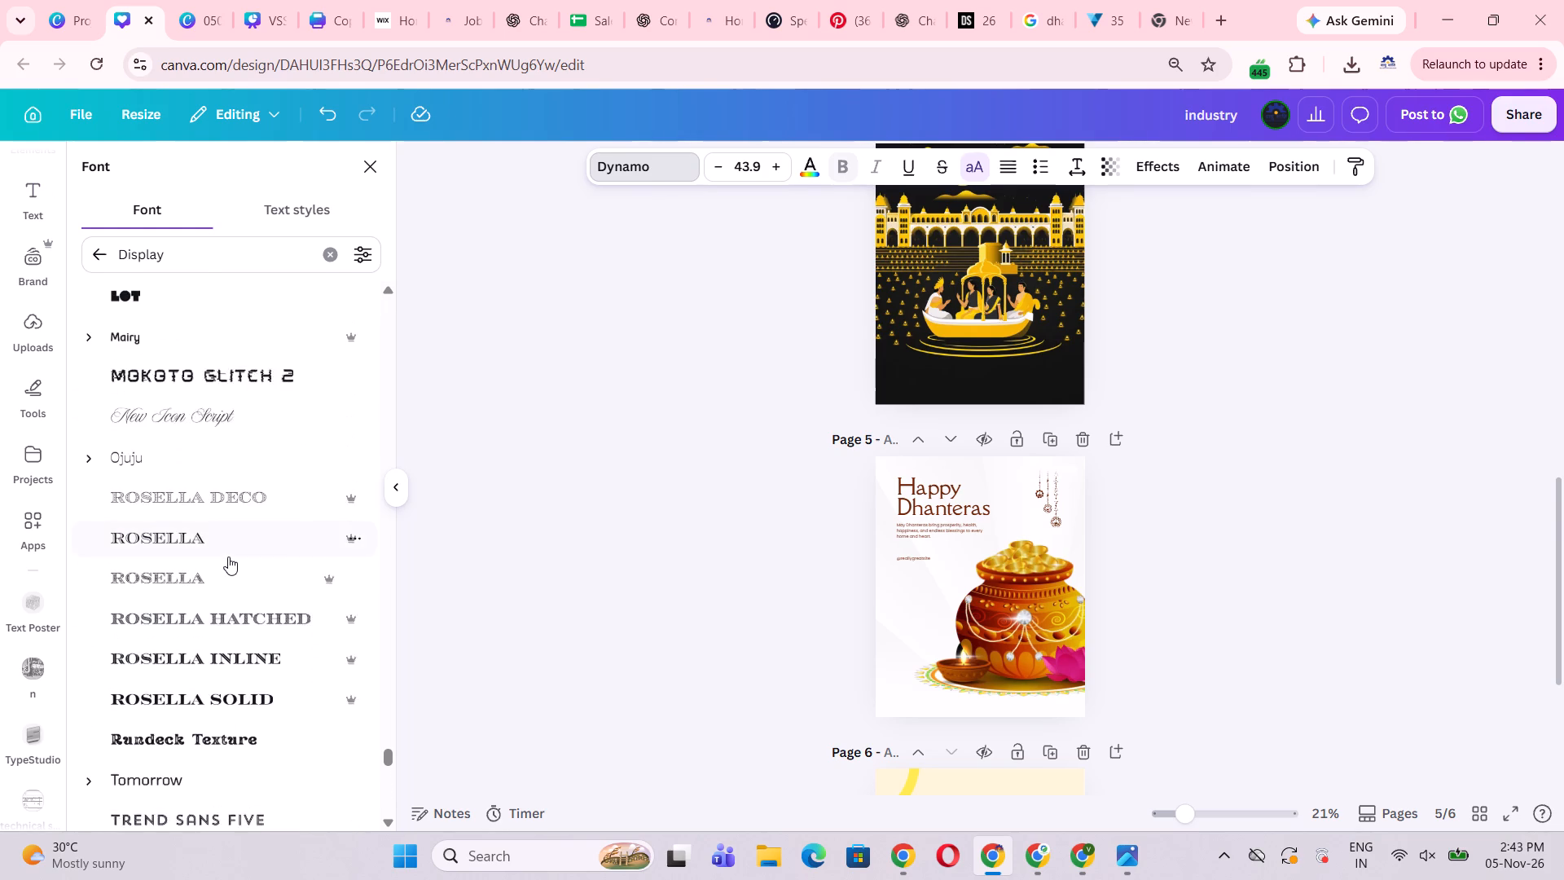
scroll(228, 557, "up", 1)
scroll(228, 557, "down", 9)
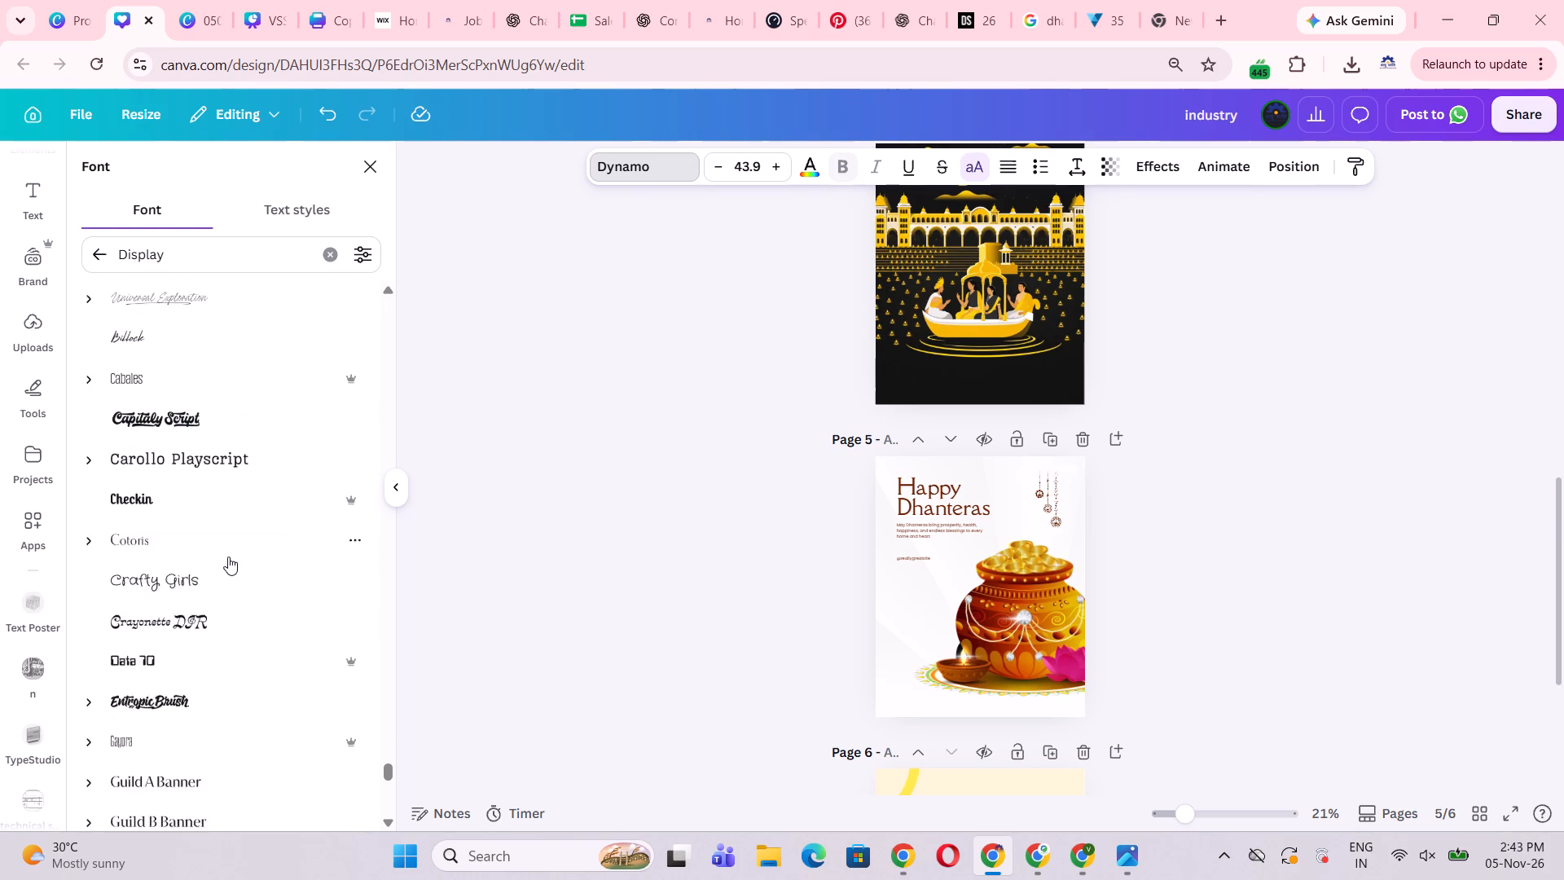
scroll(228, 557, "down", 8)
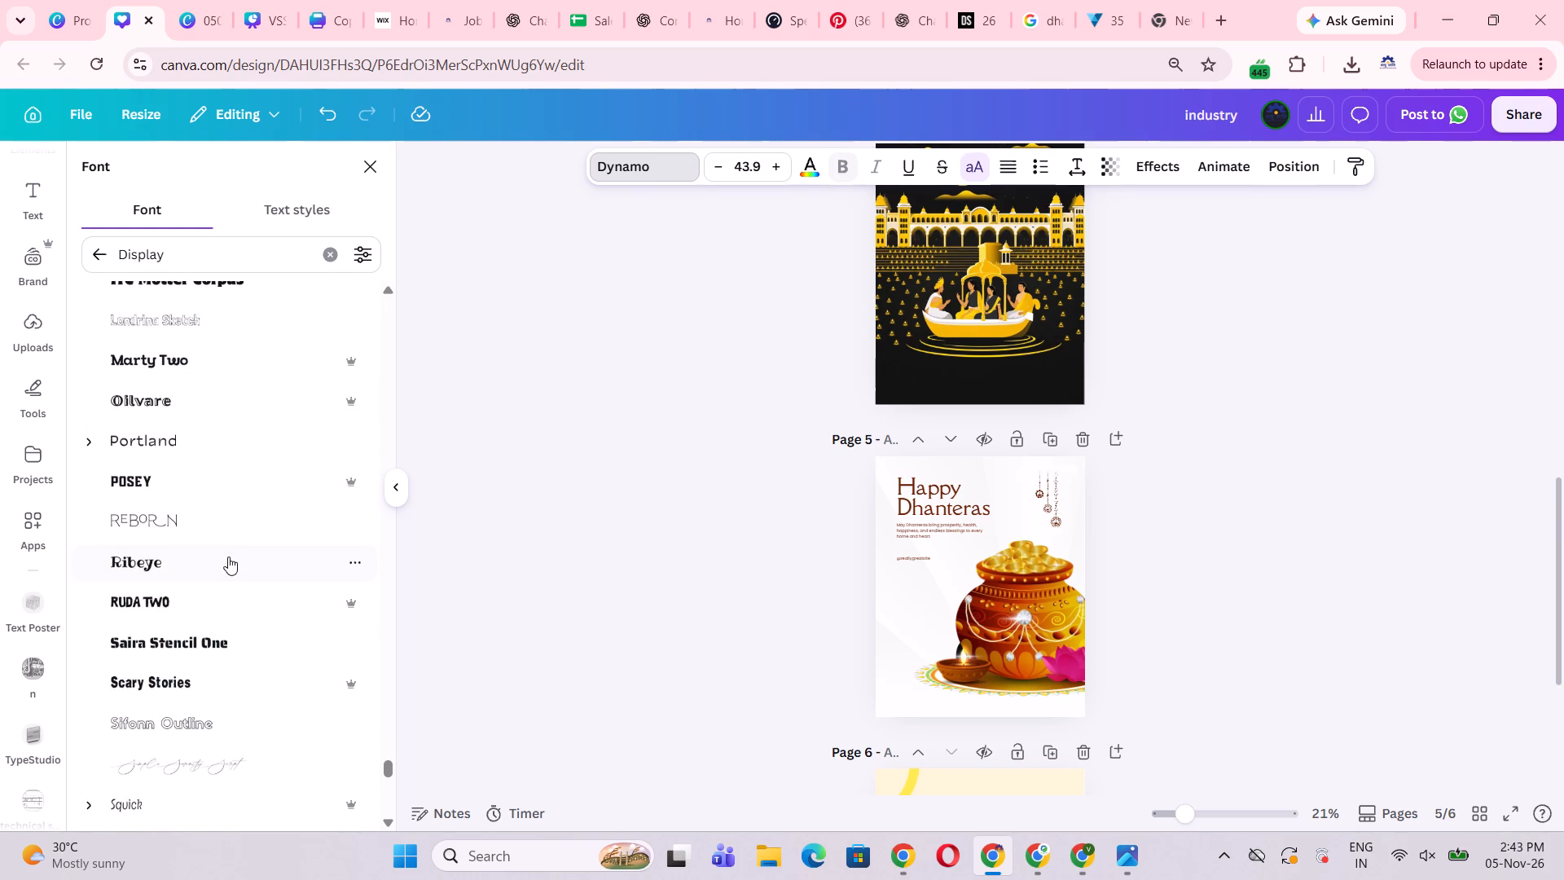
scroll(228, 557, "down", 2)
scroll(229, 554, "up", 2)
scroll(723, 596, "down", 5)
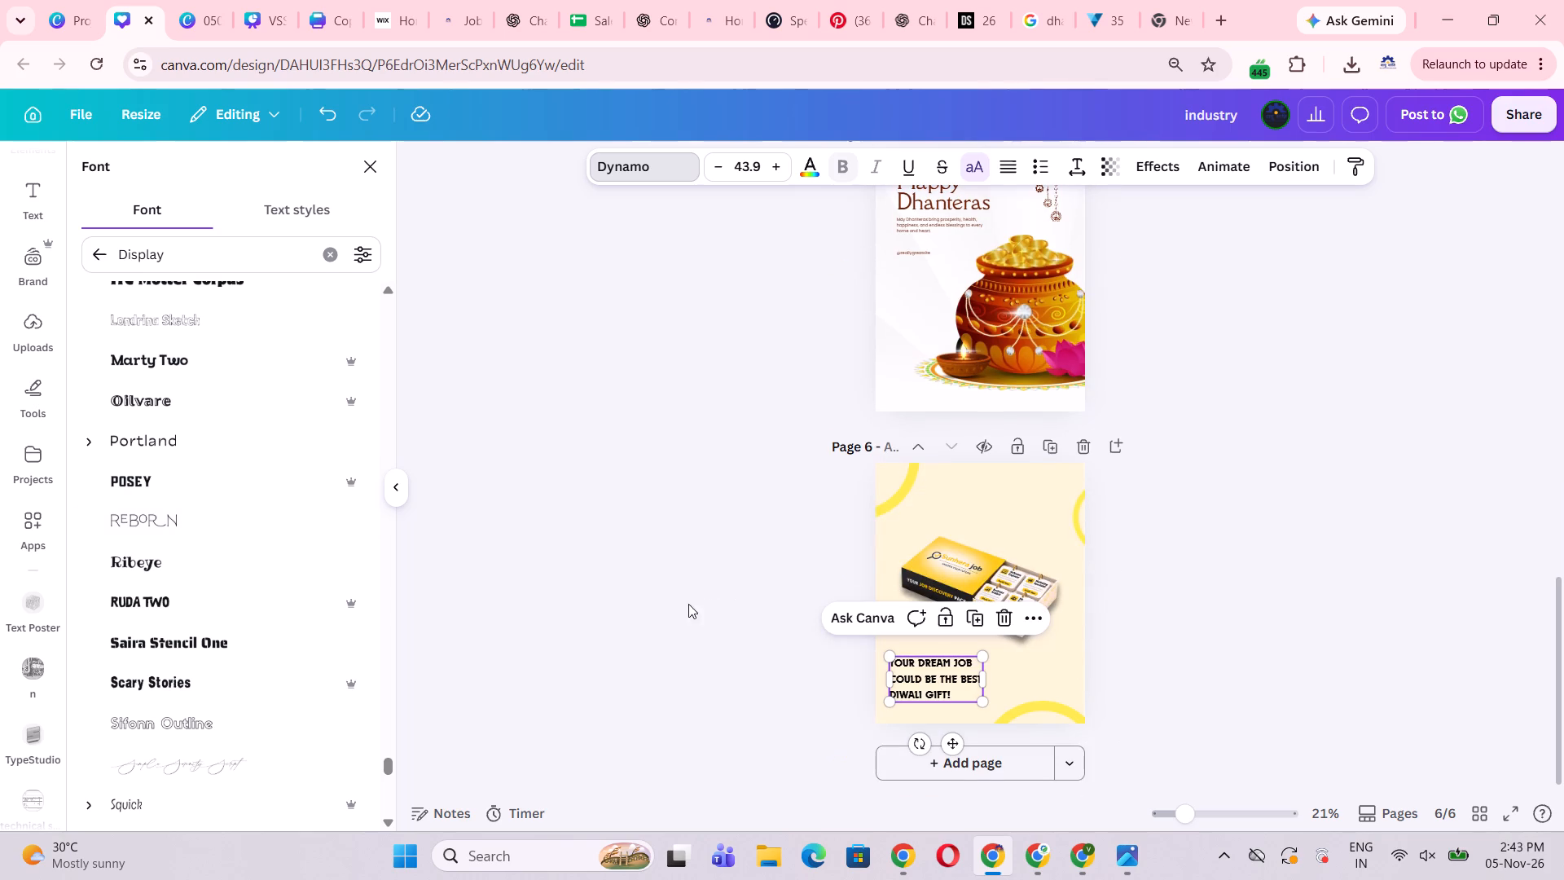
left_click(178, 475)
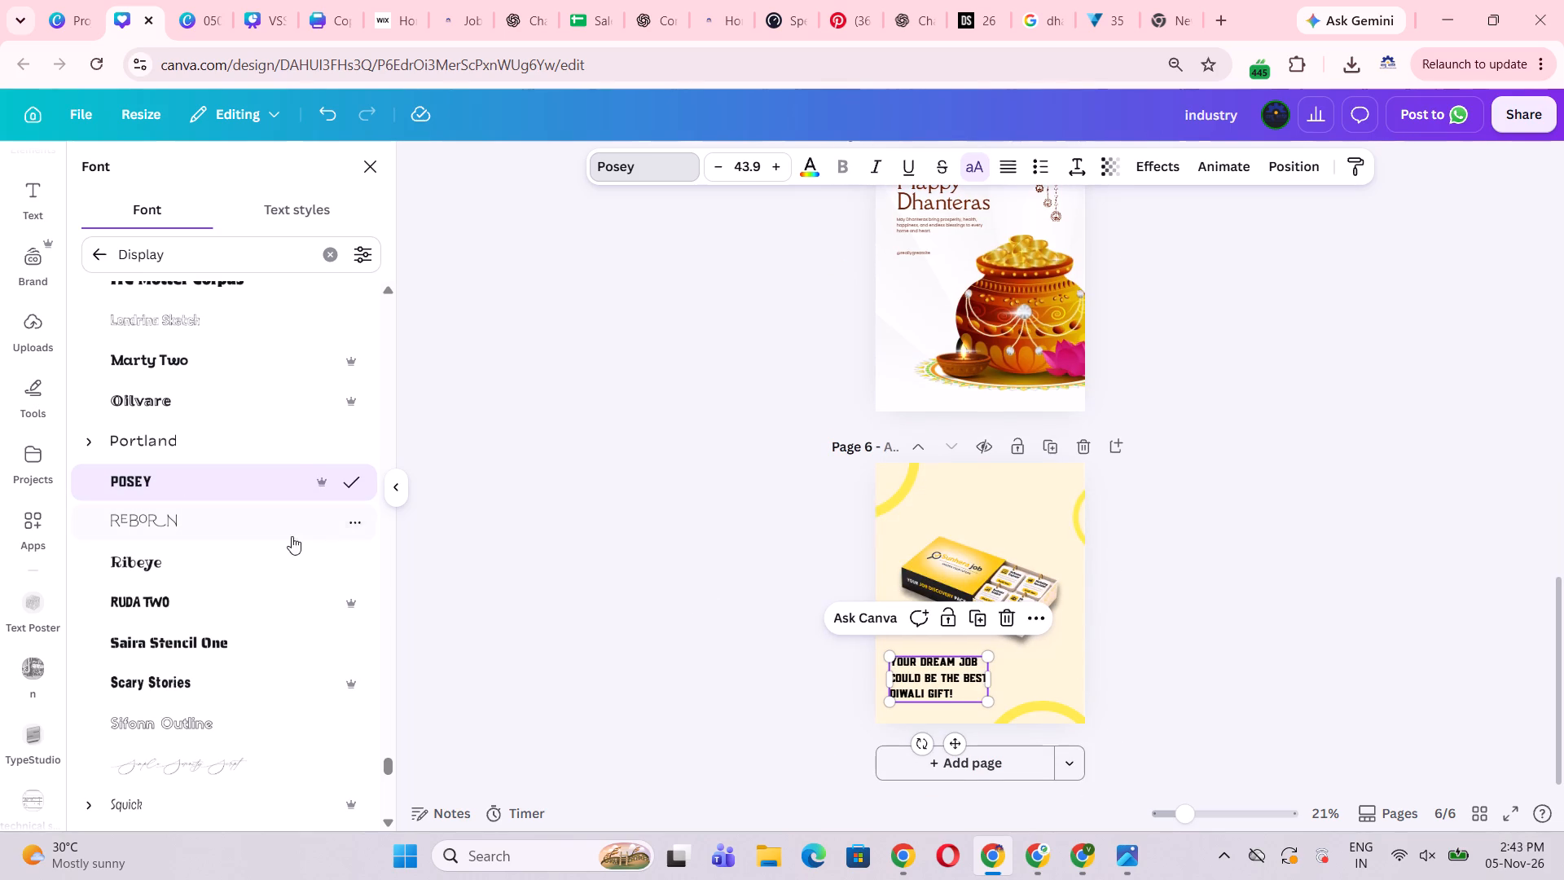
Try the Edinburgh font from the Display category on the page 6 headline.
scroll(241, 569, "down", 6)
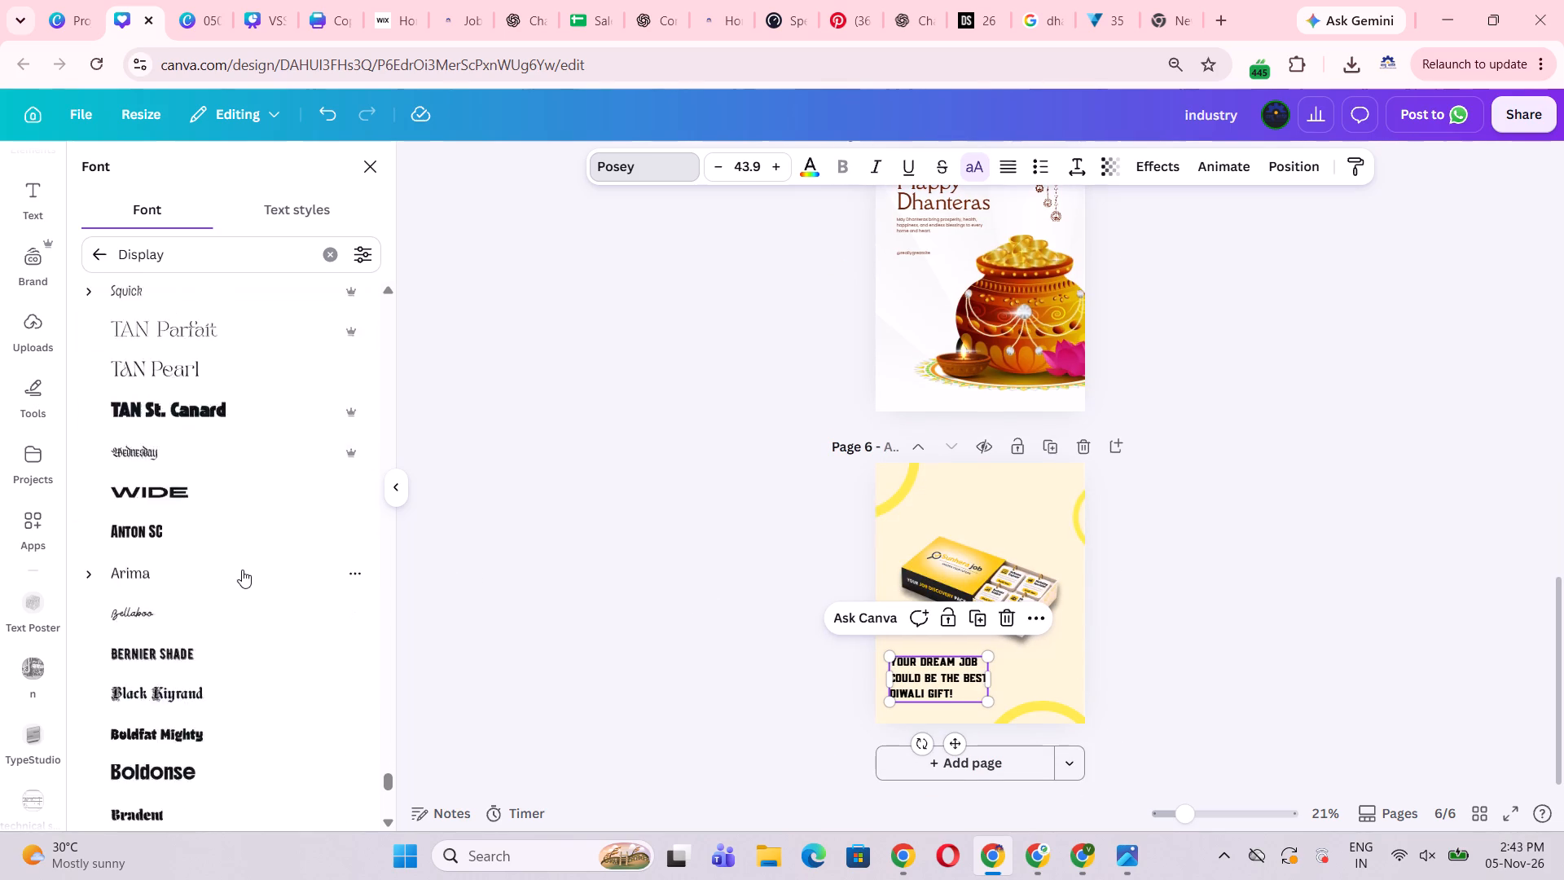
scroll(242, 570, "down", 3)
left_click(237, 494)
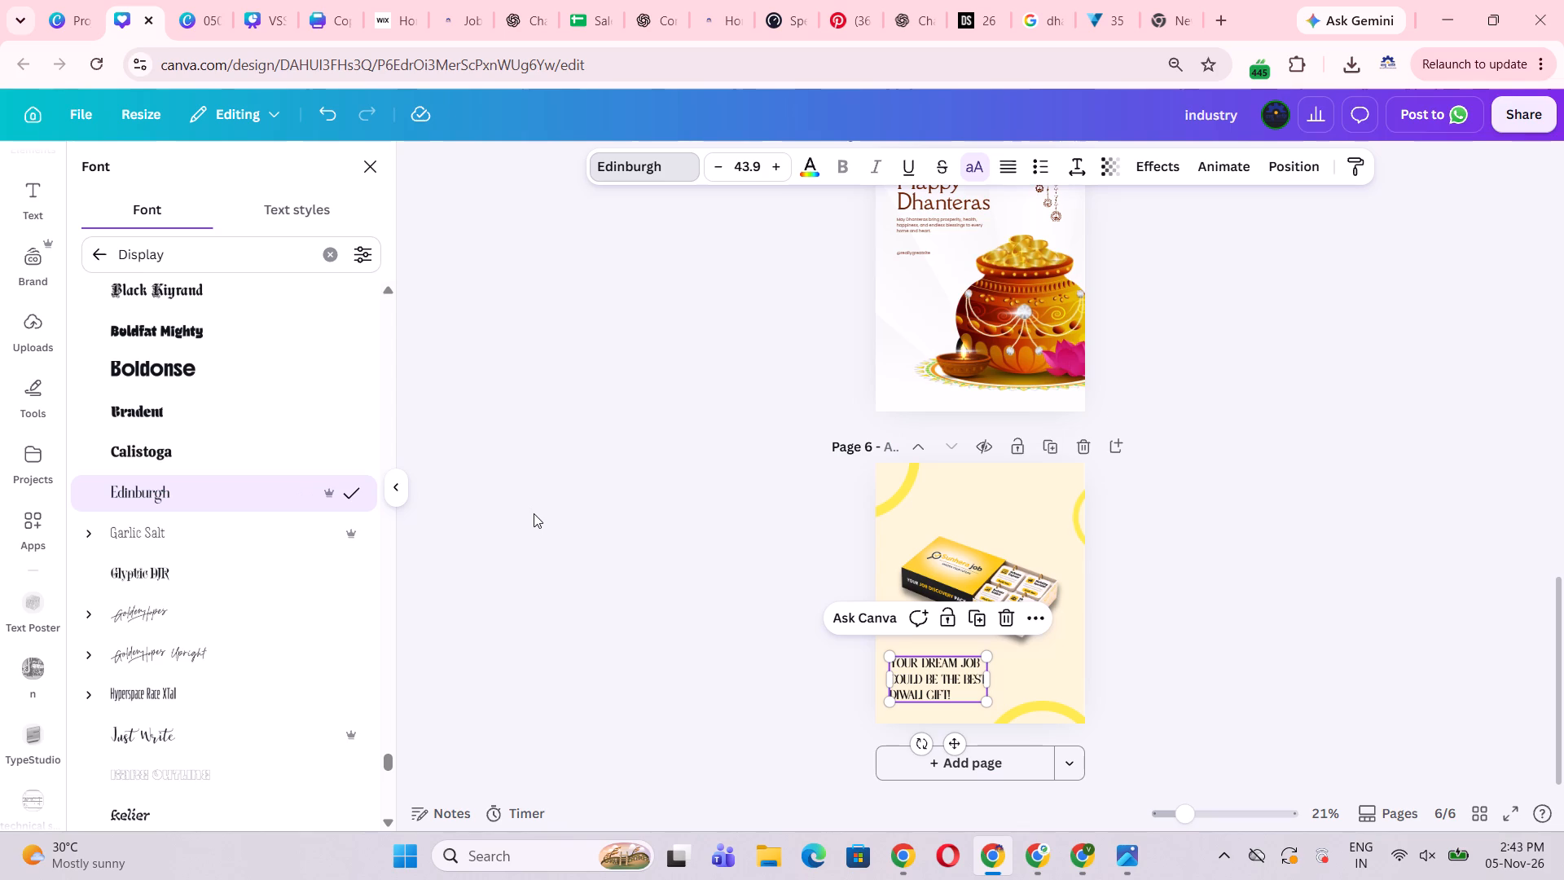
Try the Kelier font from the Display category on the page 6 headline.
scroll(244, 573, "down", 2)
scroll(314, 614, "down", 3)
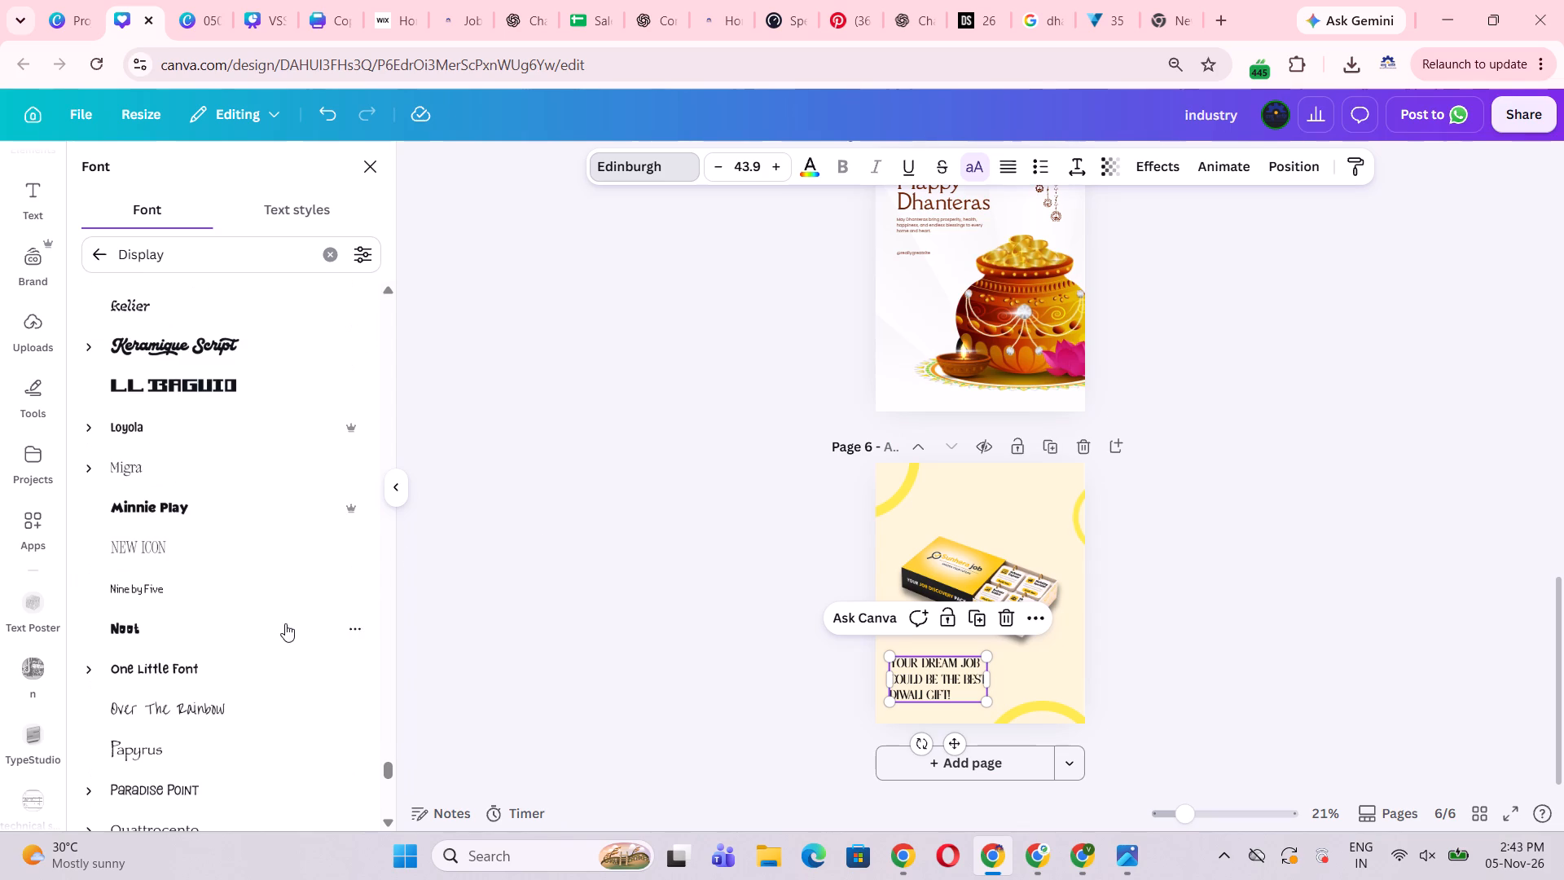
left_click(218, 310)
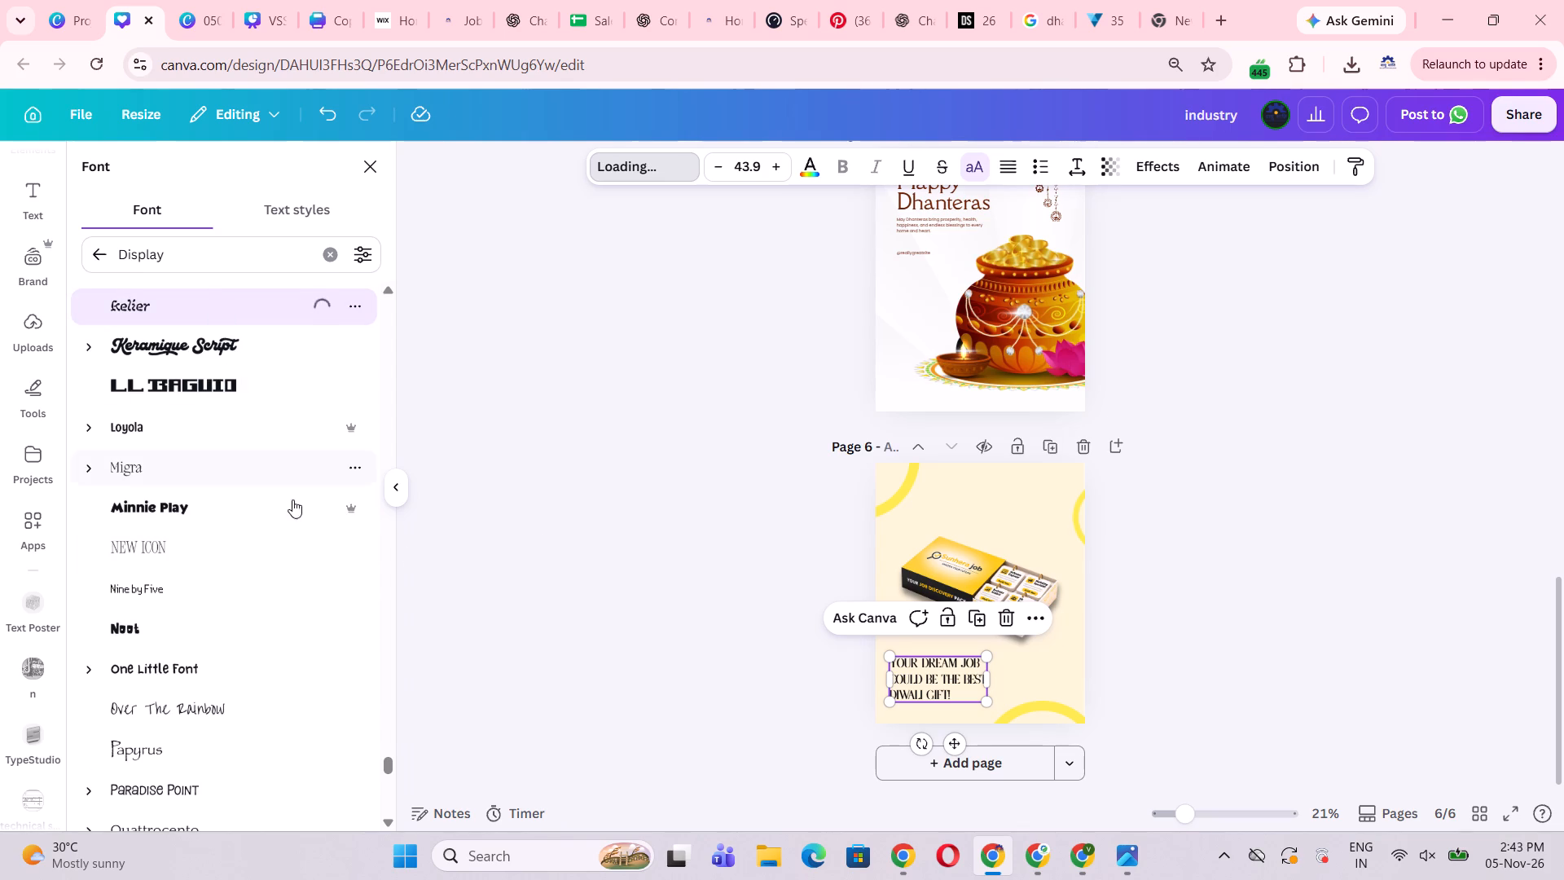
Set the page 6 headline's font to Paradise Point from the Display category and make it bold.
scroll(290, 583, "down", 2)
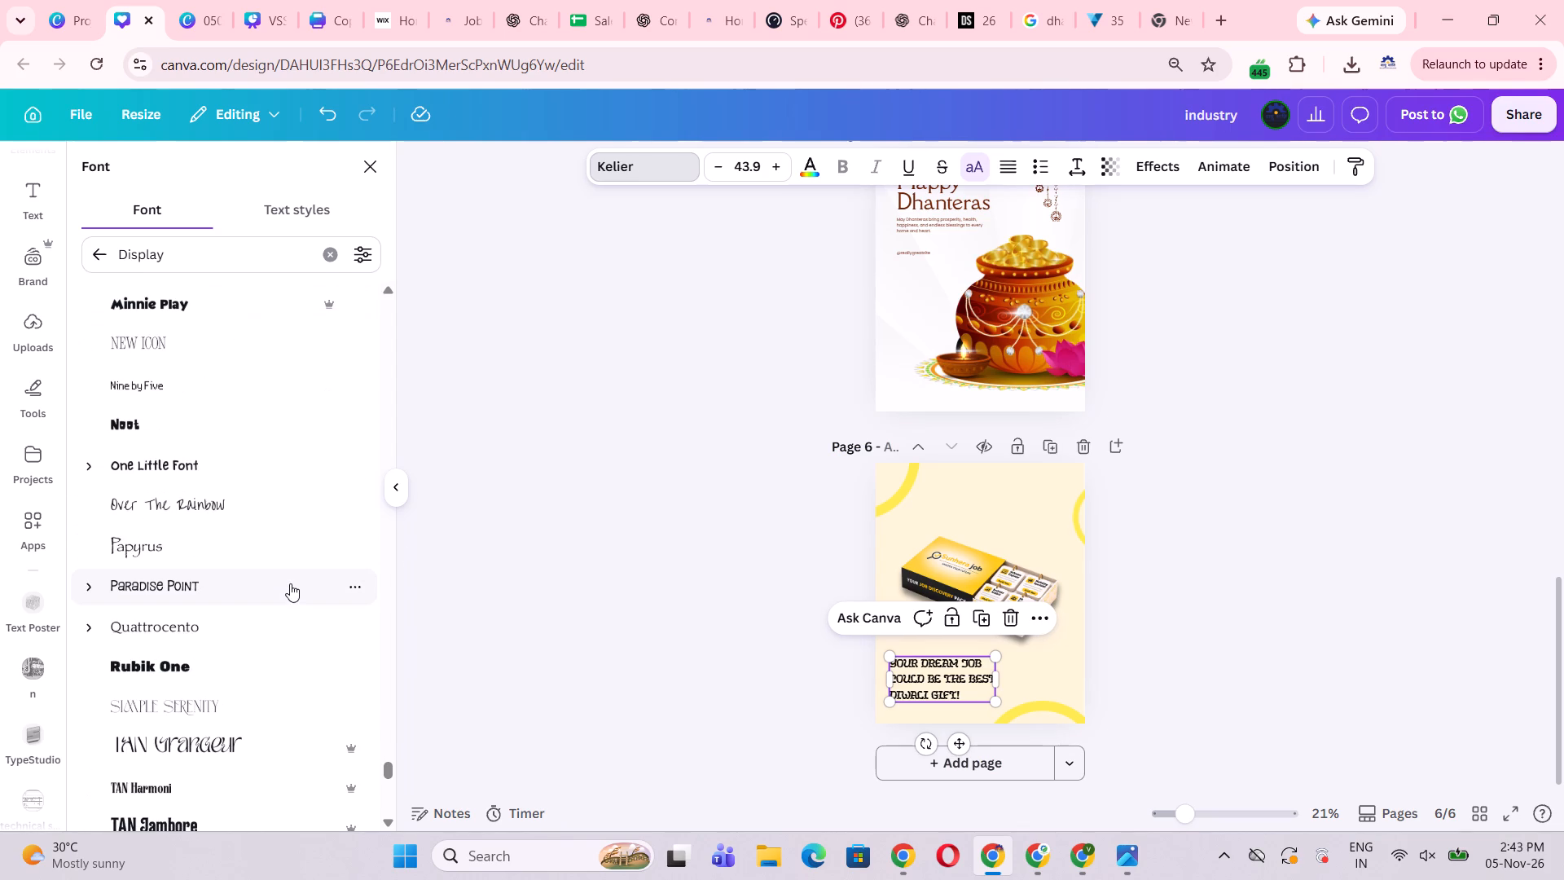
left_click(273, 579)
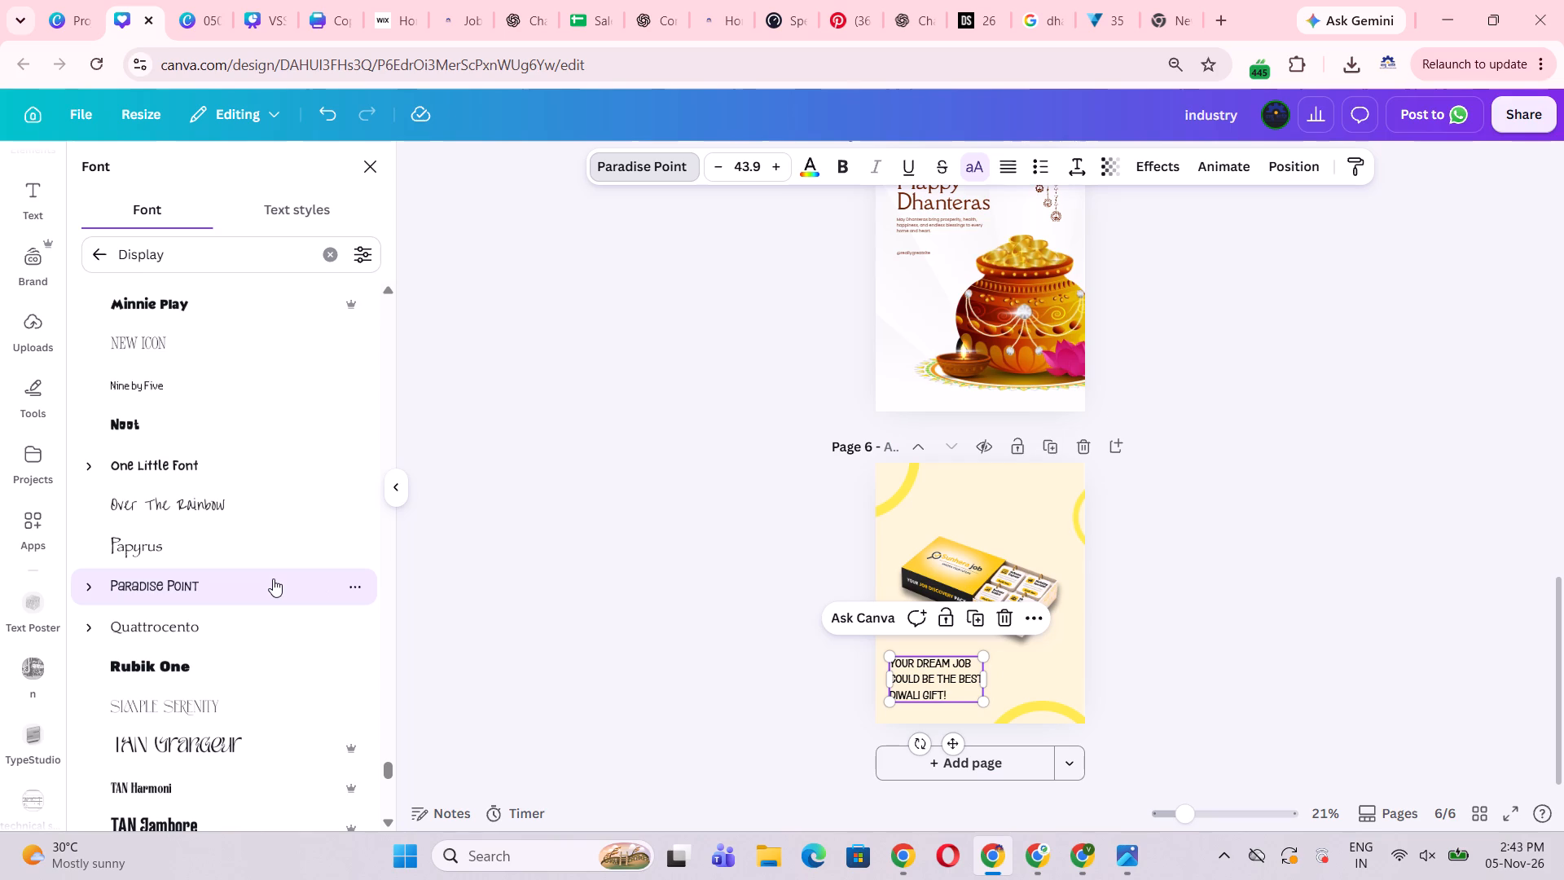
left_click(833, 167)
double_click(573, 651)
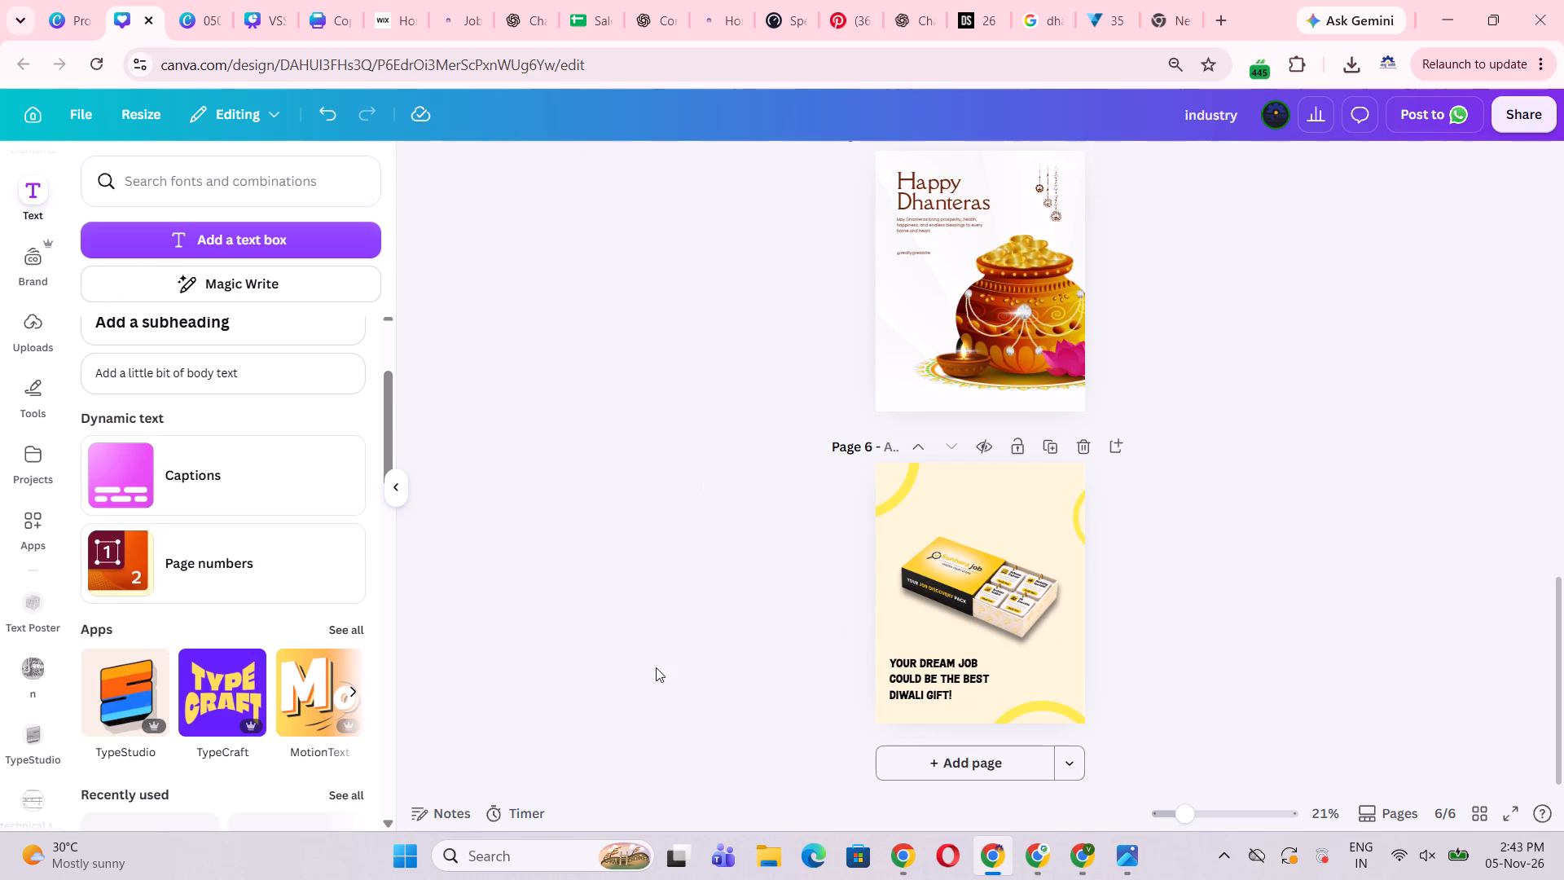
left_click(907, 676)
left_click(1215, 614)
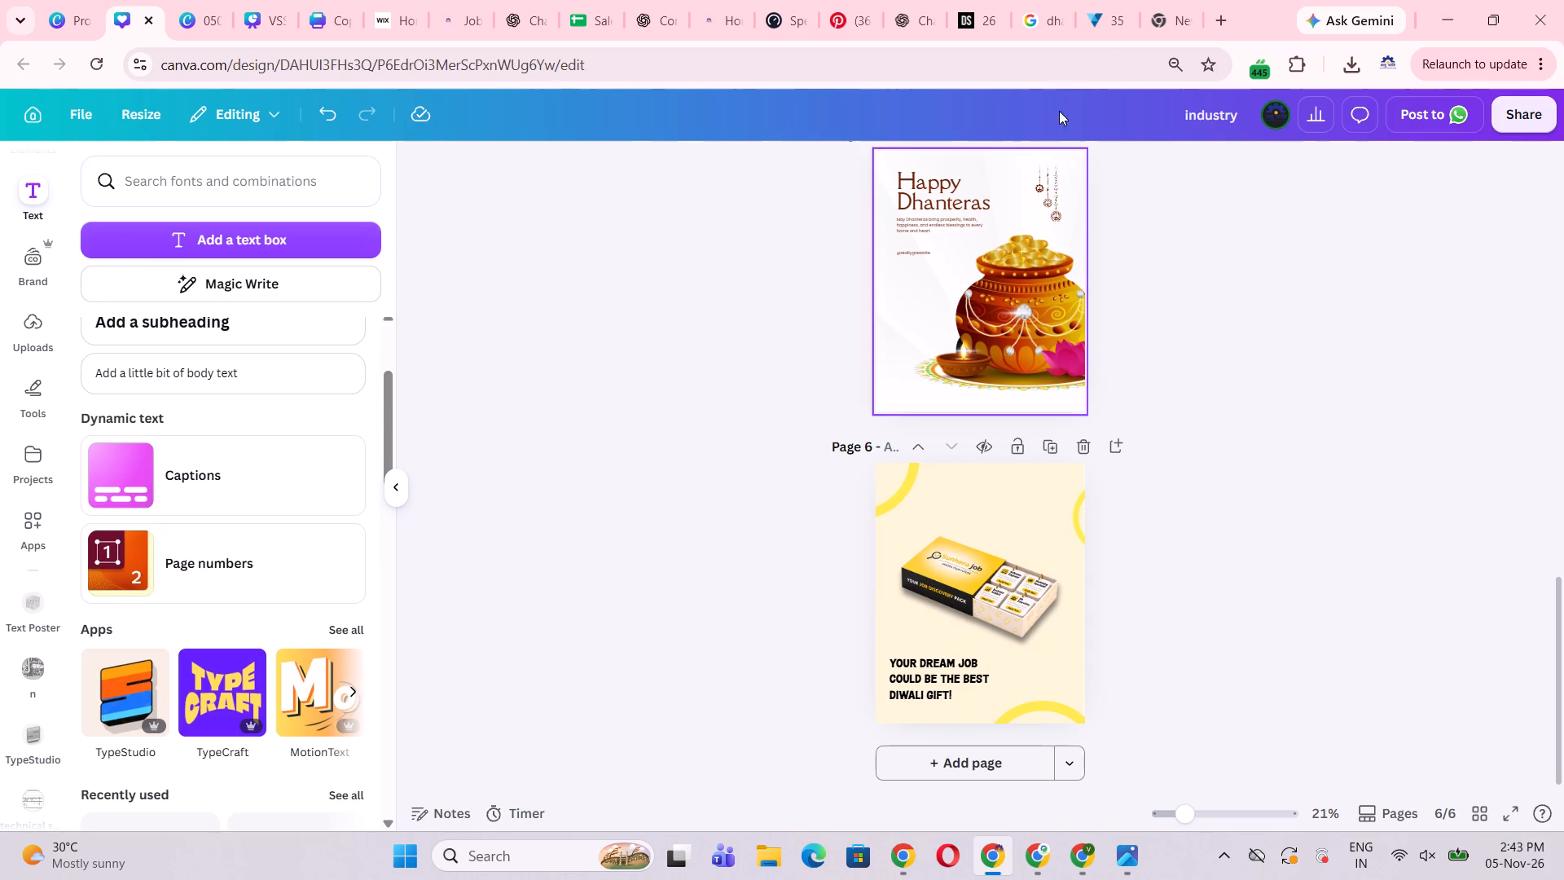
Switch to File Explorer and look through the Screenshots folder in Pictures for the Diwali gift-box reference image.
left_click(1114, 13)
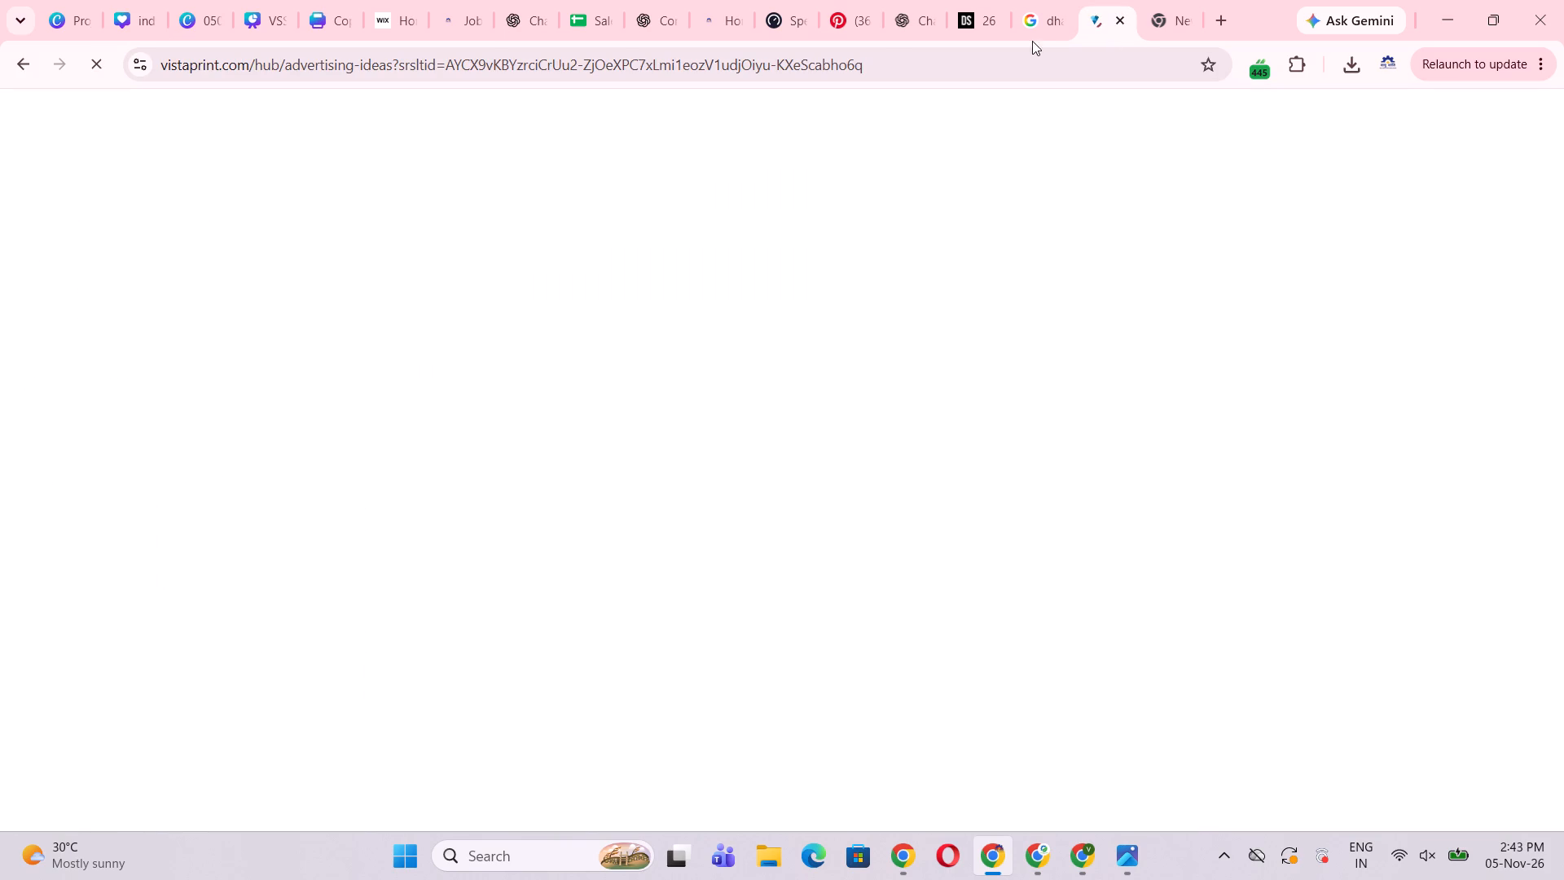
left_click(1025, 38)
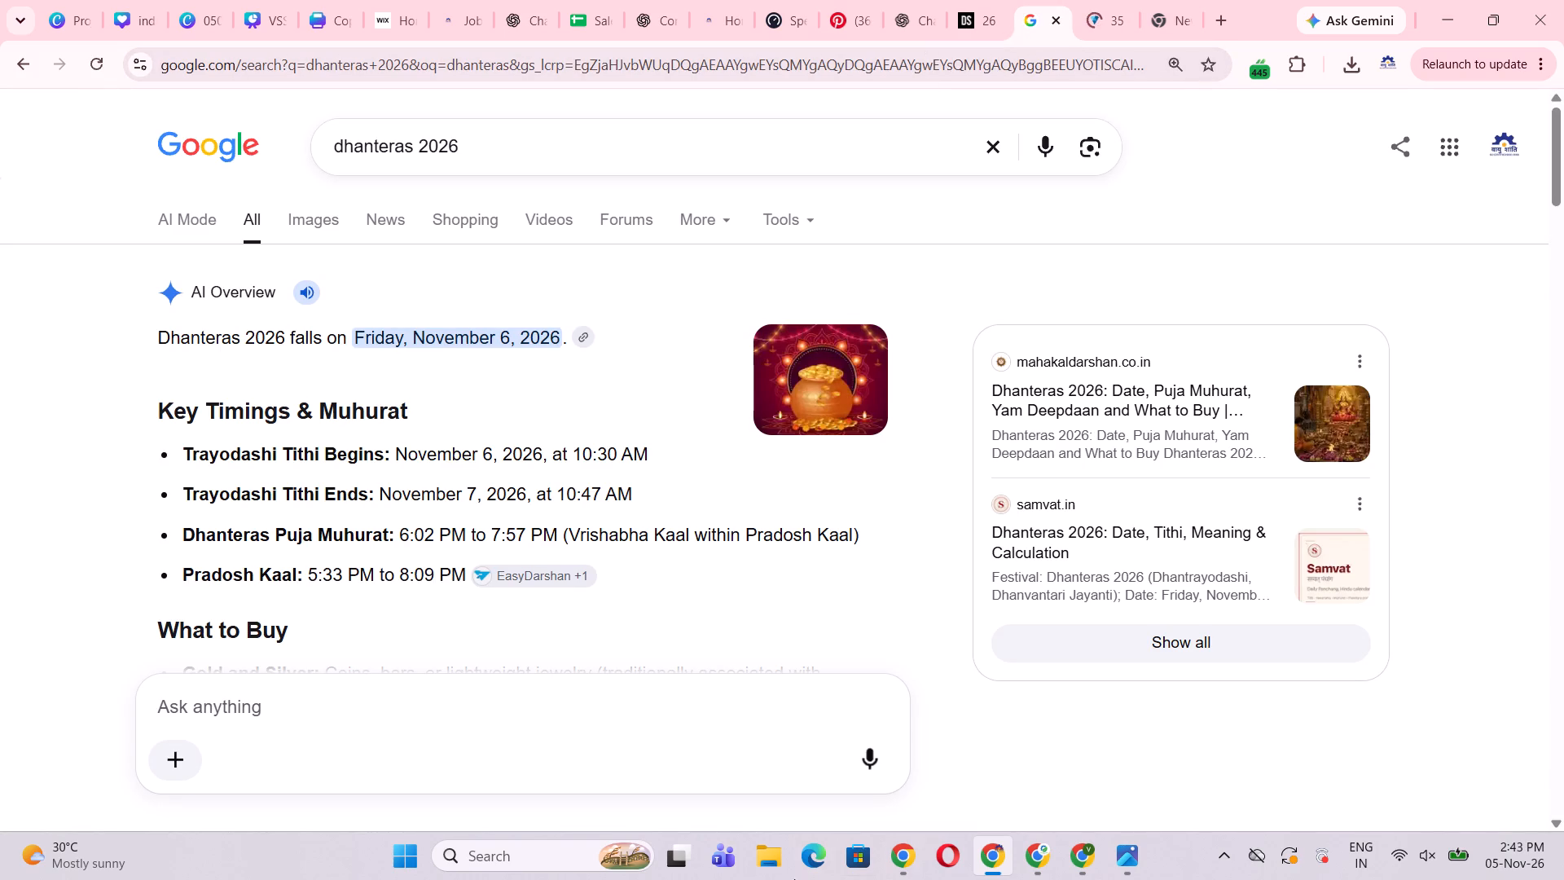
left_click(761, 873)
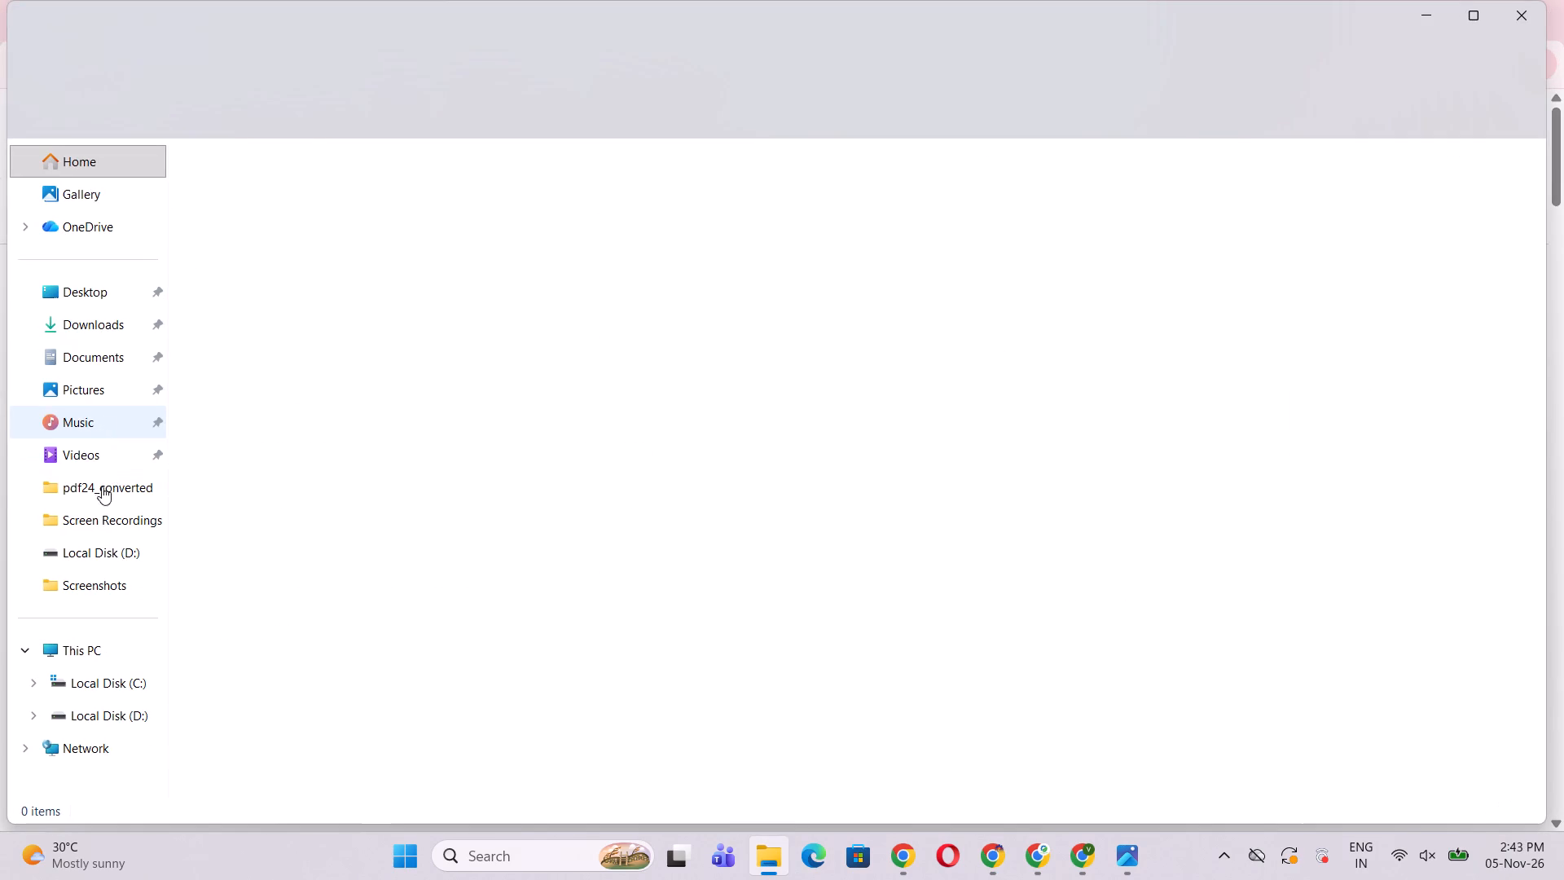
left_click(104, 420)
left_click(104, 387)
double_click(431, 227)
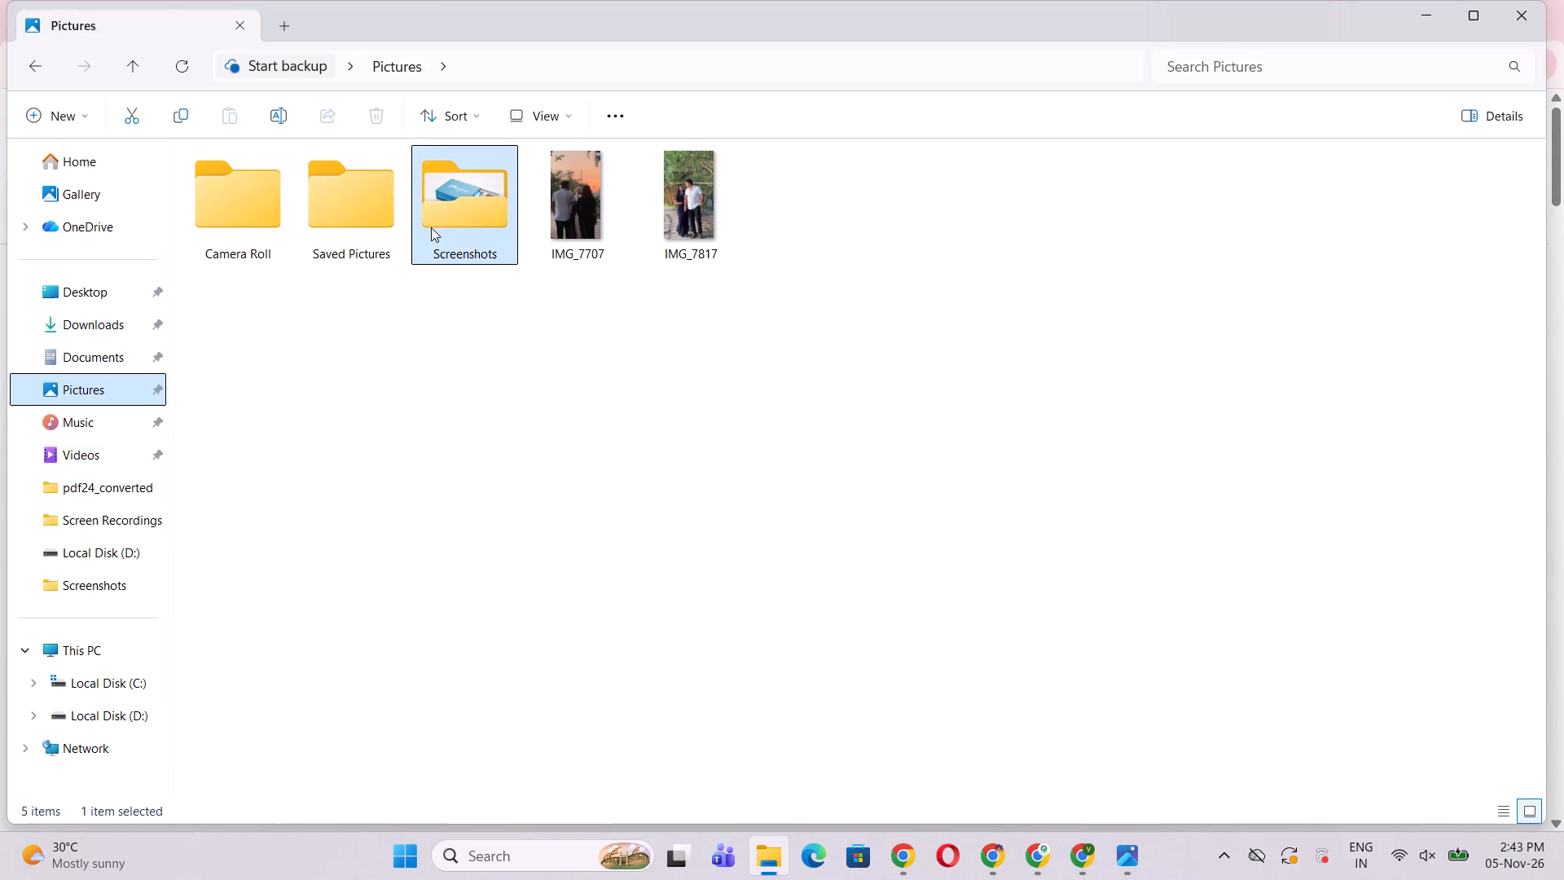
scroll(753, 579, "down", 1)
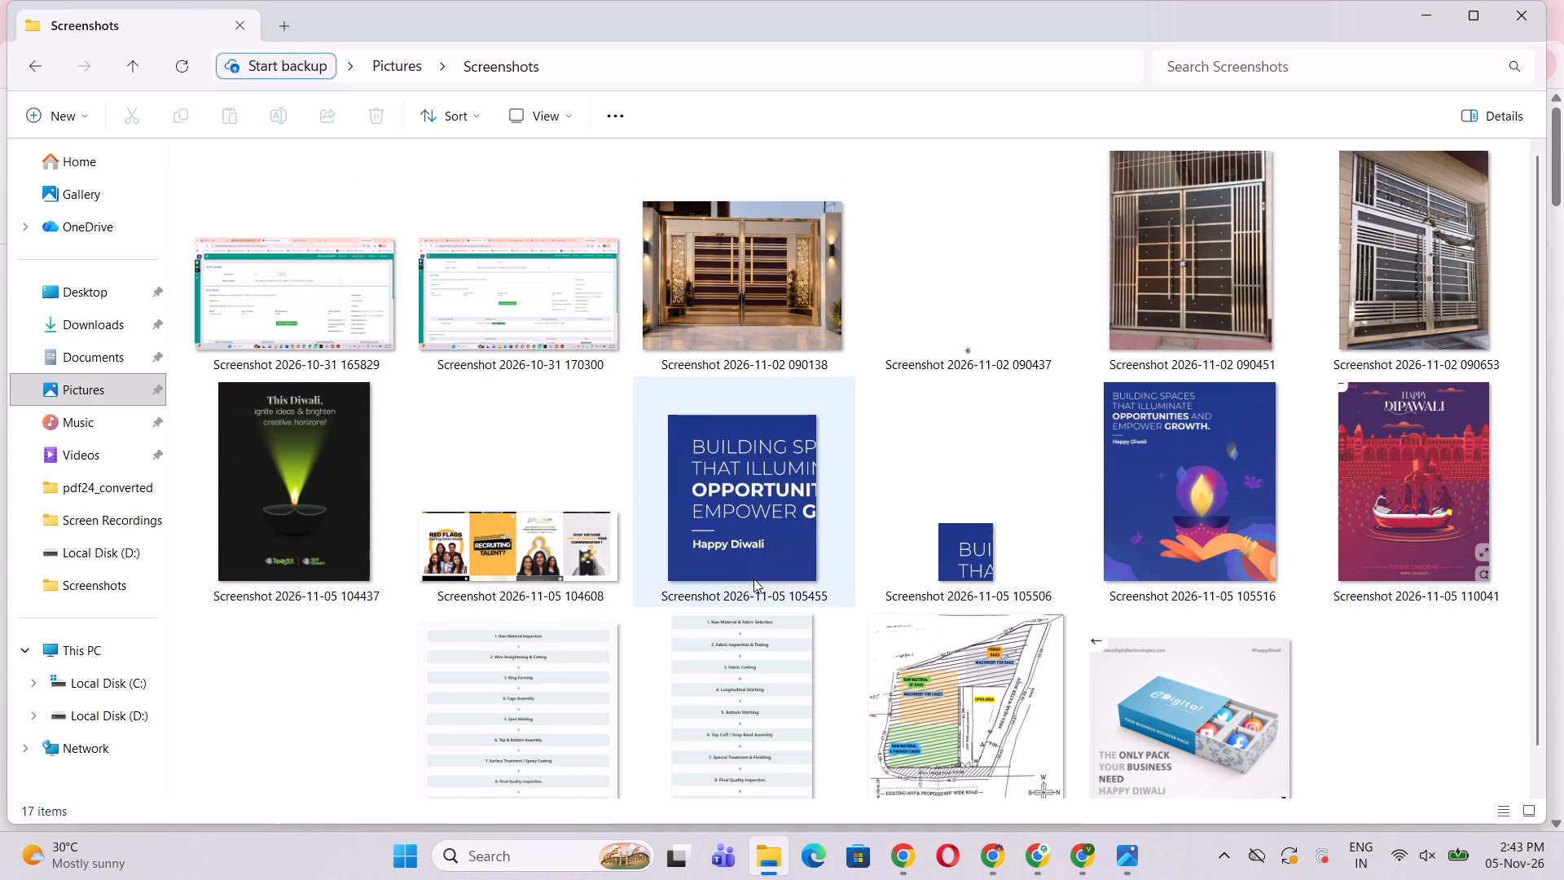
scroll(753, 579, "down", 2)
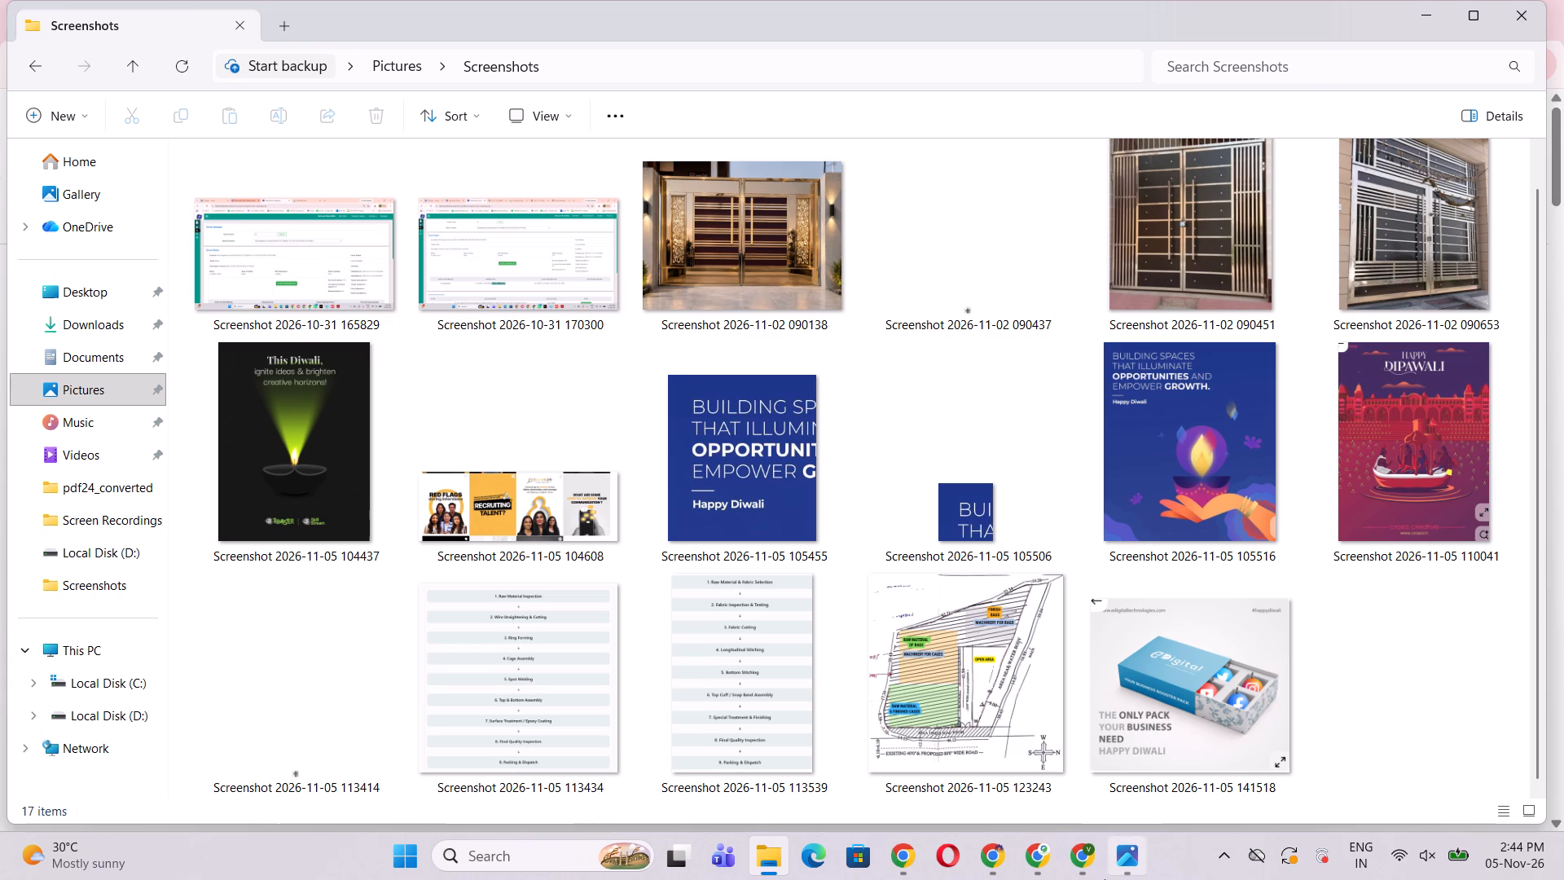
left_click(1454, 621)
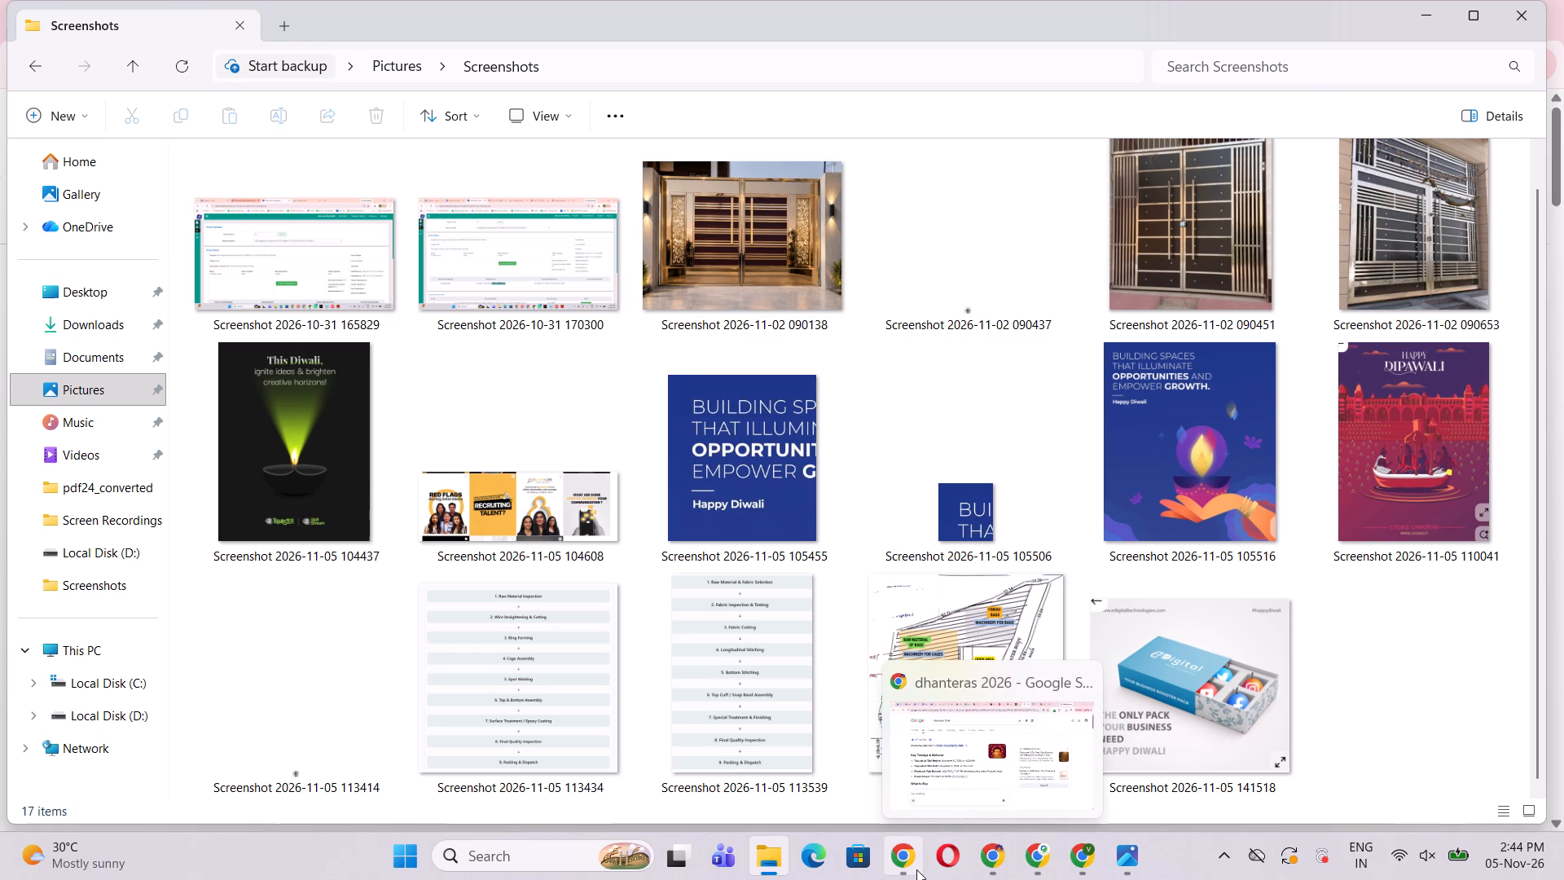
Return to the industry design in Canva and examine the page 6 headline and gift box up close.
left_click(991, 869)
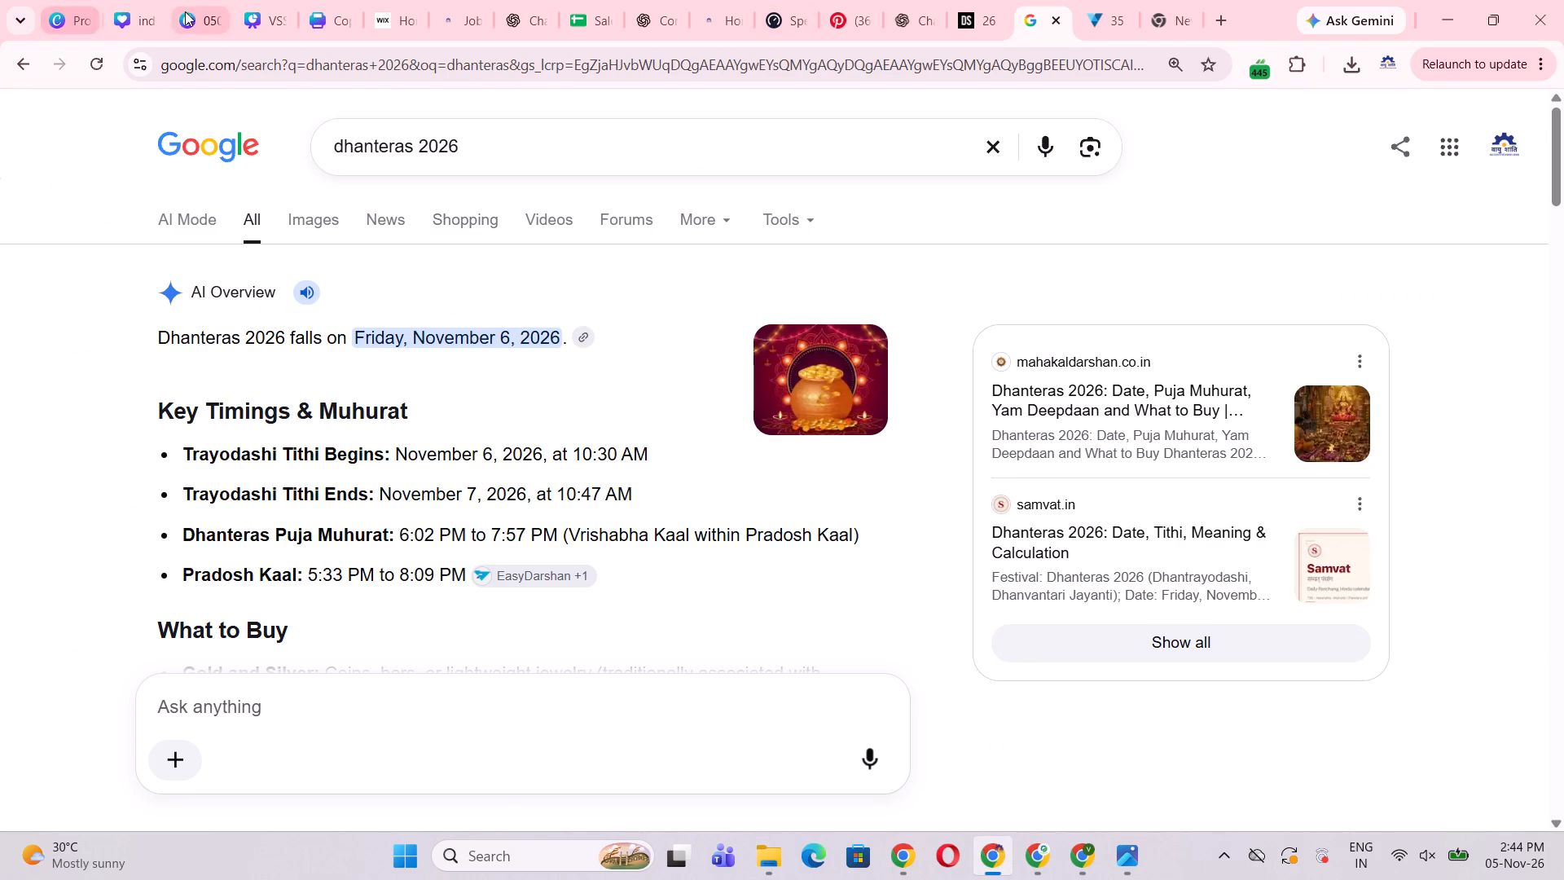
left_click(125, 15)
double_click(955, 670)
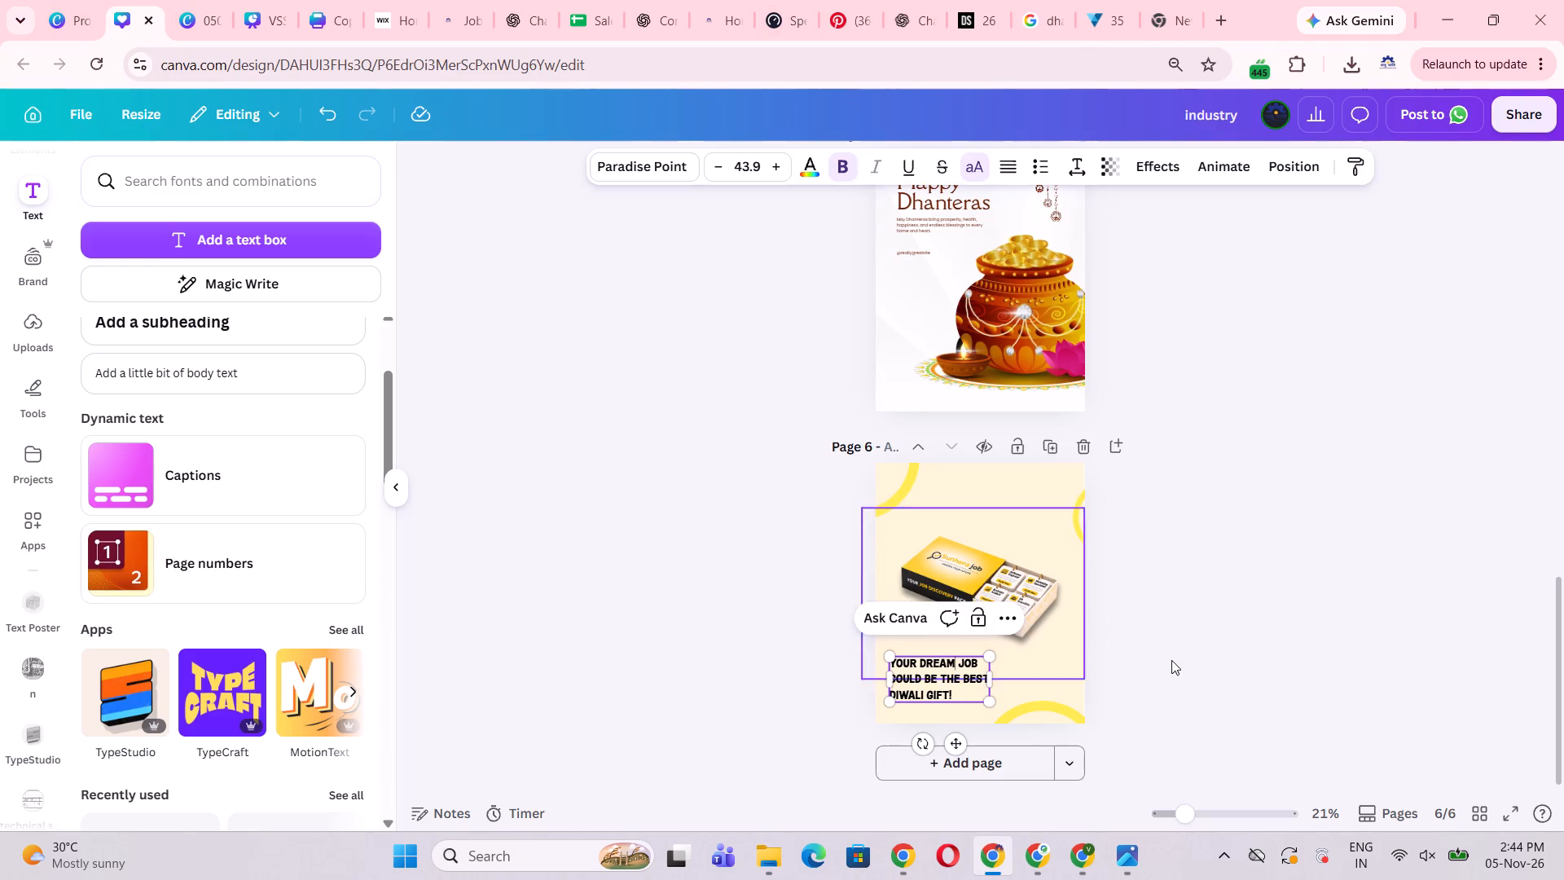
left_click(1171, 660)
scroll(928, 680, "down", 1)
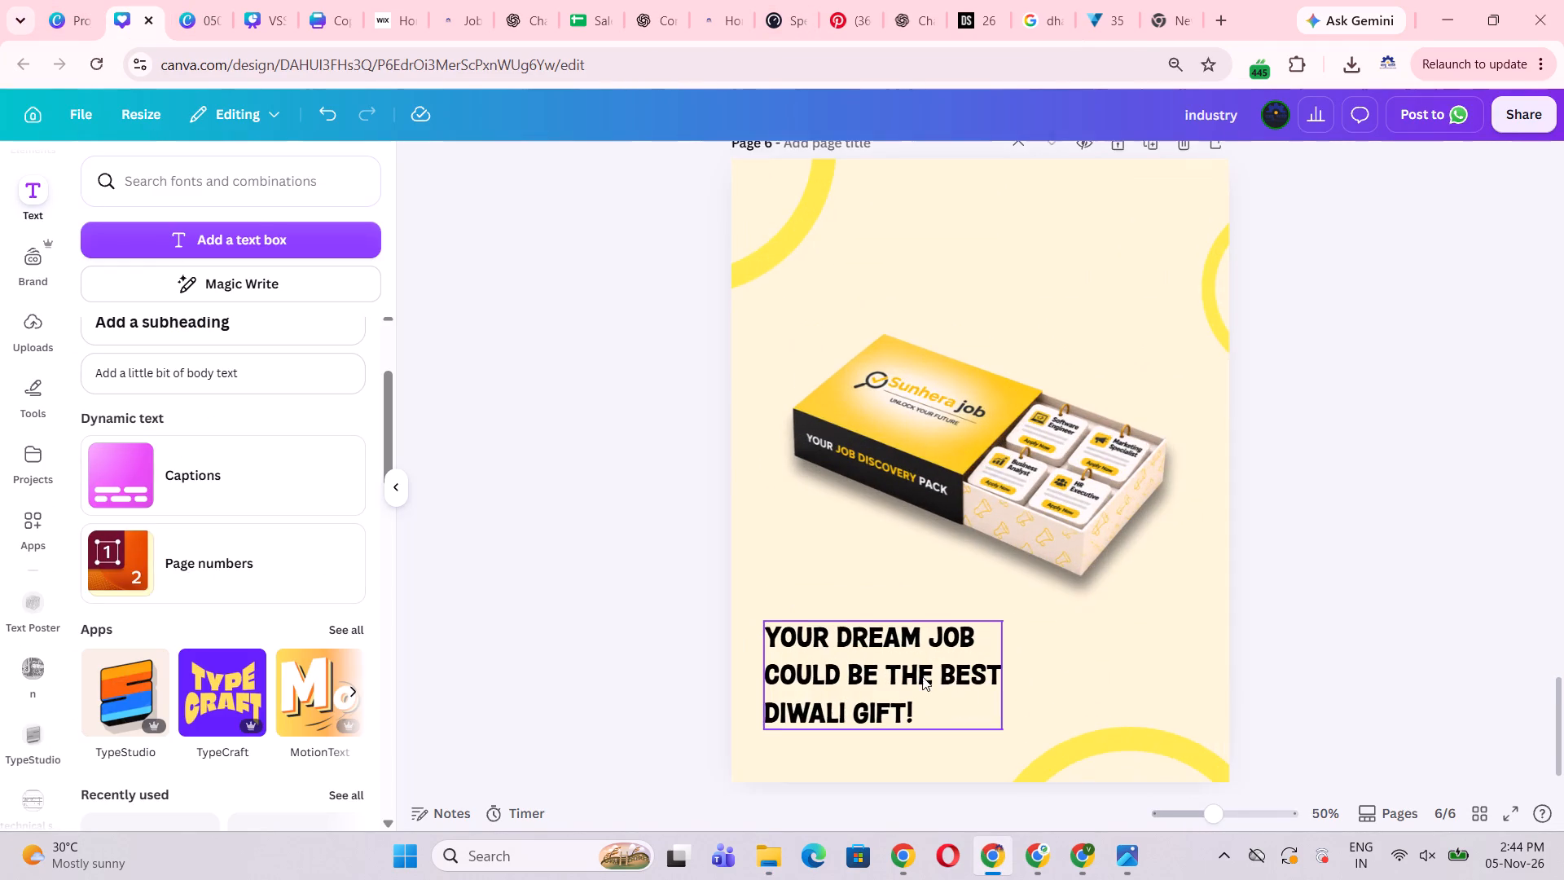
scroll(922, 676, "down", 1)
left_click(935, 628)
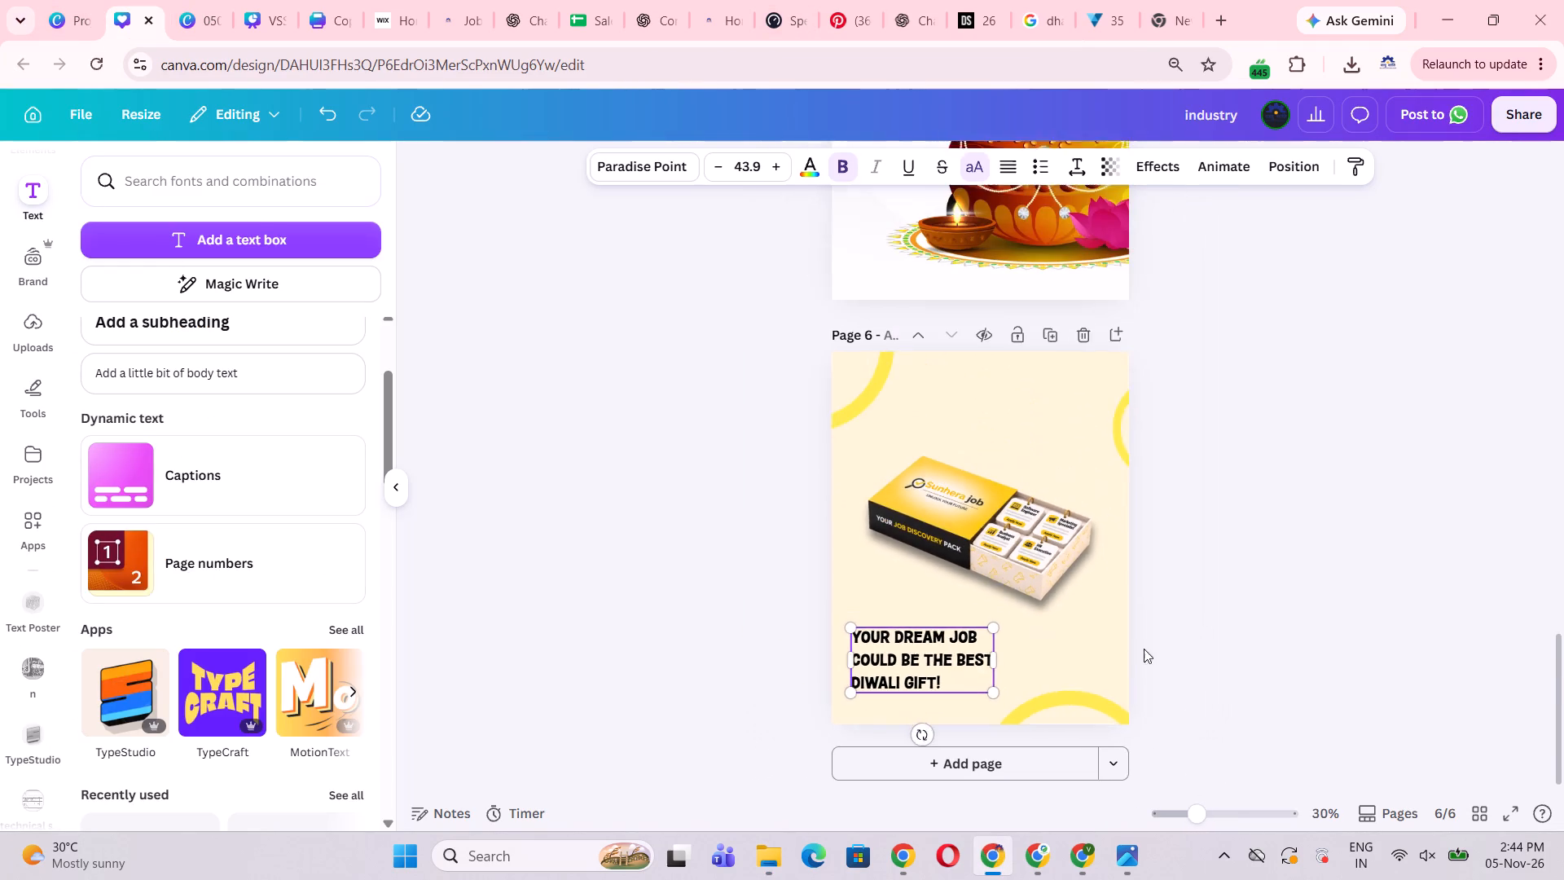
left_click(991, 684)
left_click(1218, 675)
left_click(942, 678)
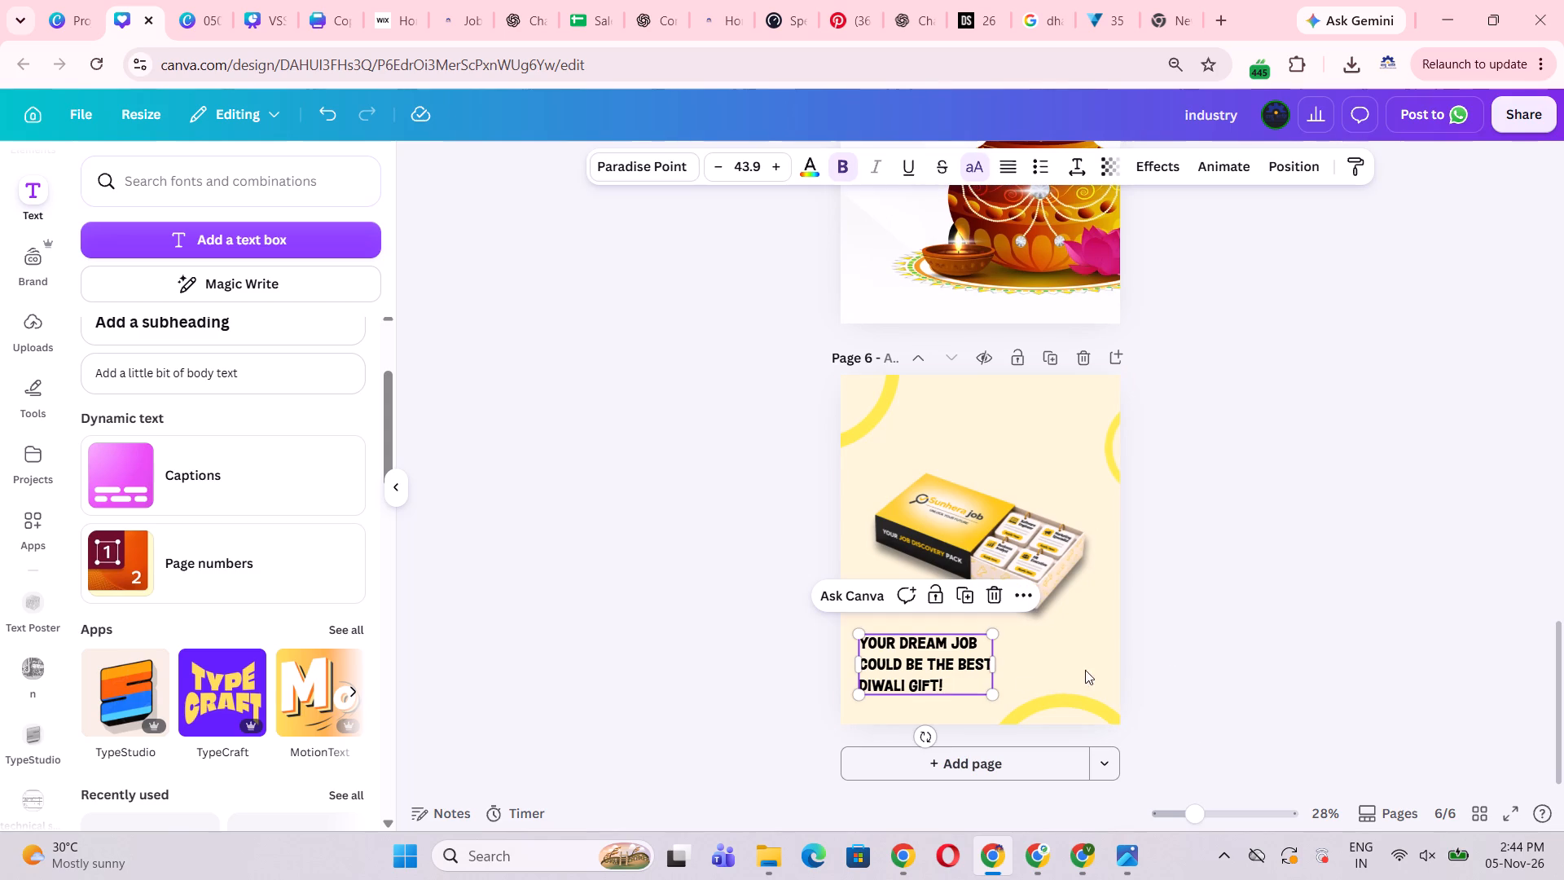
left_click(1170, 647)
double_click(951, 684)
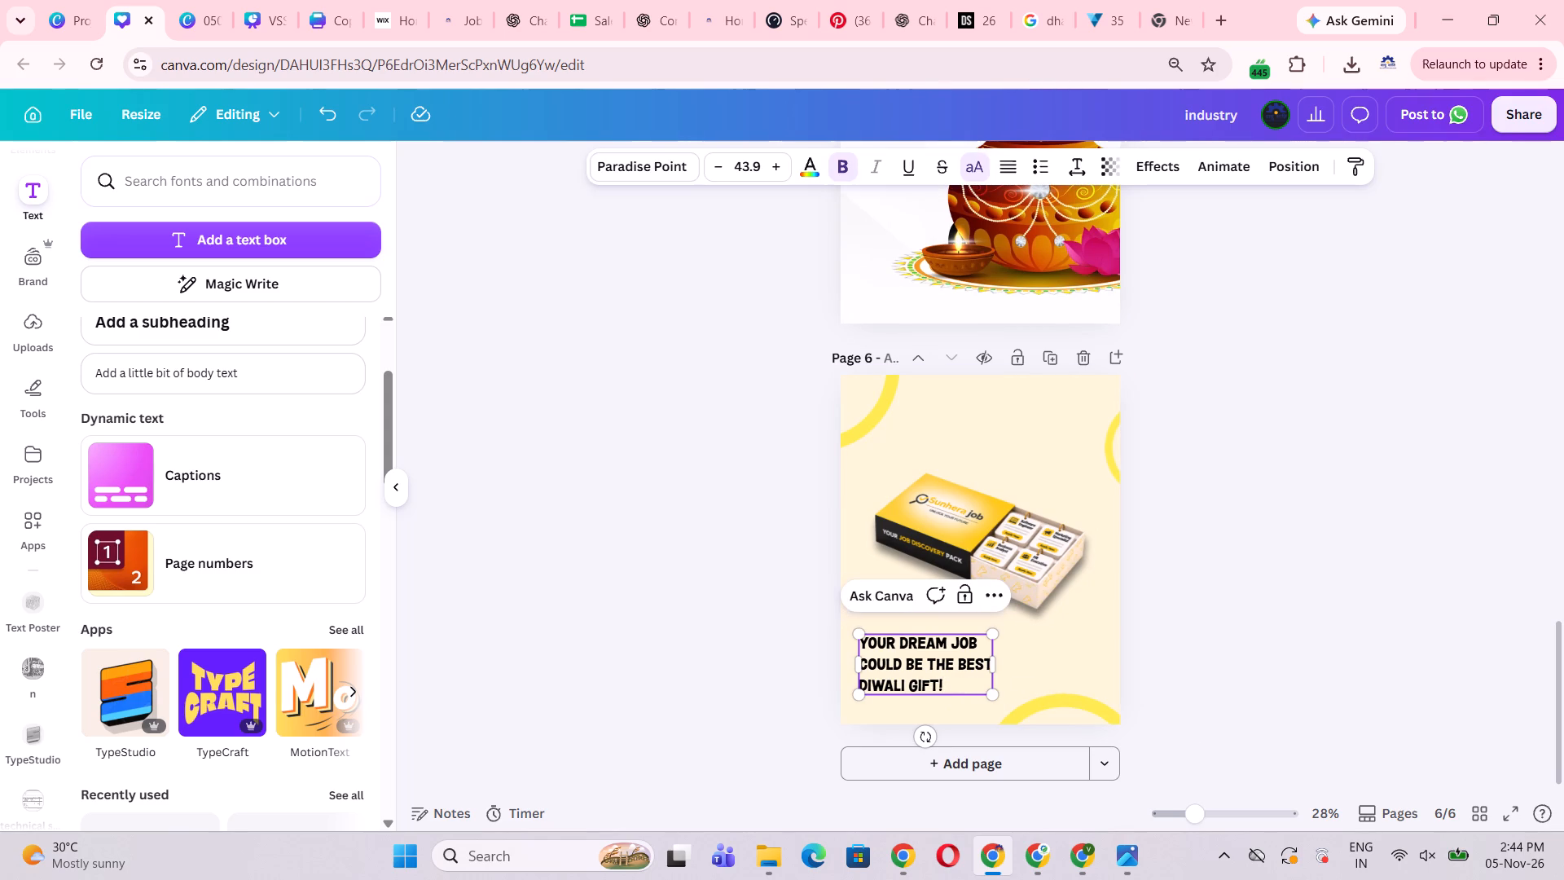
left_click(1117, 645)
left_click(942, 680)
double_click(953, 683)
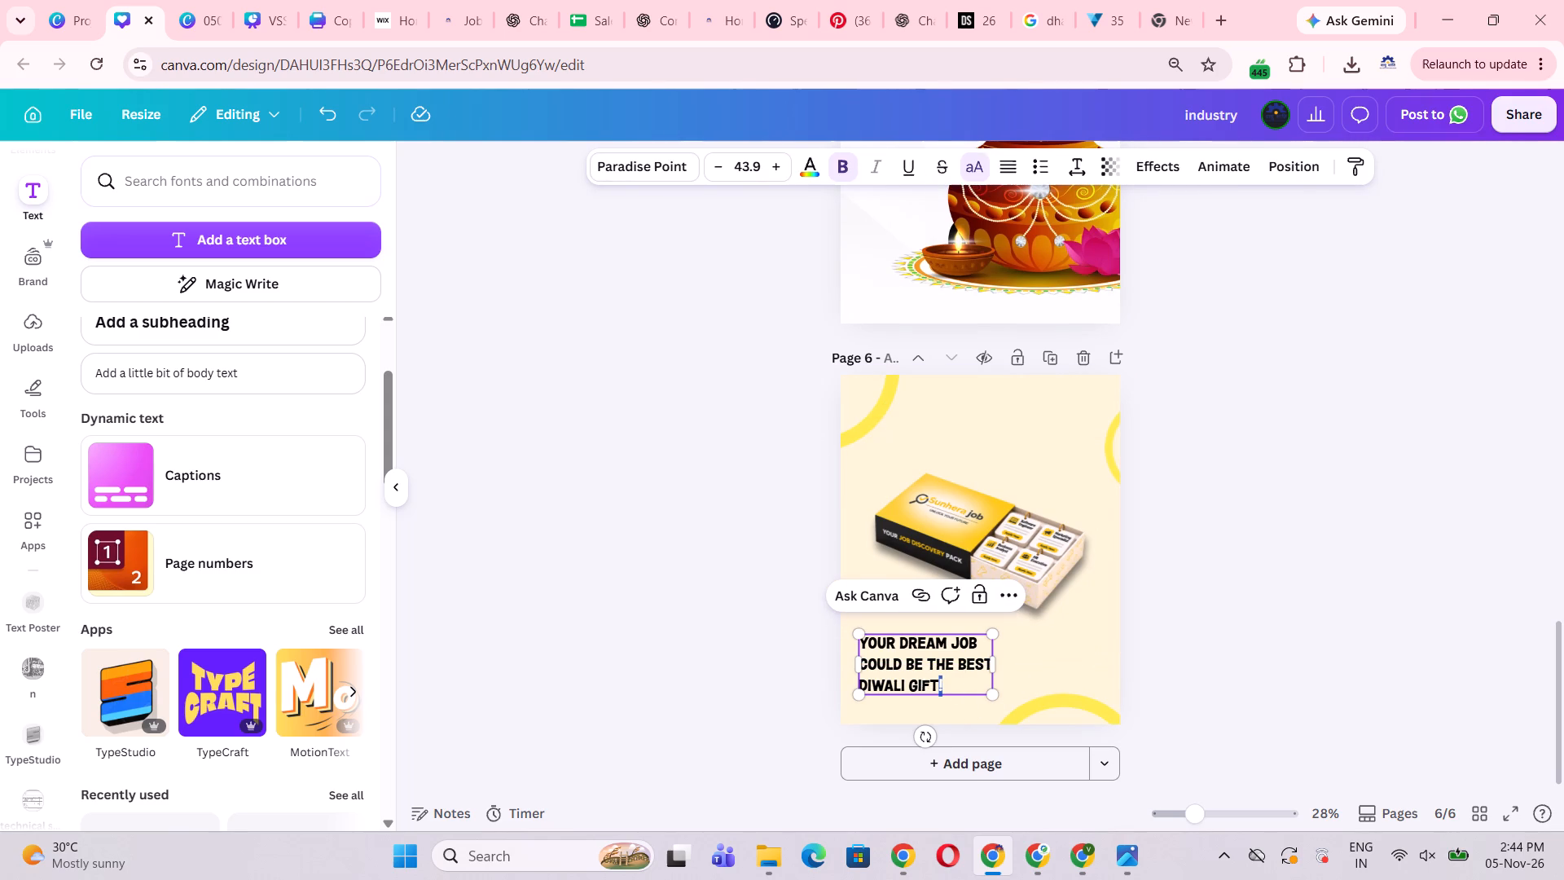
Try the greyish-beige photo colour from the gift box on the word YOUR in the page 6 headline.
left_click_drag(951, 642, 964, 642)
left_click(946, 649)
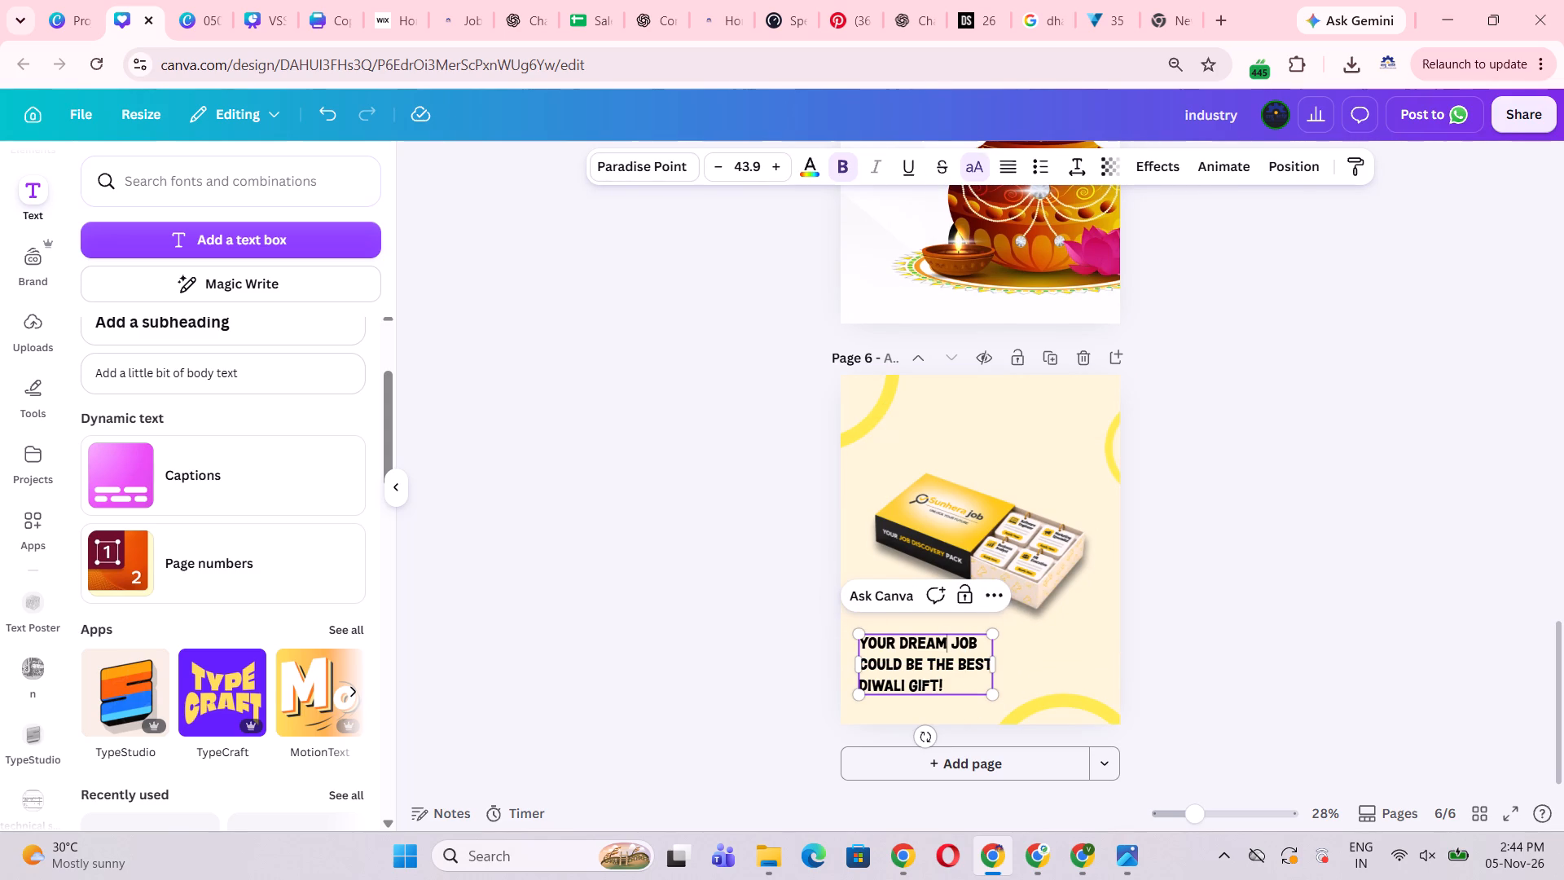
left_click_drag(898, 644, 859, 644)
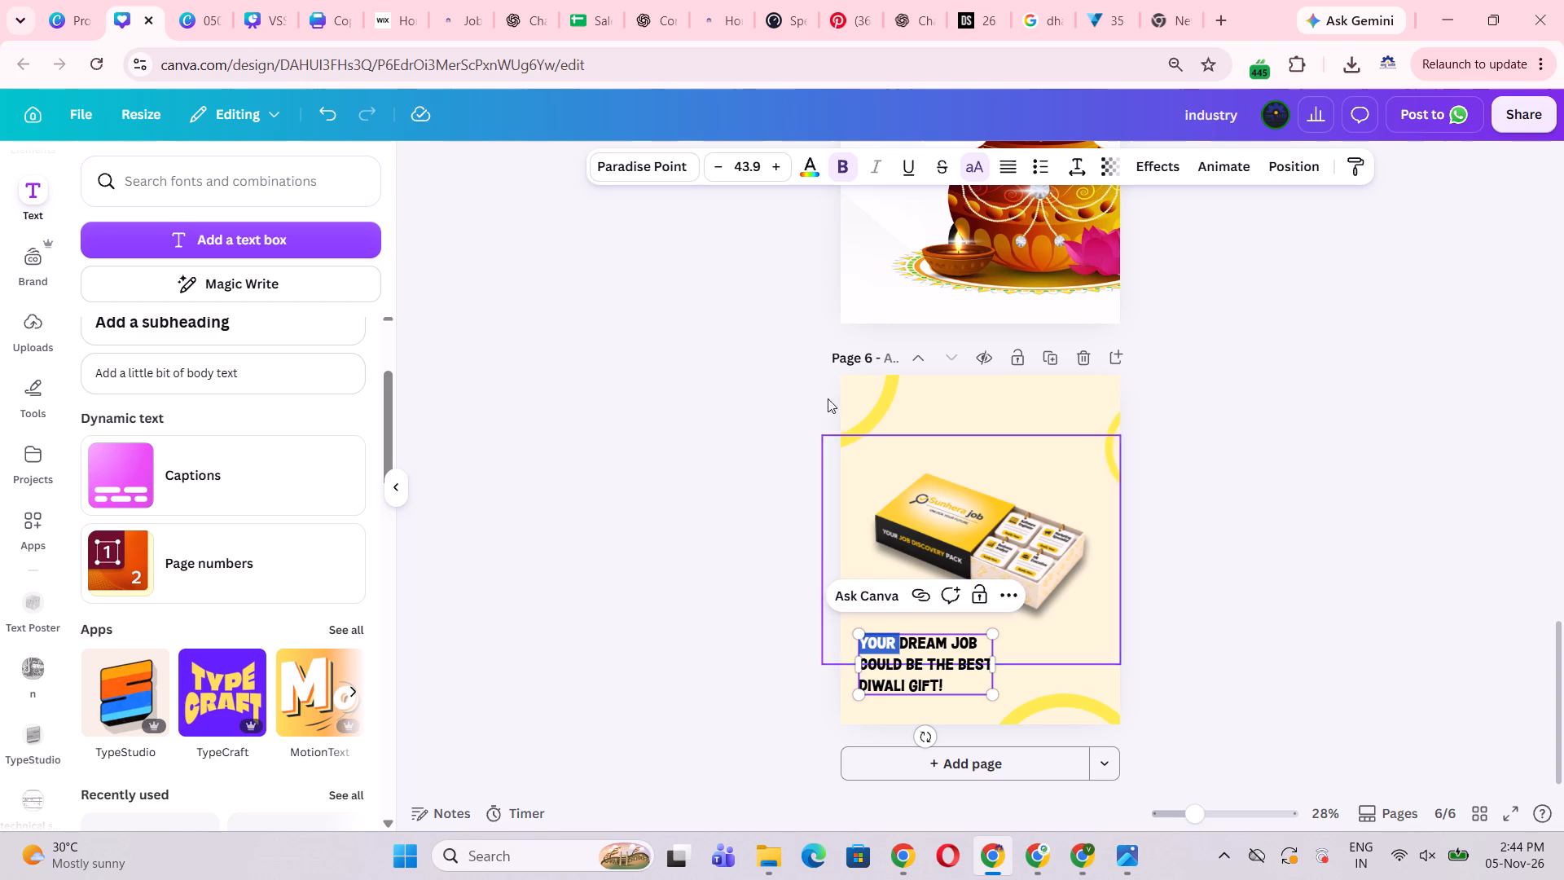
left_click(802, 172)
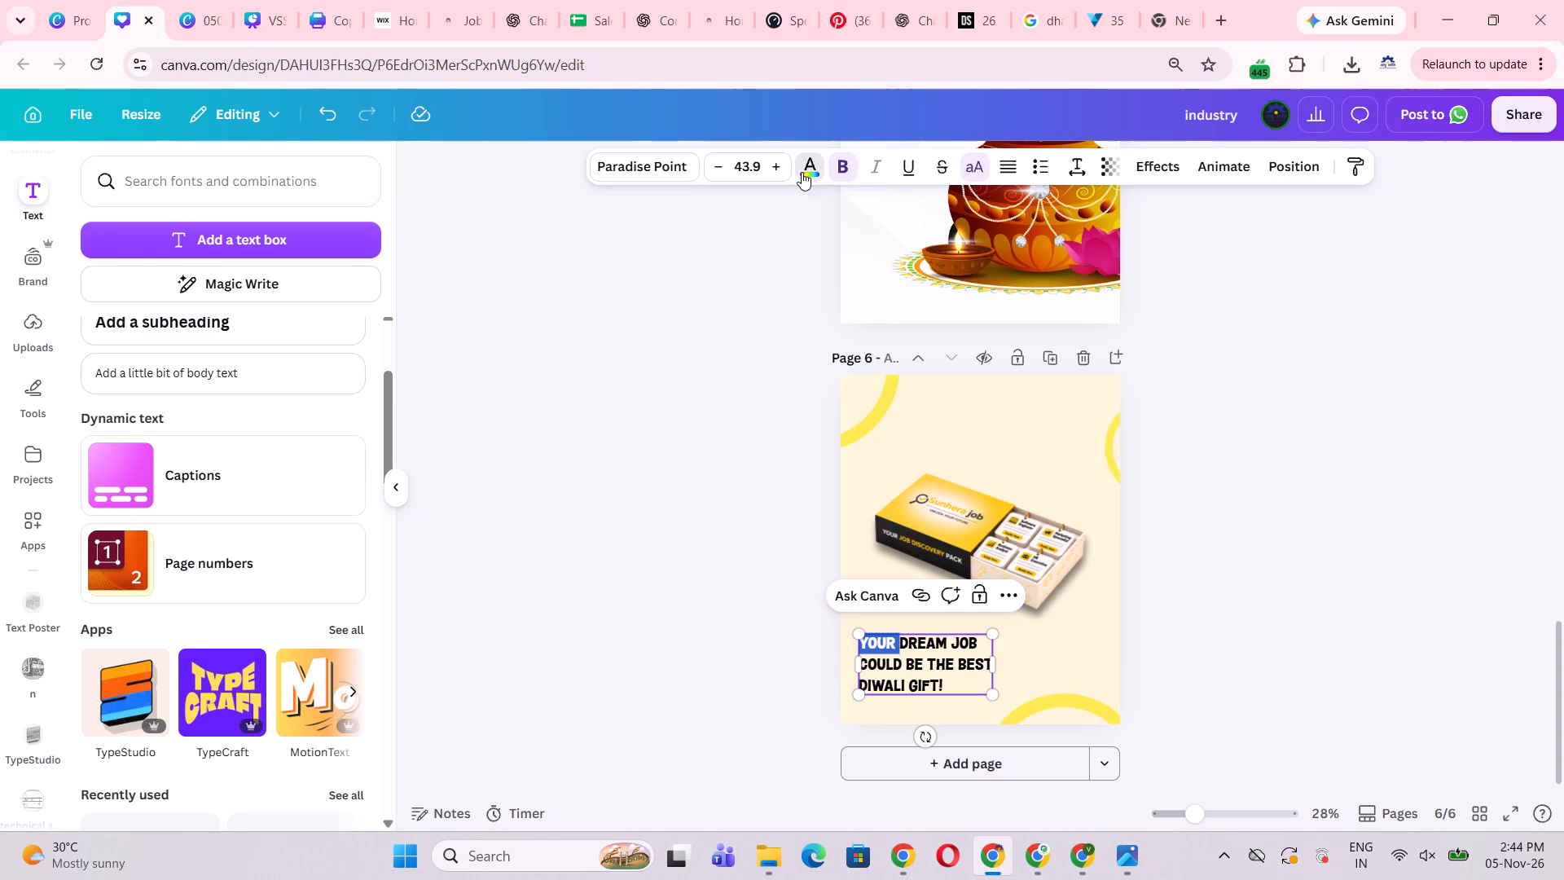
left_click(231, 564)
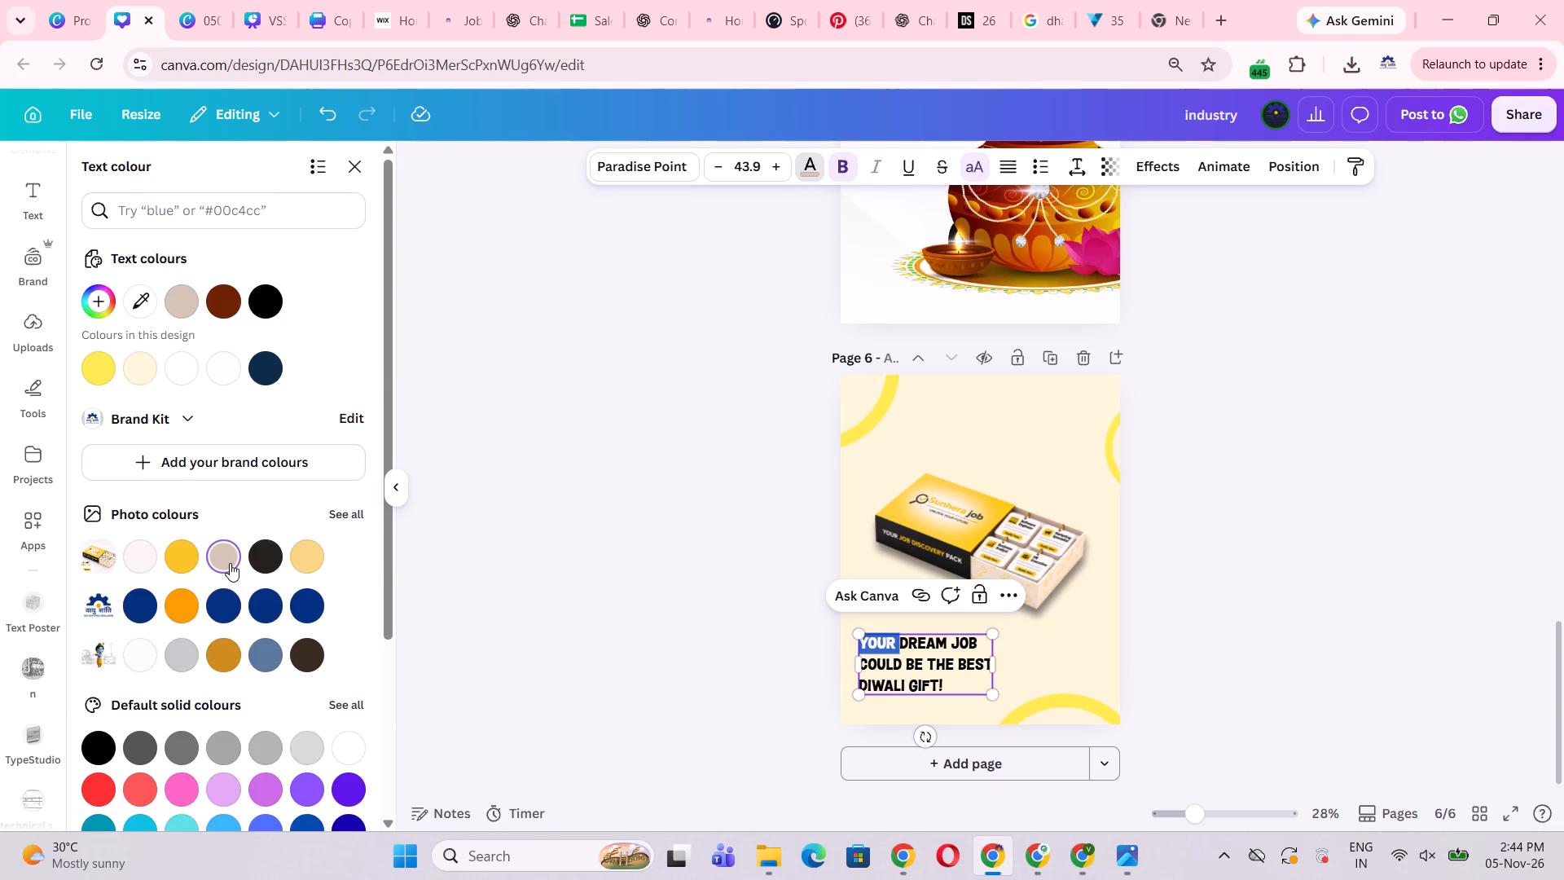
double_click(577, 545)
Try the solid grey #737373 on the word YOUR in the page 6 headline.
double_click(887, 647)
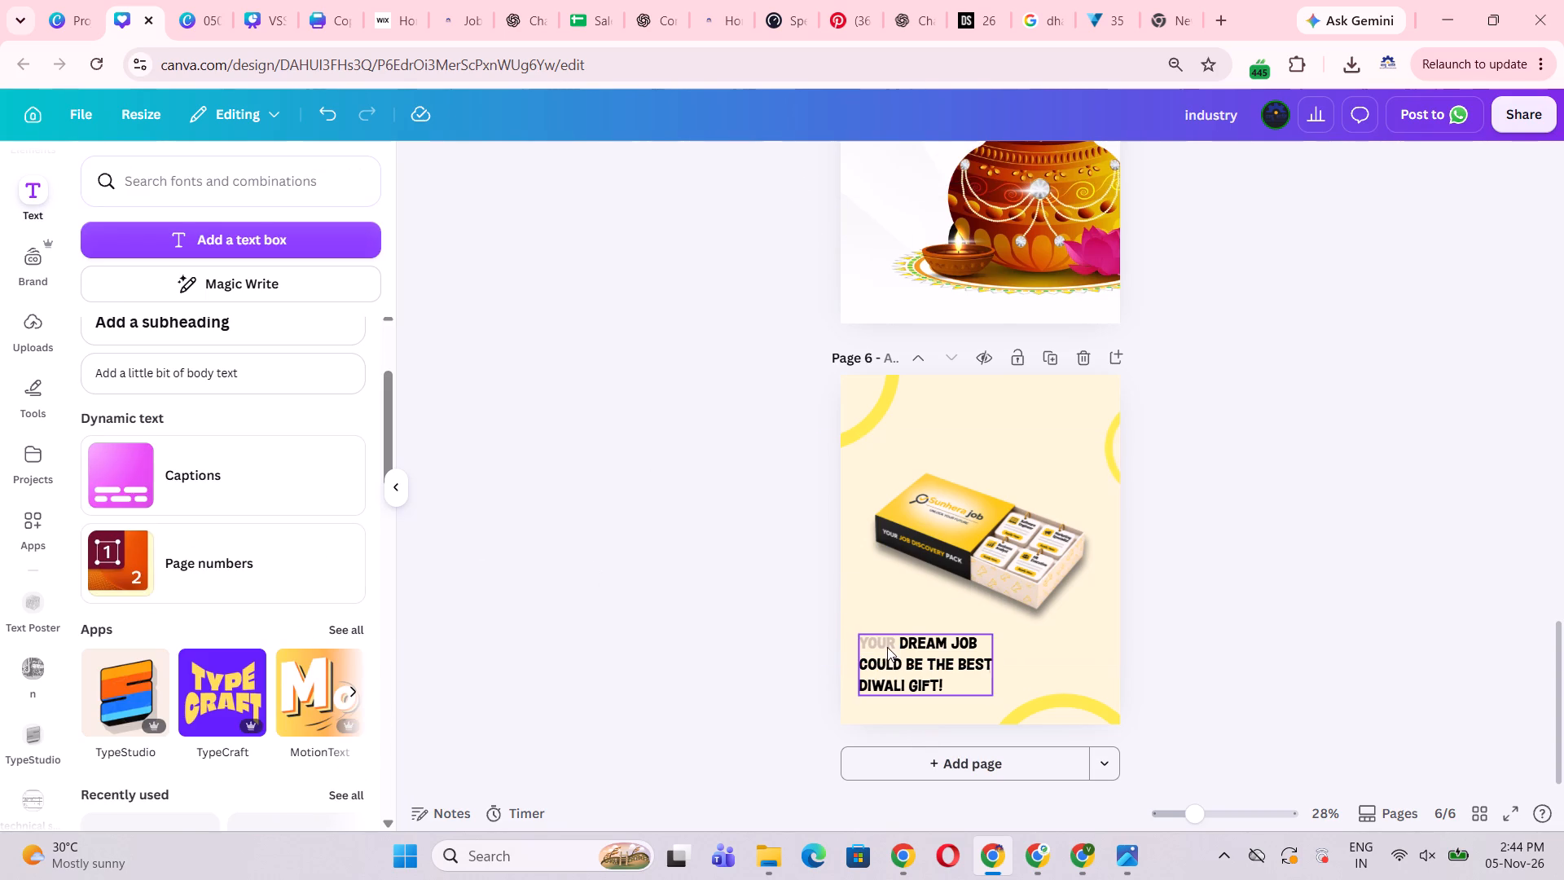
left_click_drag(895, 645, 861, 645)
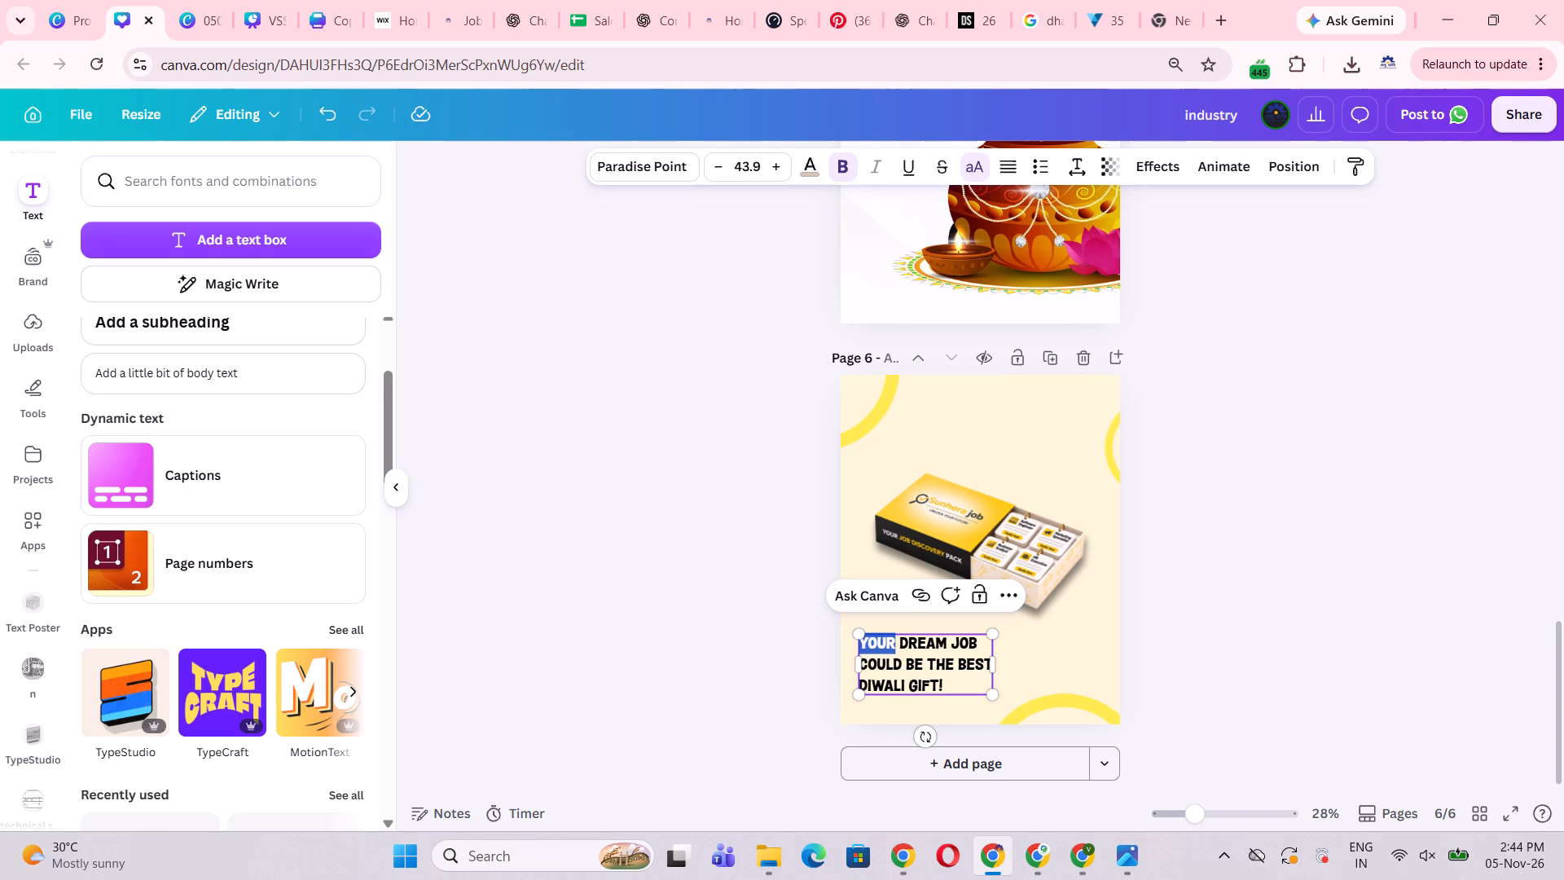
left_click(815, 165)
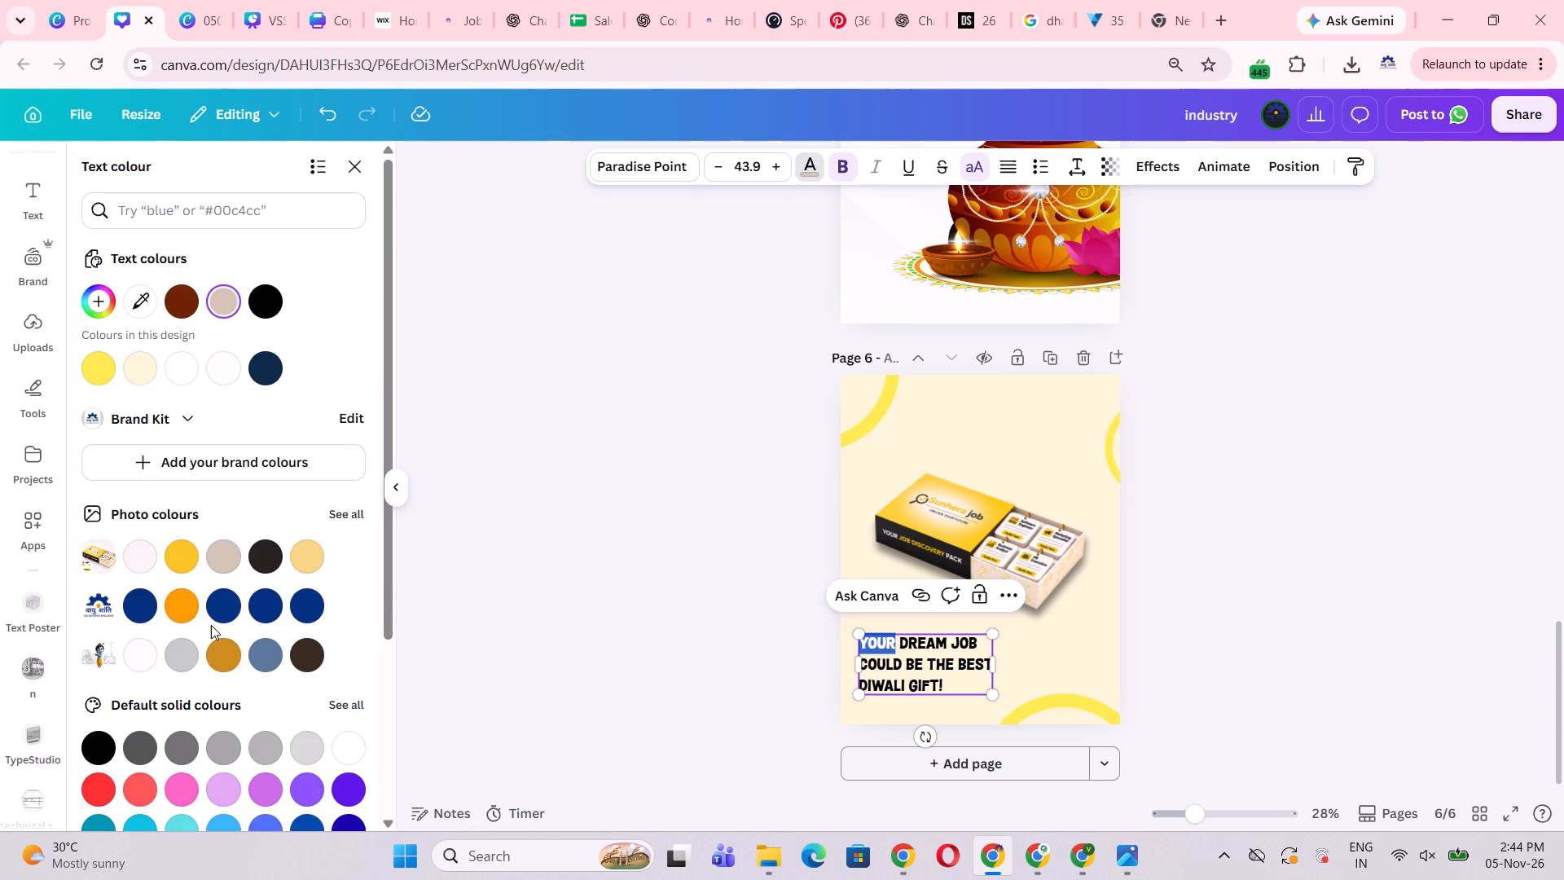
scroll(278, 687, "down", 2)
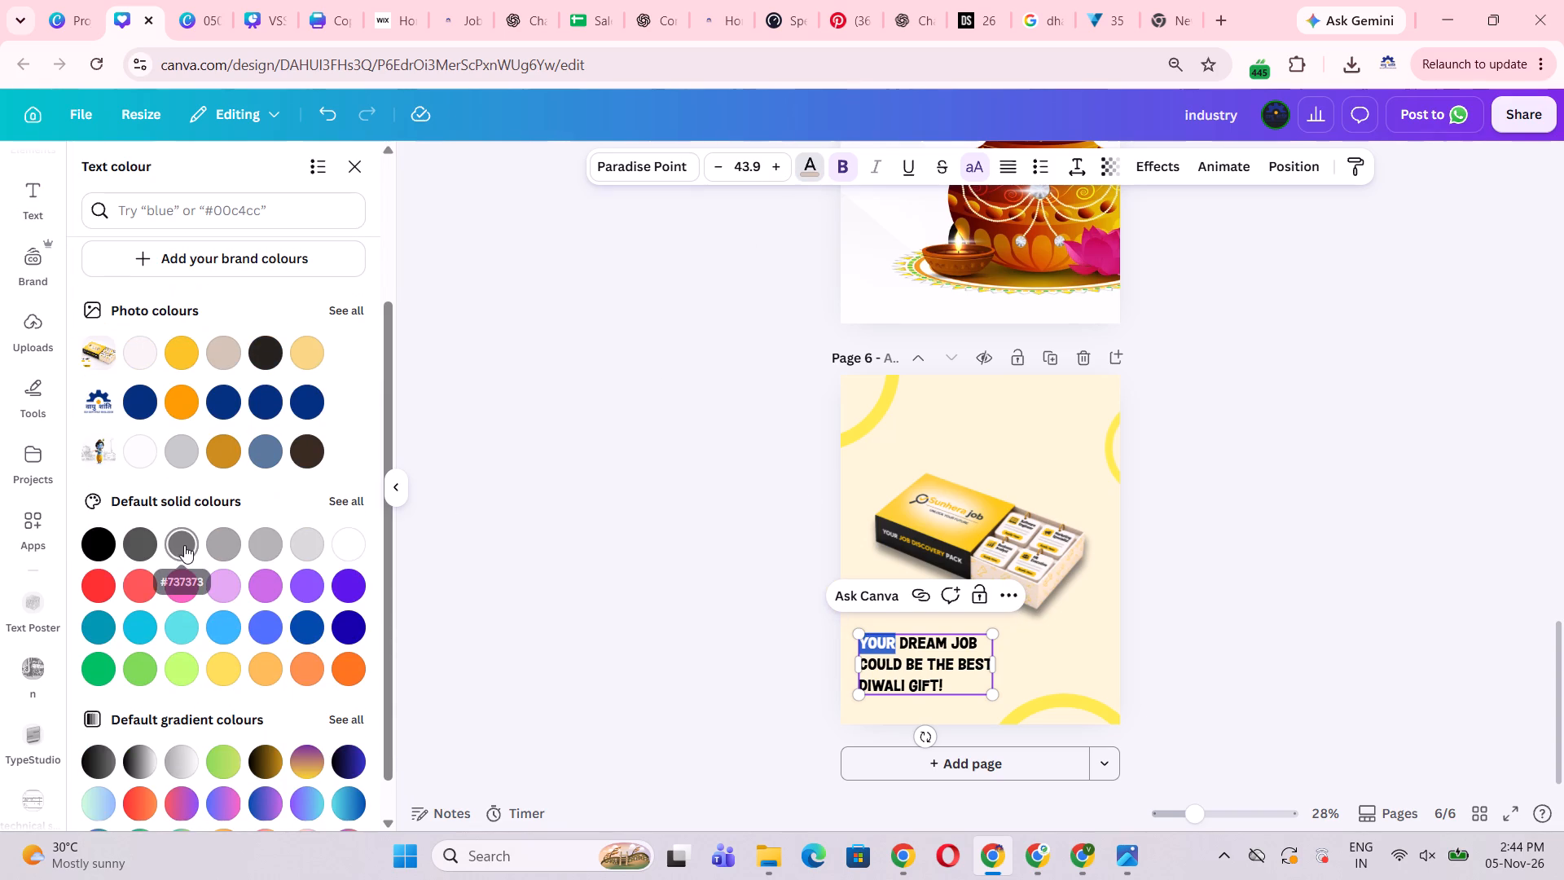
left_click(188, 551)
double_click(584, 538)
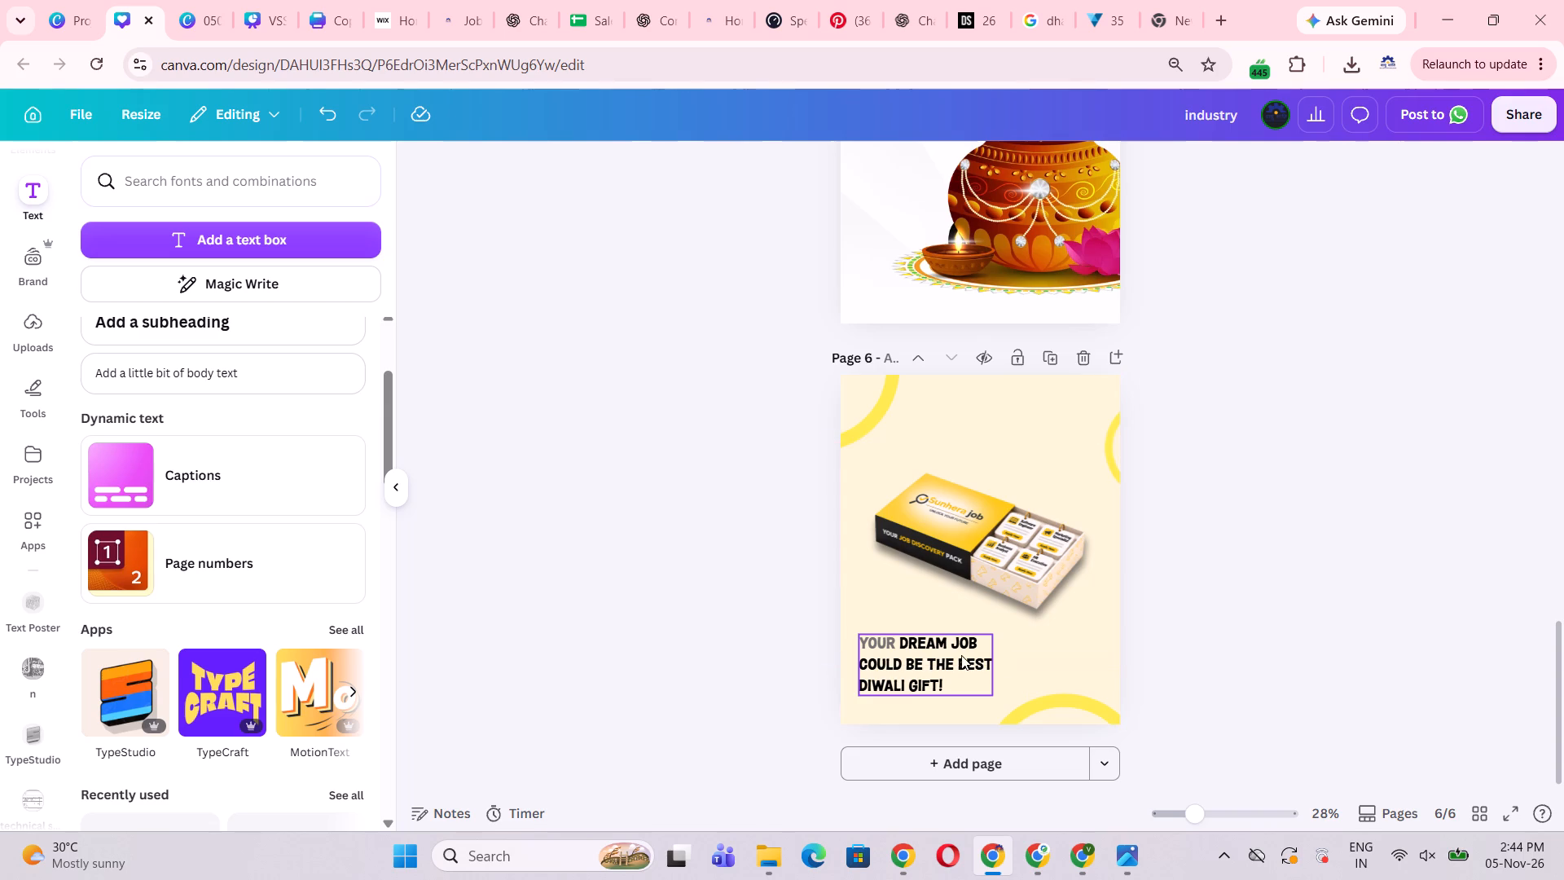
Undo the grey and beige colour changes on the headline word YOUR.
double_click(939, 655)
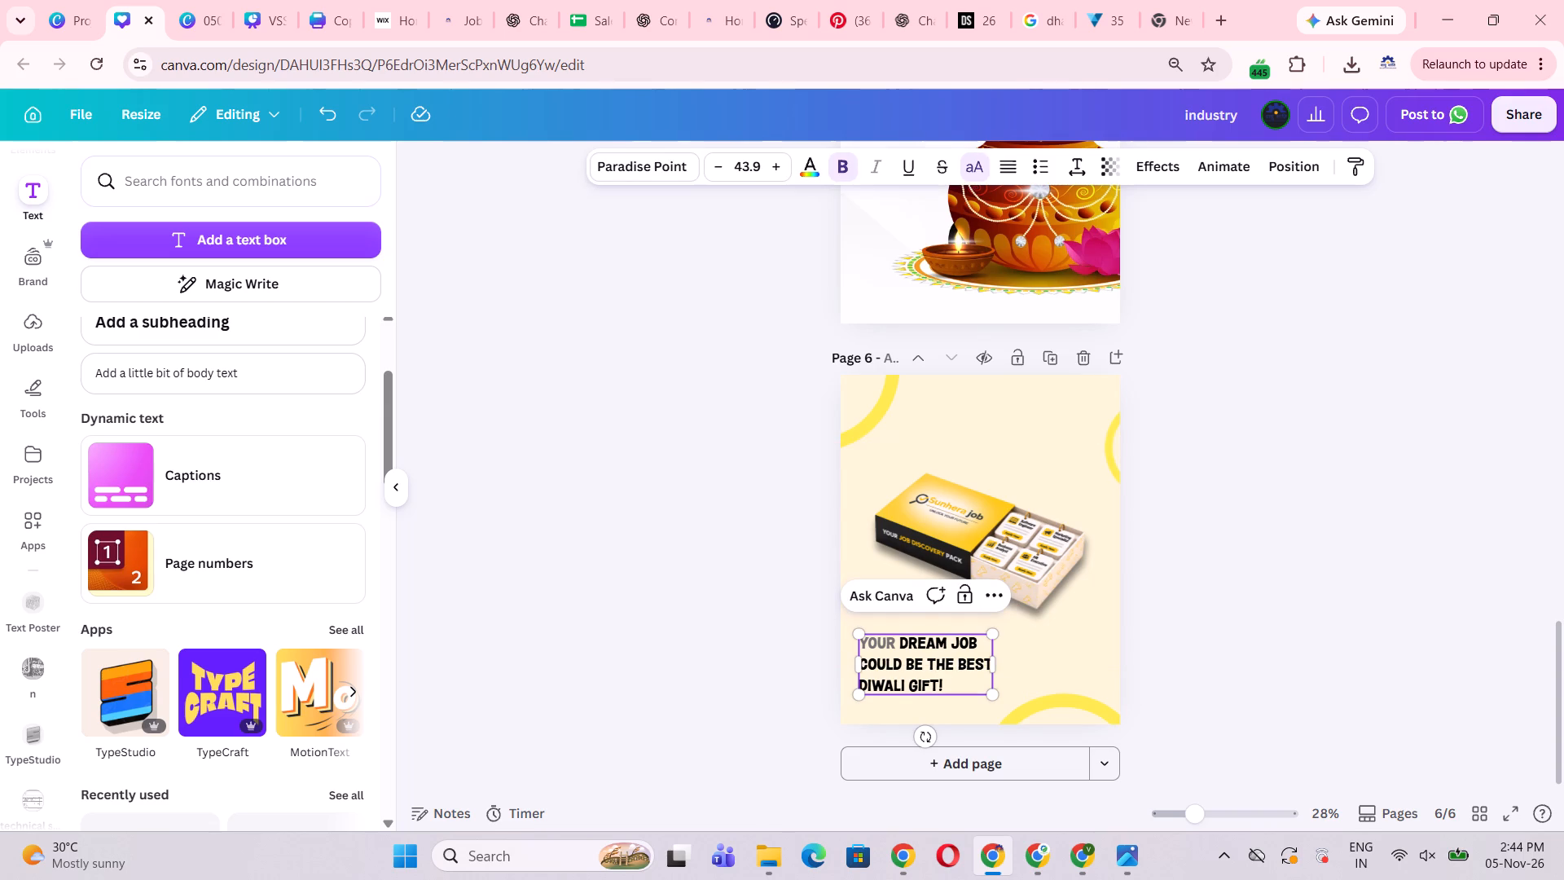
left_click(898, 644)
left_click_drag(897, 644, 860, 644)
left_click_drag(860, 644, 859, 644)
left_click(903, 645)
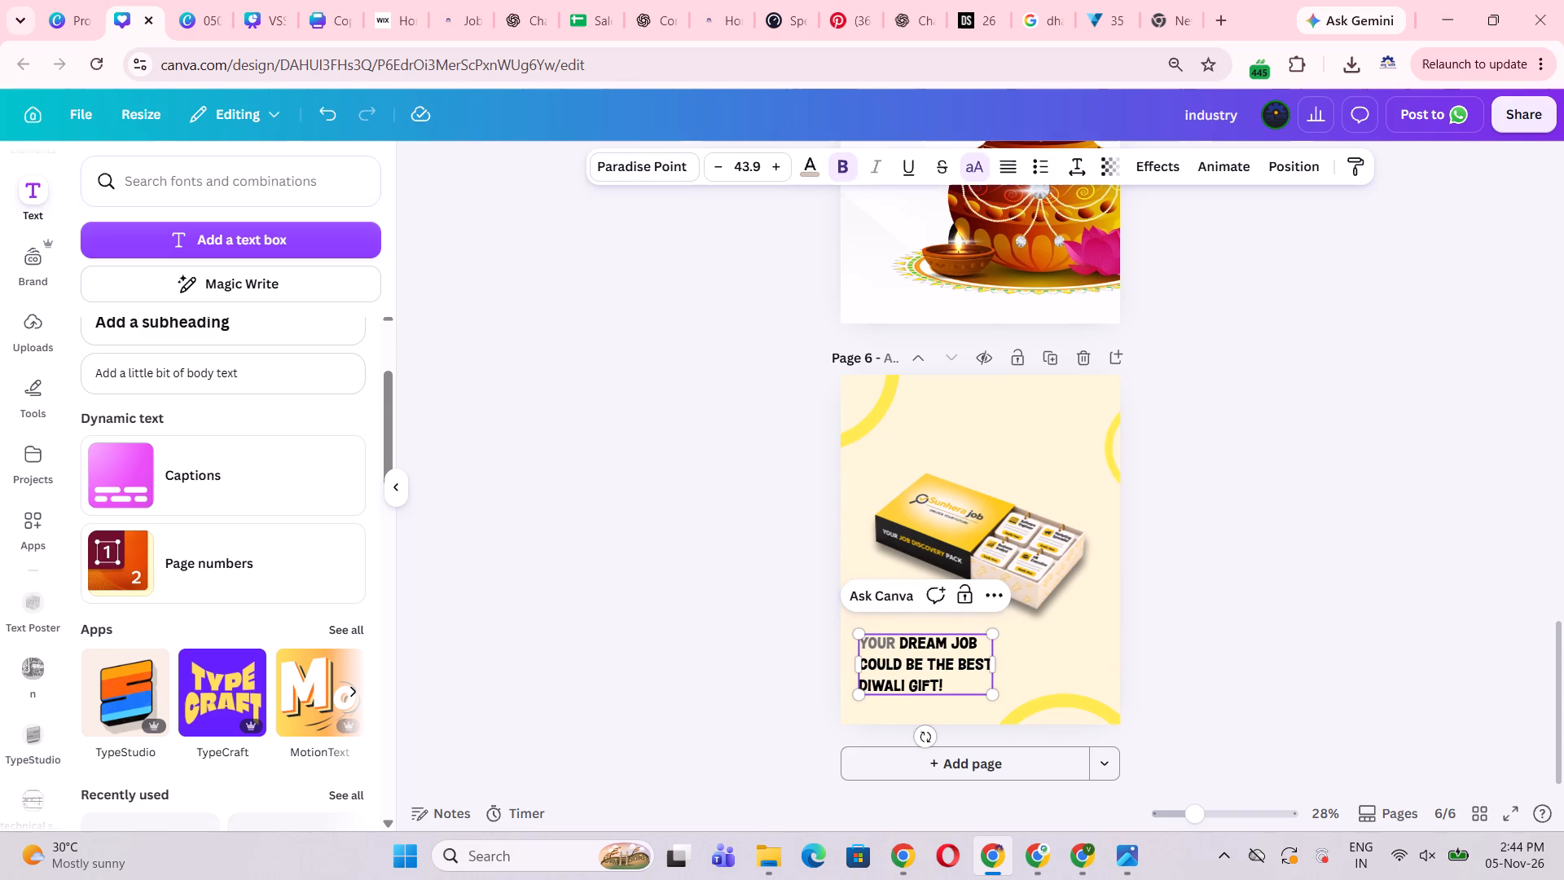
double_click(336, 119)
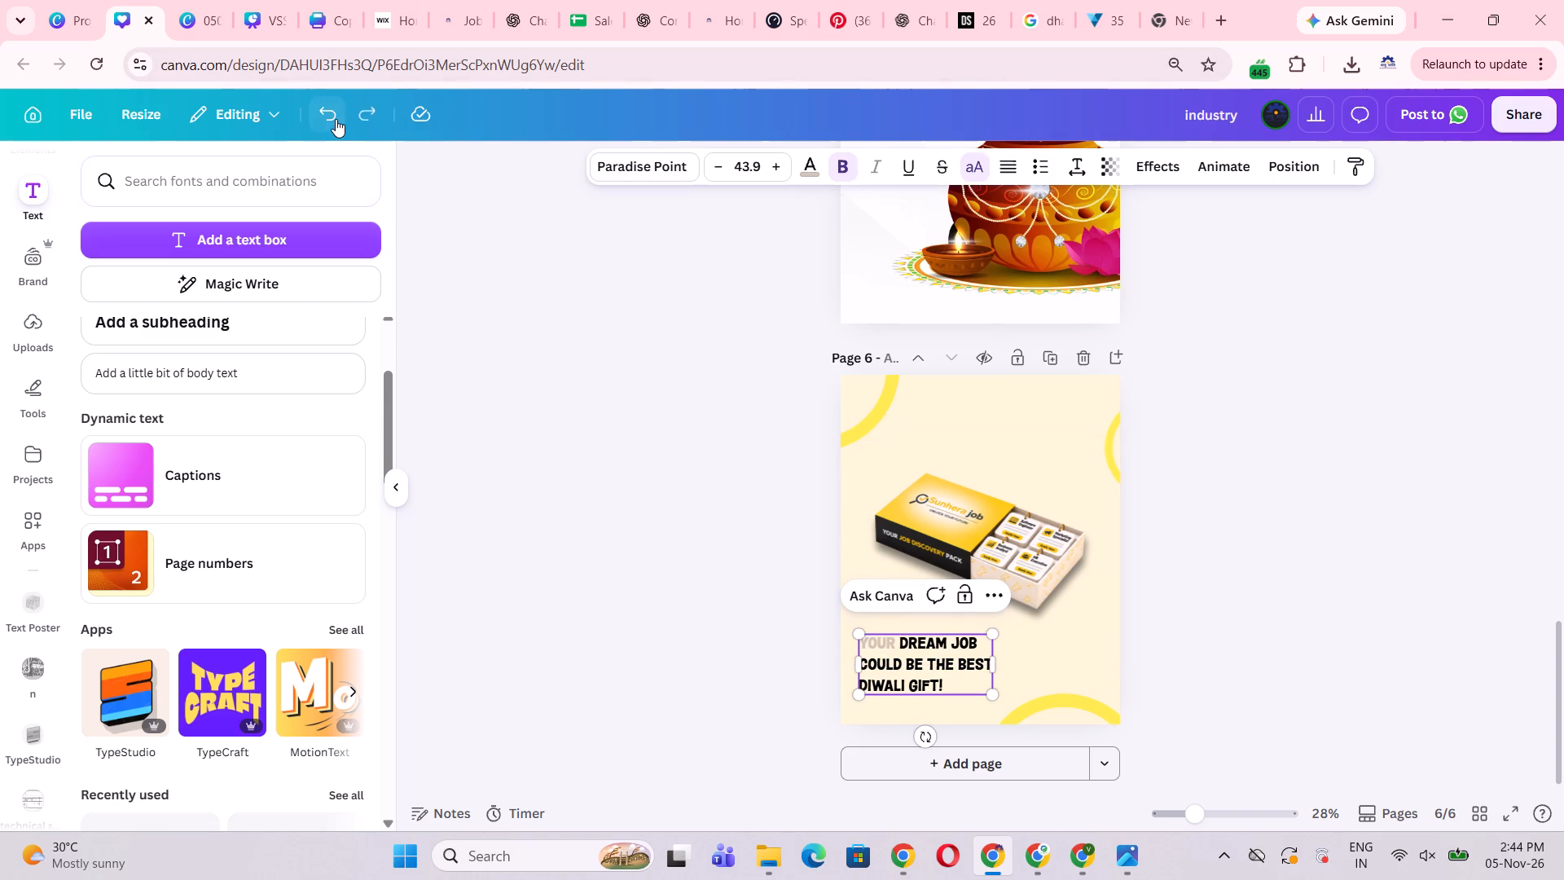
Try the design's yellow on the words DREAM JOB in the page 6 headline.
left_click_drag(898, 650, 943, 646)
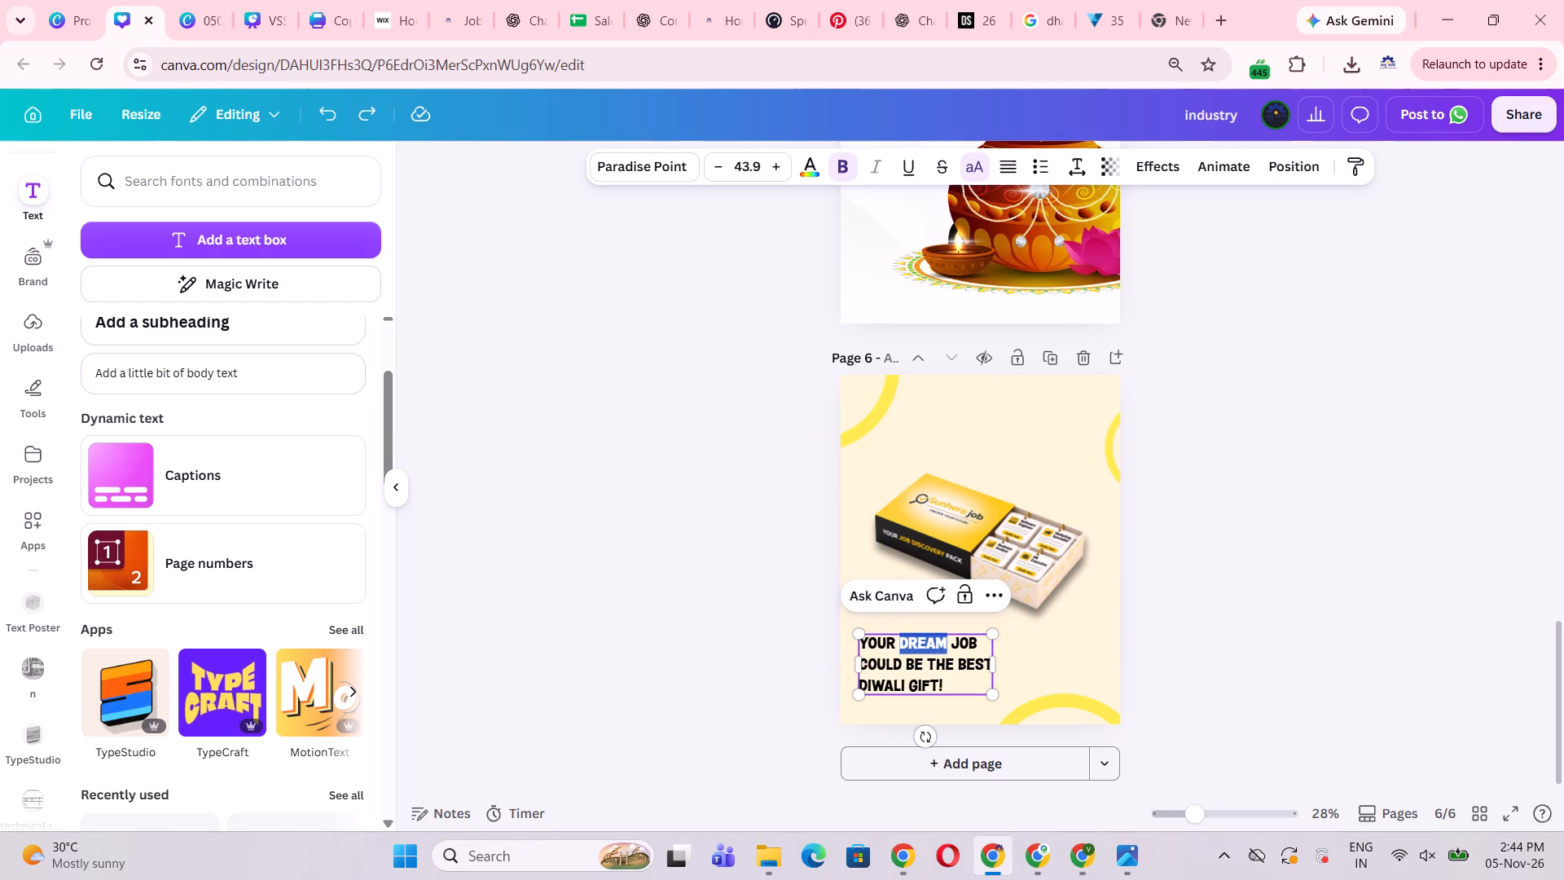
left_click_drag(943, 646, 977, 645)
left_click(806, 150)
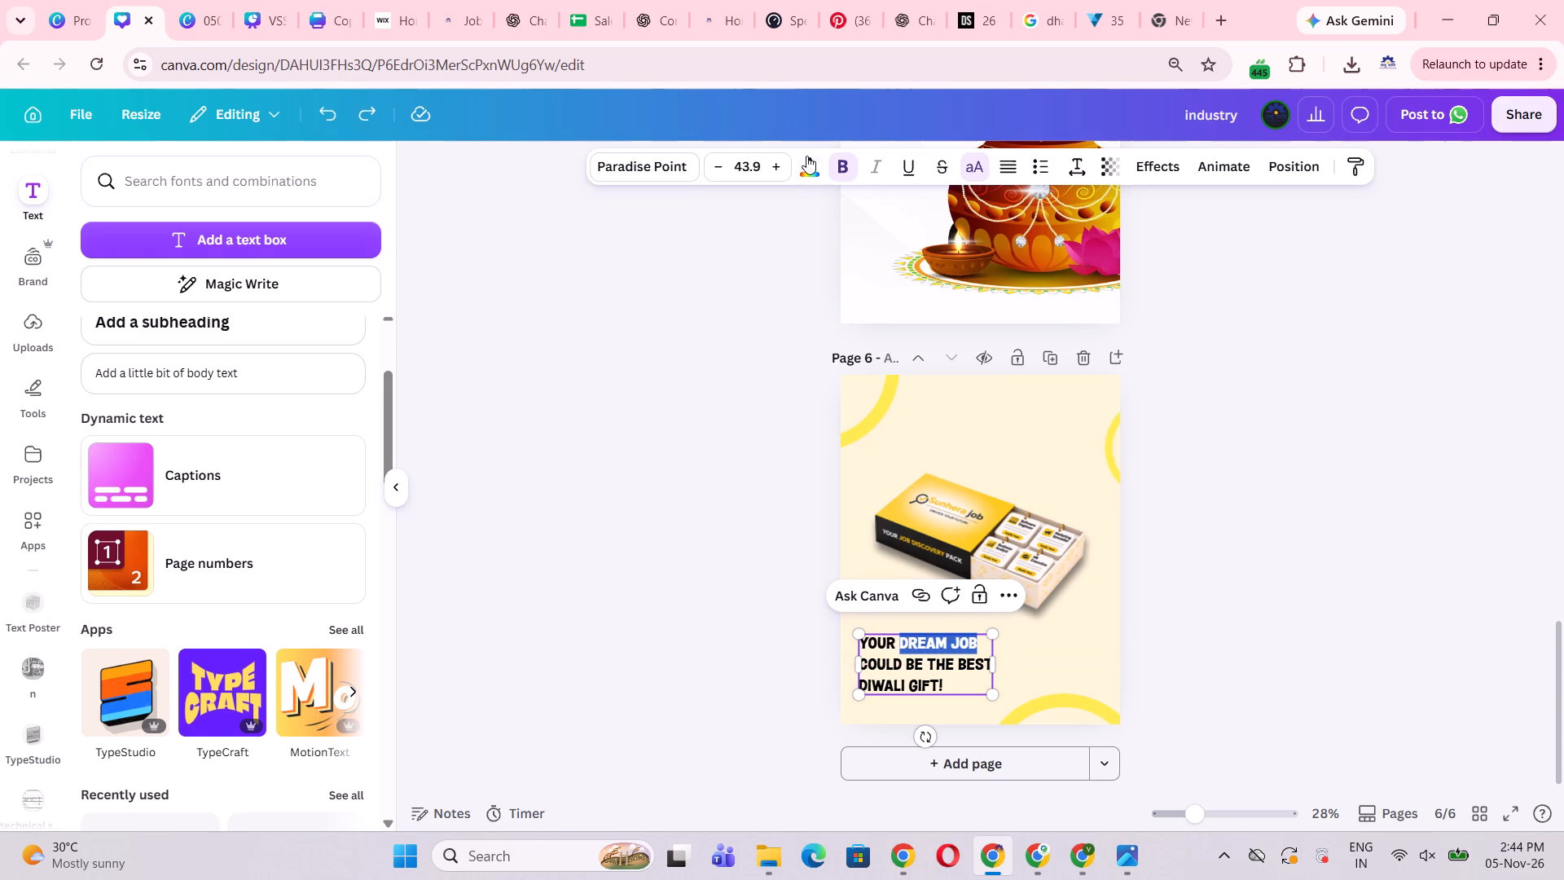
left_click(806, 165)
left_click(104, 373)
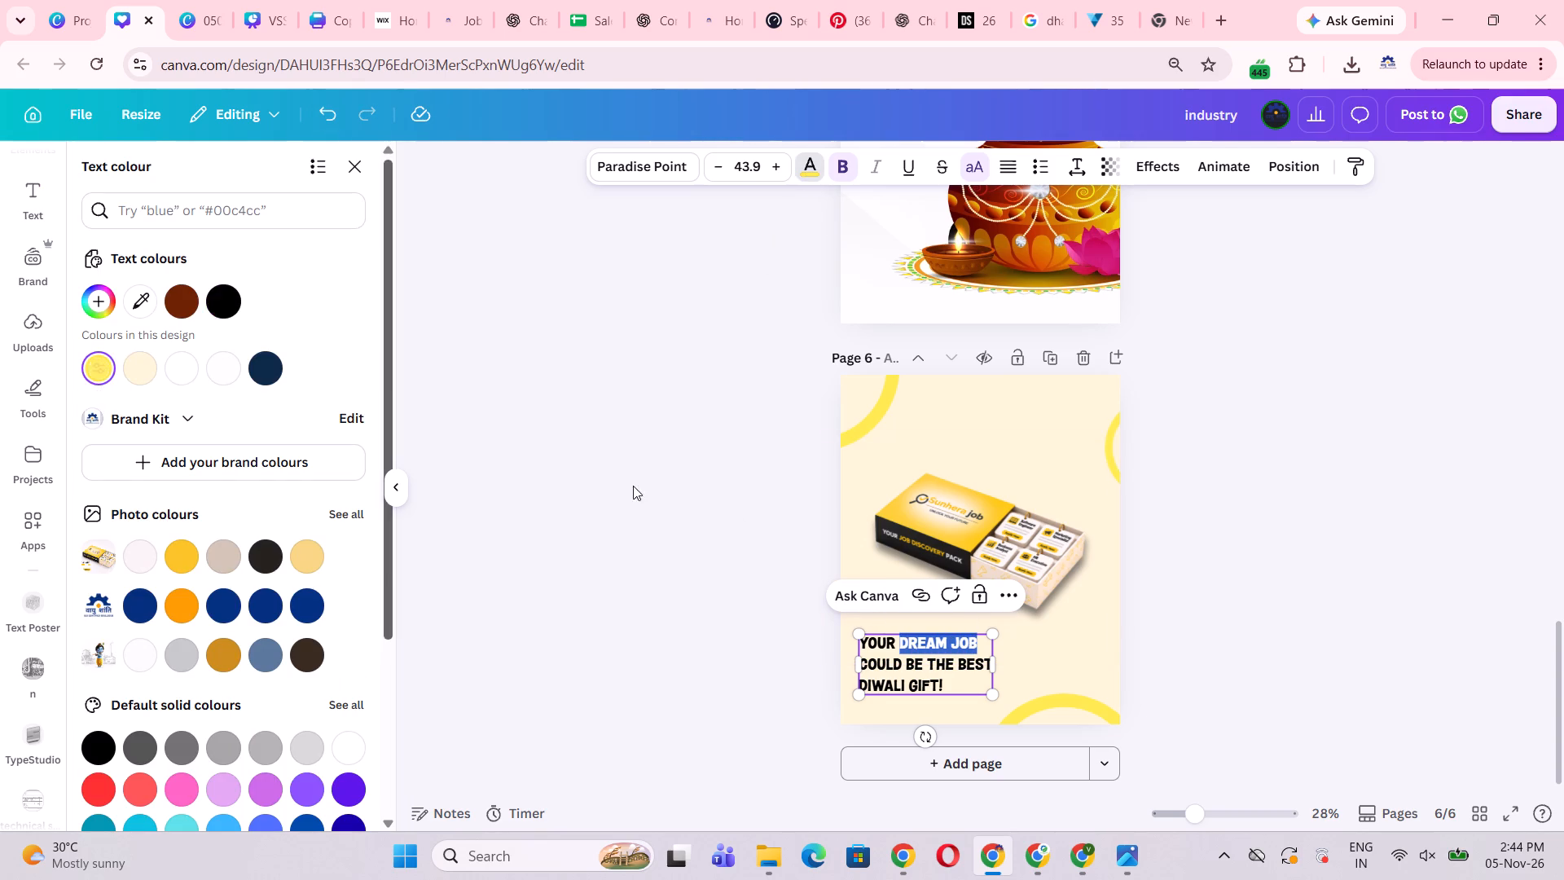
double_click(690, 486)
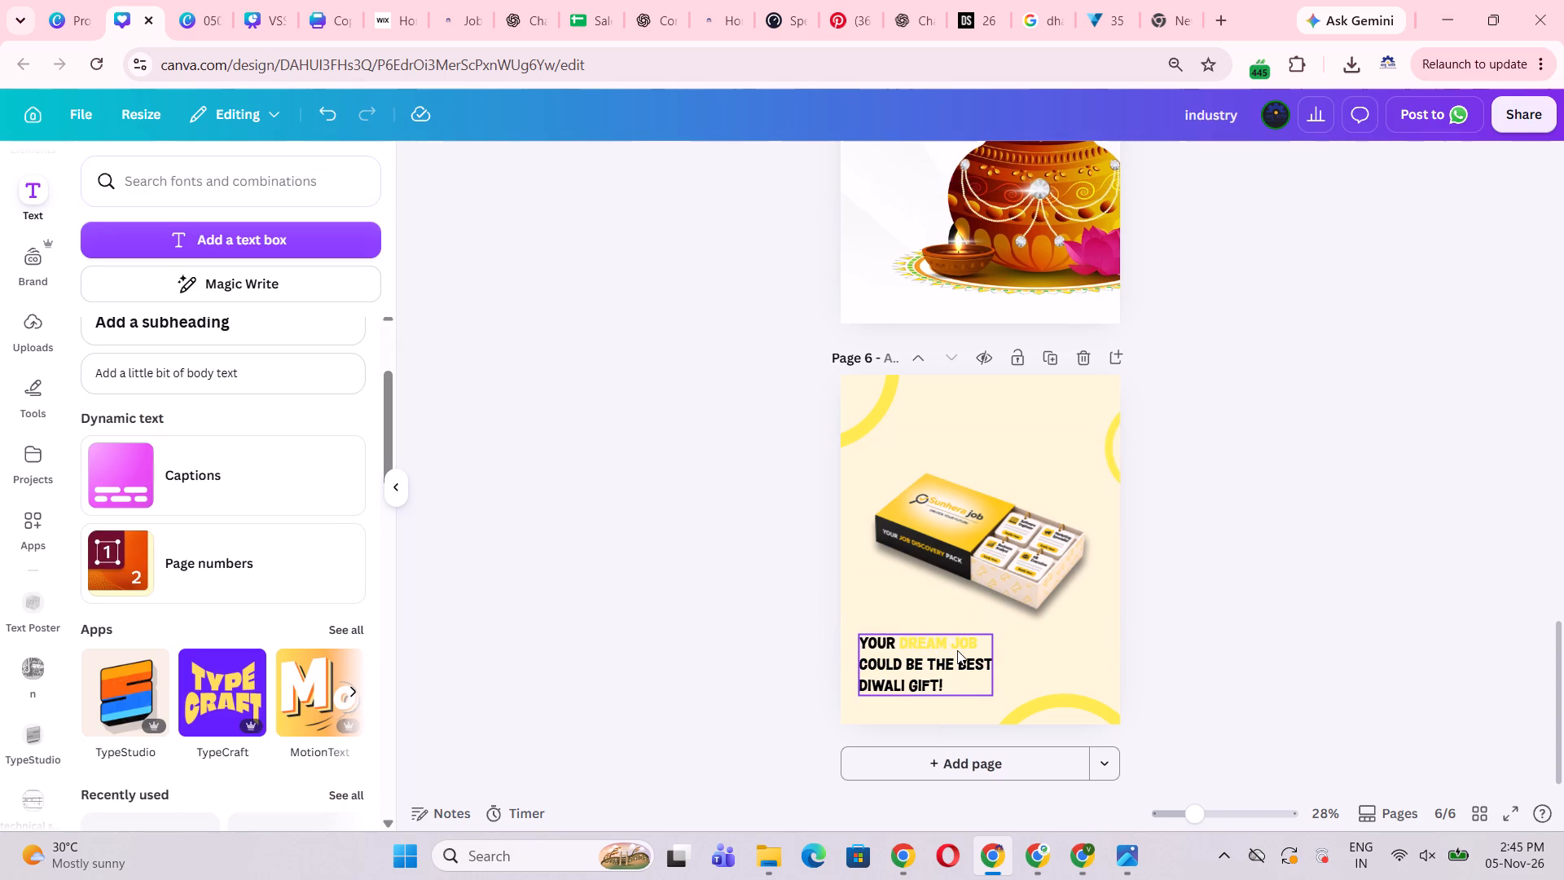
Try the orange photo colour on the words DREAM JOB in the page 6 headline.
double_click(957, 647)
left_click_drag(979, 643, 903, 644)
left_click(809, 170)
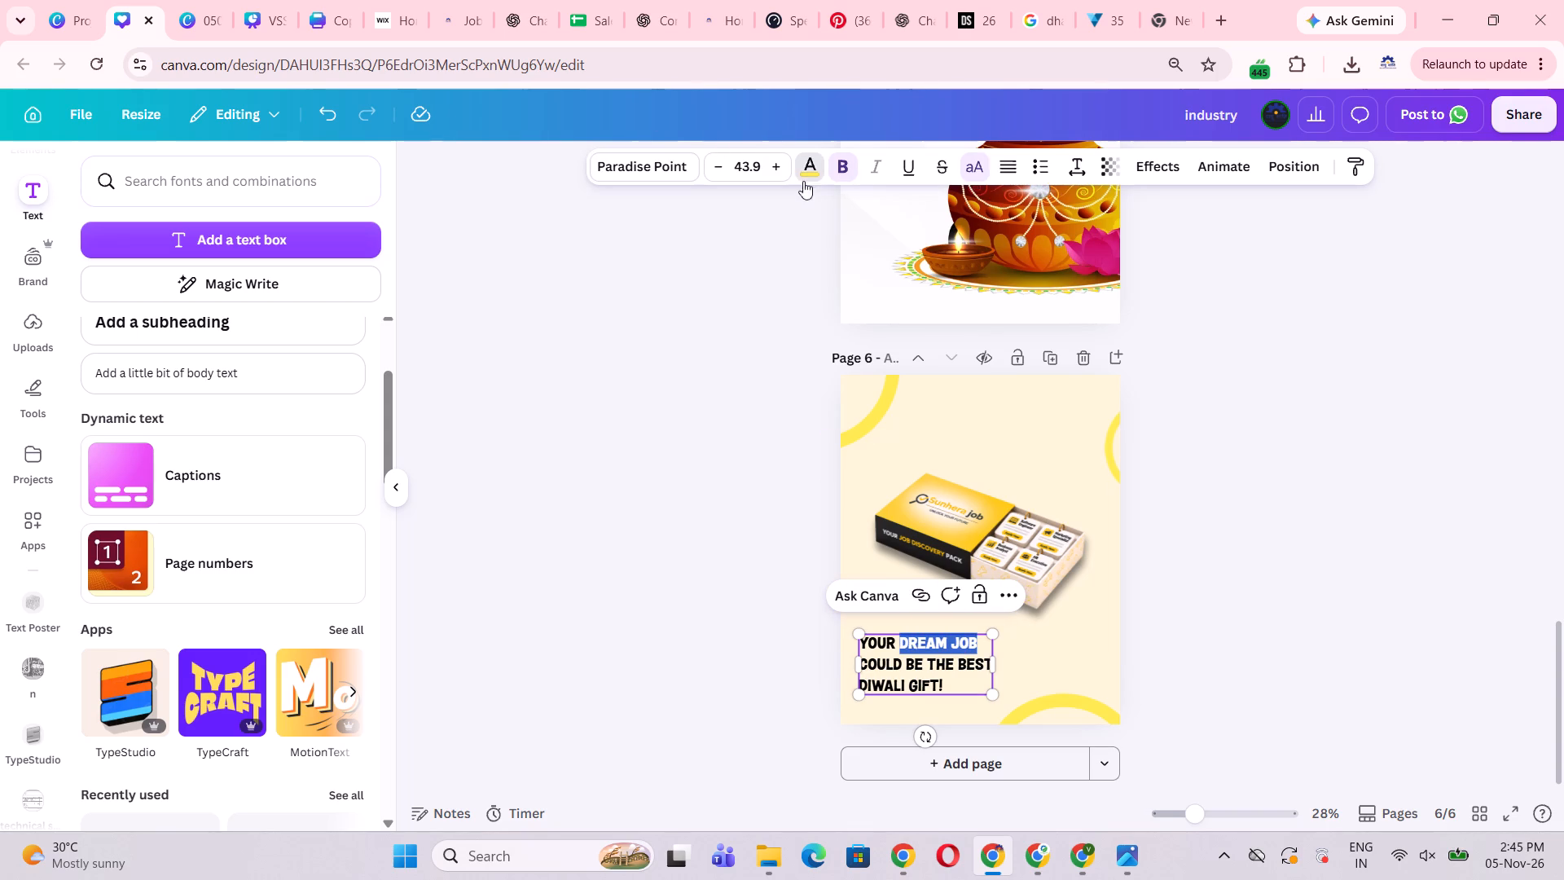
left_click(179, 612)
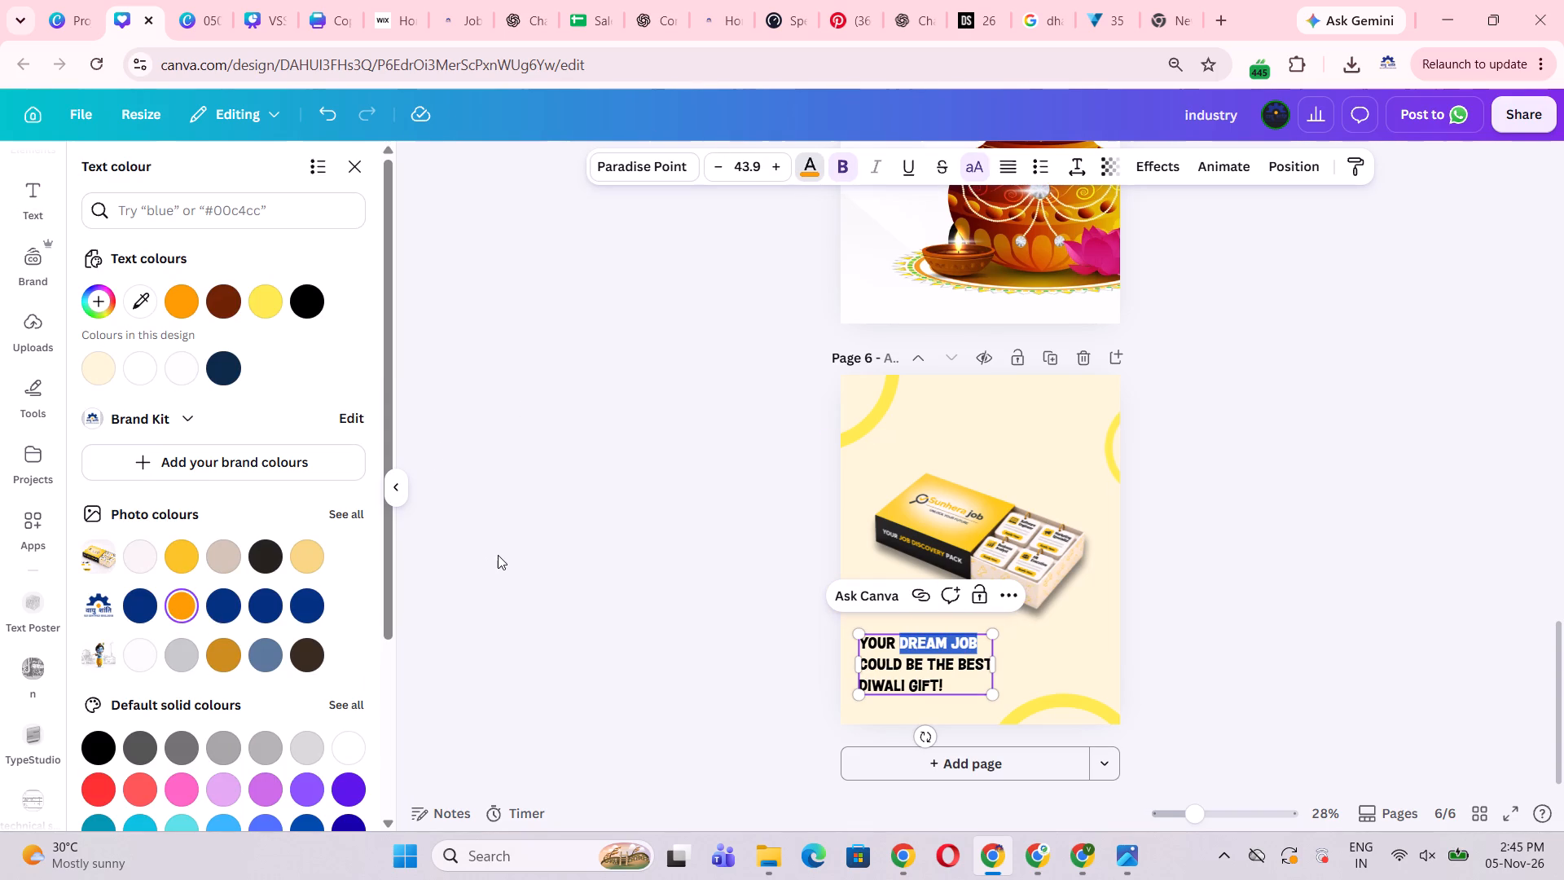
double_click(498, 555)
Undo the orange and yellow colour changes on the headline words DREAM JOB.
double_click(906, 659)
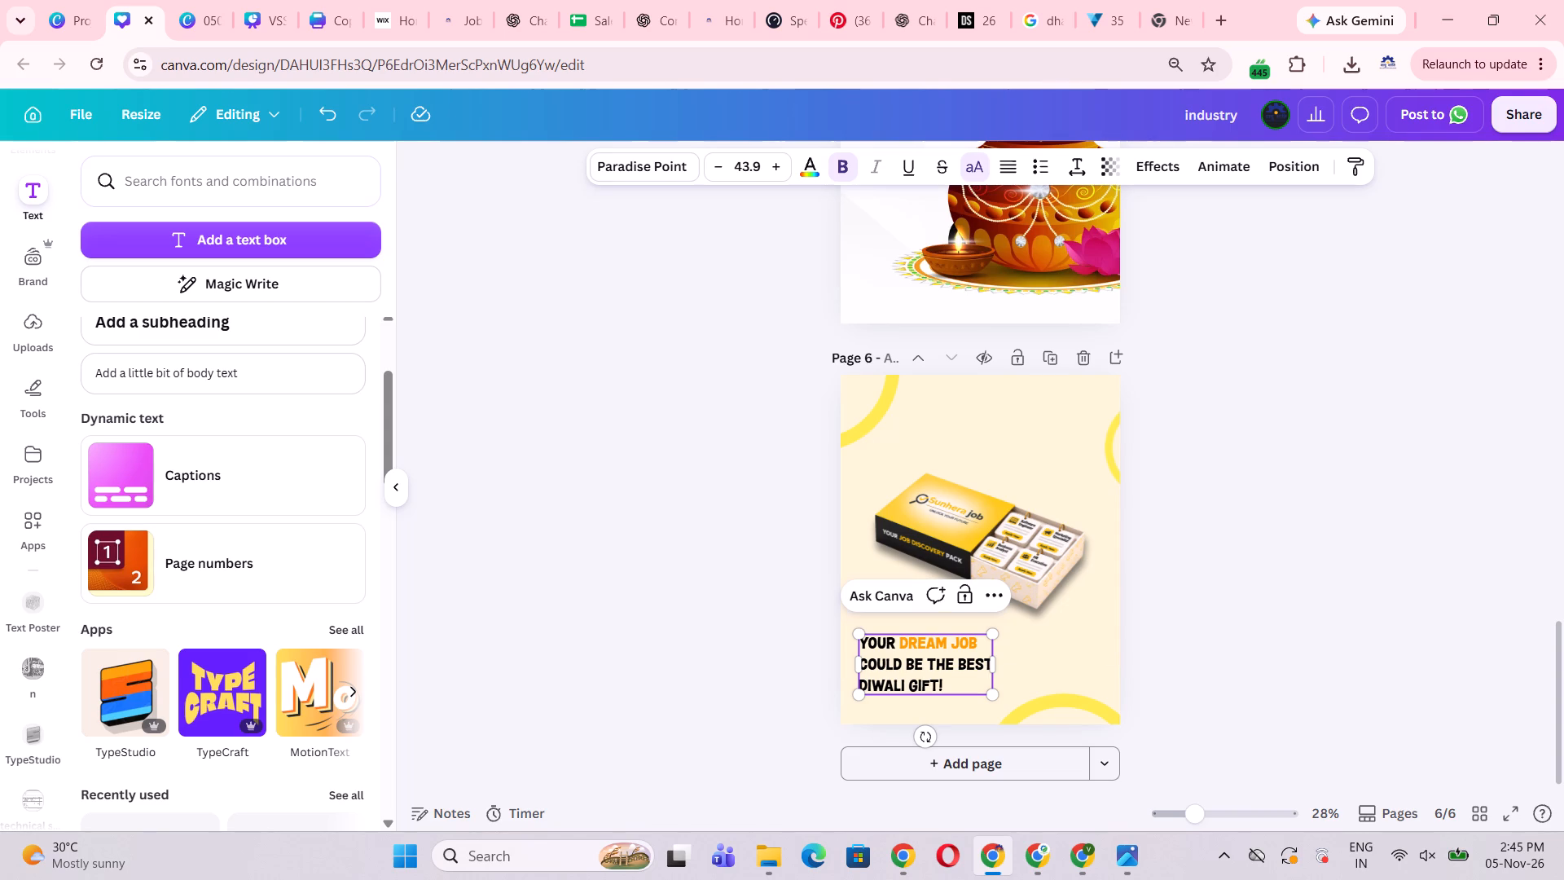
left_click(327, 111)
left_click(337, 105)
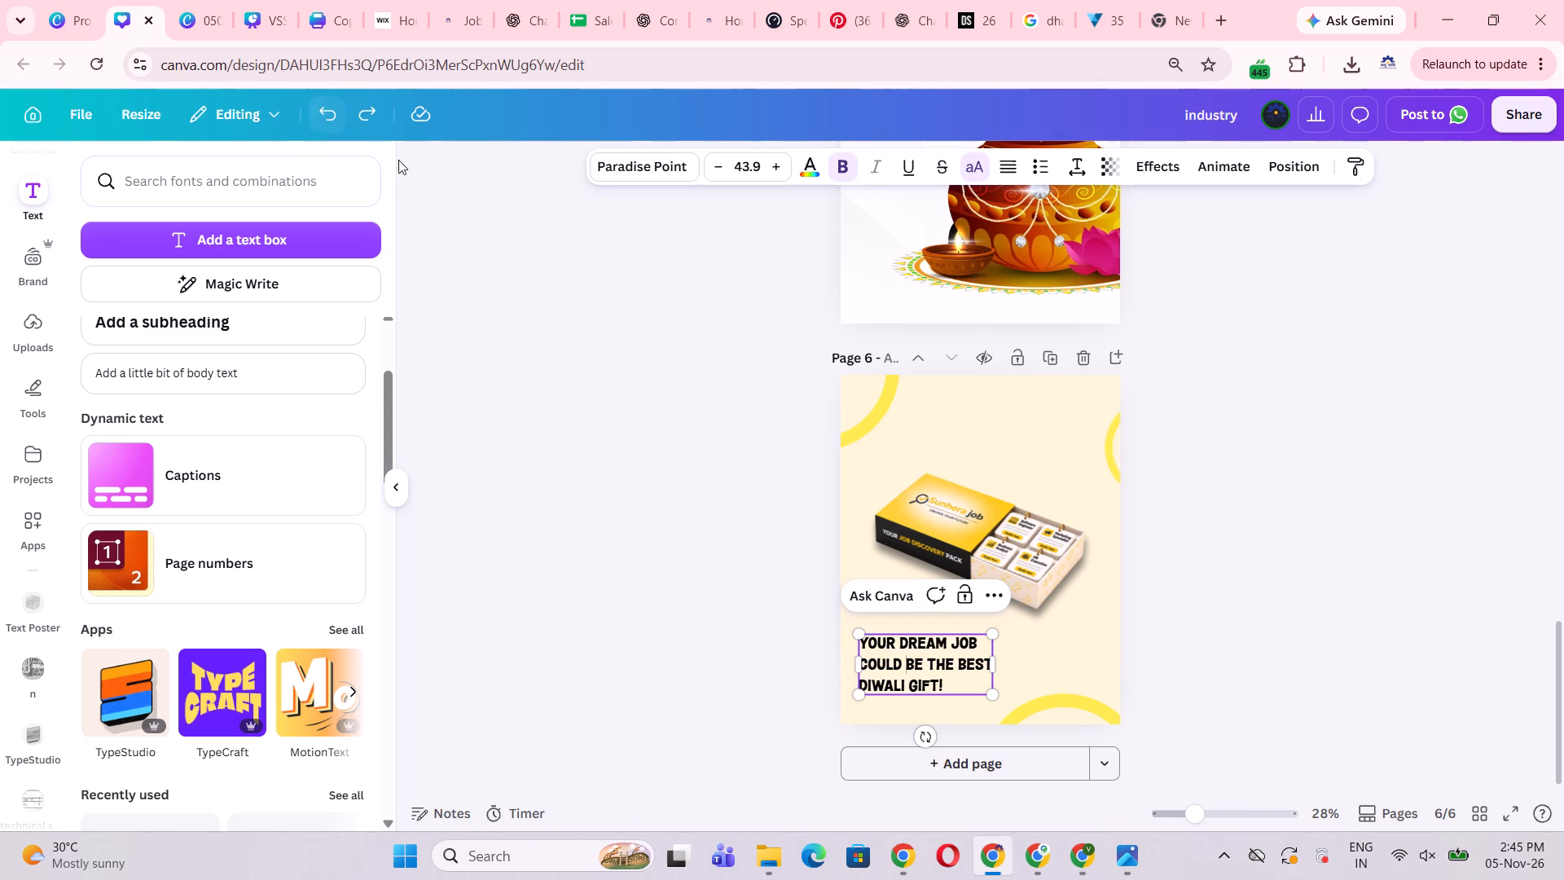
Set the word YOUR in the page 6 headline to the orange photo colour.
left_click(647, 384)
double_click(898, 645)
left_click_drag(898, 645, 861, 645)
left_click_drag(861, 645, 856, 645)
left_click(808, 168)
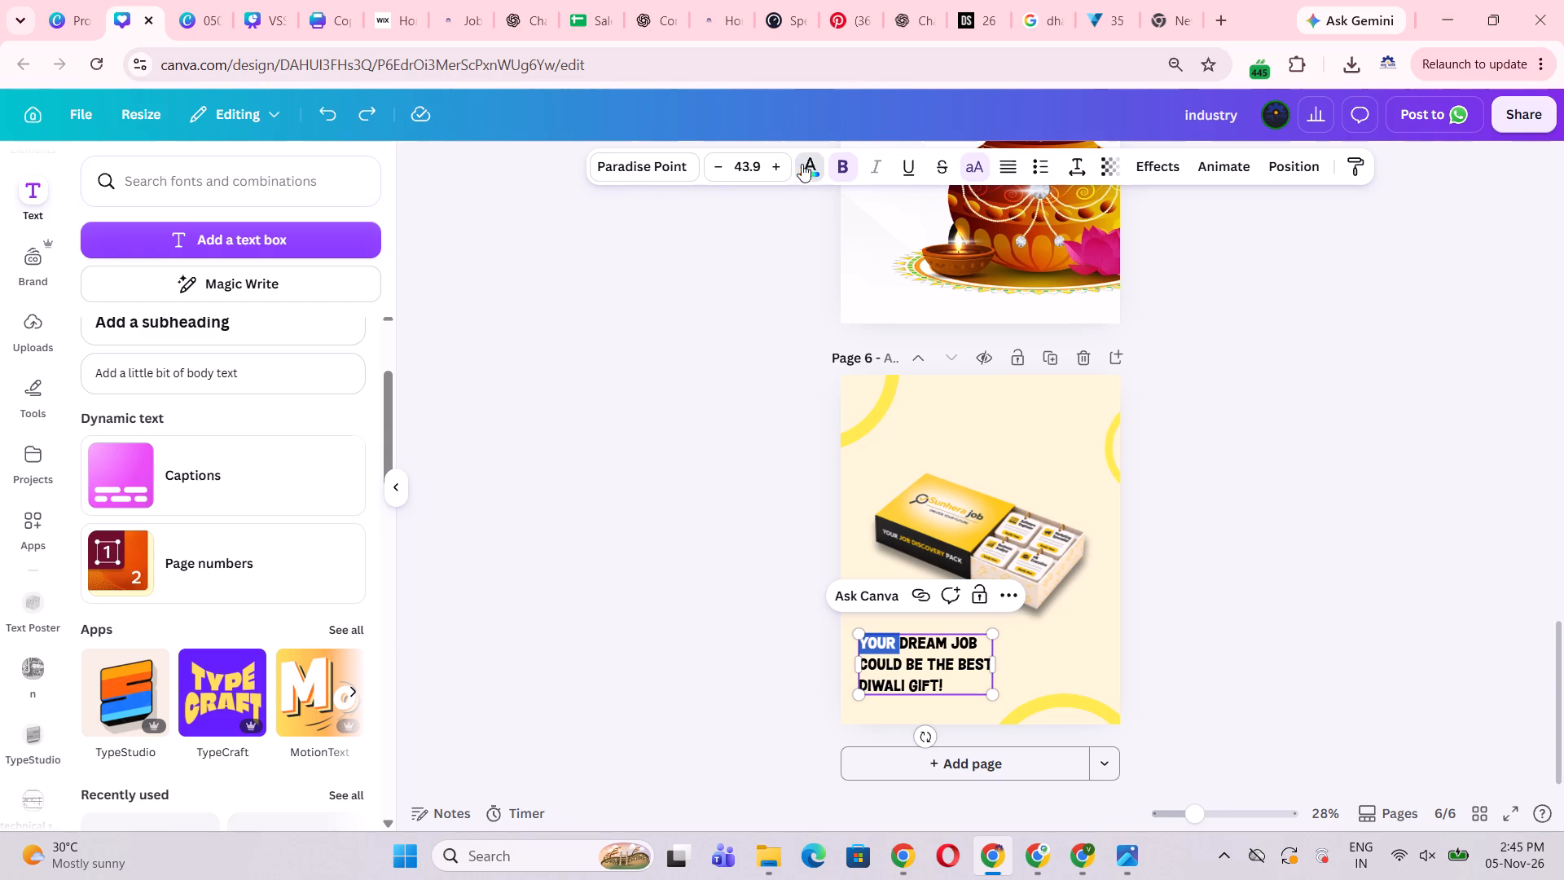
left_click(185, 604)
double_click(804, 522)
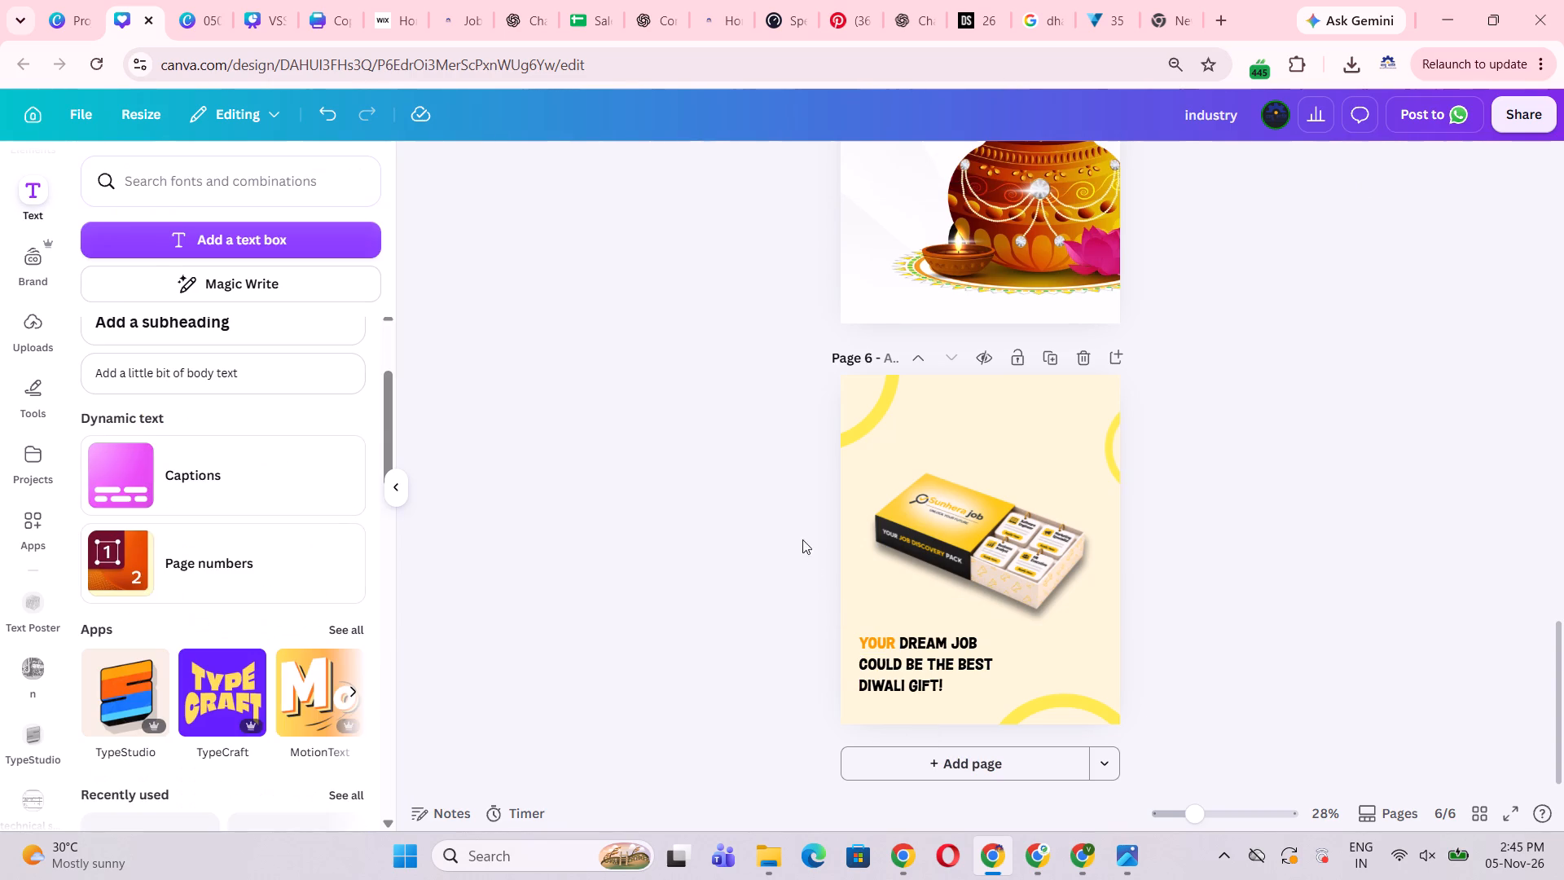
Set the words COULD BE THE in the headline's second line to the same orange photo colour.
double_click(940, 665)
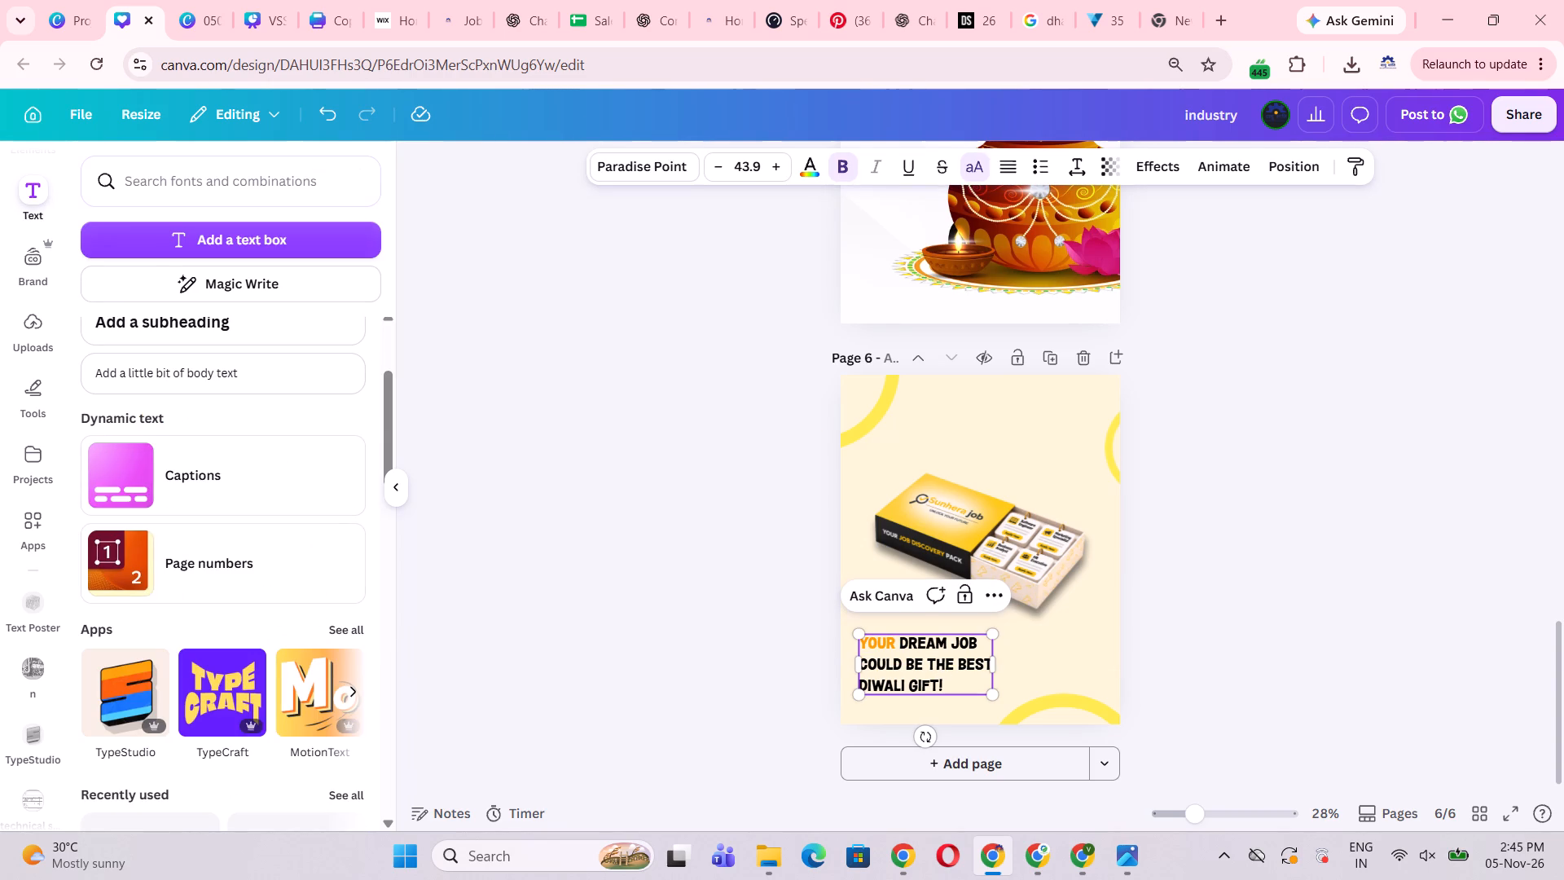
left_click_drag(863, 662, 951, 660)
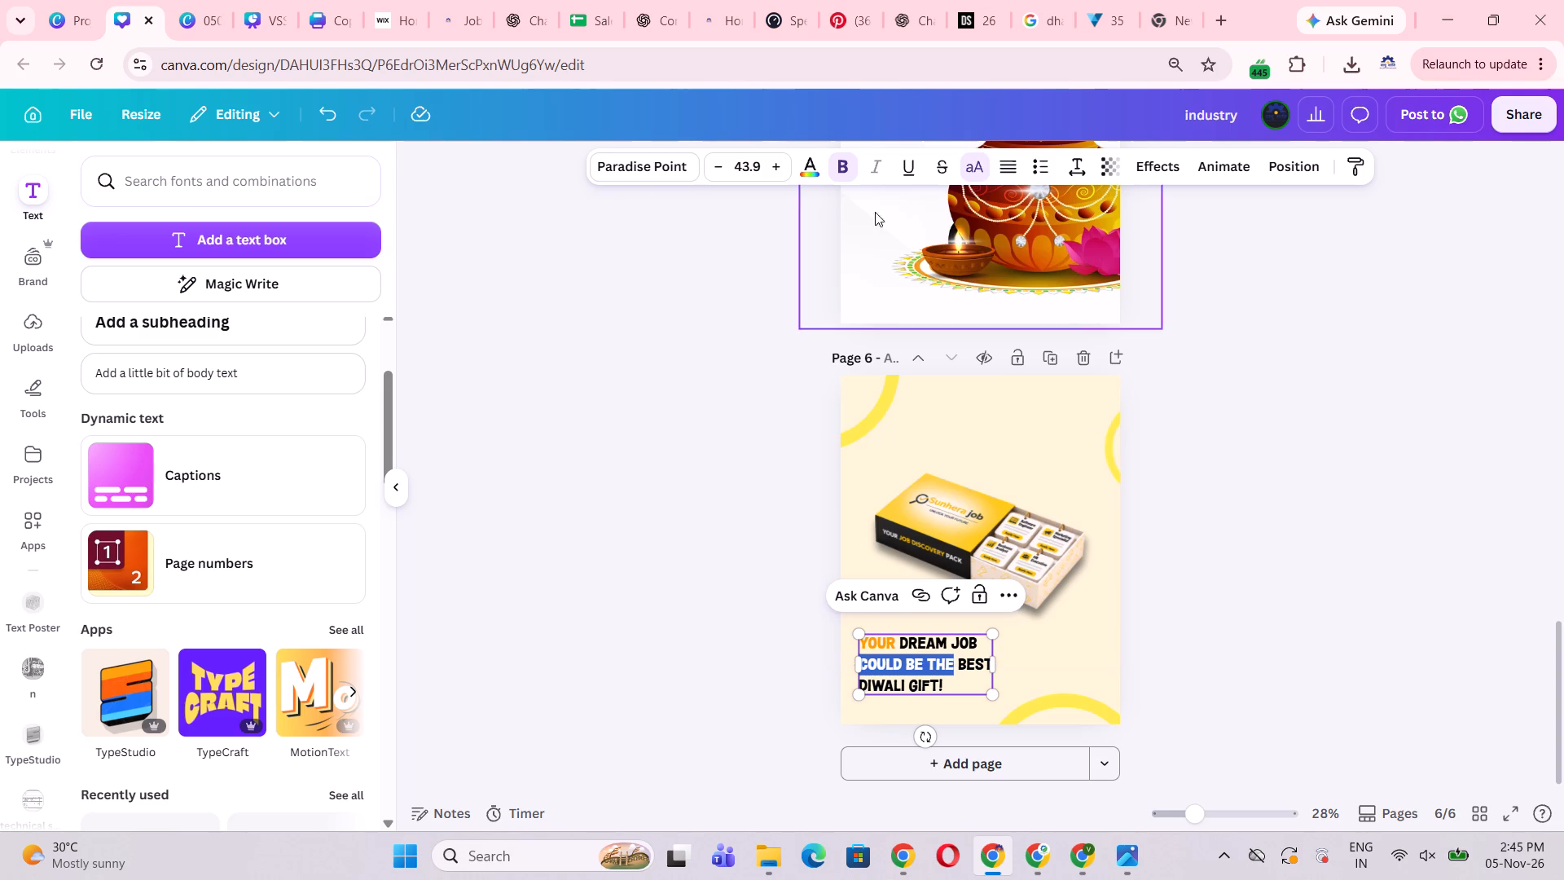
left_click(805, 167)
left_click(185, 596)
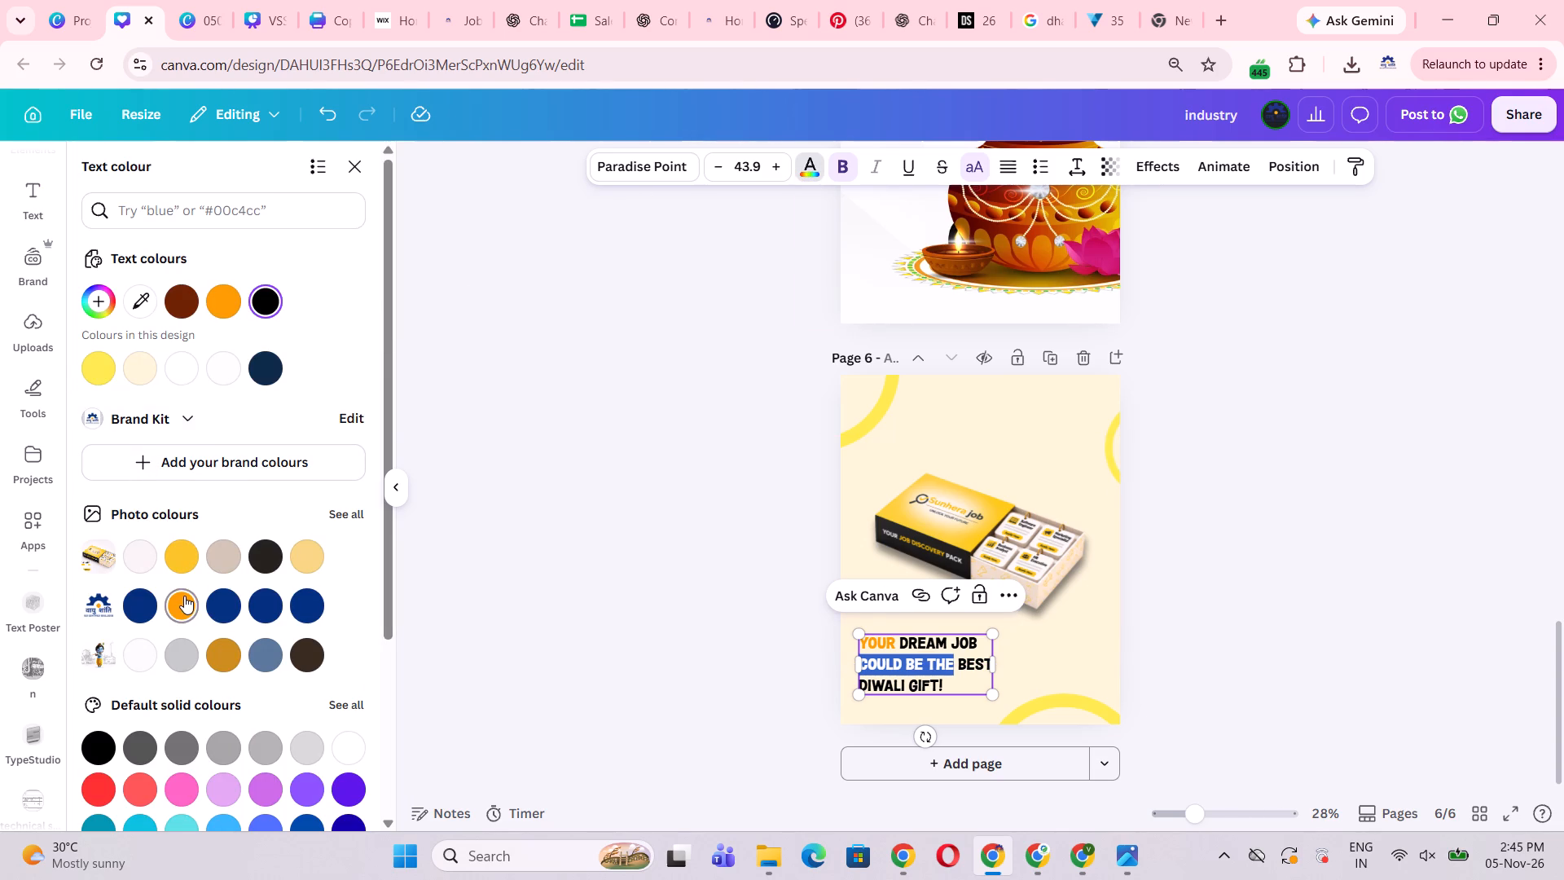
double_click(586, 465)
left_click(1351, 489)
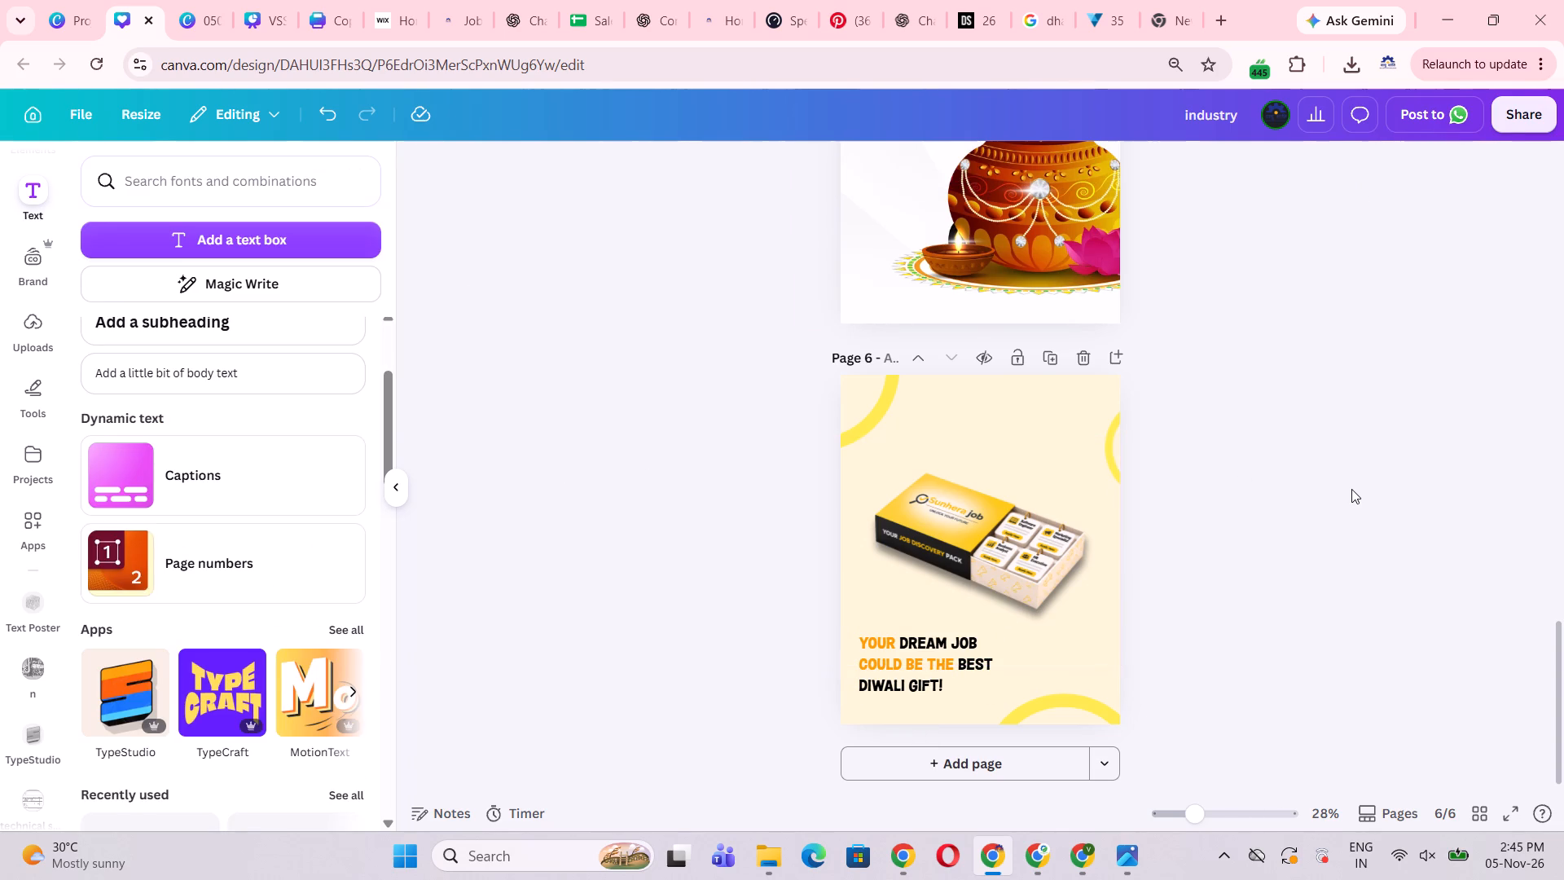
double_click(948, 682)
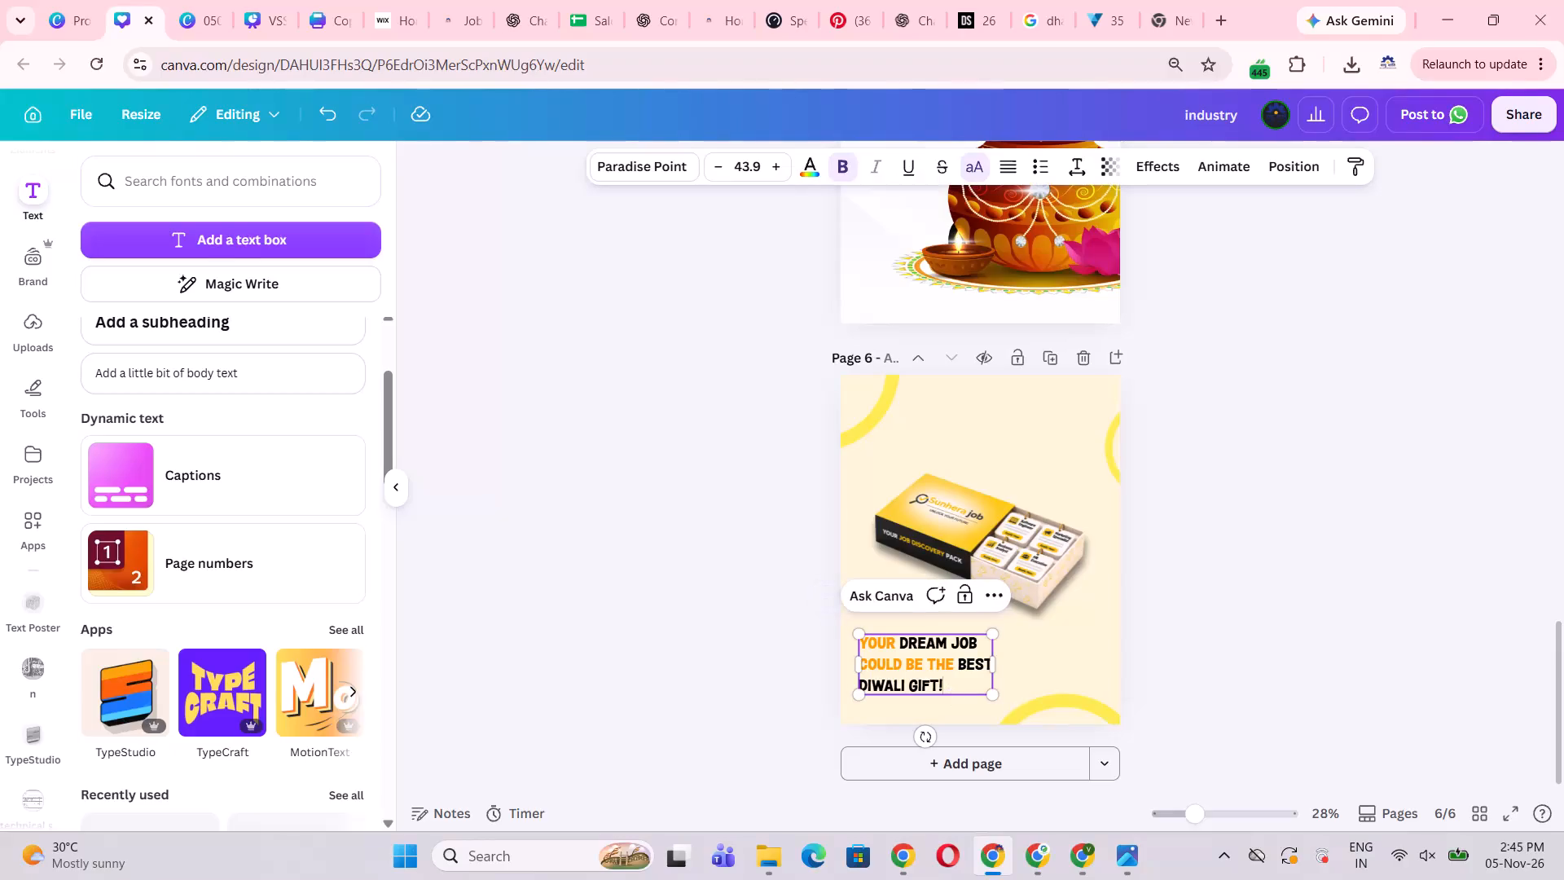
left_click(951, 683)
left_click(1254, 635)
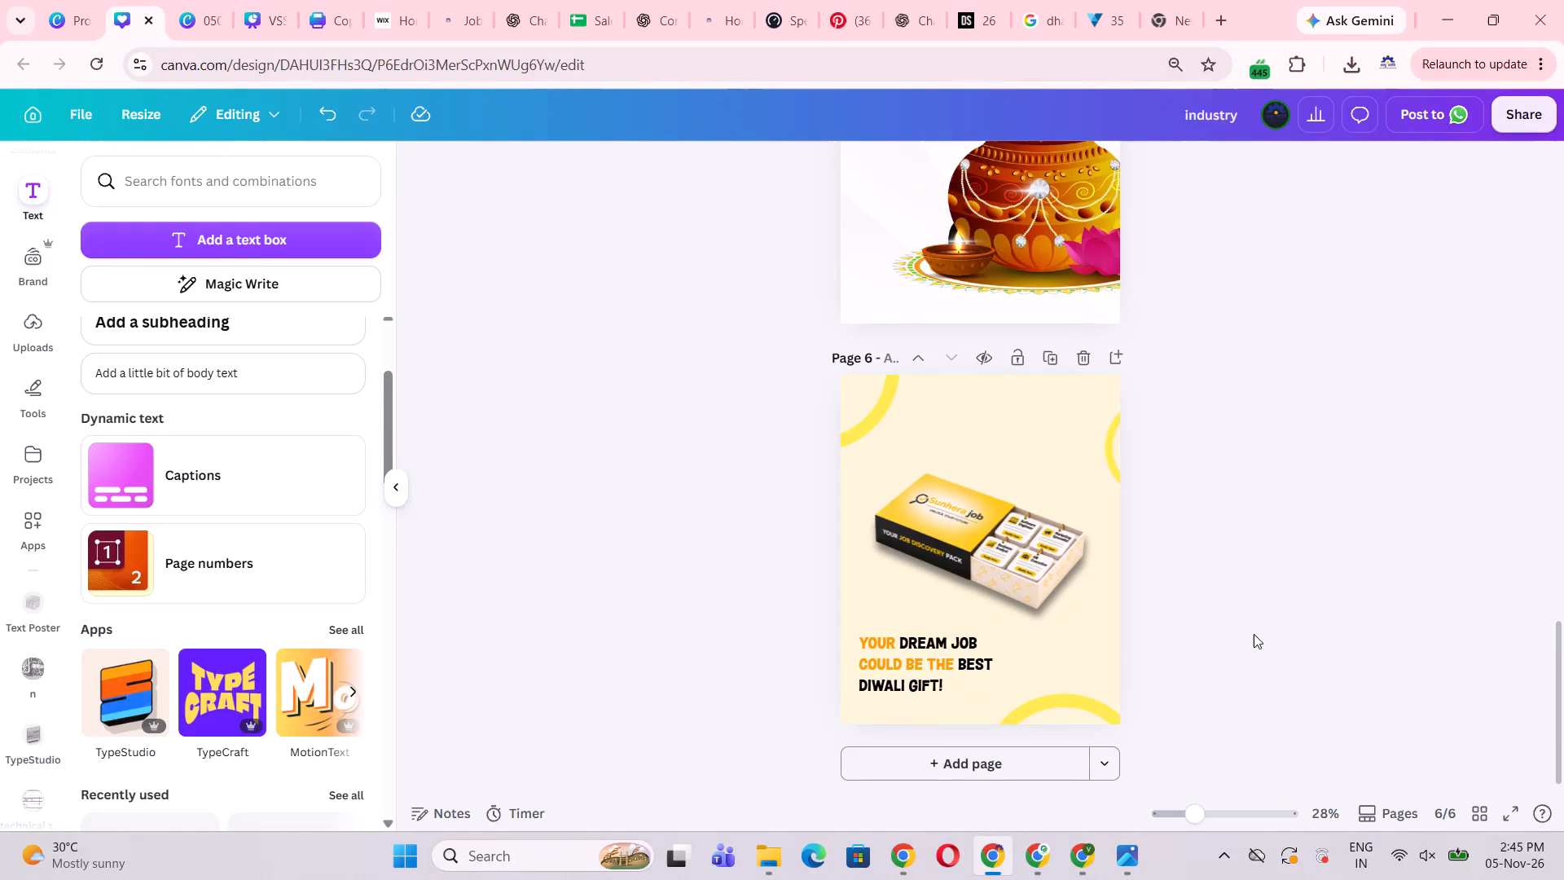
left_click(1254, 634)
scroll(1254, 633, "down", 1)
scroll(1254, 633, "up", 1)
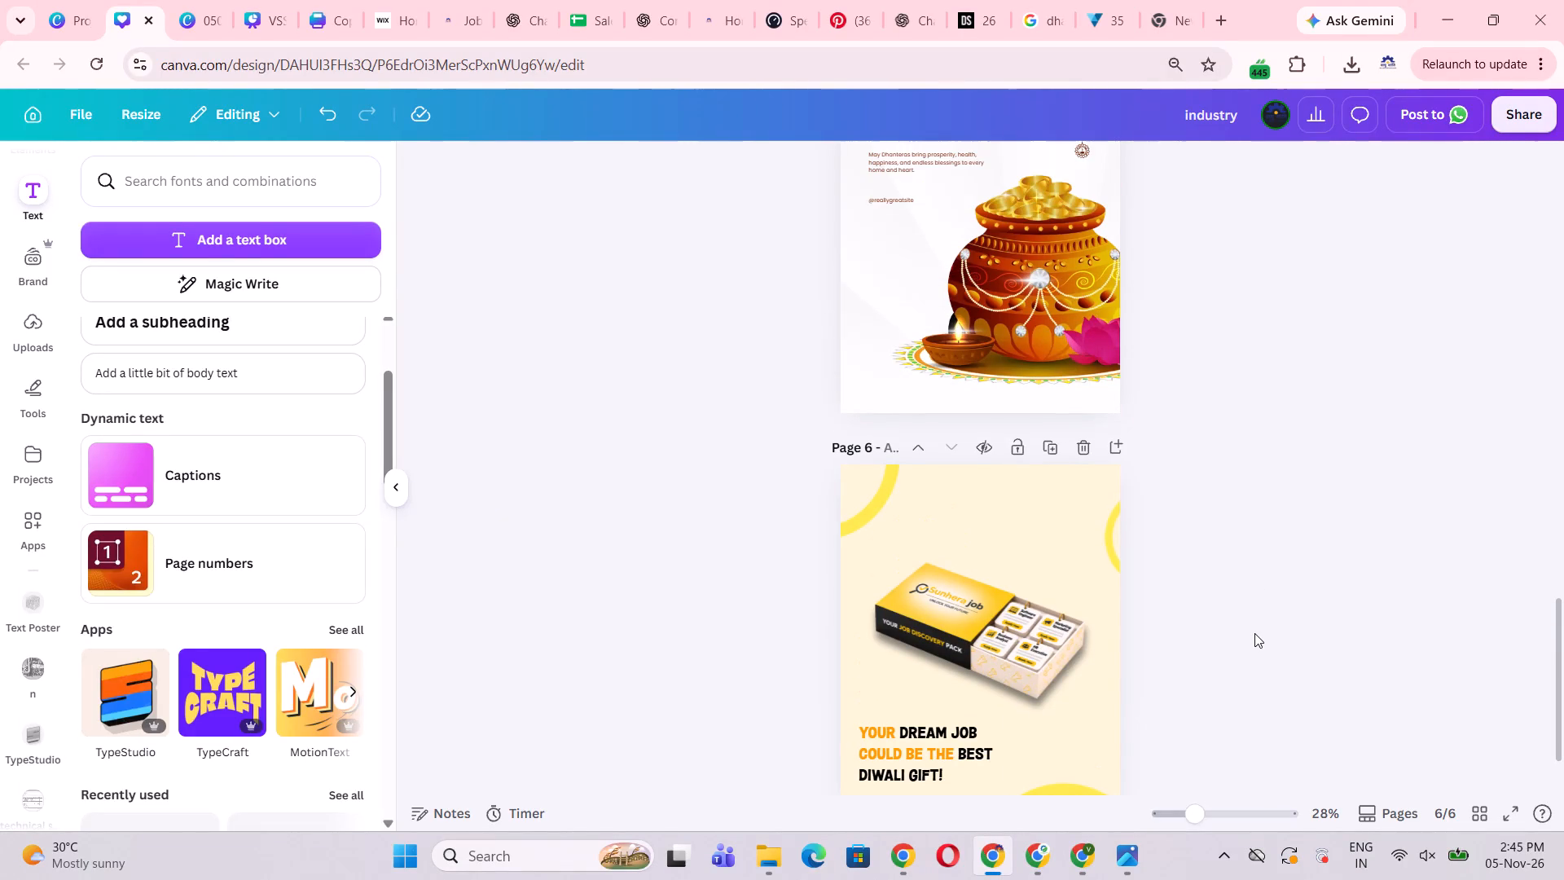
Review the Diwali and Dhanteras posts across the design's pages, comparing them with the page 6 gift box post.
scroll(1254, 633, "down", 1)
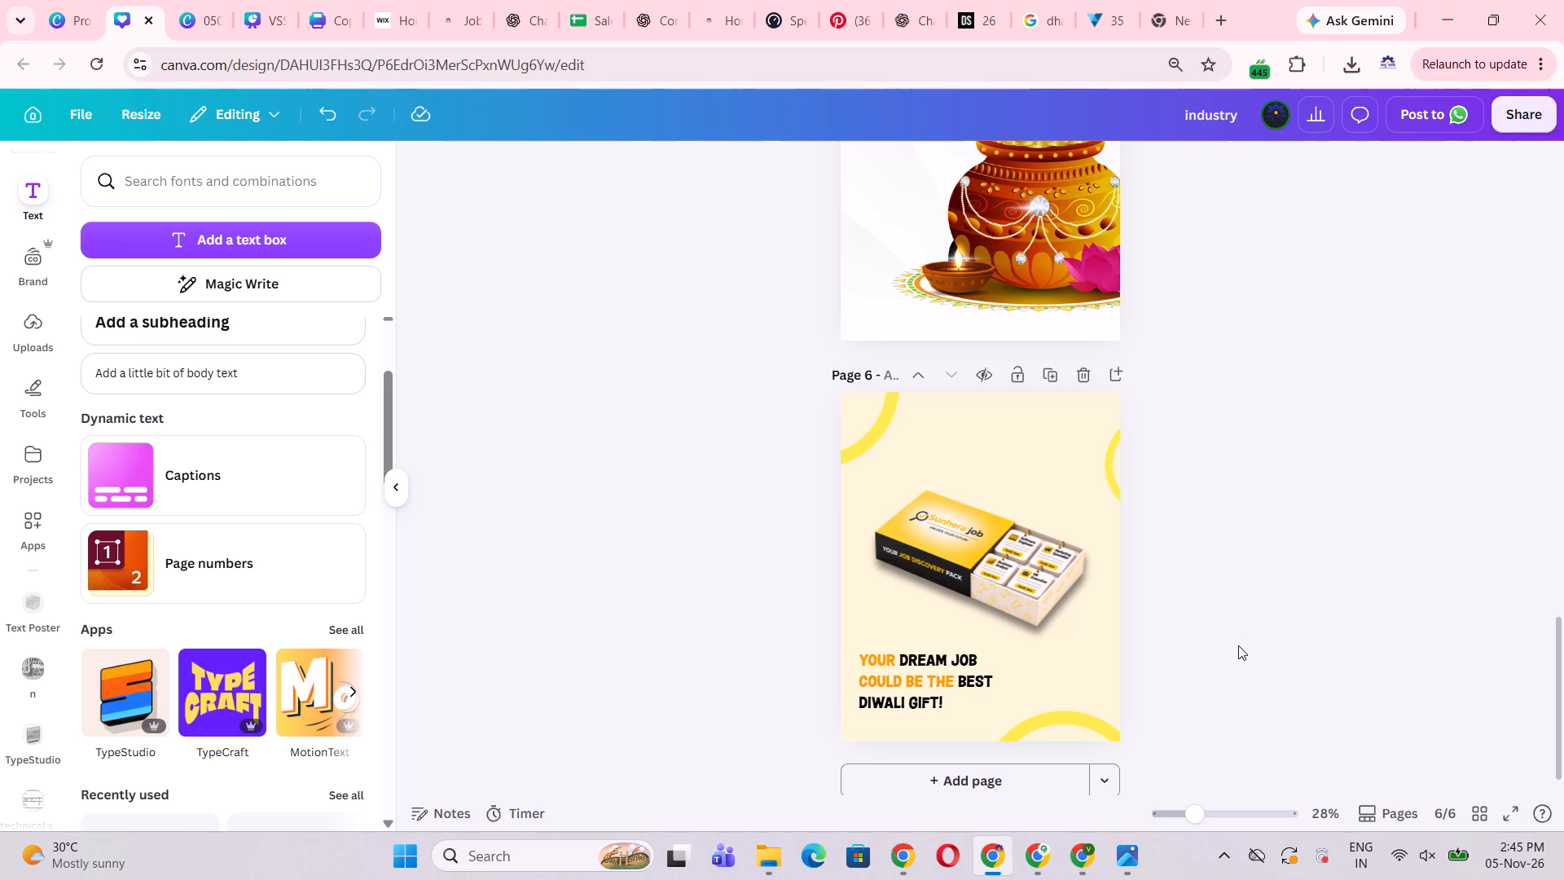
scroll(1238, 645, "up", 8)
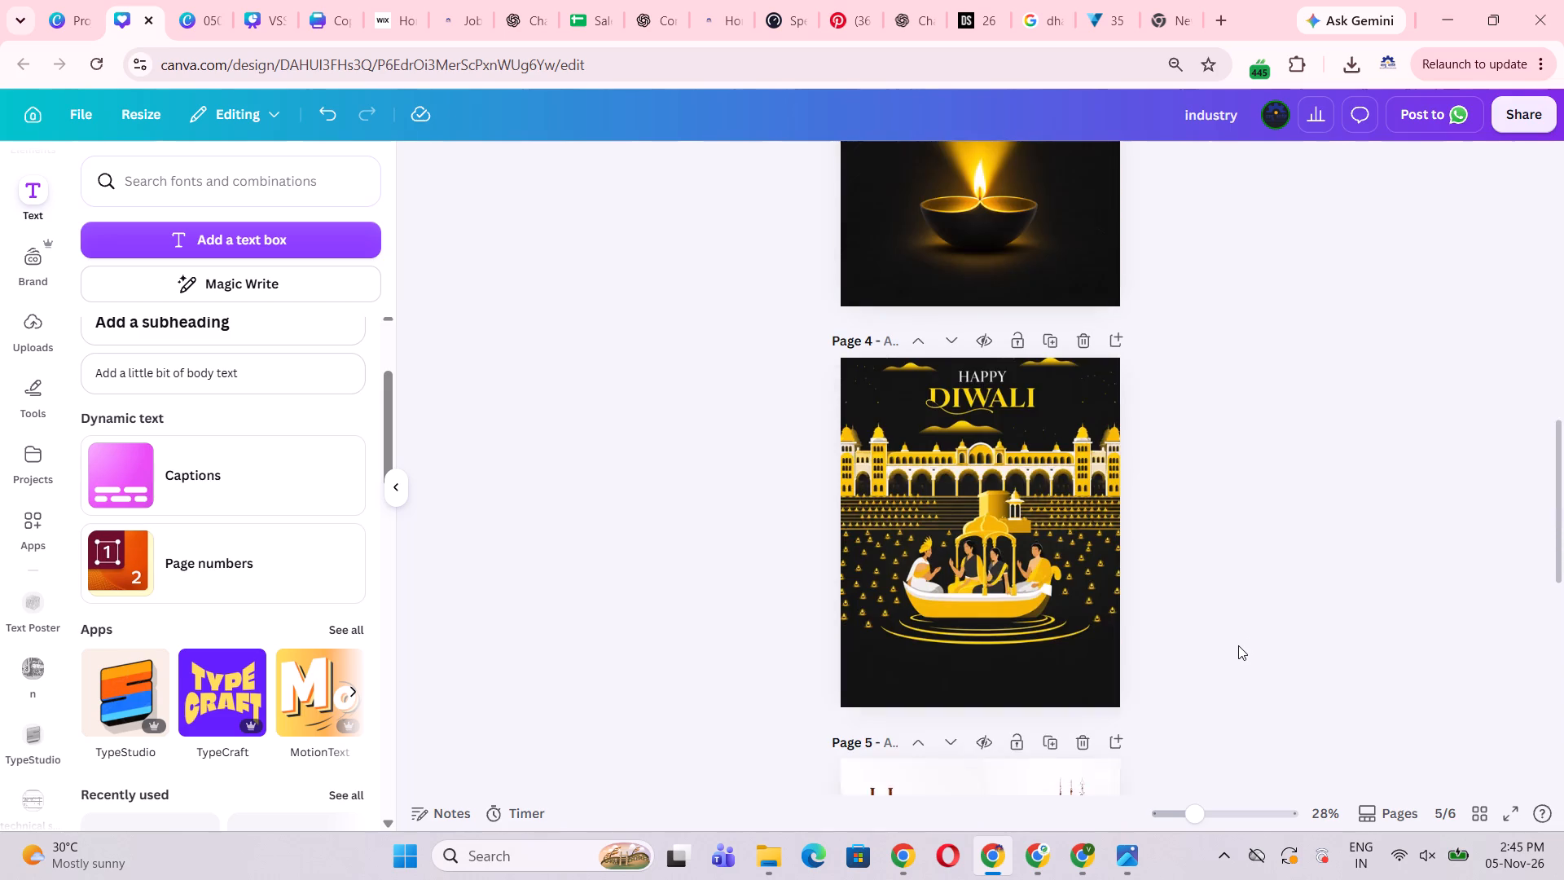
scroll(1238, 645, "up", 6)
scroll(1237, 645, "down", 14)
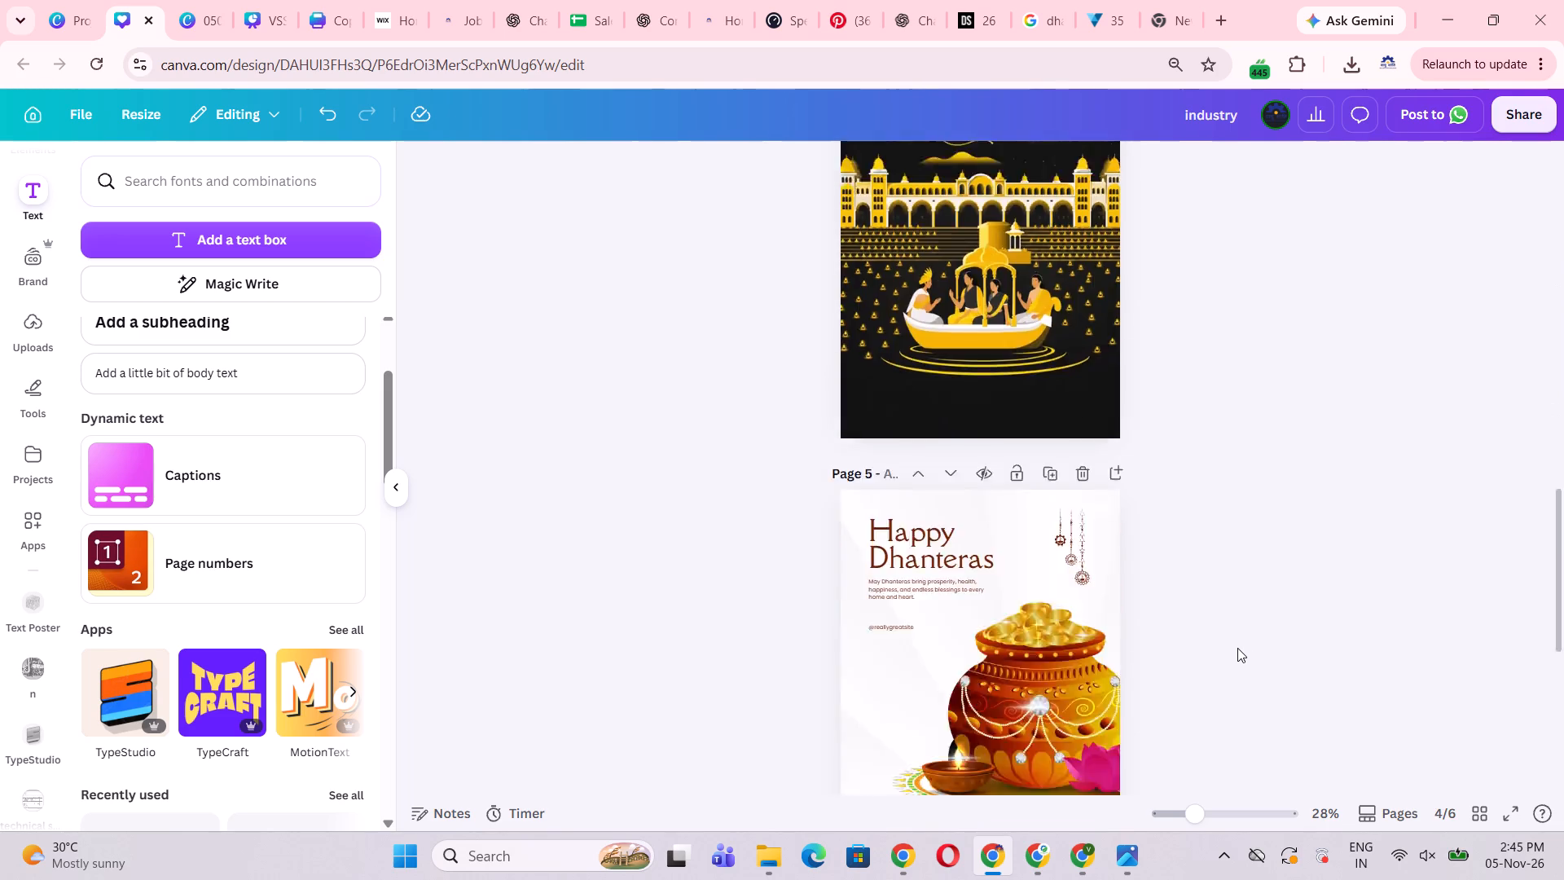
scroll(1237, 648, "down", 2)
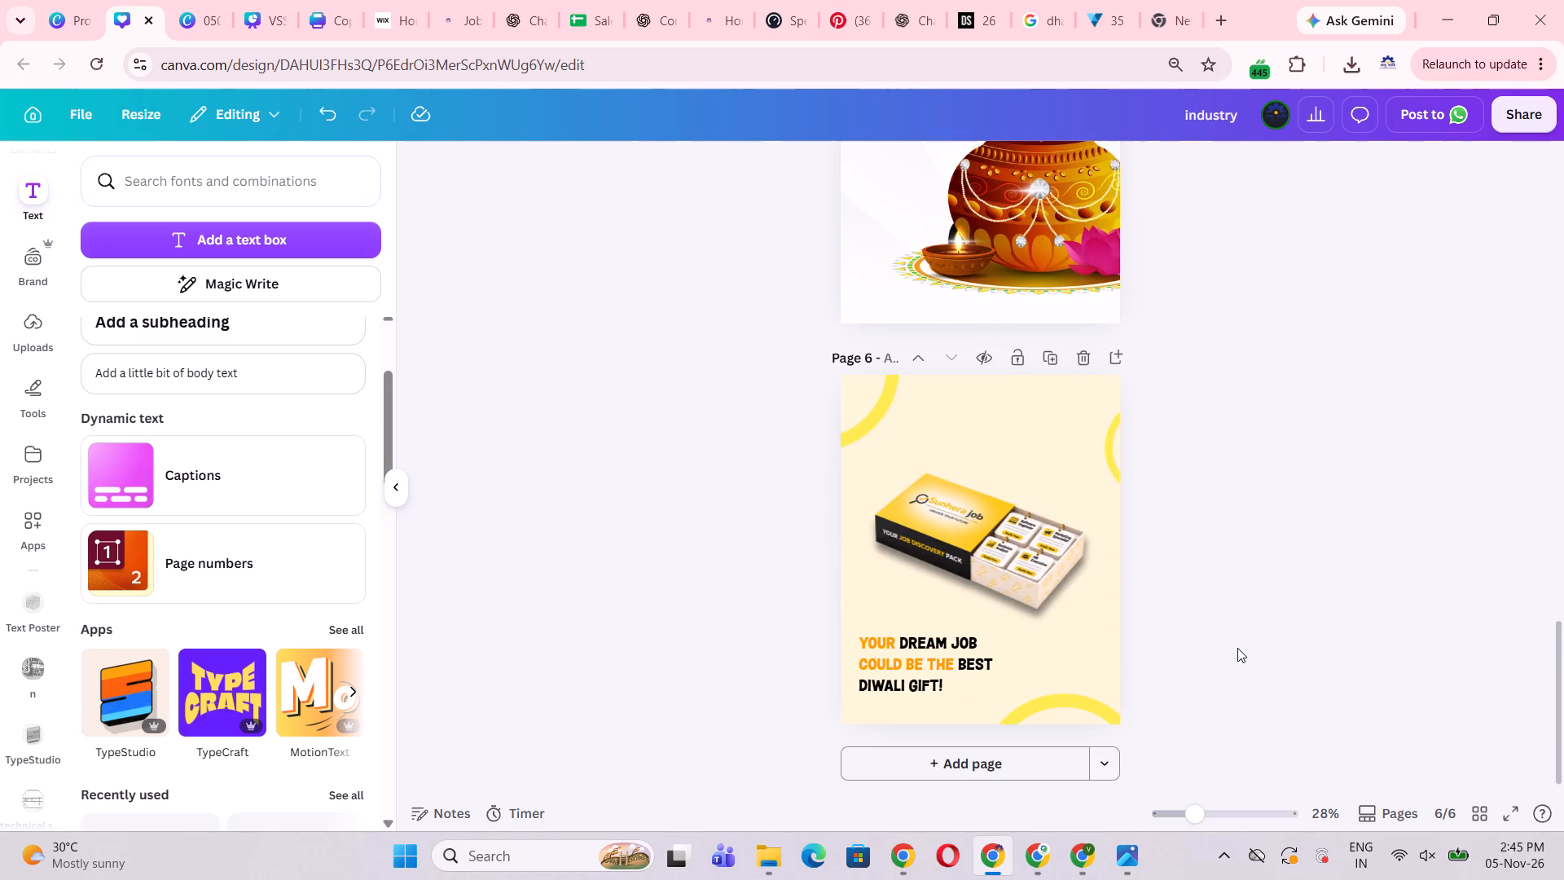
scroll(1237, 648, "up", 7)
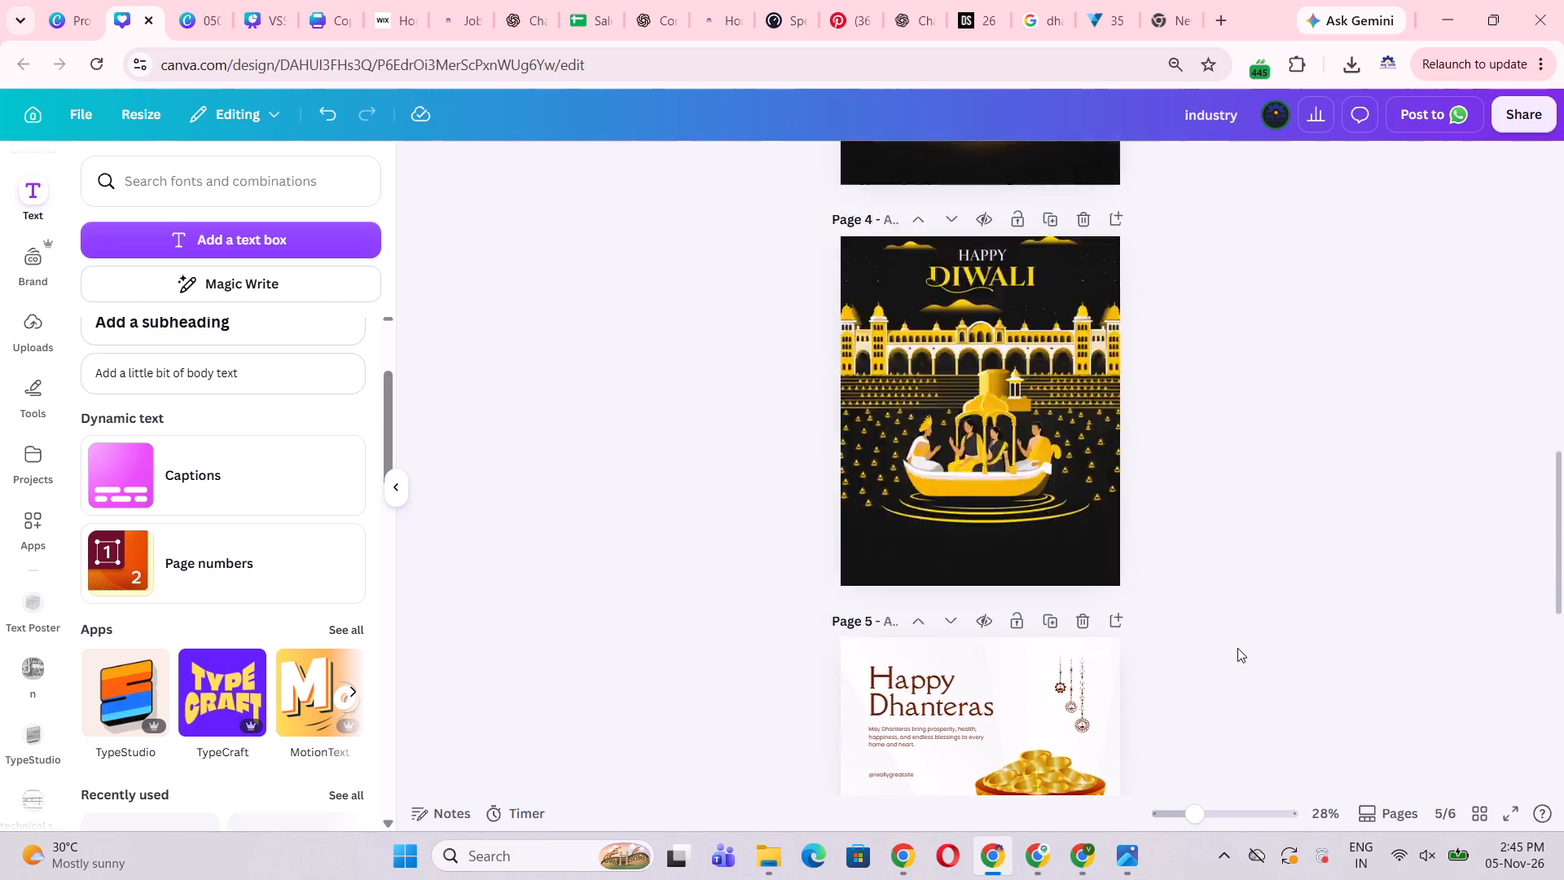
scroll(1237, 648, "up", 8)
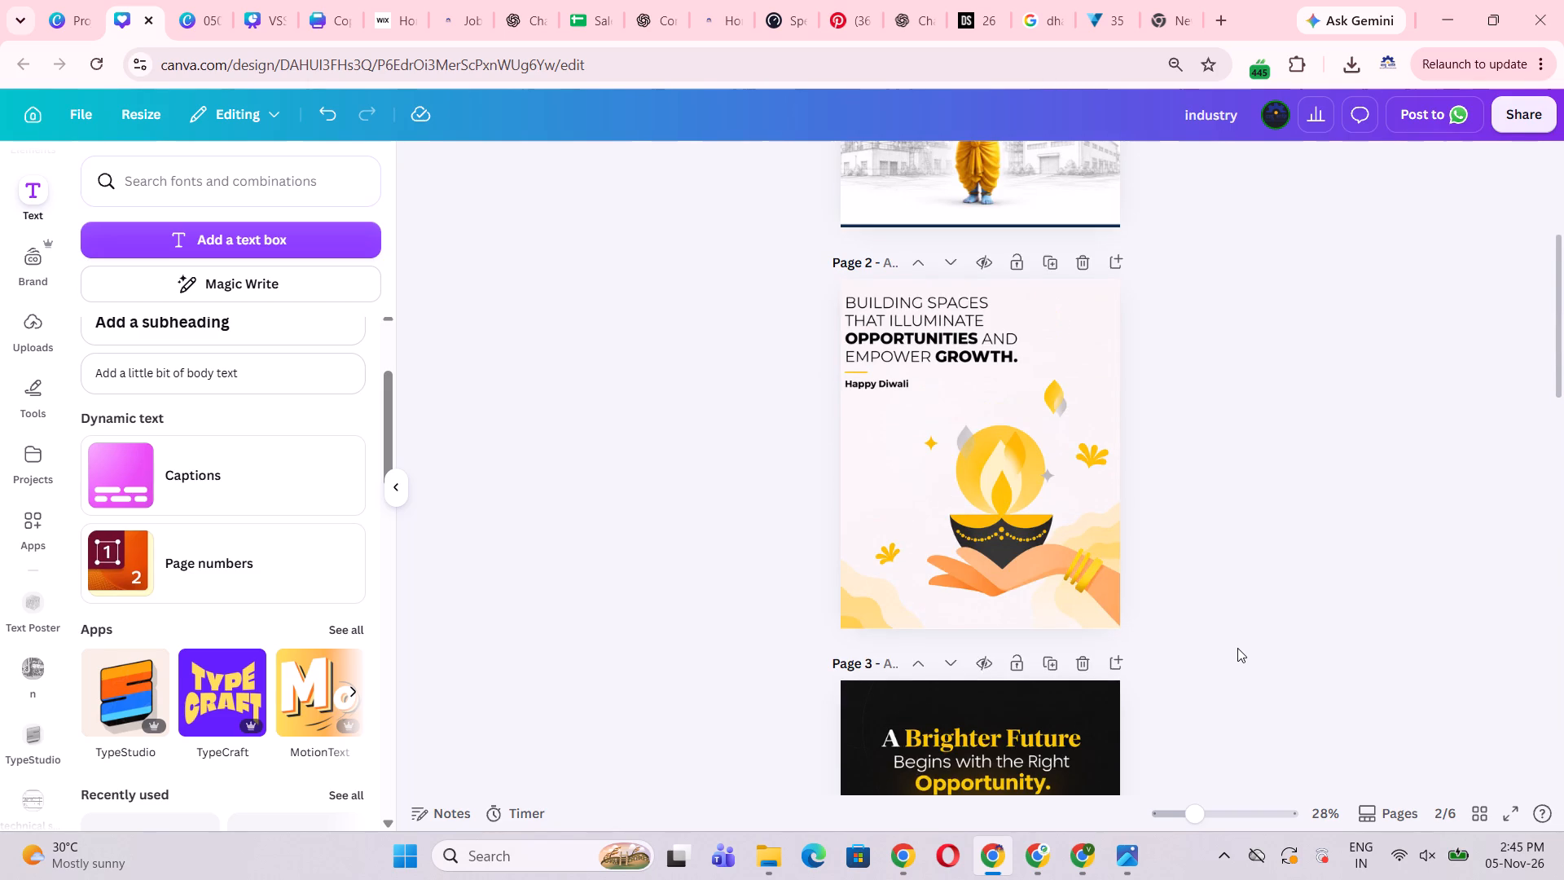
scroll(1237, 648, "up", 6)
scroll(1237, 648, "down", 16)
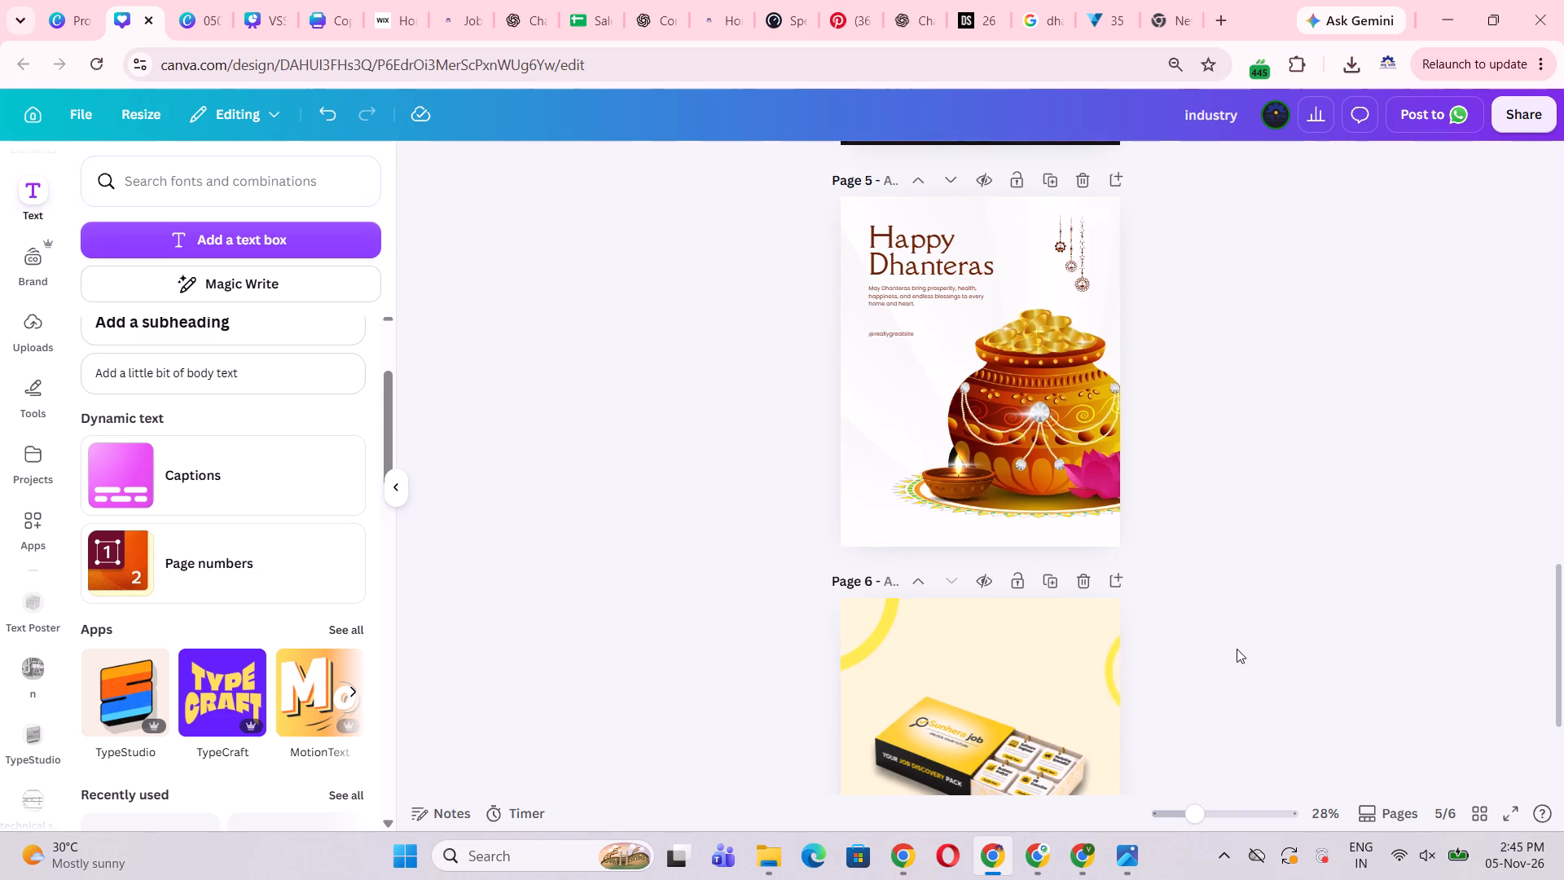
scroll(1237, 649, "down", 8)
scroll(1237, 649, "up", 5)
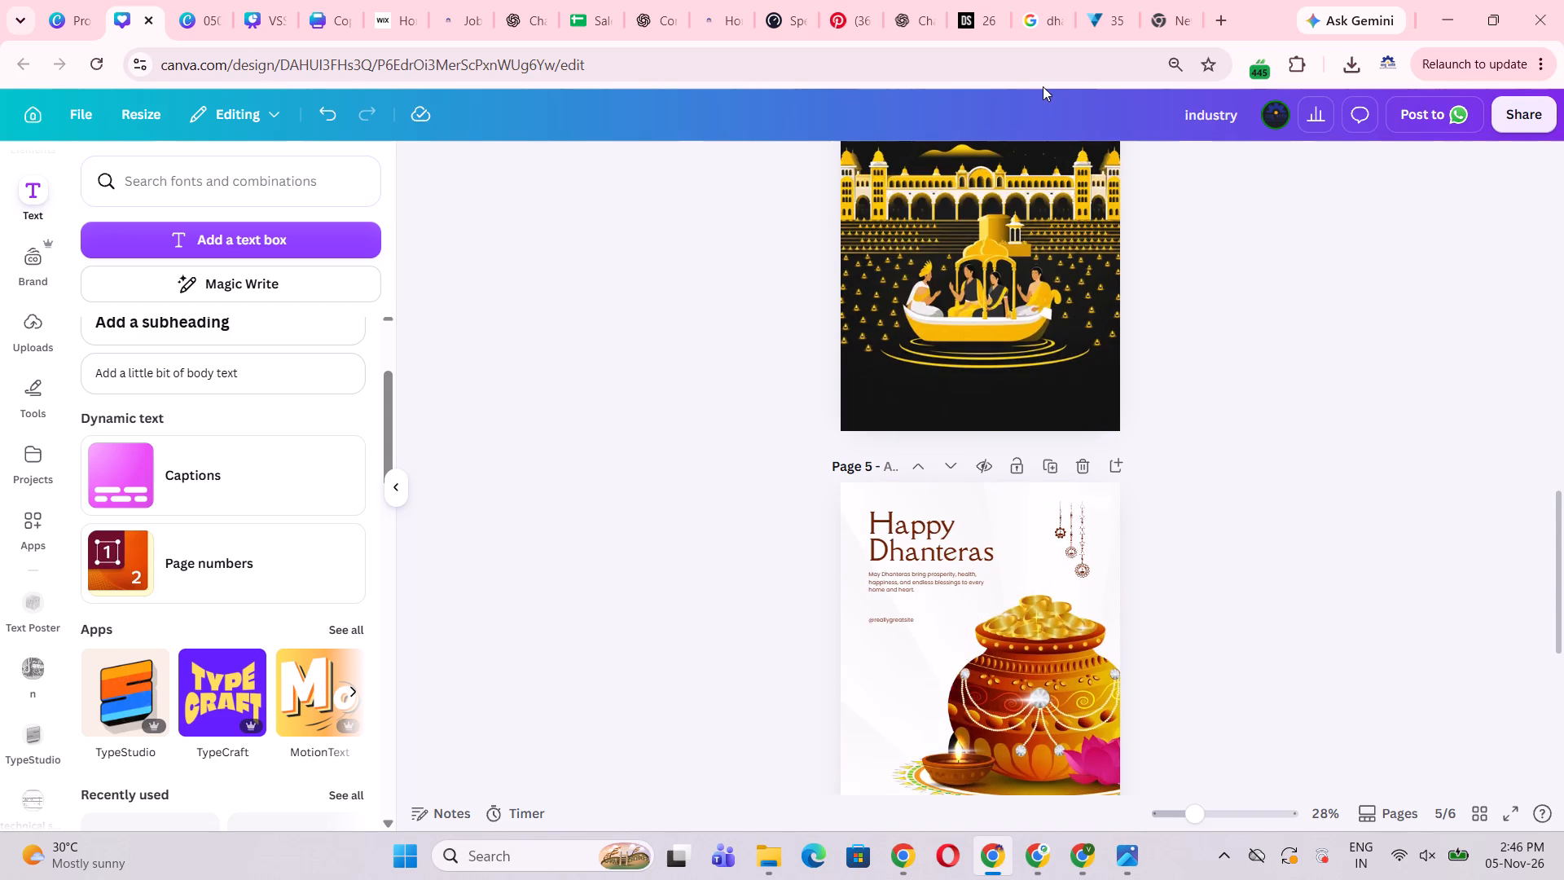
Search Google for "sunhera job" and open the Sunhera Job website, sunherajob.com.
left_click(1048, 7)
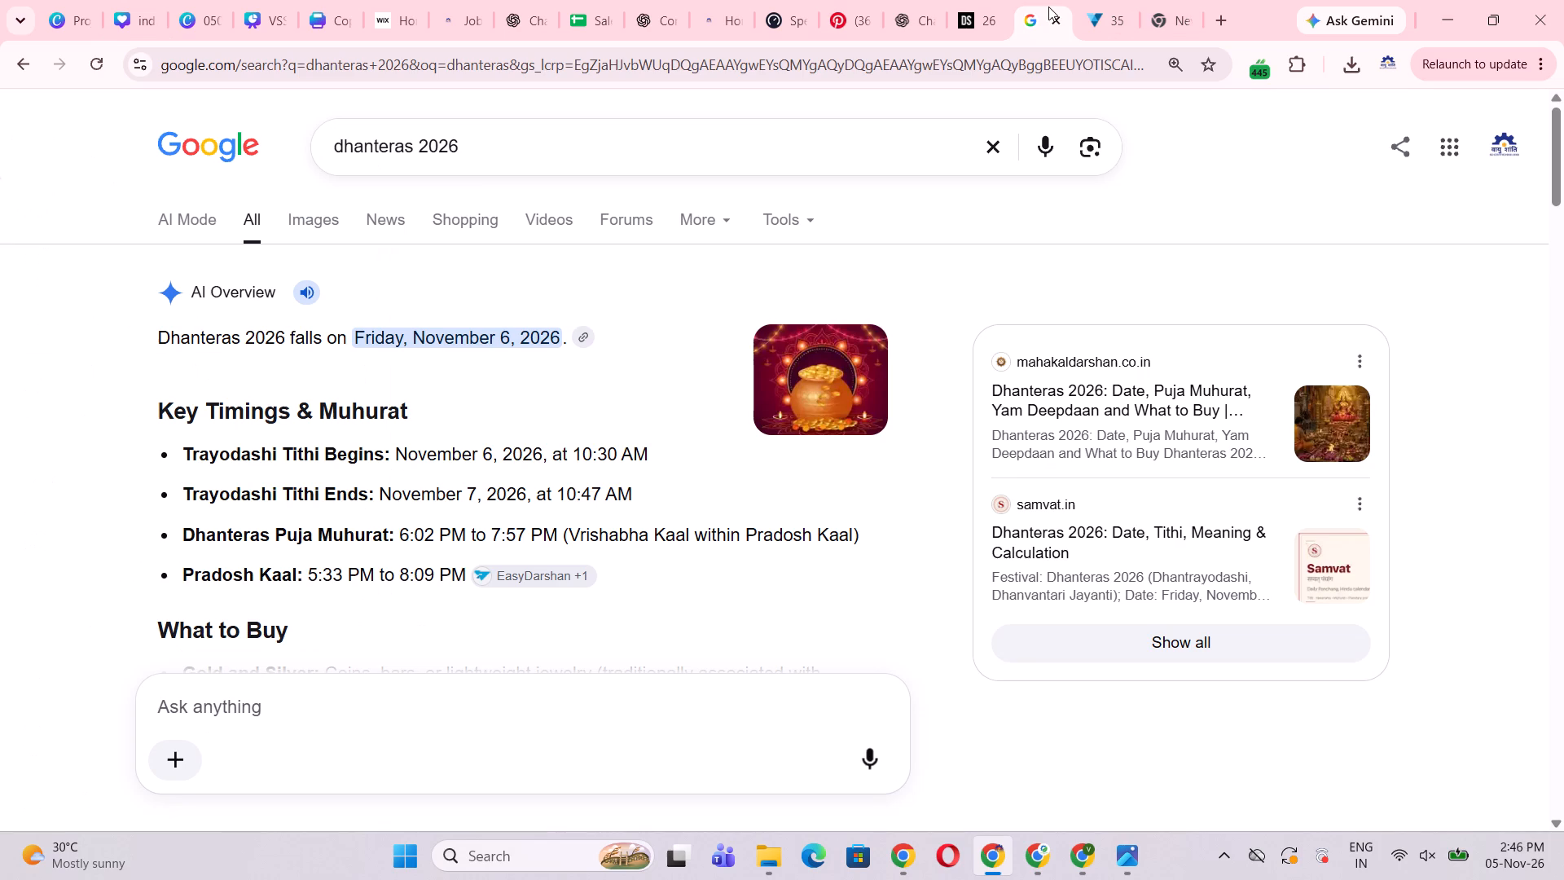
left_click(982, 150)
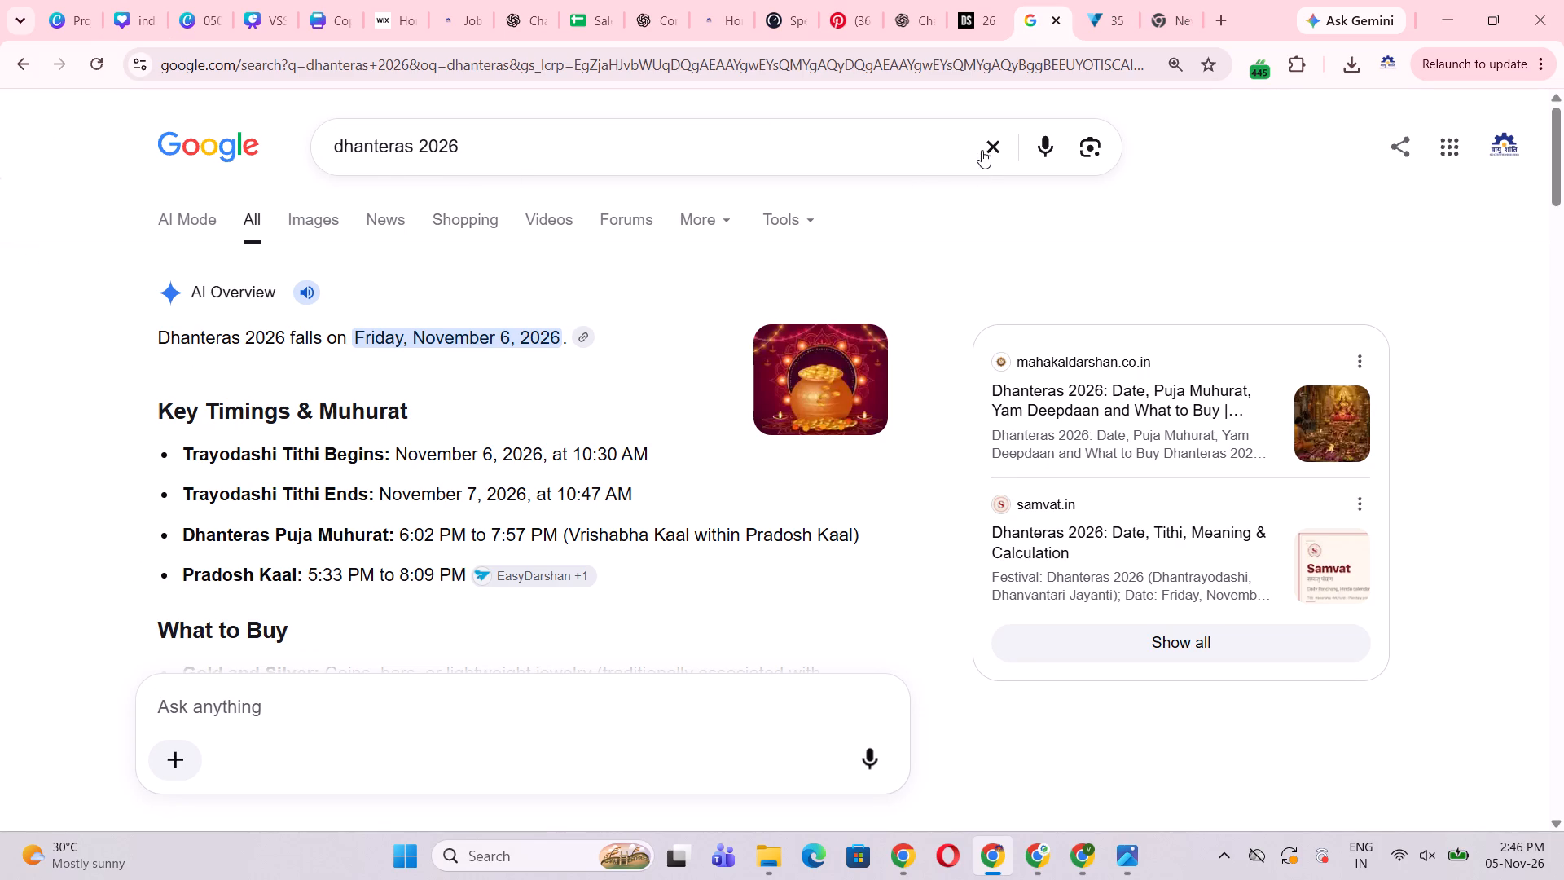
left_click(989, 150)
type("sunhers")
key("space")
key("BackSpace")
key("BackSpace")
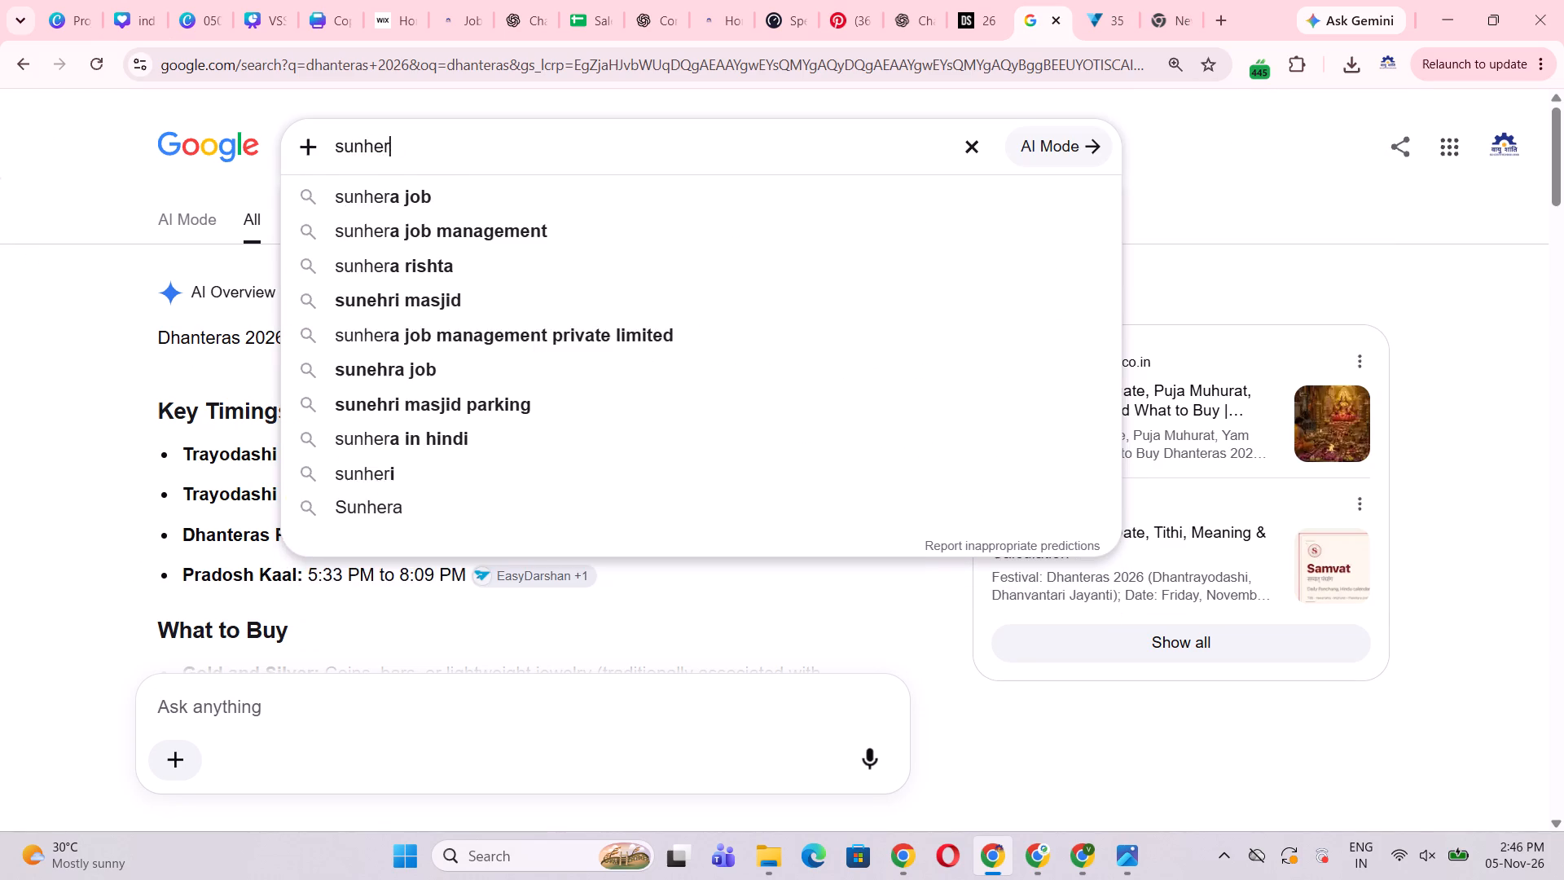
type("a jov")
key("BackSpace")
key("b")
key("Return")
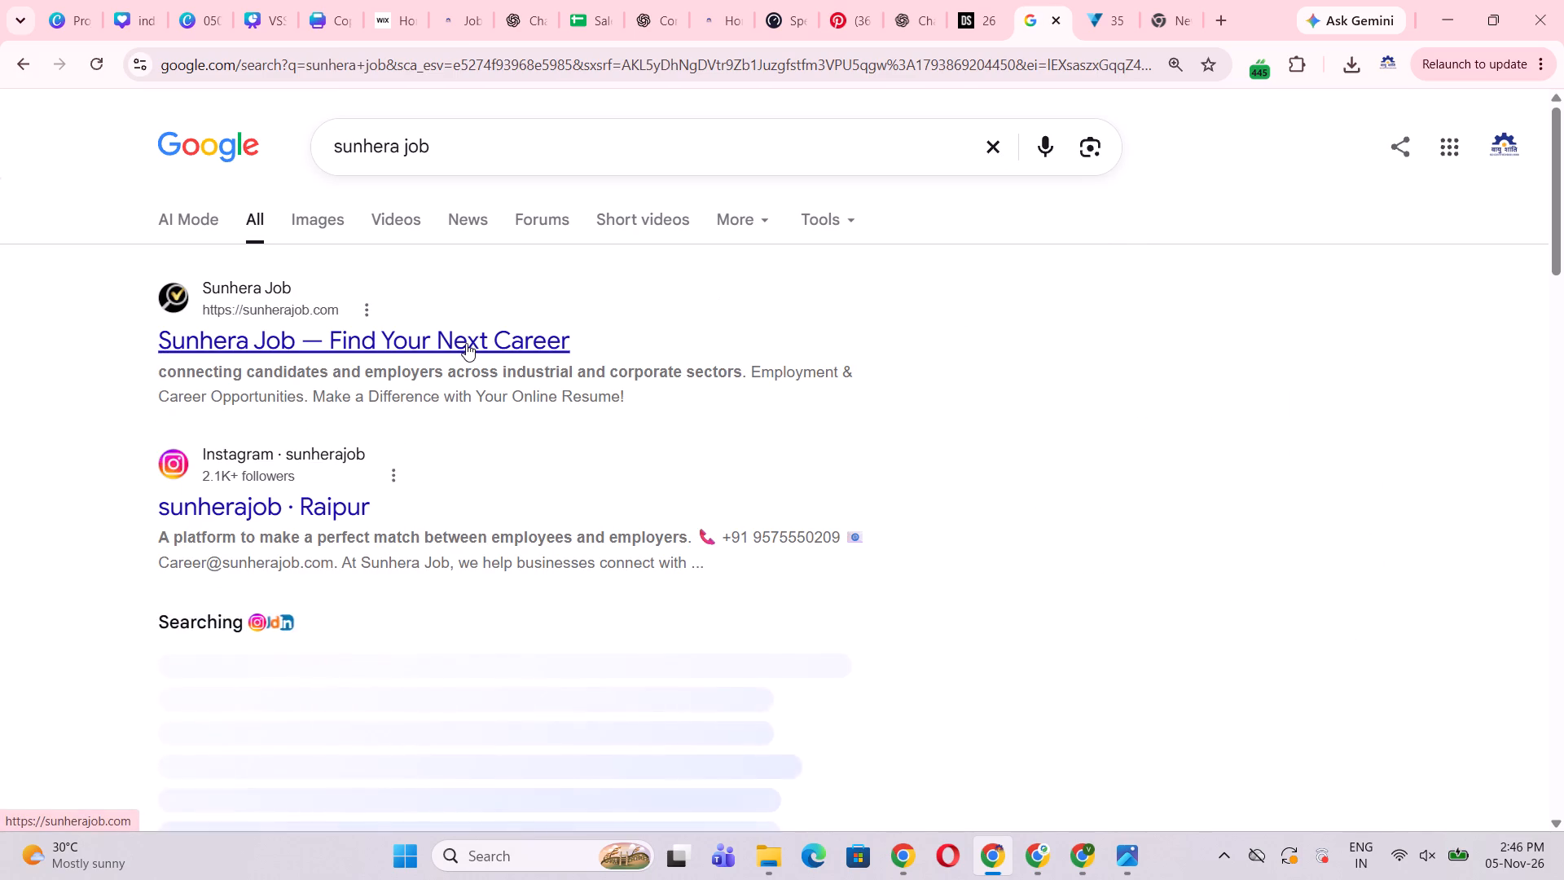
left_click(466, 343)
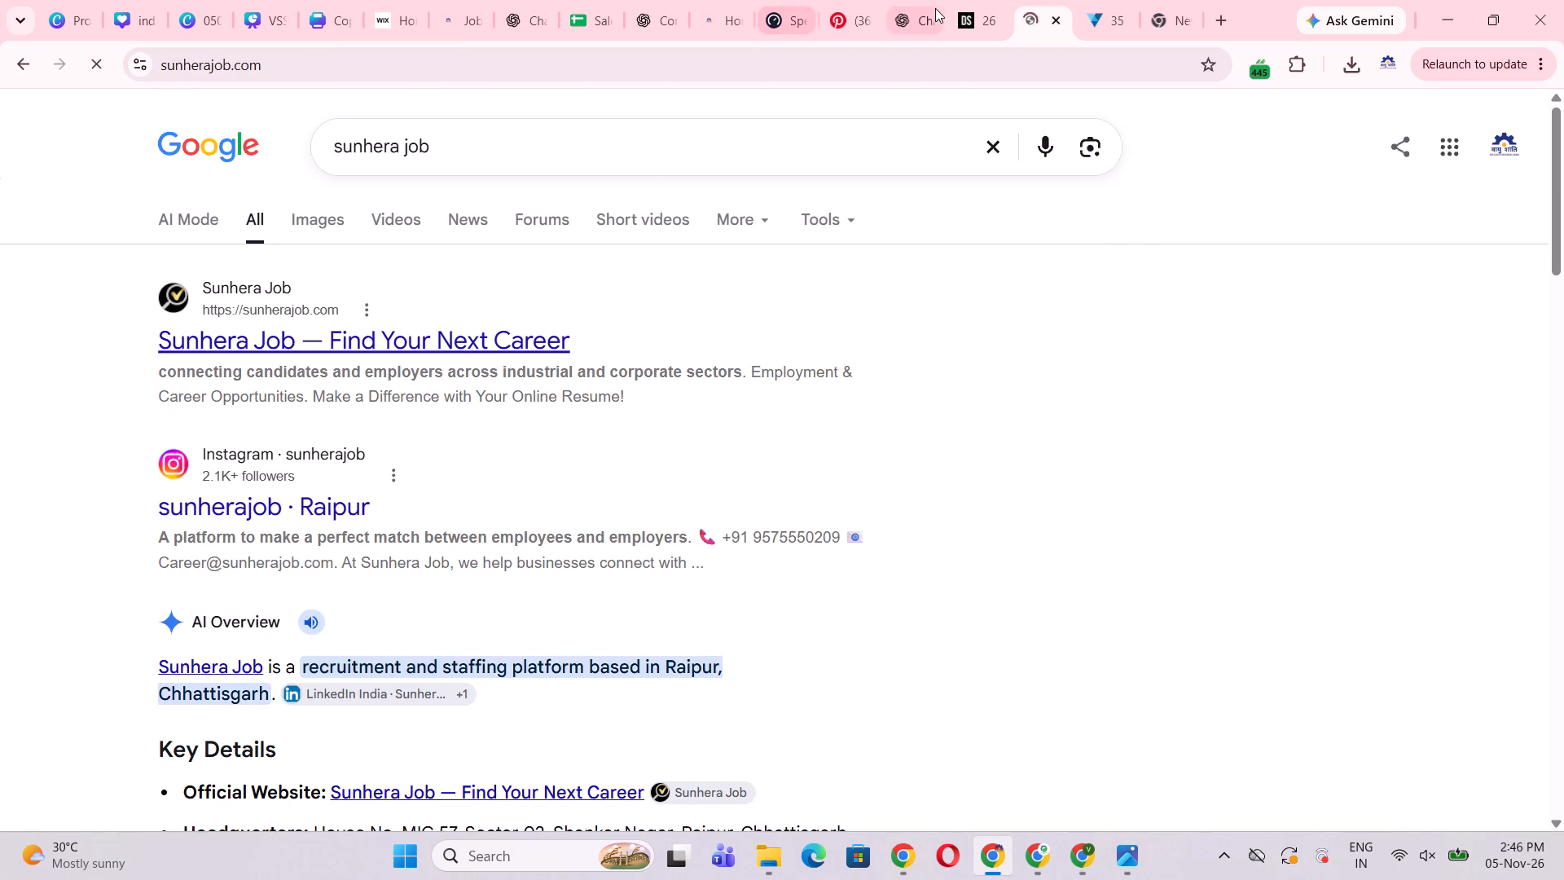
Look through the Sunhera Job home page, including its header logo, categories, clients and job listings.
left_click(253, 1)
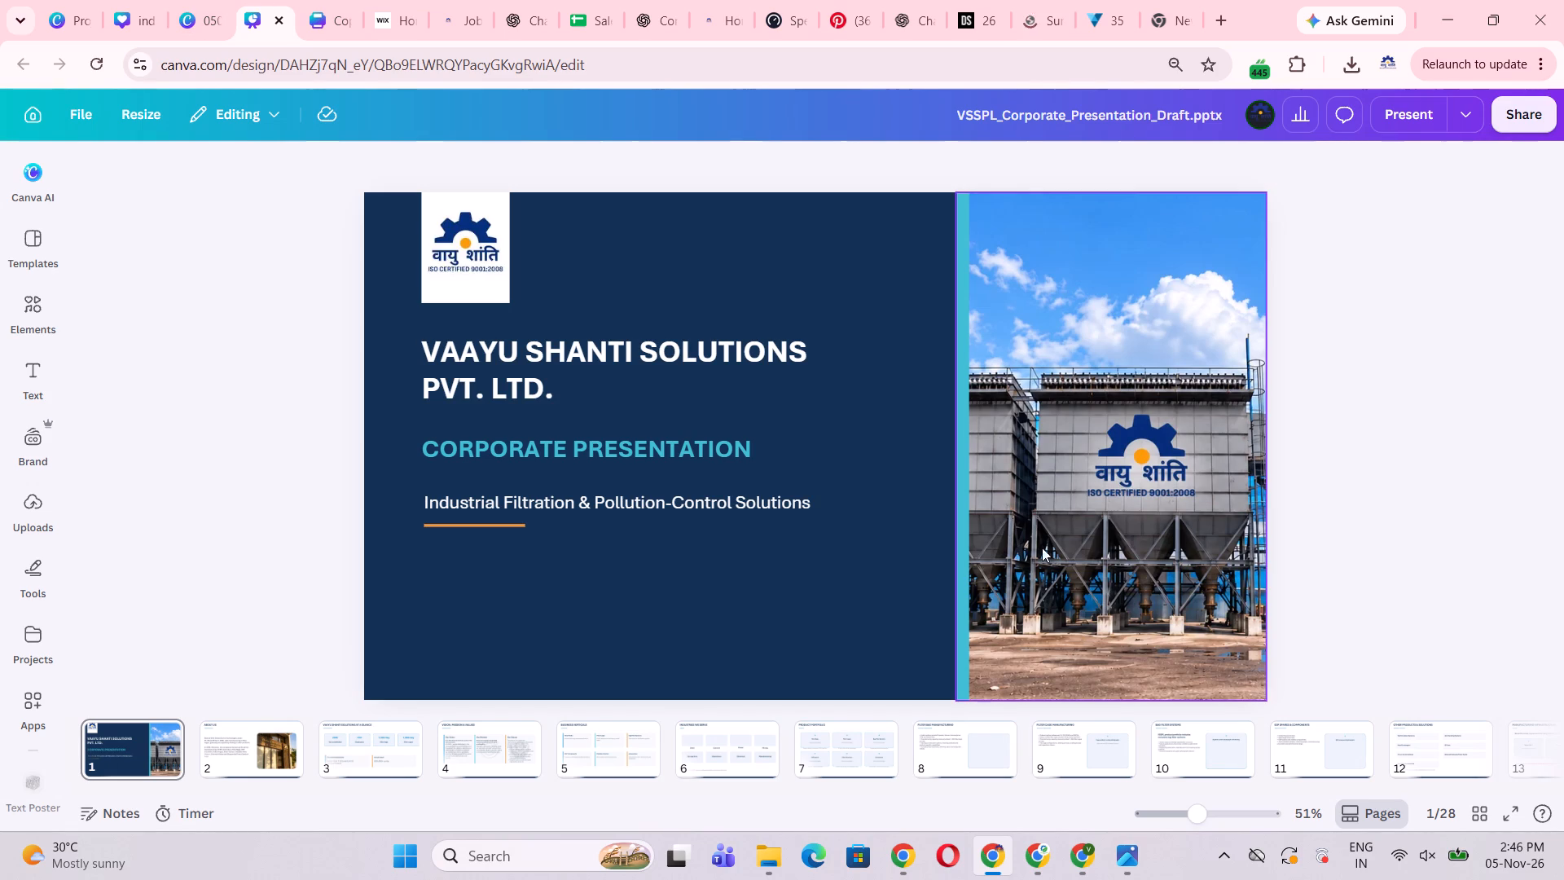
left_click(1118, 558)
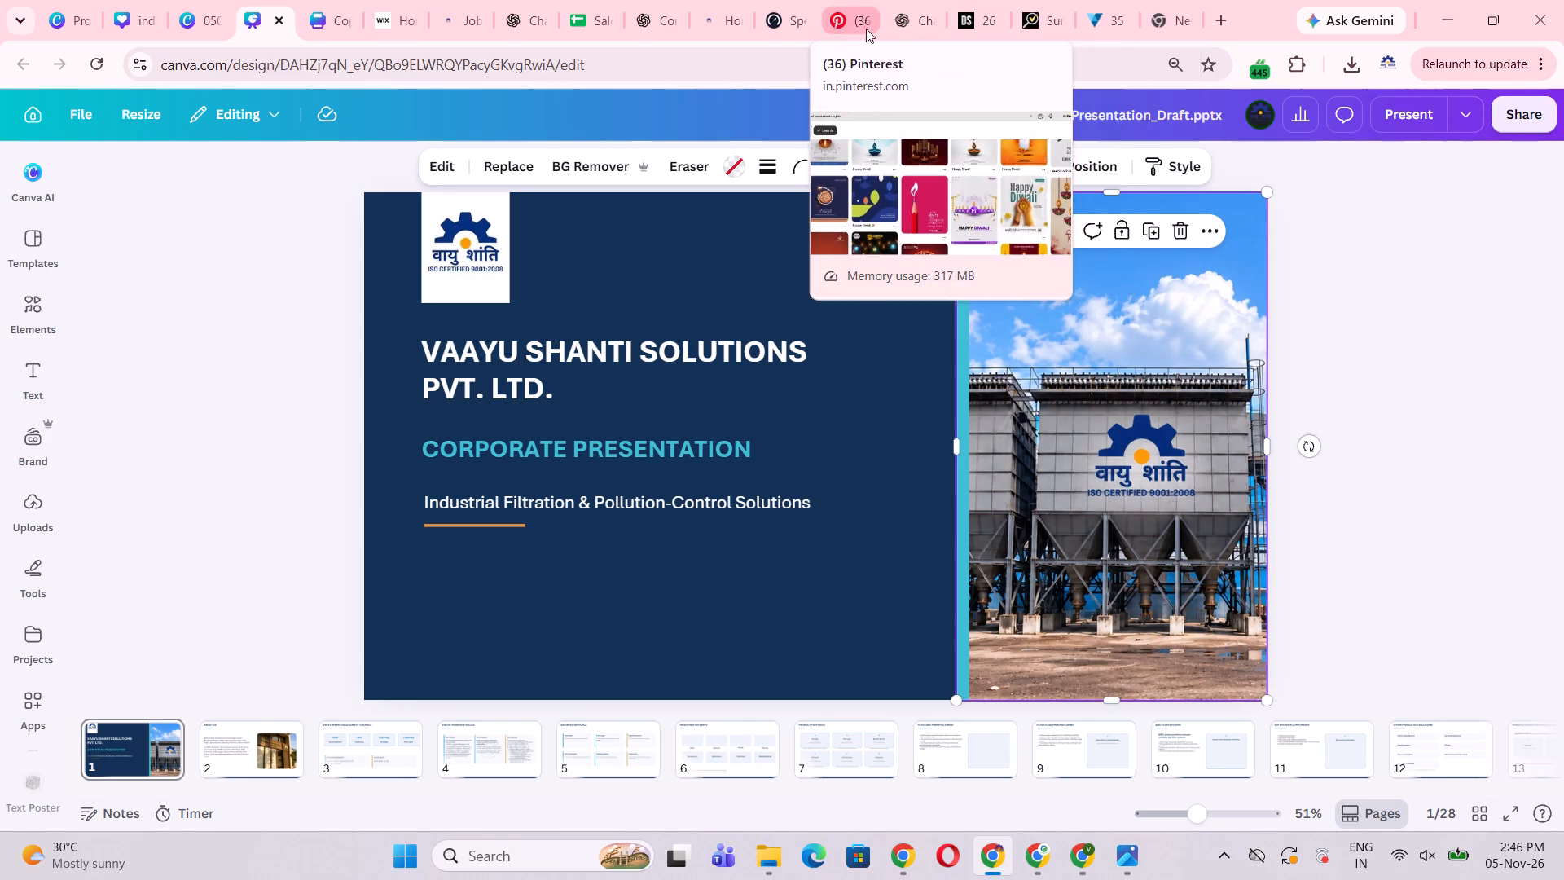
left_click(1036, 20)
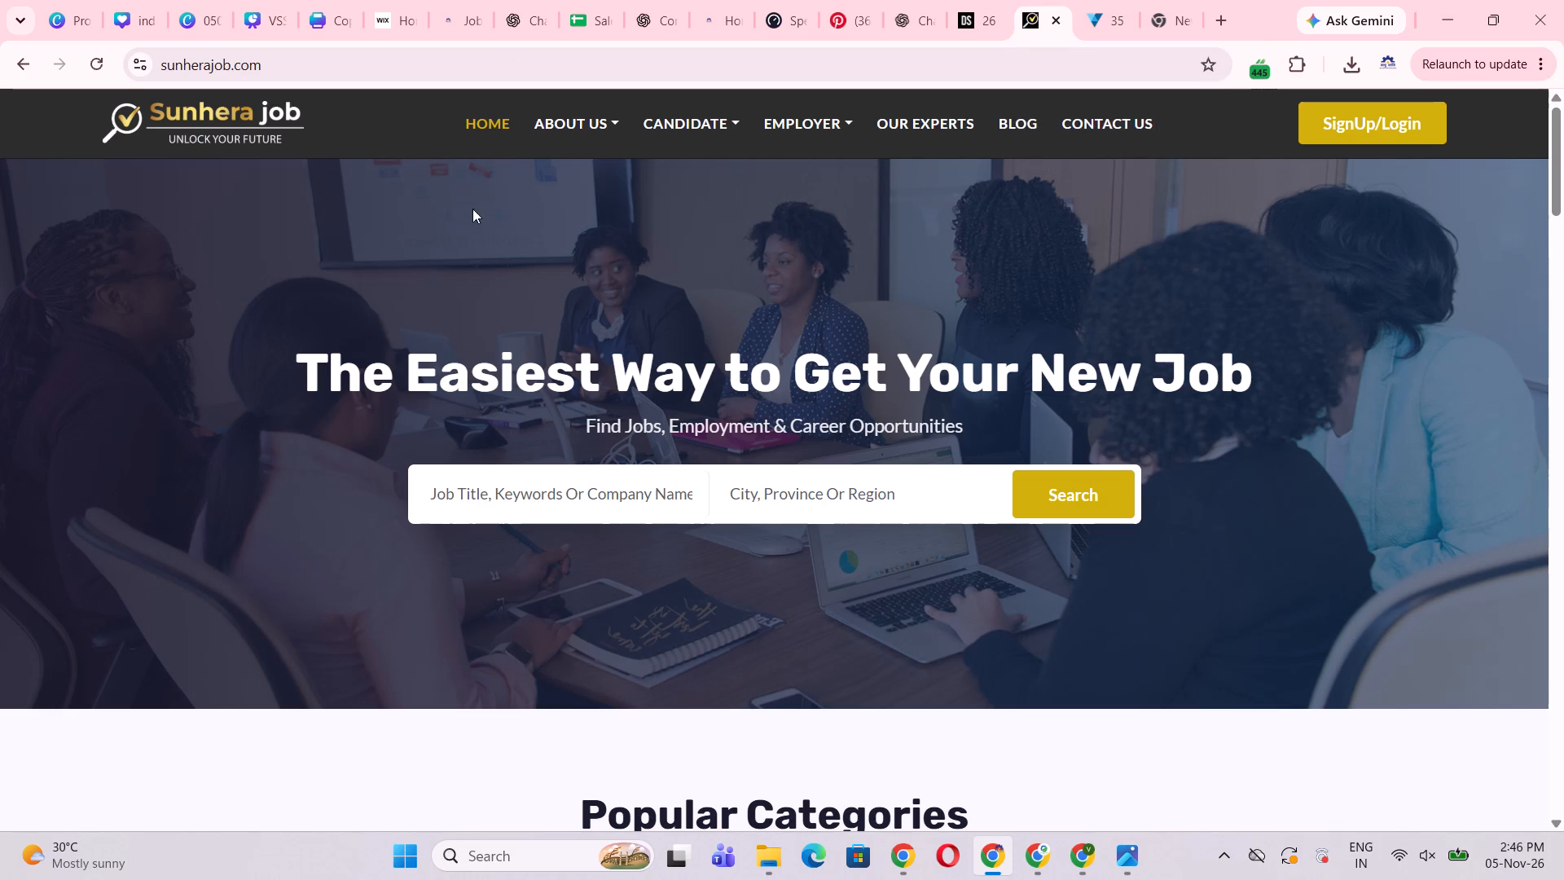
scroll(416, 335, "down", 6)
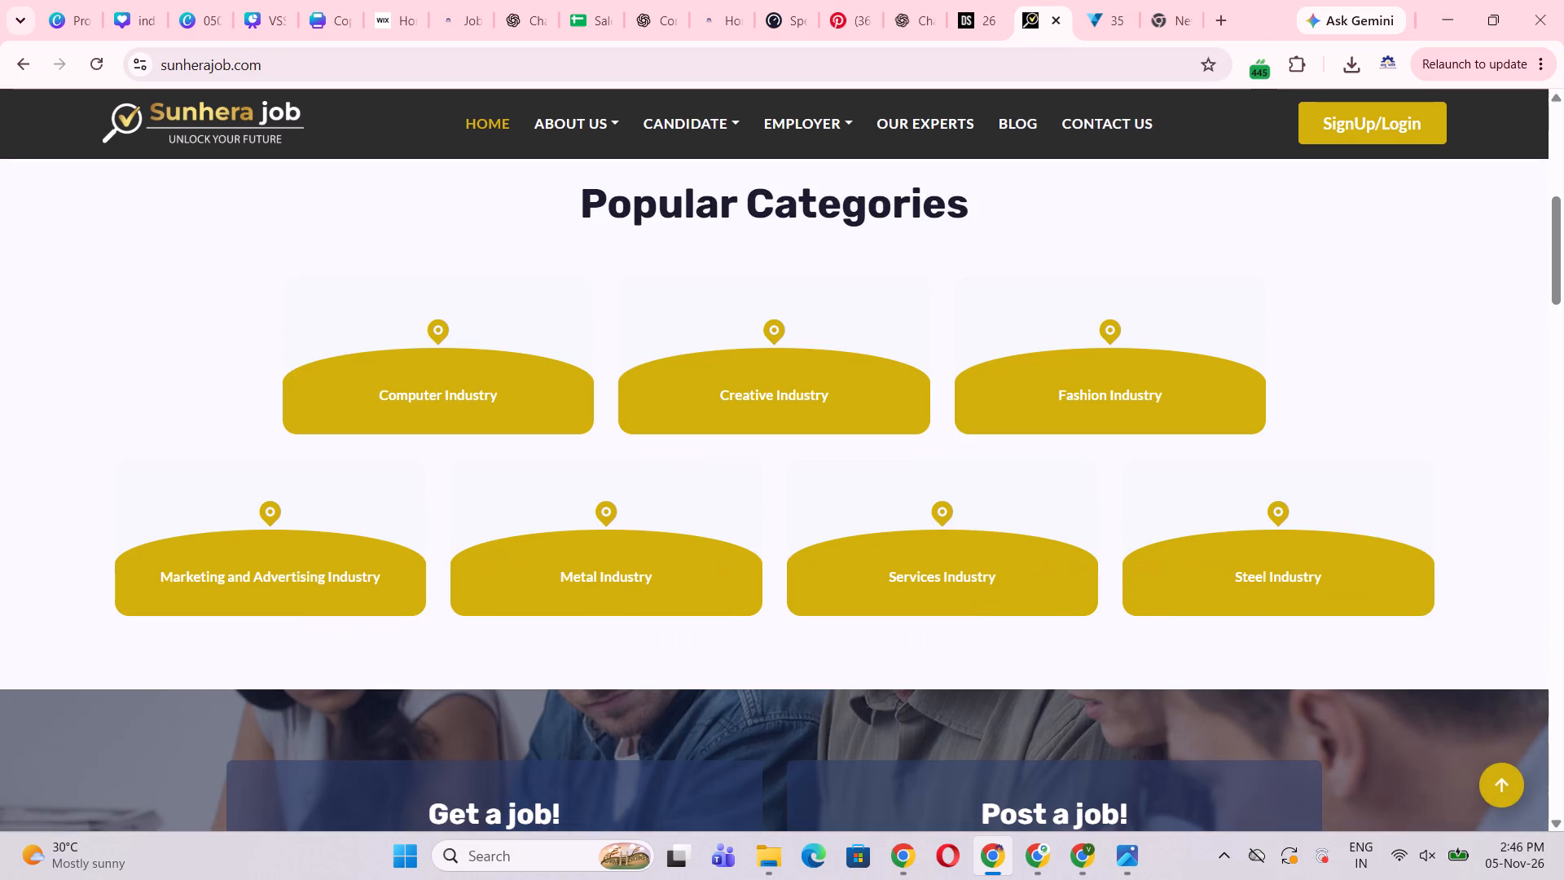
scroll(416, 336, "up", 6)
scroll(416, 336, "down", 8)
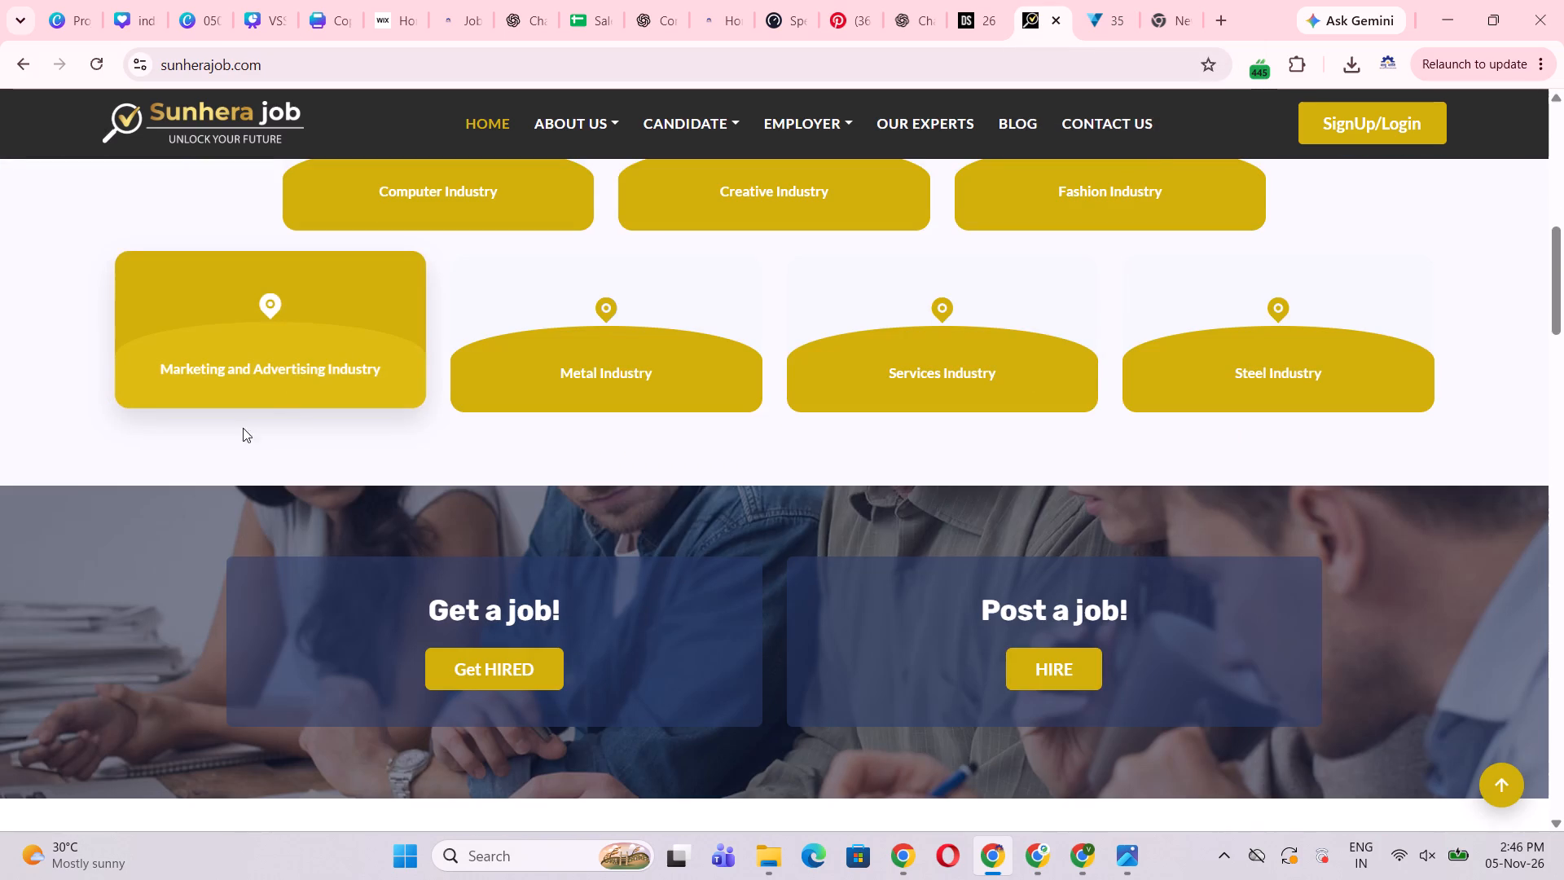
scroll(283, 514, "down", 12)
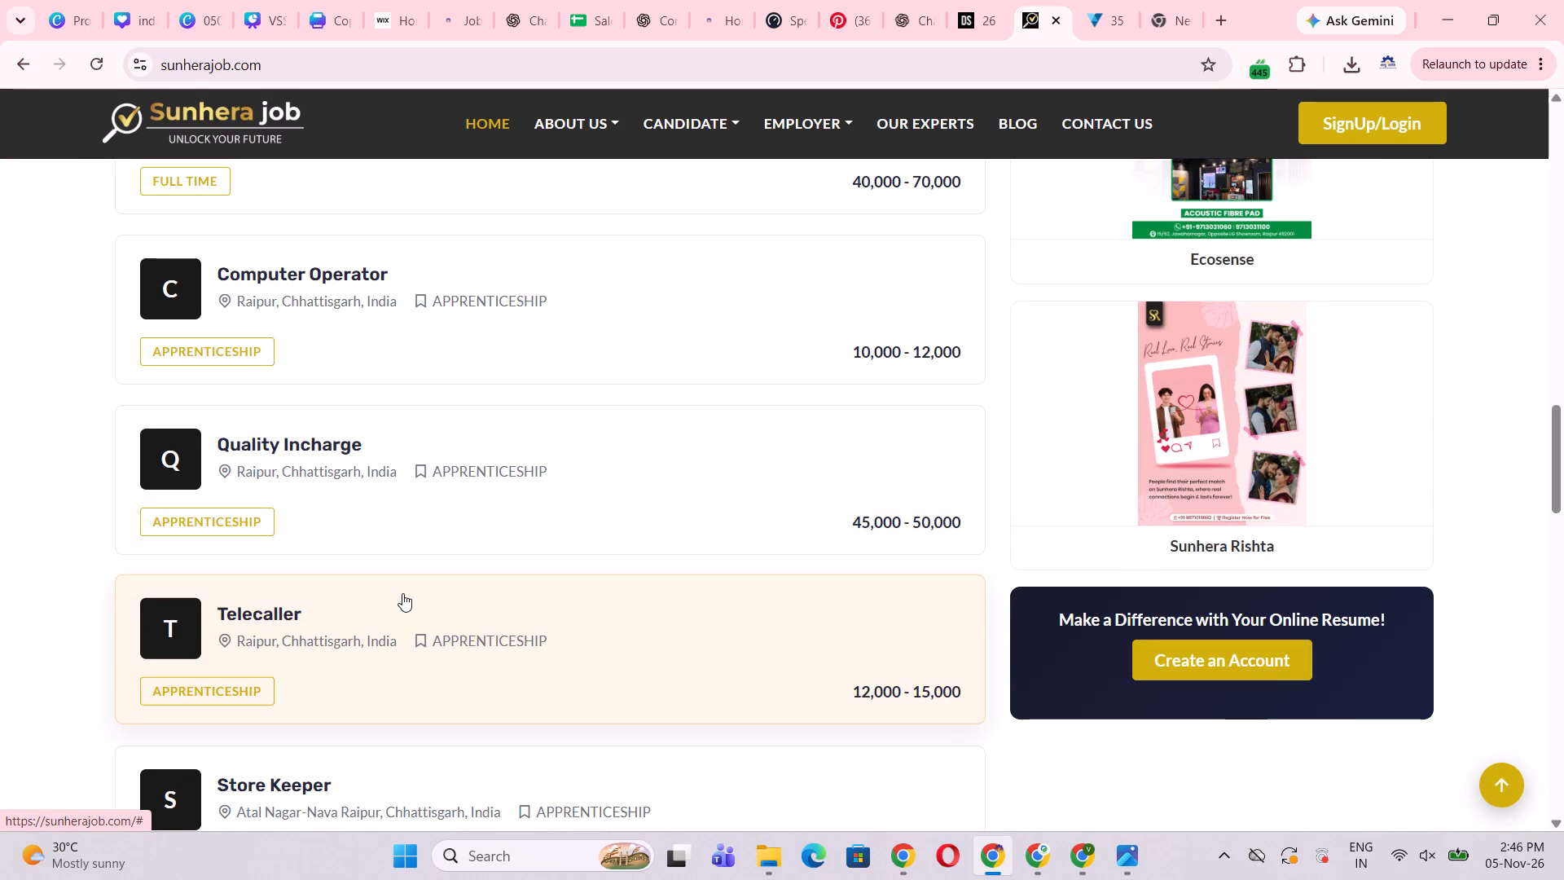
scroll(400, 585, "down", 4)
scroll(399, 583, "up", 5)
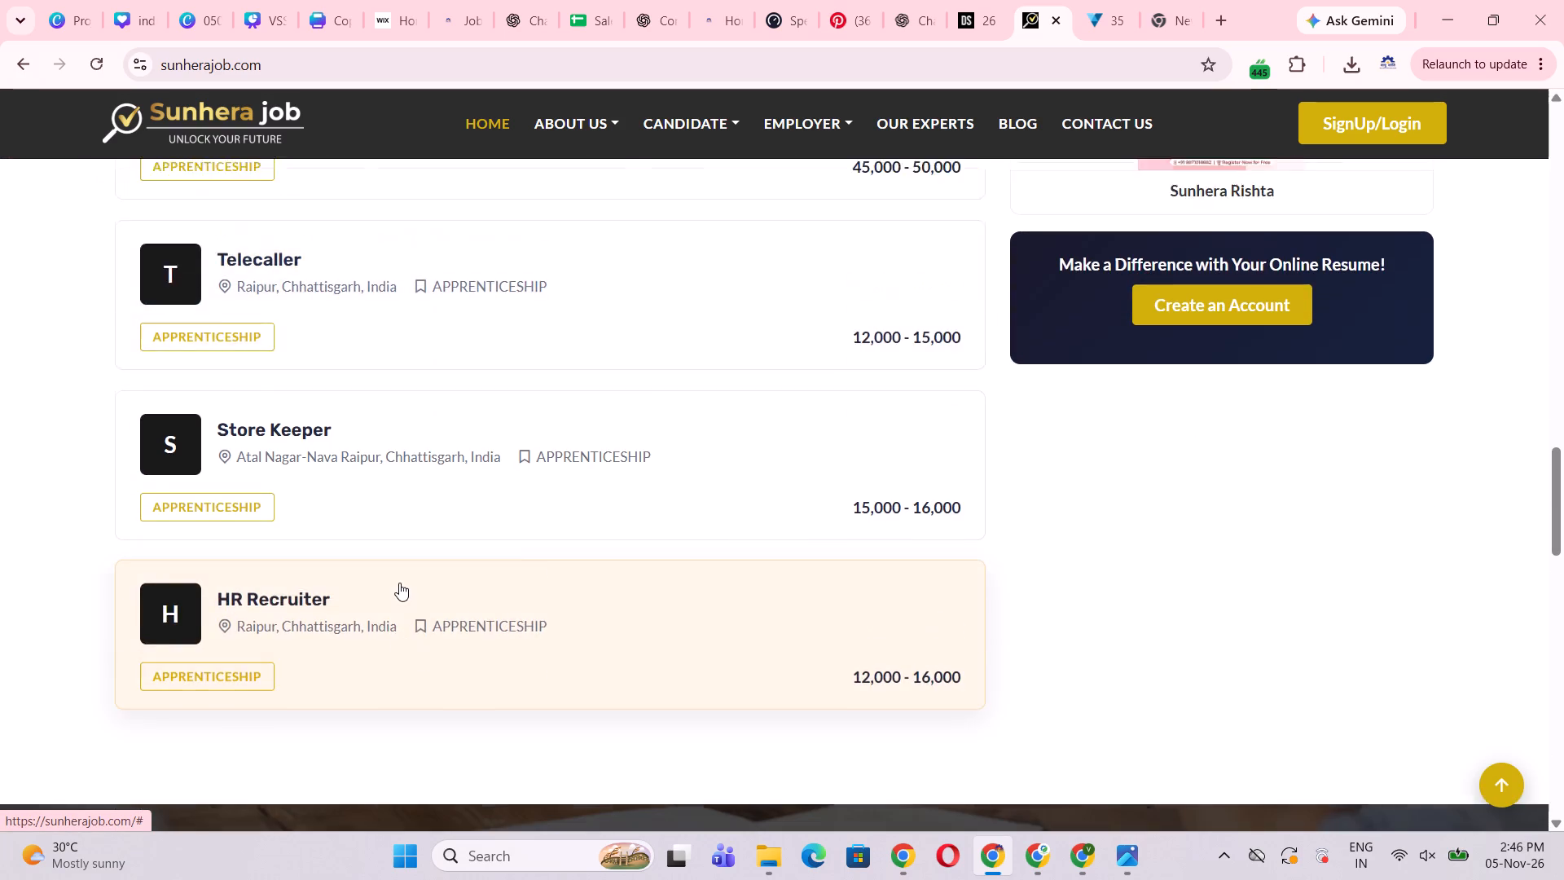
scroll(399, 583, "up", 3)
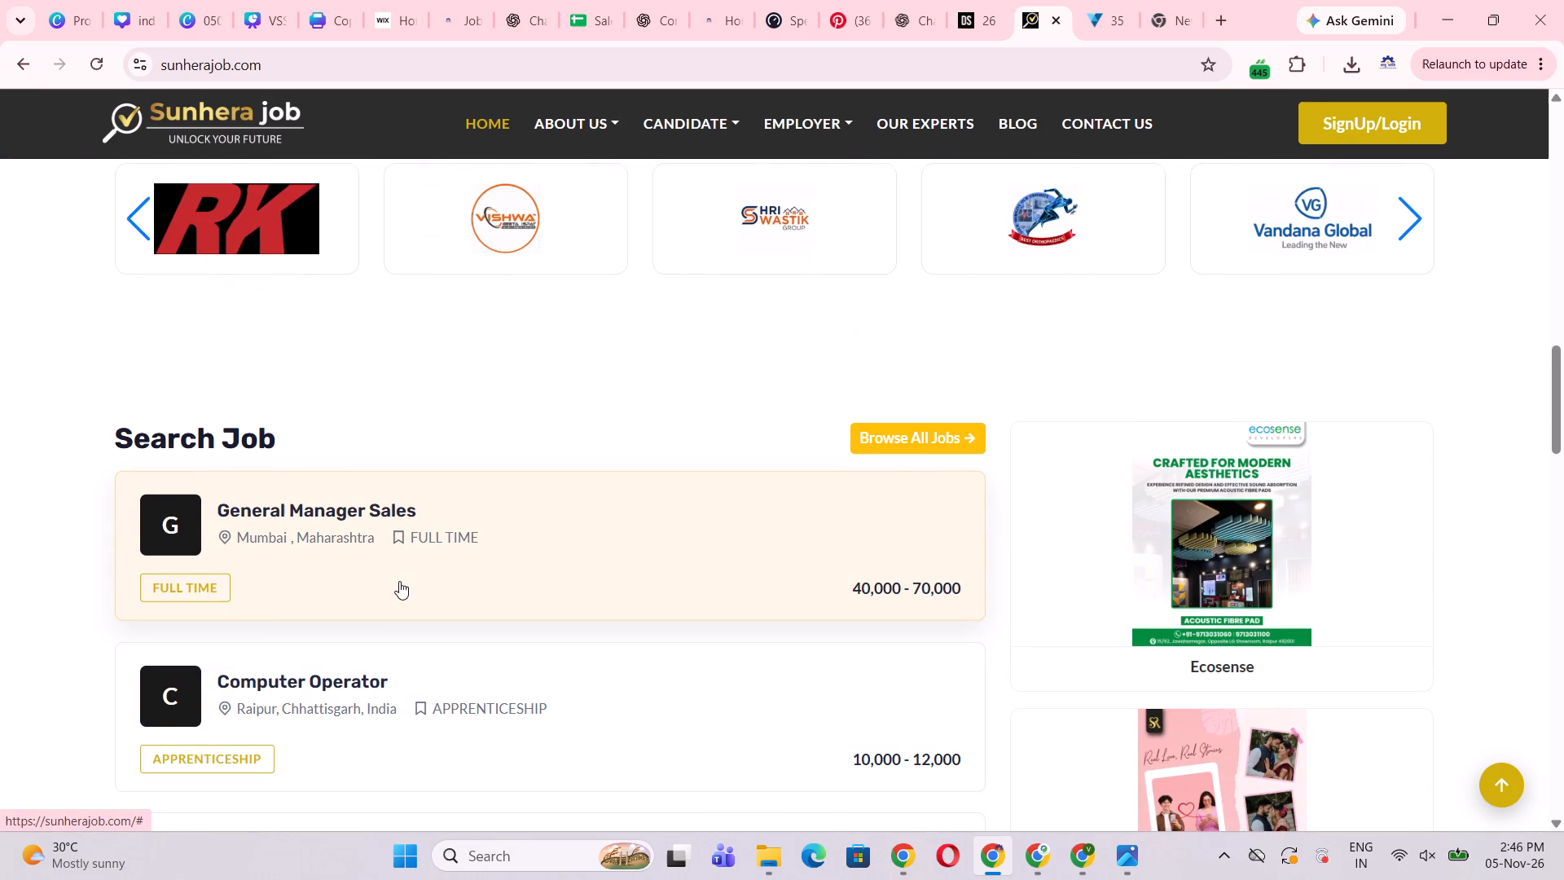
scroll(399, 579, "up", 3)
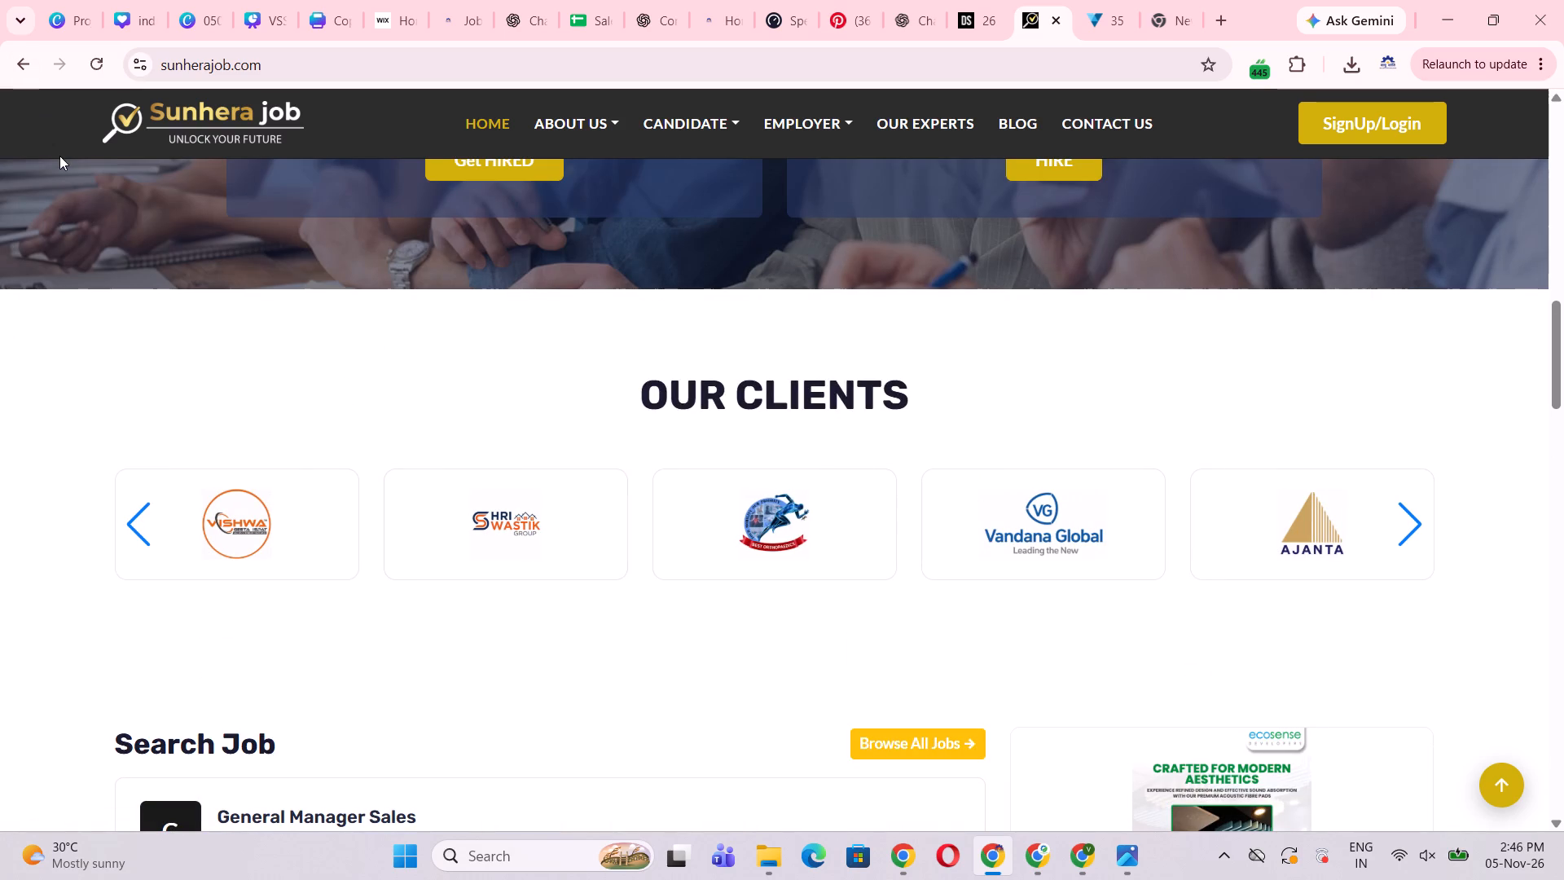
Capture a screenshot of just the Sunhera job logo with its UNLOCK YOUR FUTURE tagline from the website header.
key("shift+super+s")
left_click_drag(64, 89, 179, 143)
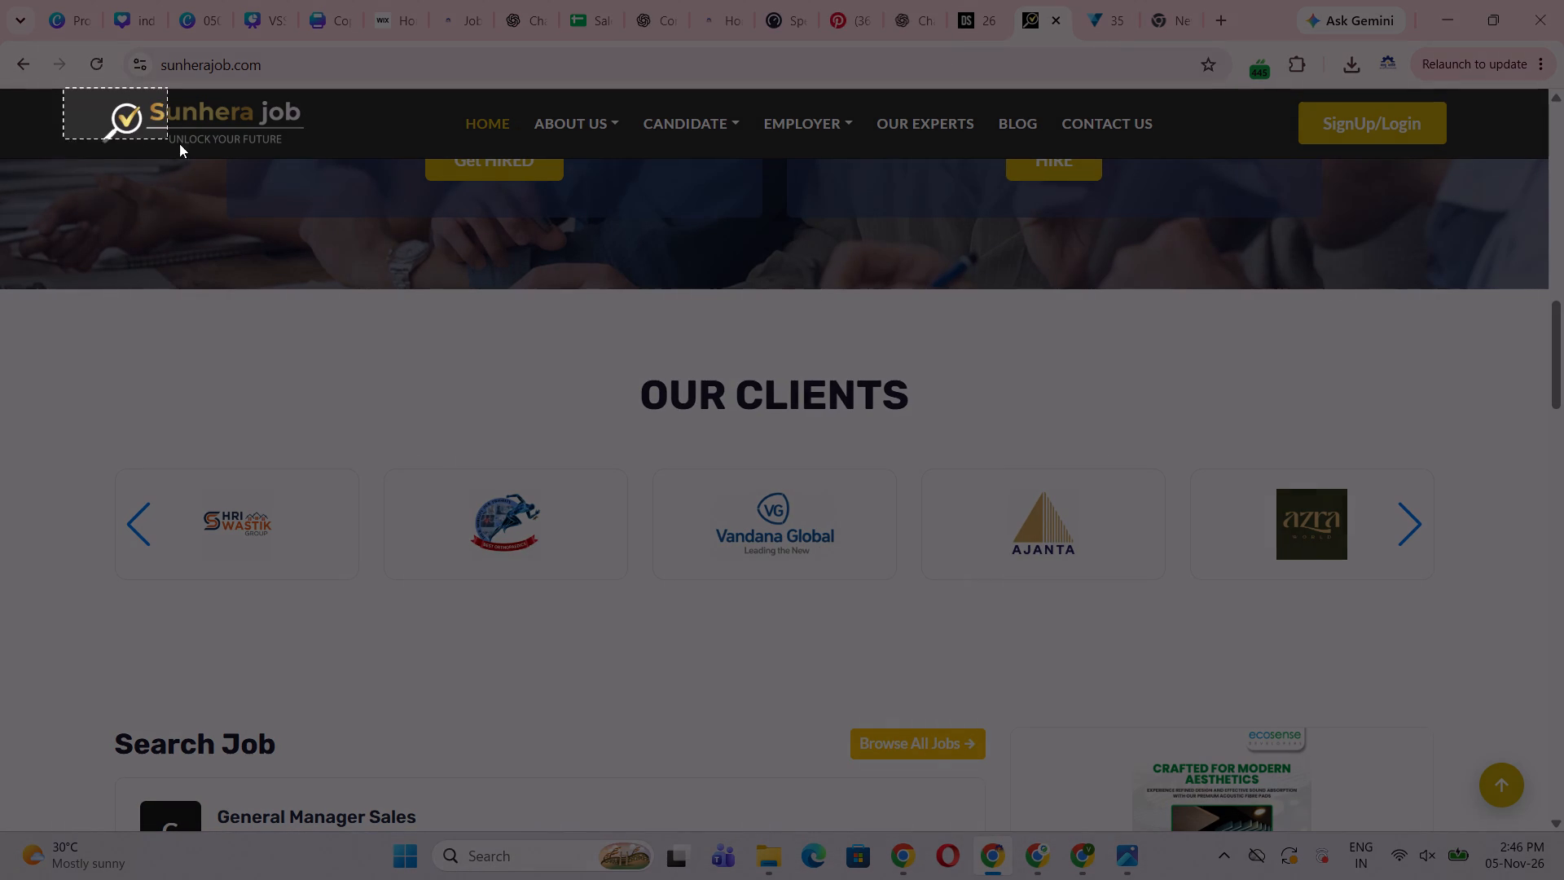
left_click_drag(179, 143, 327, 156)
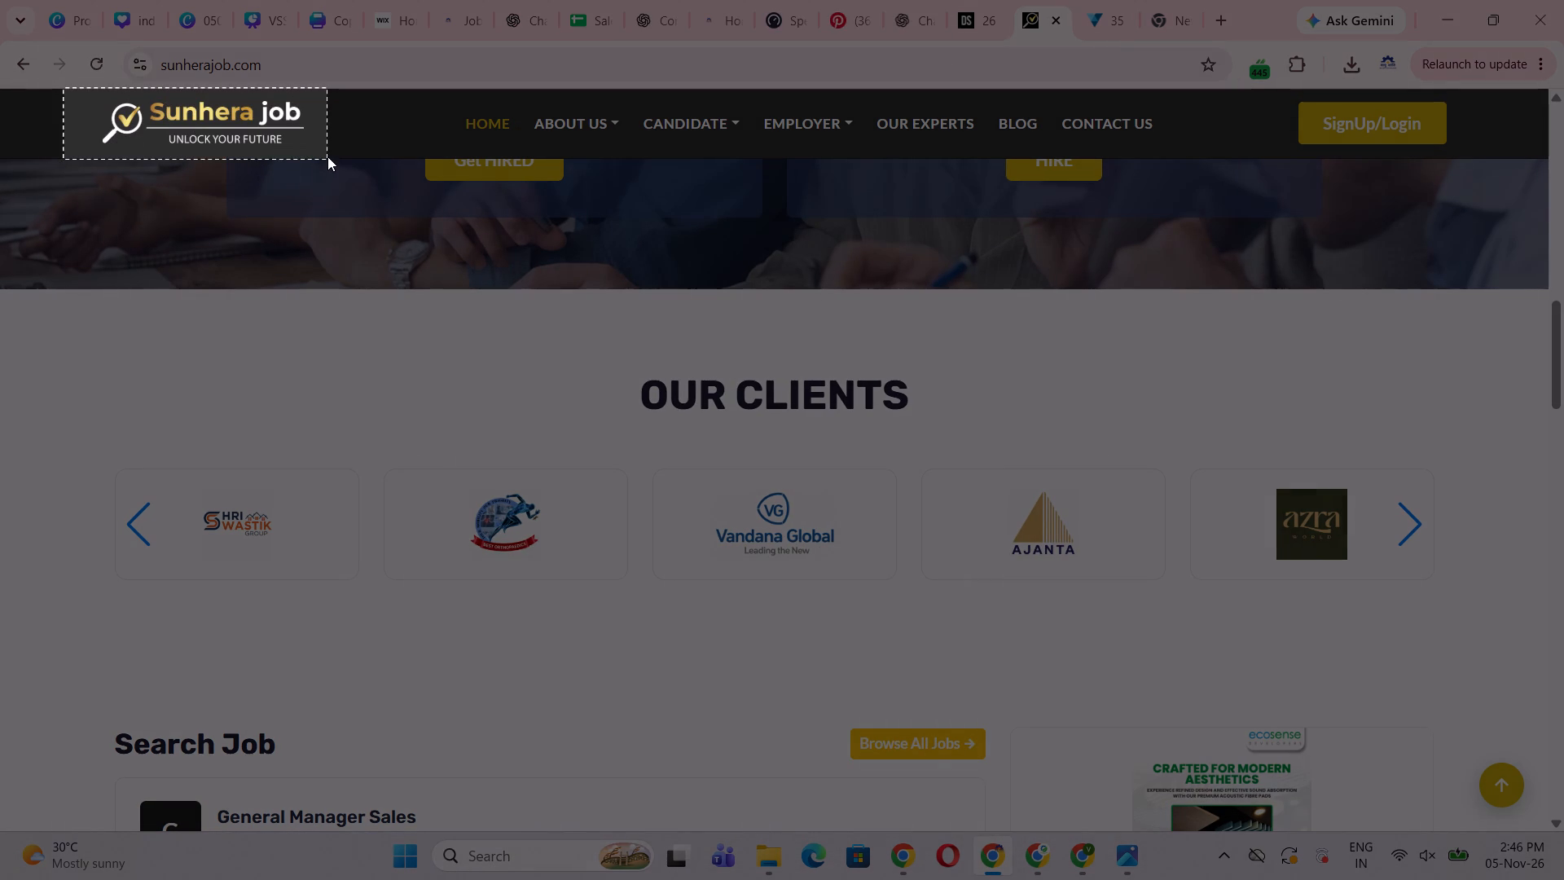
left_click_drag(327, 156, 328, 156)
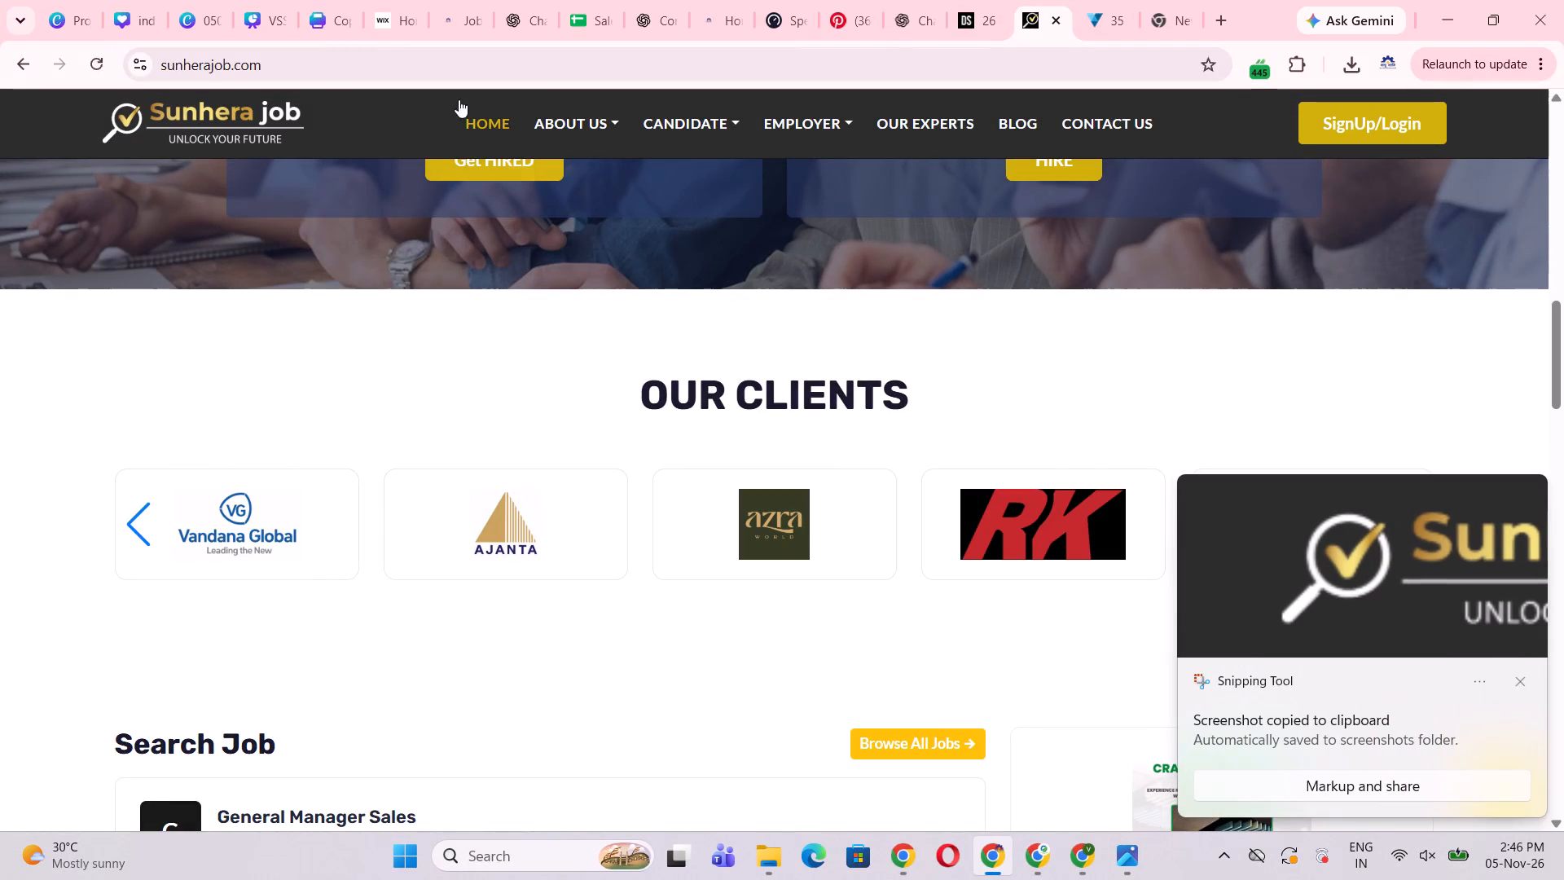
Paste the captured Sunhera job logo into page 5 of the Canva industry design and move it off the page.
left_click(154, 10)
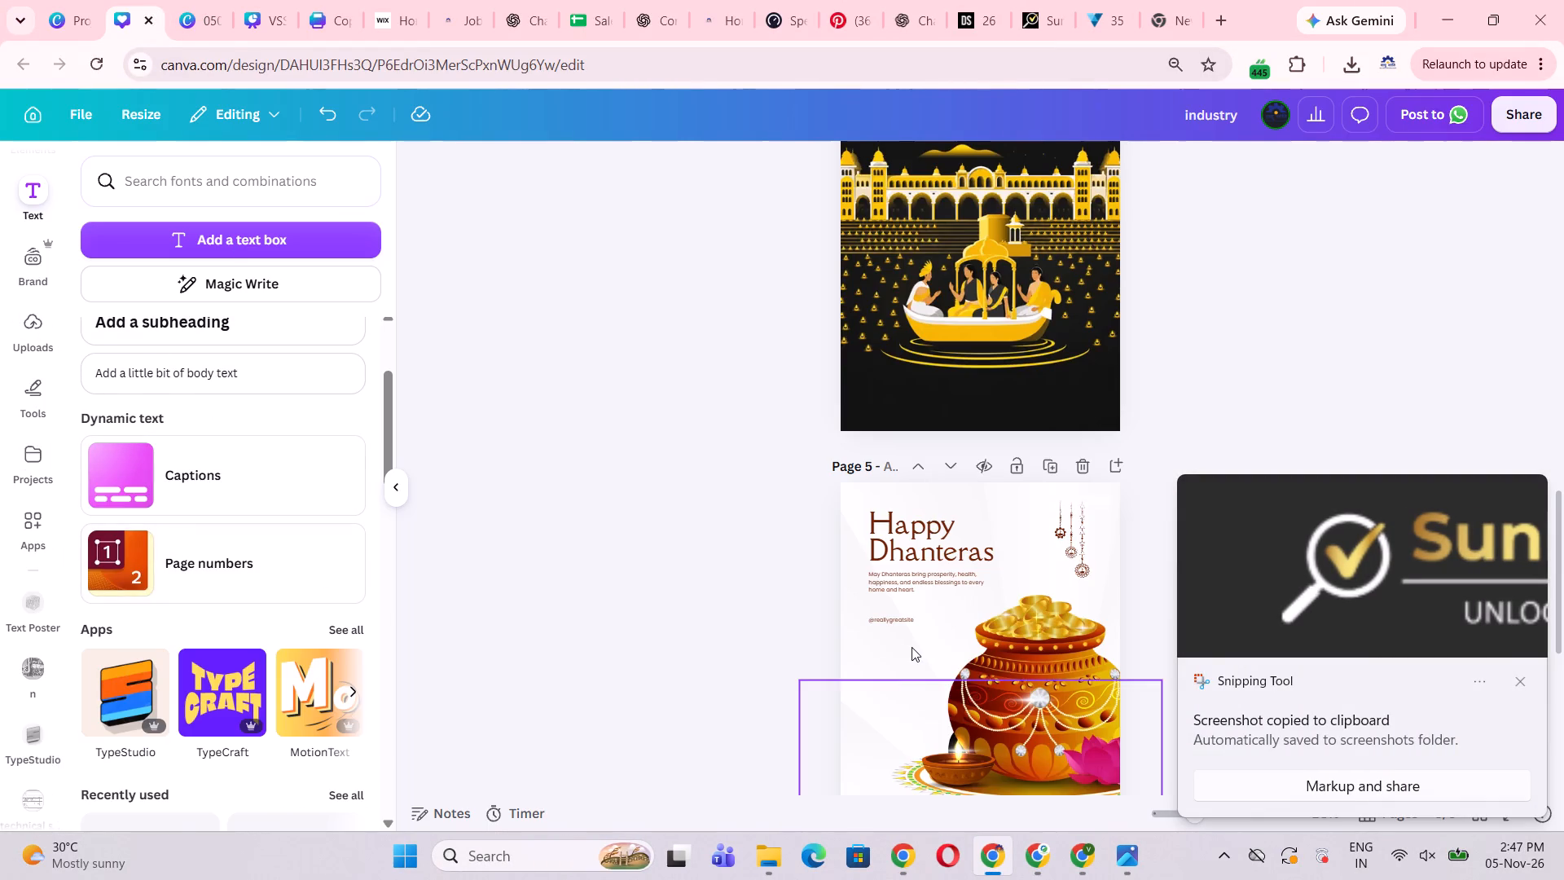
left_click(864, 624)
key("ctrl+v")
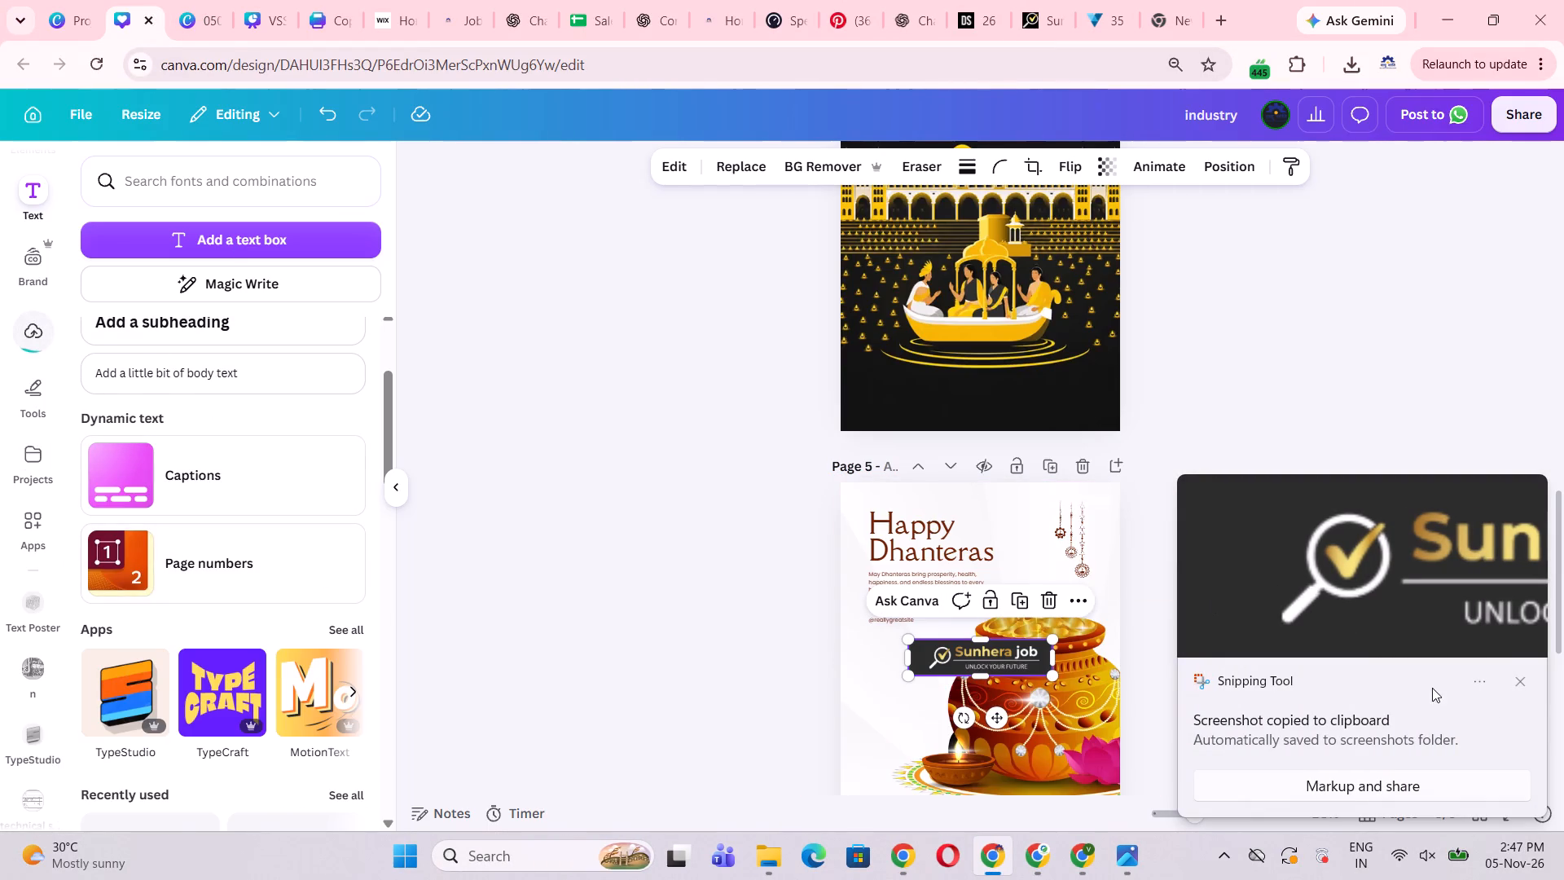
left_click(1526, 680)
left_click_drag(964, 658, 1087, 652)
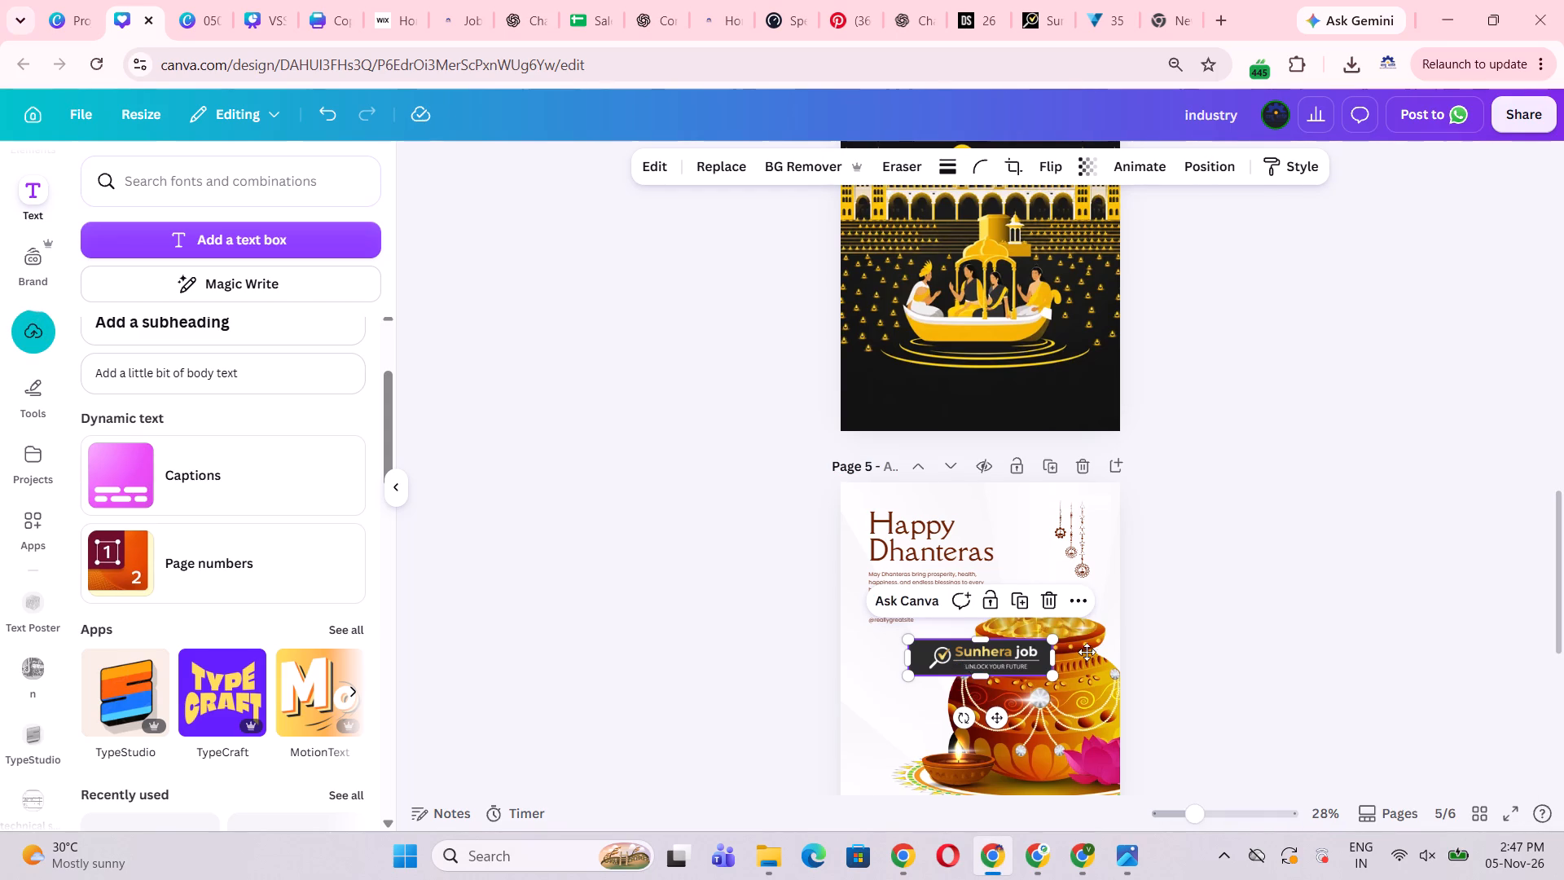
left_click_drag(1087, 652, 1338, 652)
Add the uploaded Sunhera job logo to page 6 and position it in the page's top-right corner above the gift box.
scroll(1127, 598, "up", 5)
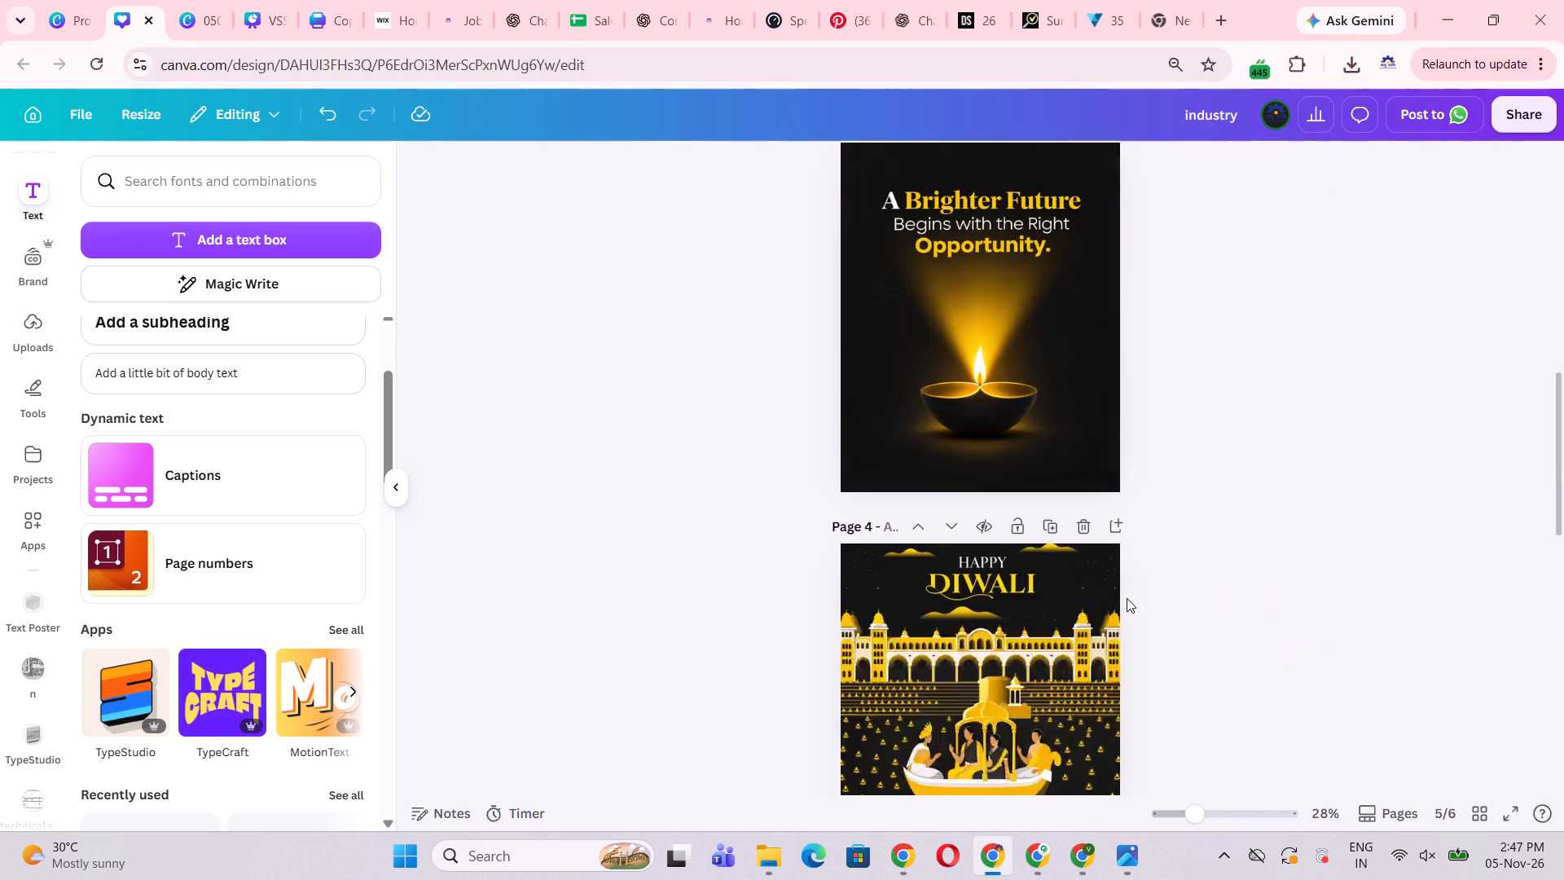
scroll(1127, 598, "up", 3)
scroll(1127, 598, "down", 15)
scroll(1127, 598, "down", 6)
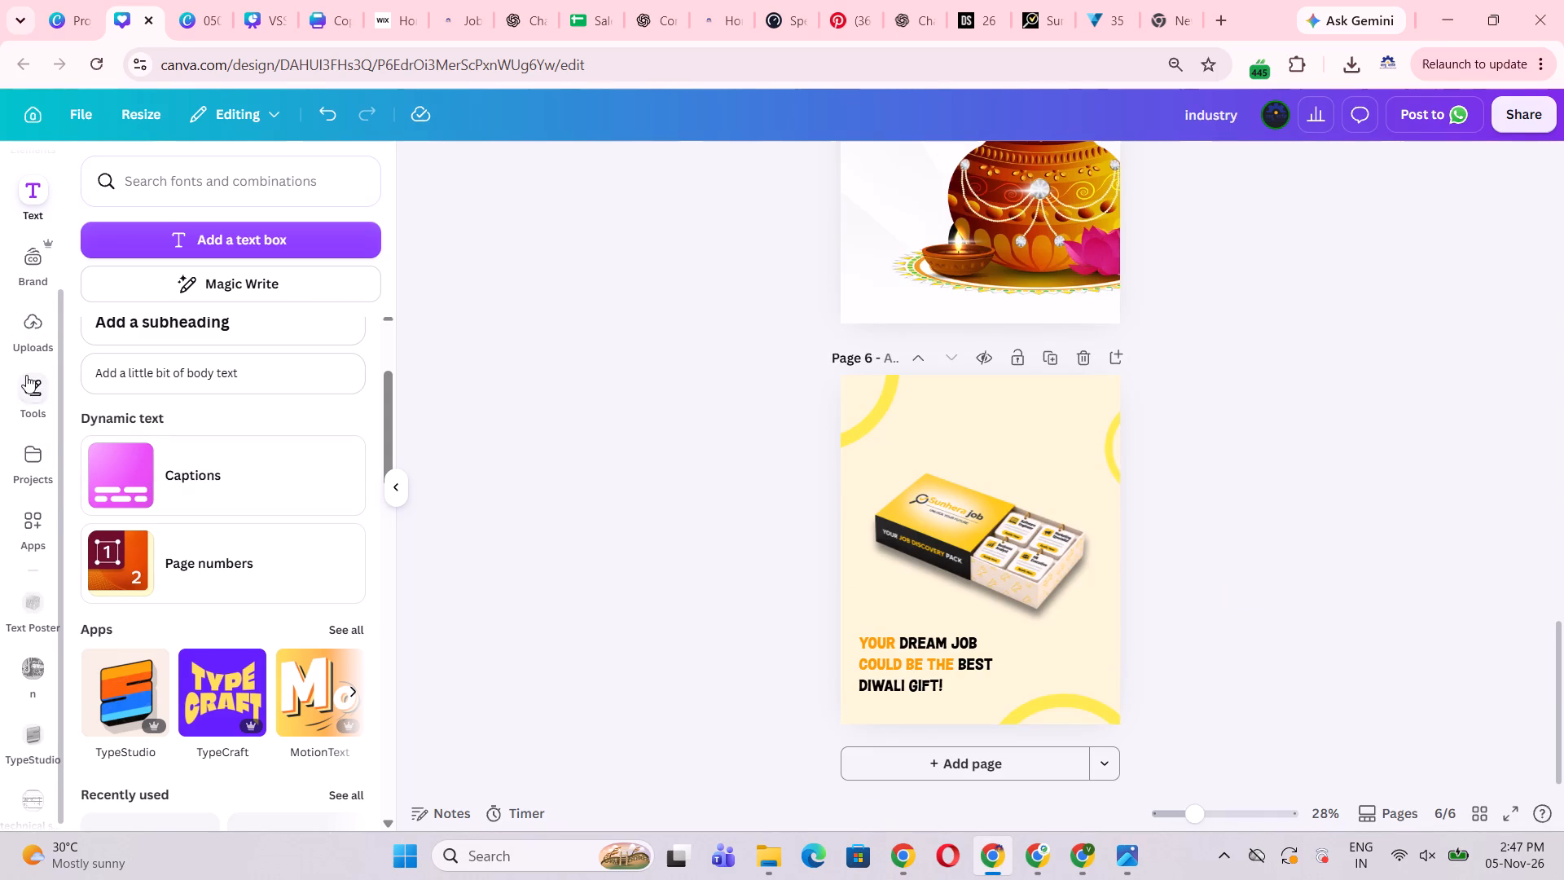
left_click(20, 333)
left_click_drag(200, 416, 748, 425)
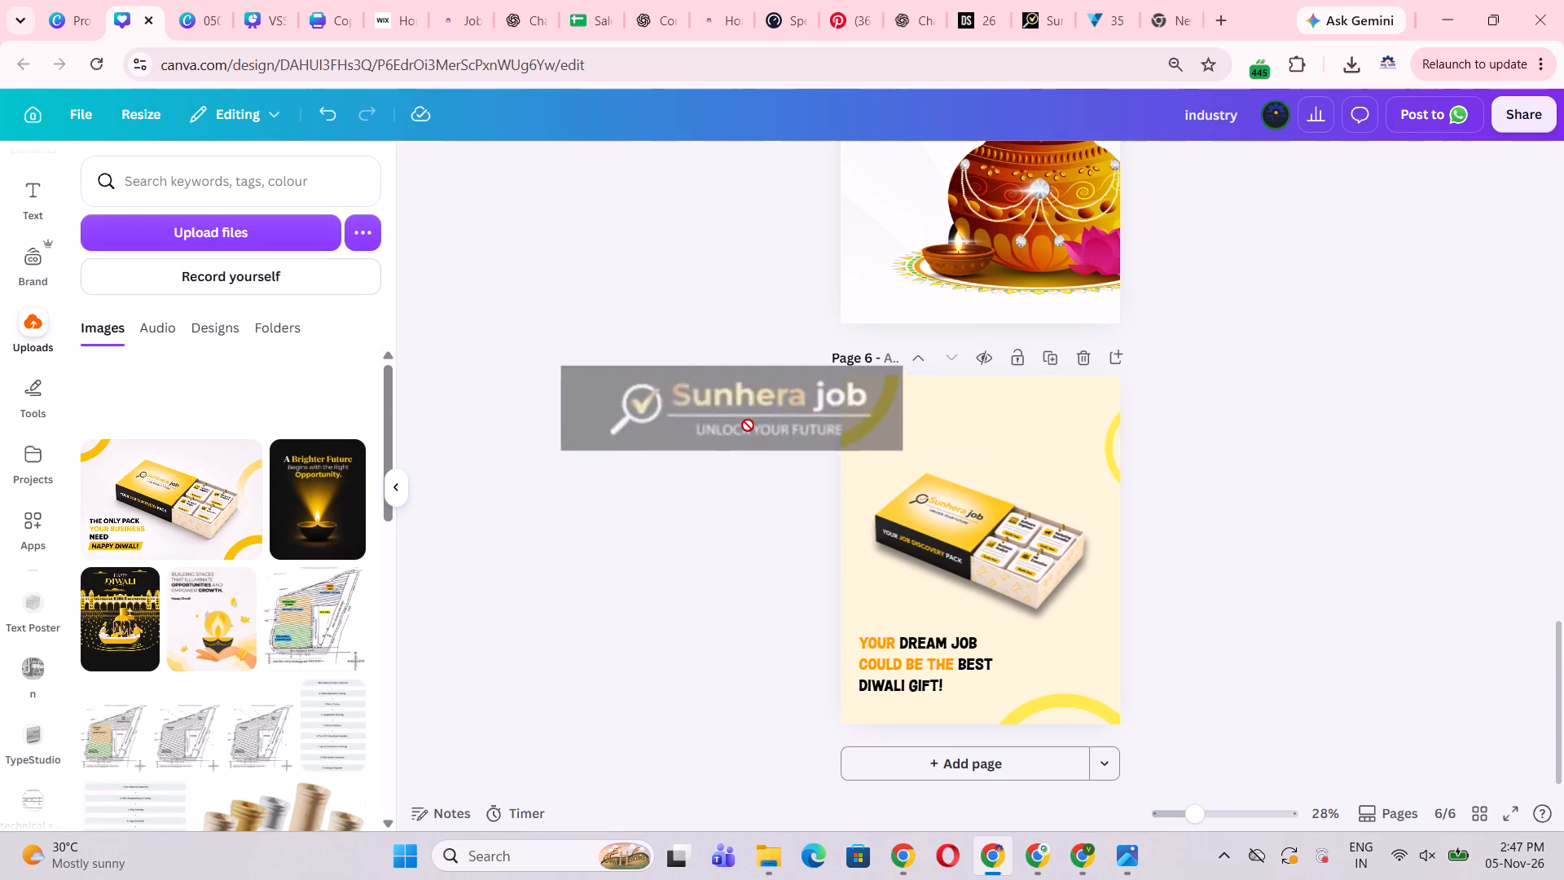
left_click_drag(748, 425, 1013, 416)
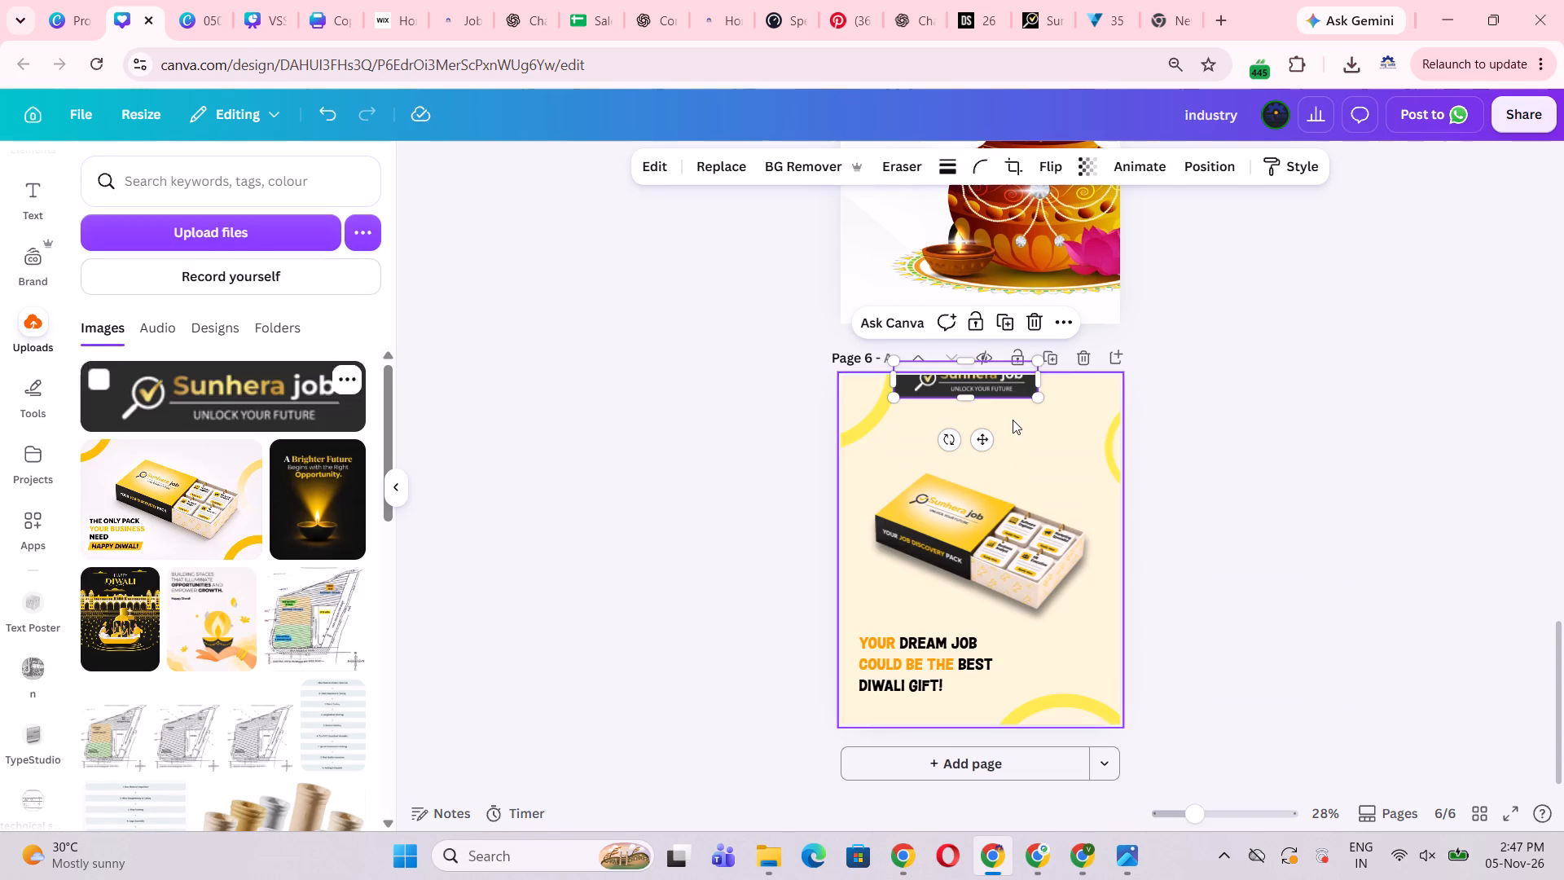
left_click_drag(1001, 389, 1013, 435)
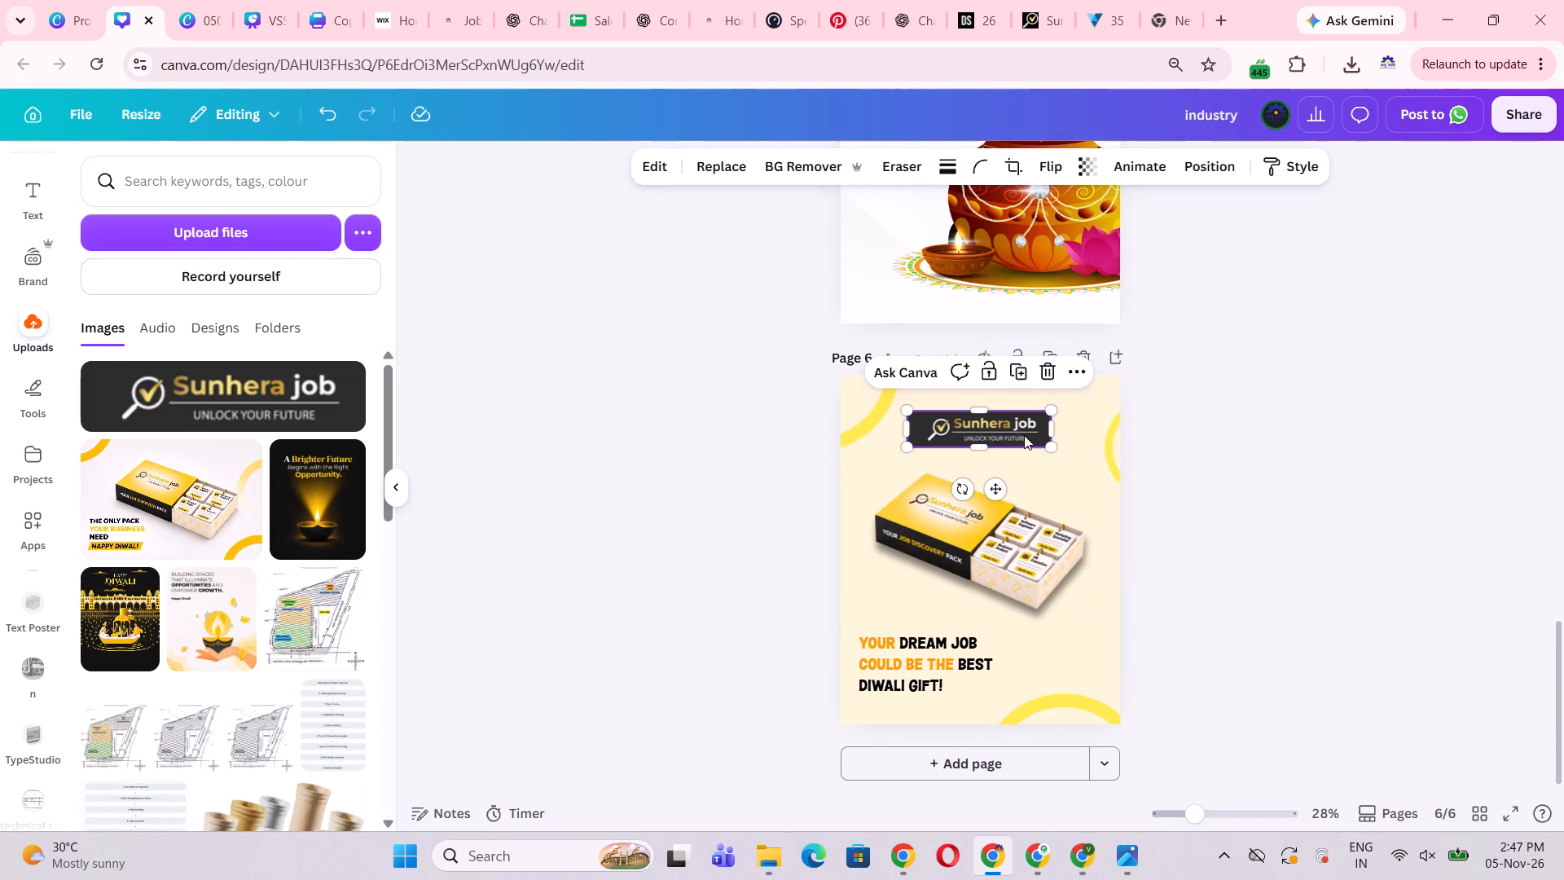
left_click(1274, 433)
left_click(987, 433)
left_click_drag(987, 433, 1025, 430)
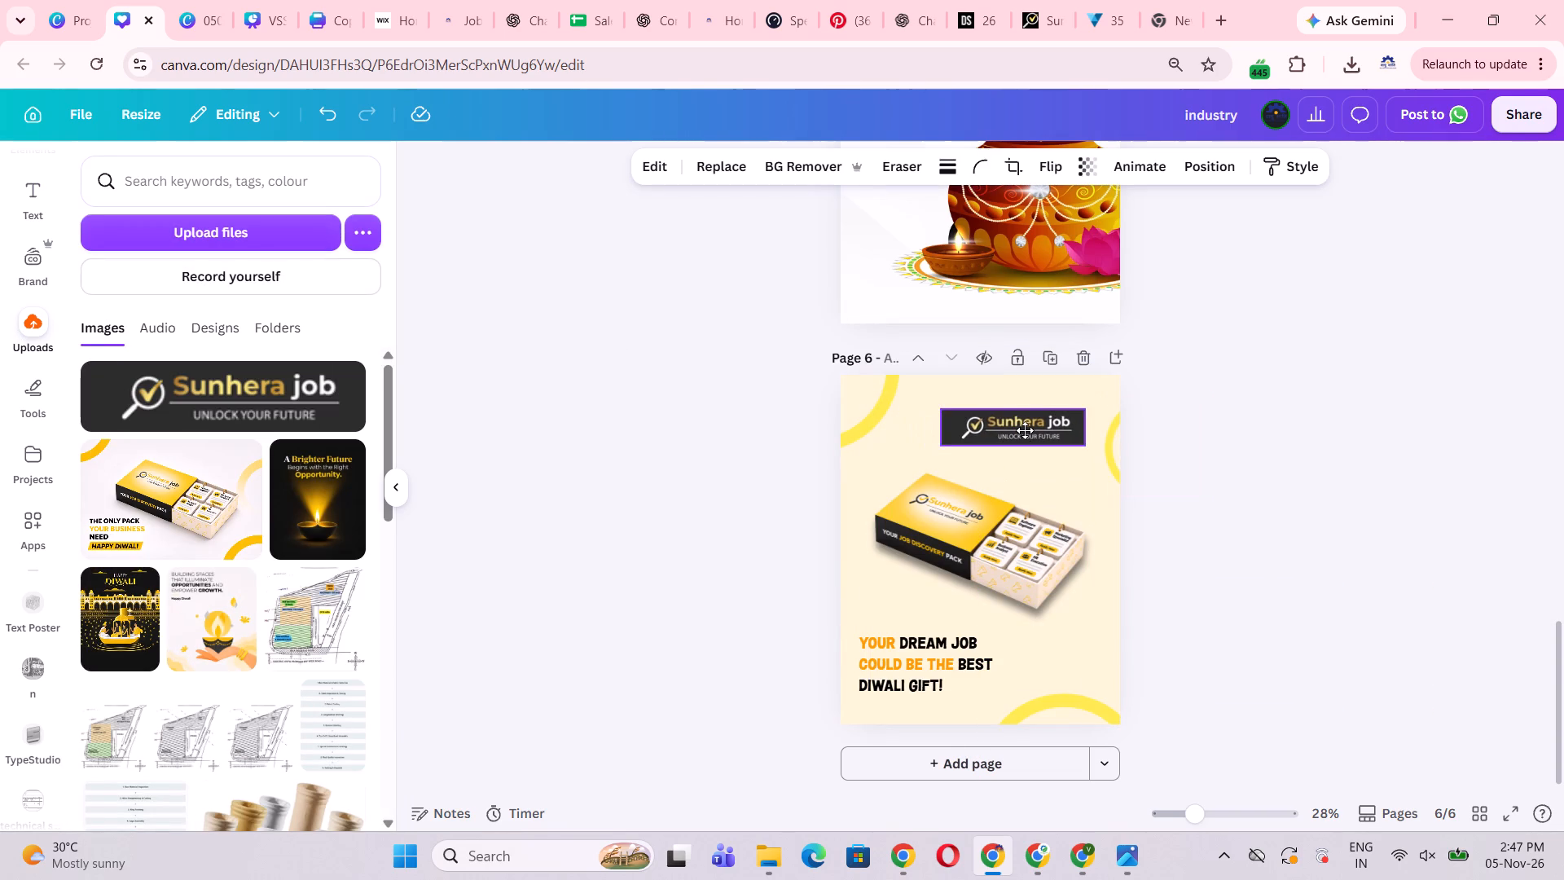
left_click_drag(1025, 430, 1052, 407)
left_click(1281, 438)
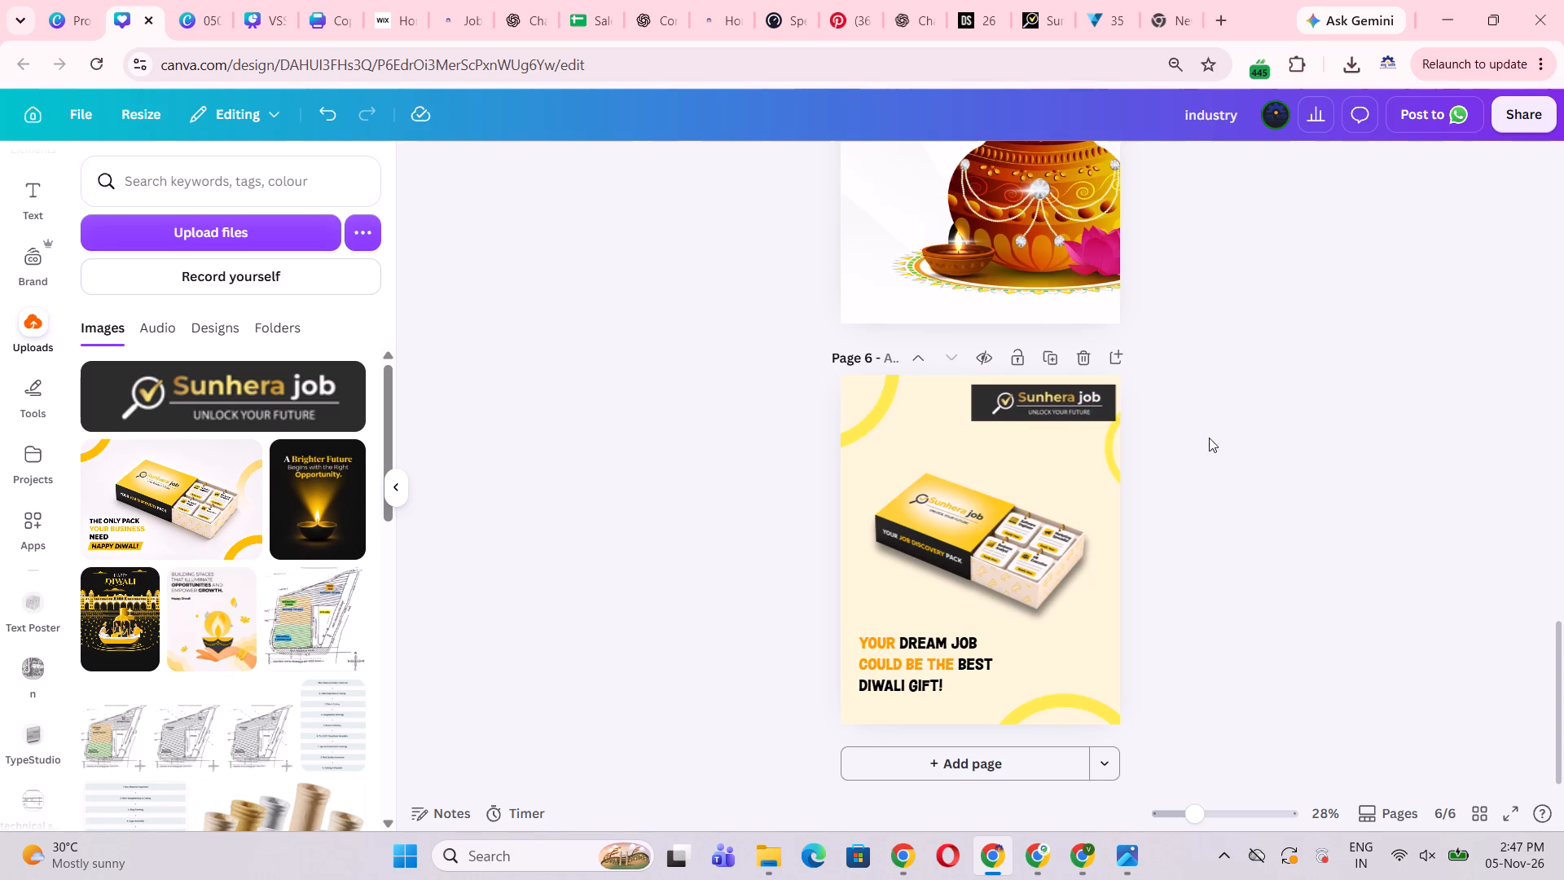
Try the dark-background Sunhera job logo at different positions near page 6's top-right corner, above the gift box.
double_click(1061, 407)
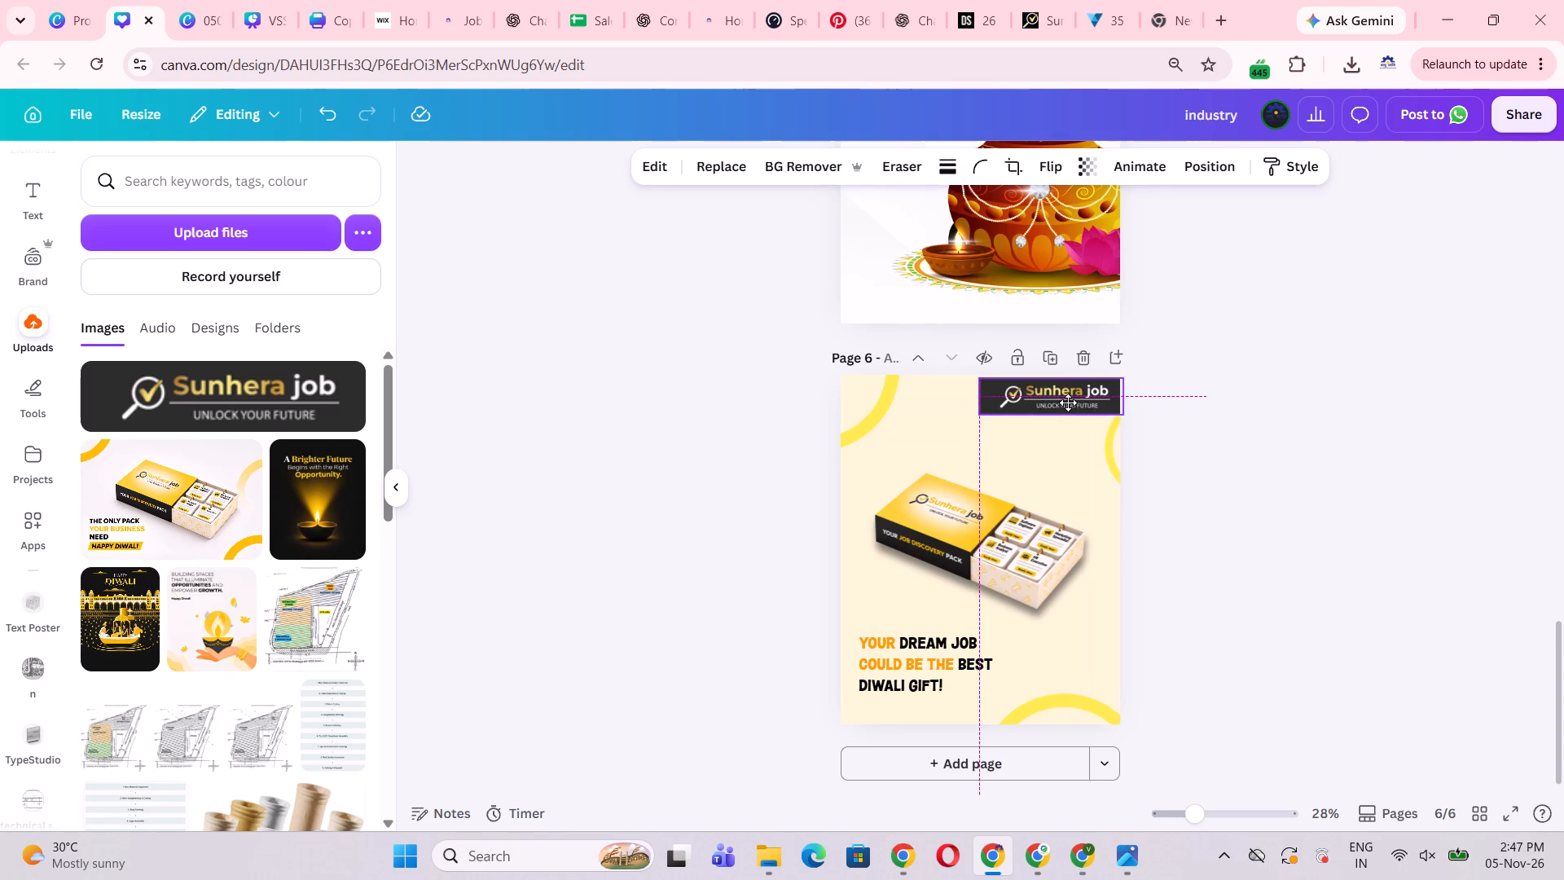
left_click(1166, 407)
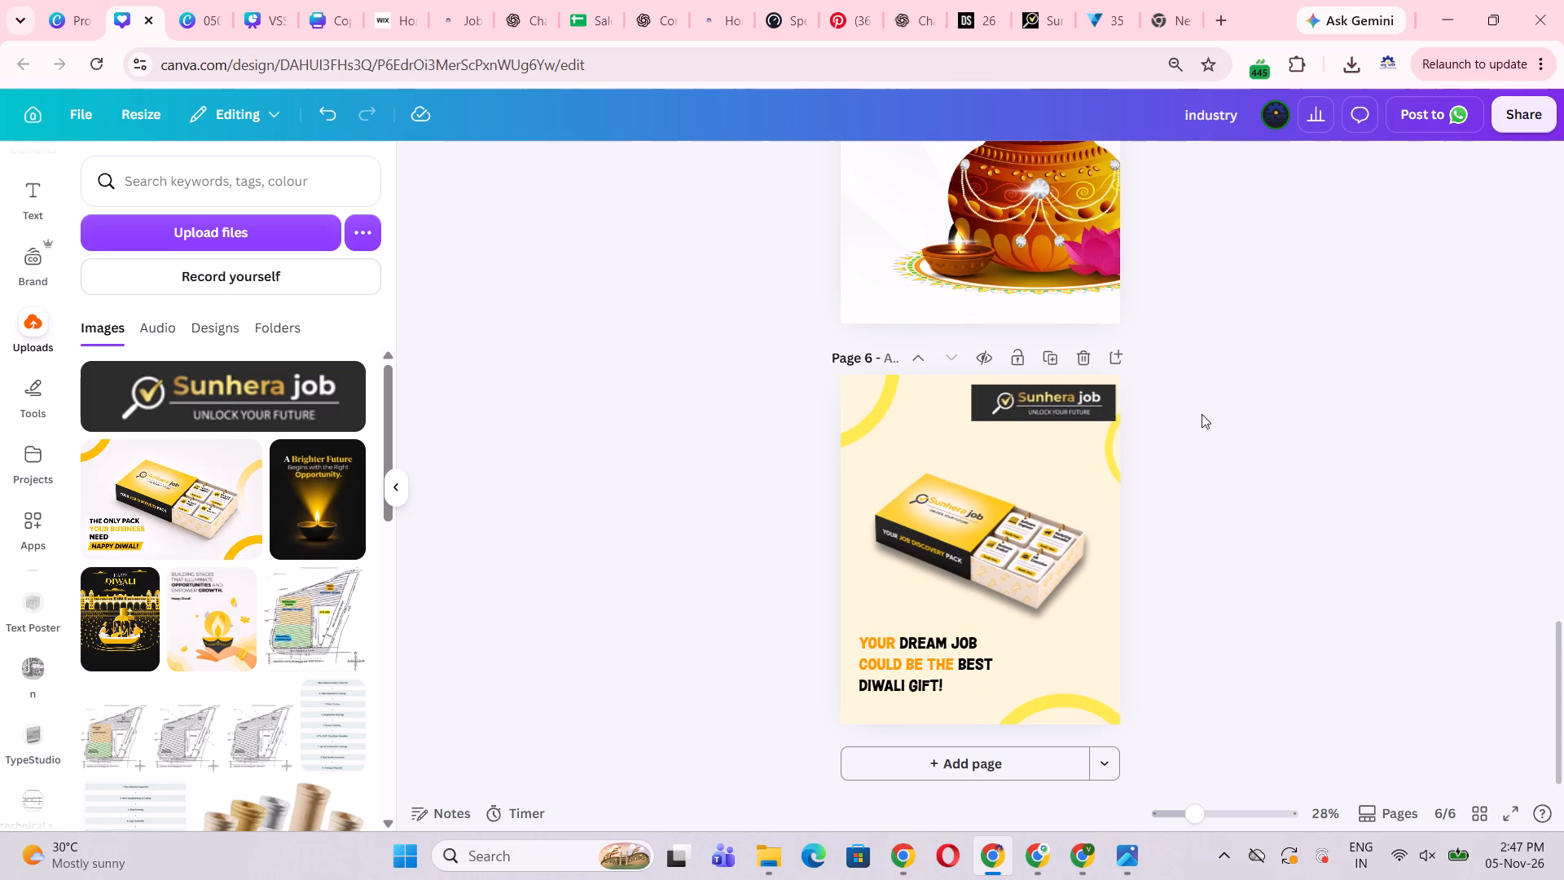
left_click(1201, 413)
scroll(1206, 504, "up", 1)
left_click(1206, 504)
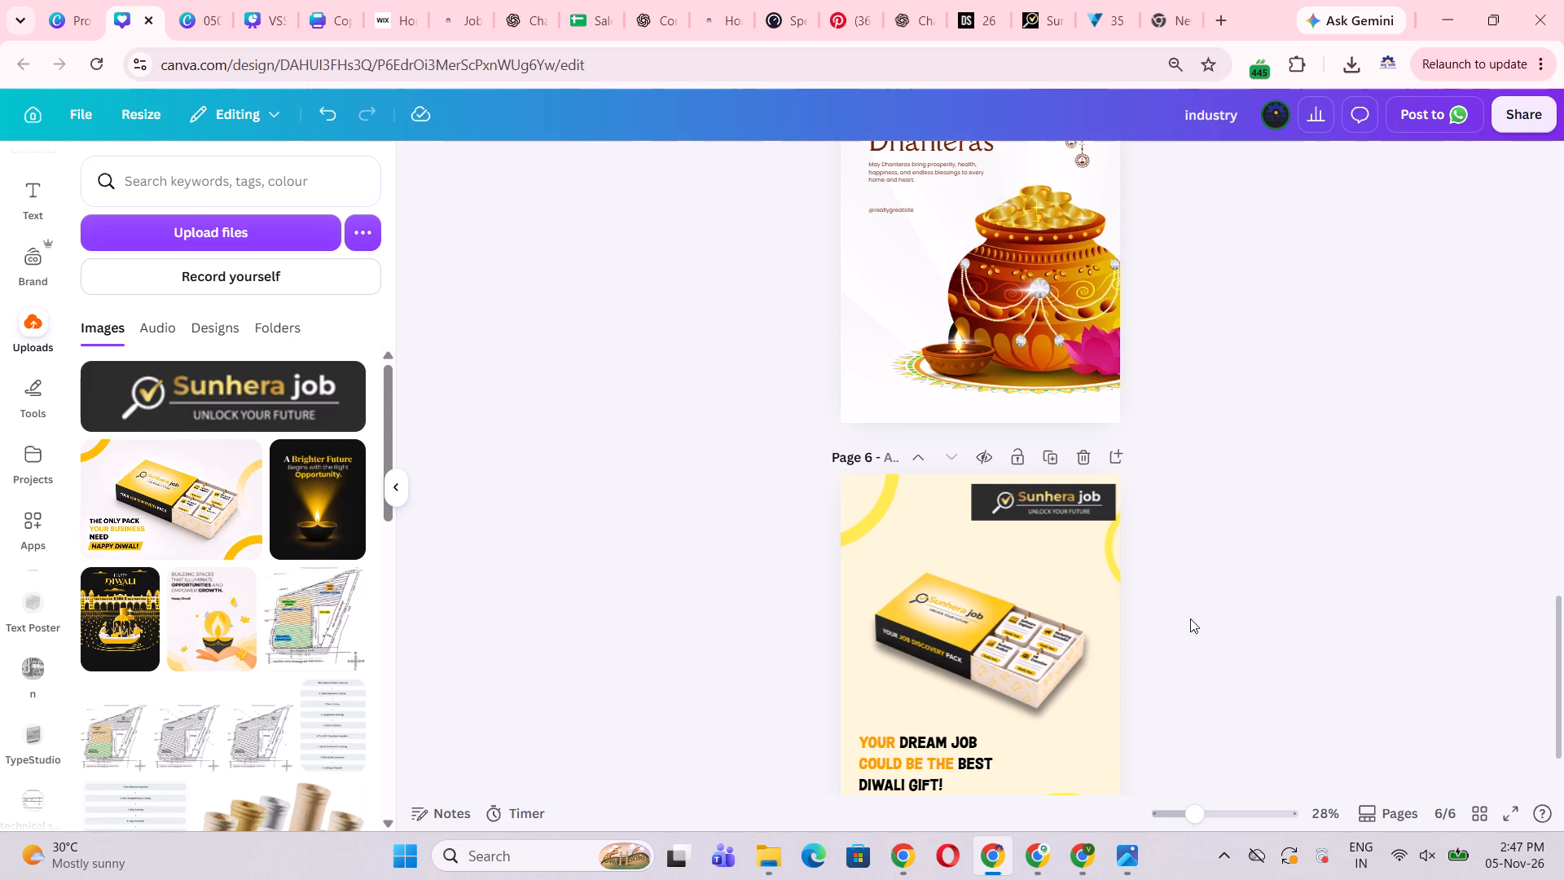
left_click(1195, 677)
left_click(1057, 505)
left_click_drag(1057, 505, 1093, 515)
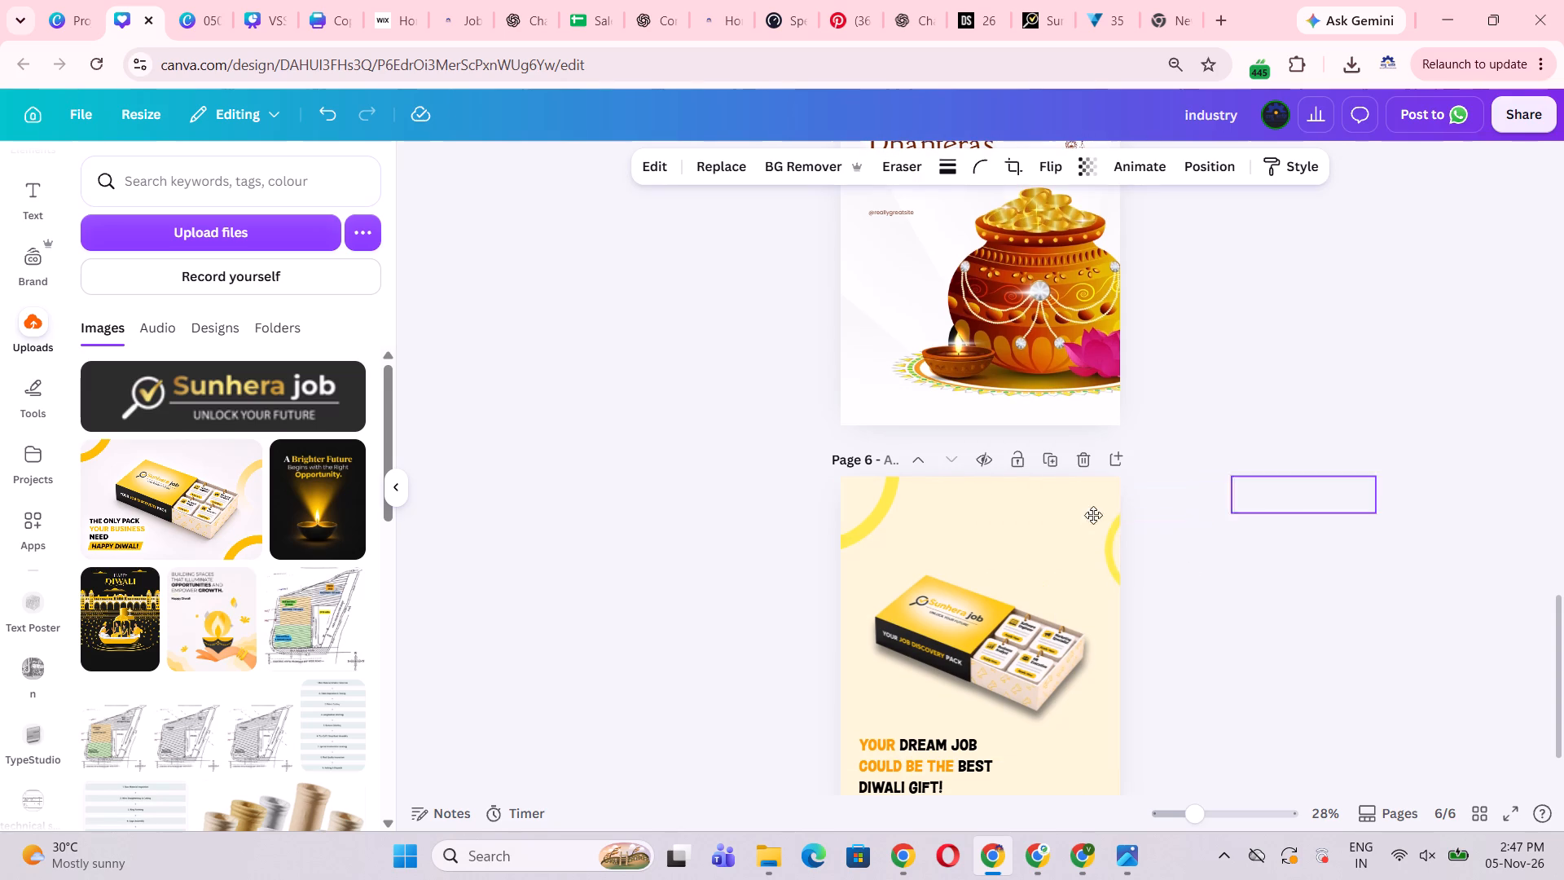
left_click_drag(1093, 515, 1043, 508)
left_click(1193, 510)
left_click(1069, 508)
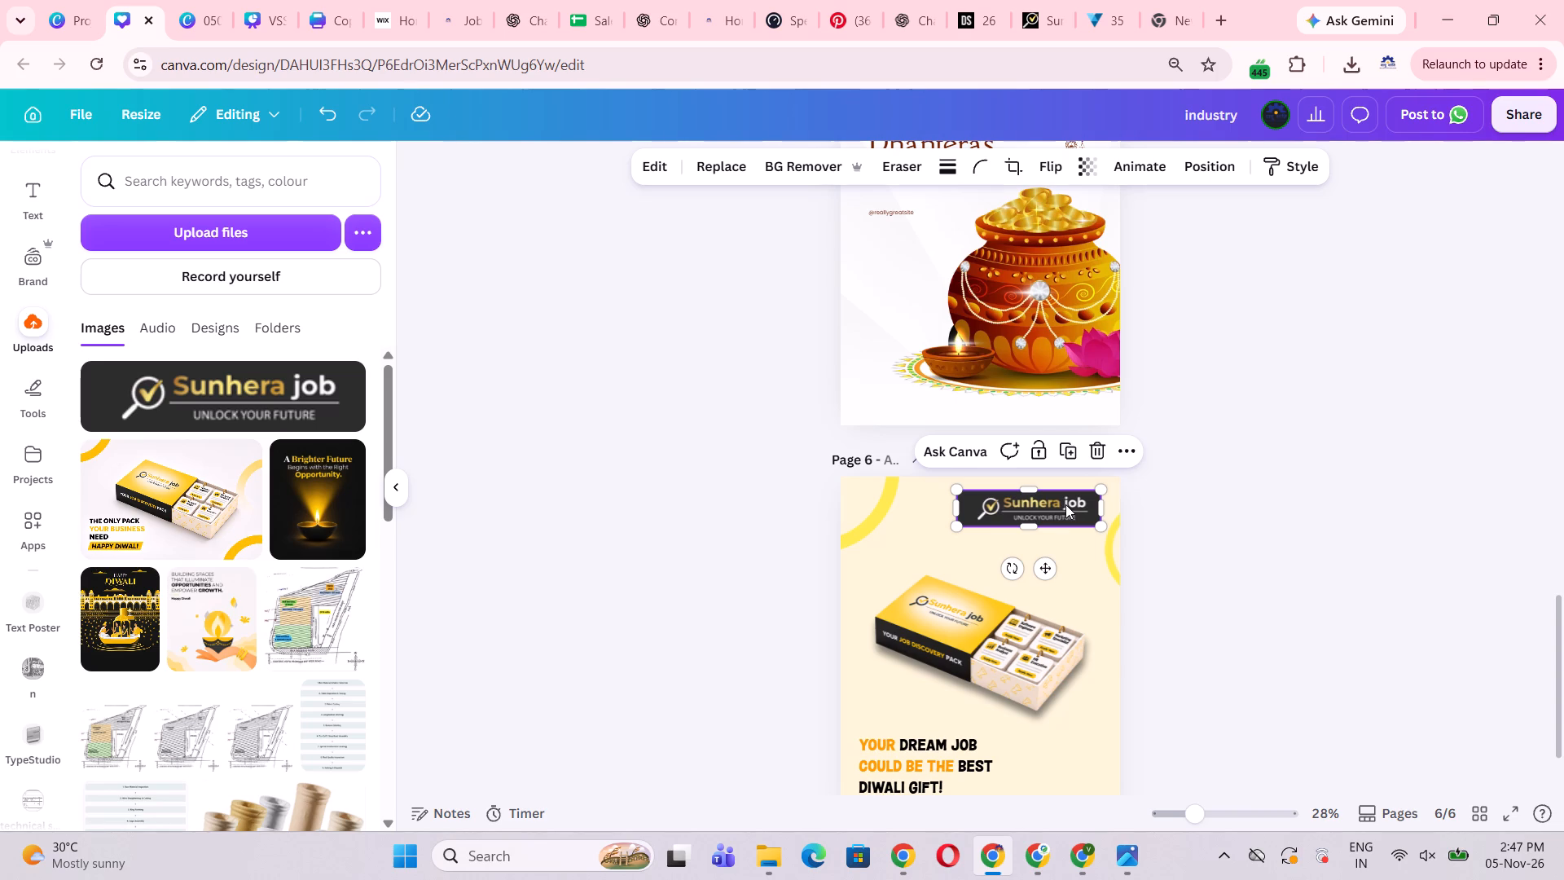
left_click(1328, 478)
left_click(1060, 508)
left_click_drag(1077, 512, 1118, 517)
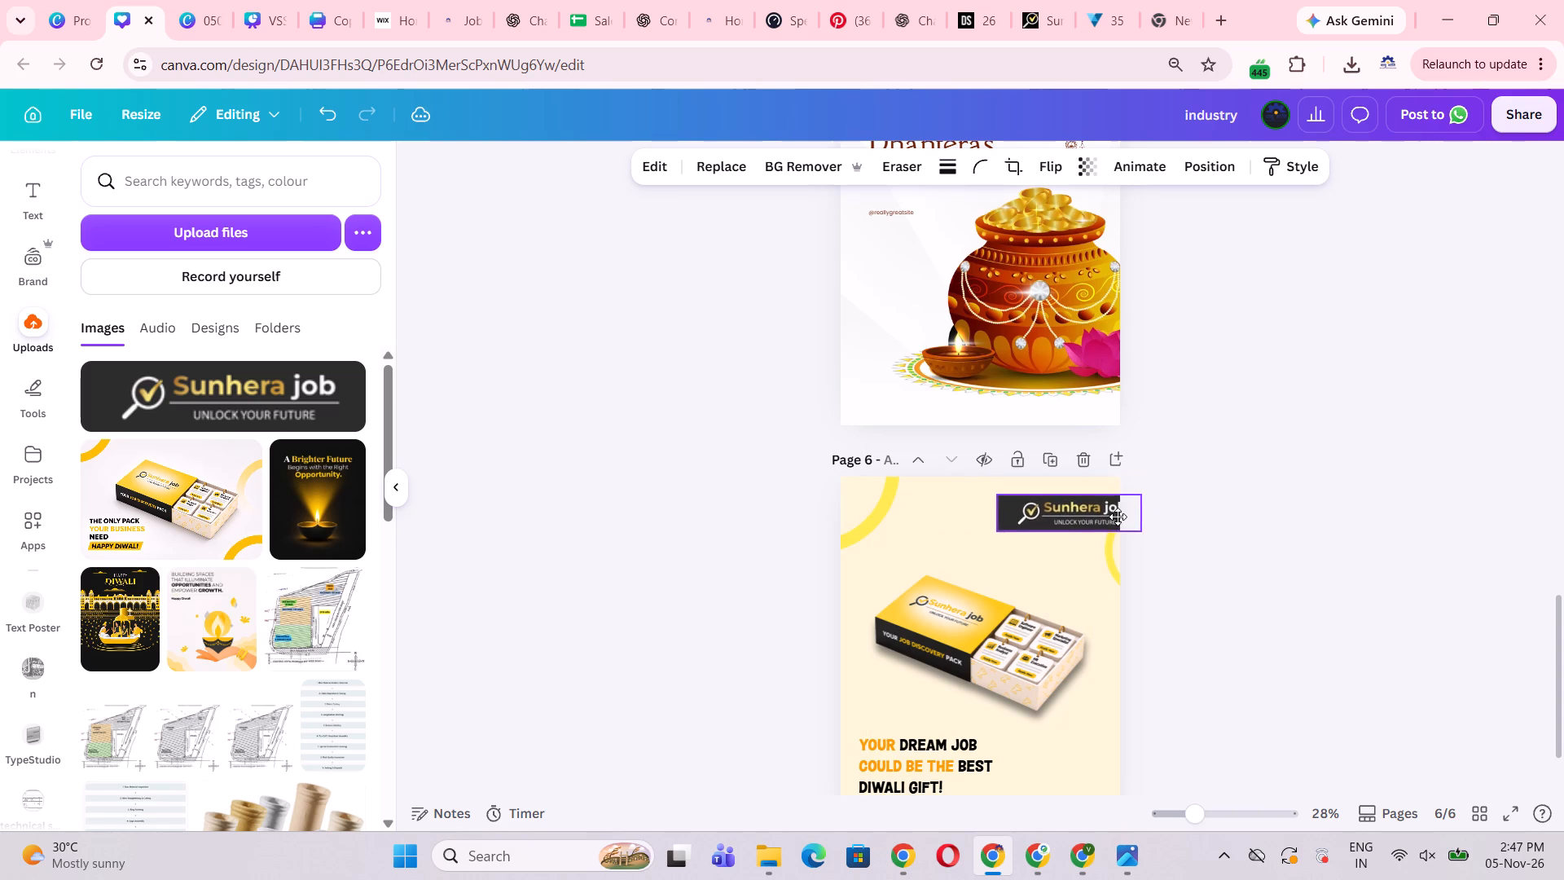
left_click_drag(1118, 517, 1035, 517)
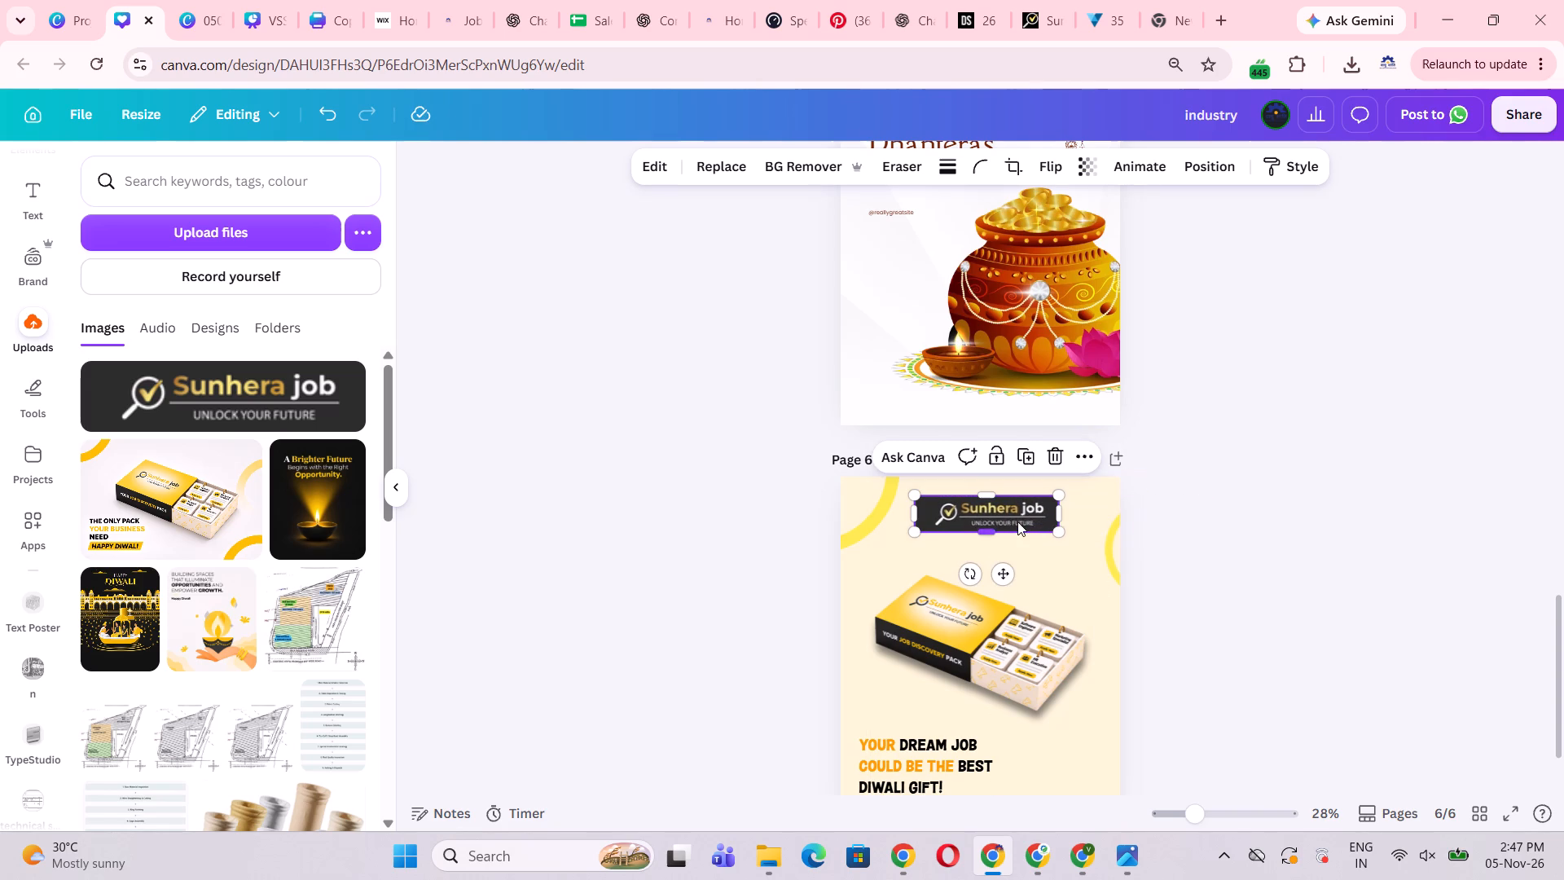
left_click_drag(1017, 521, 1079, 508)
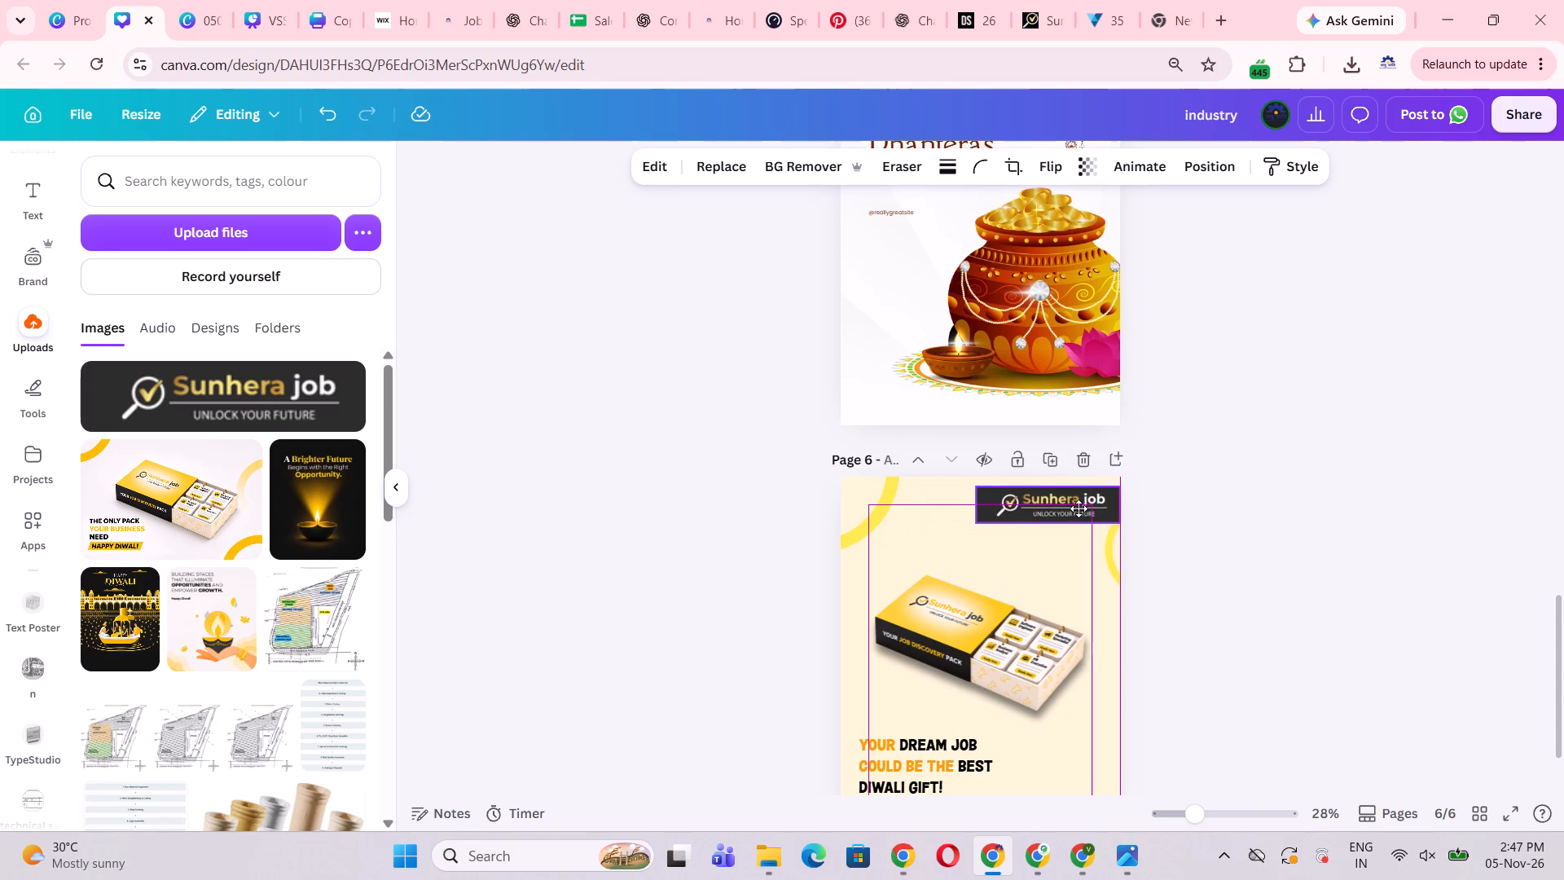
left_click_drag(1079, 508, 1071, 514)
left_click_drag(1056, 509, 1124, 498)
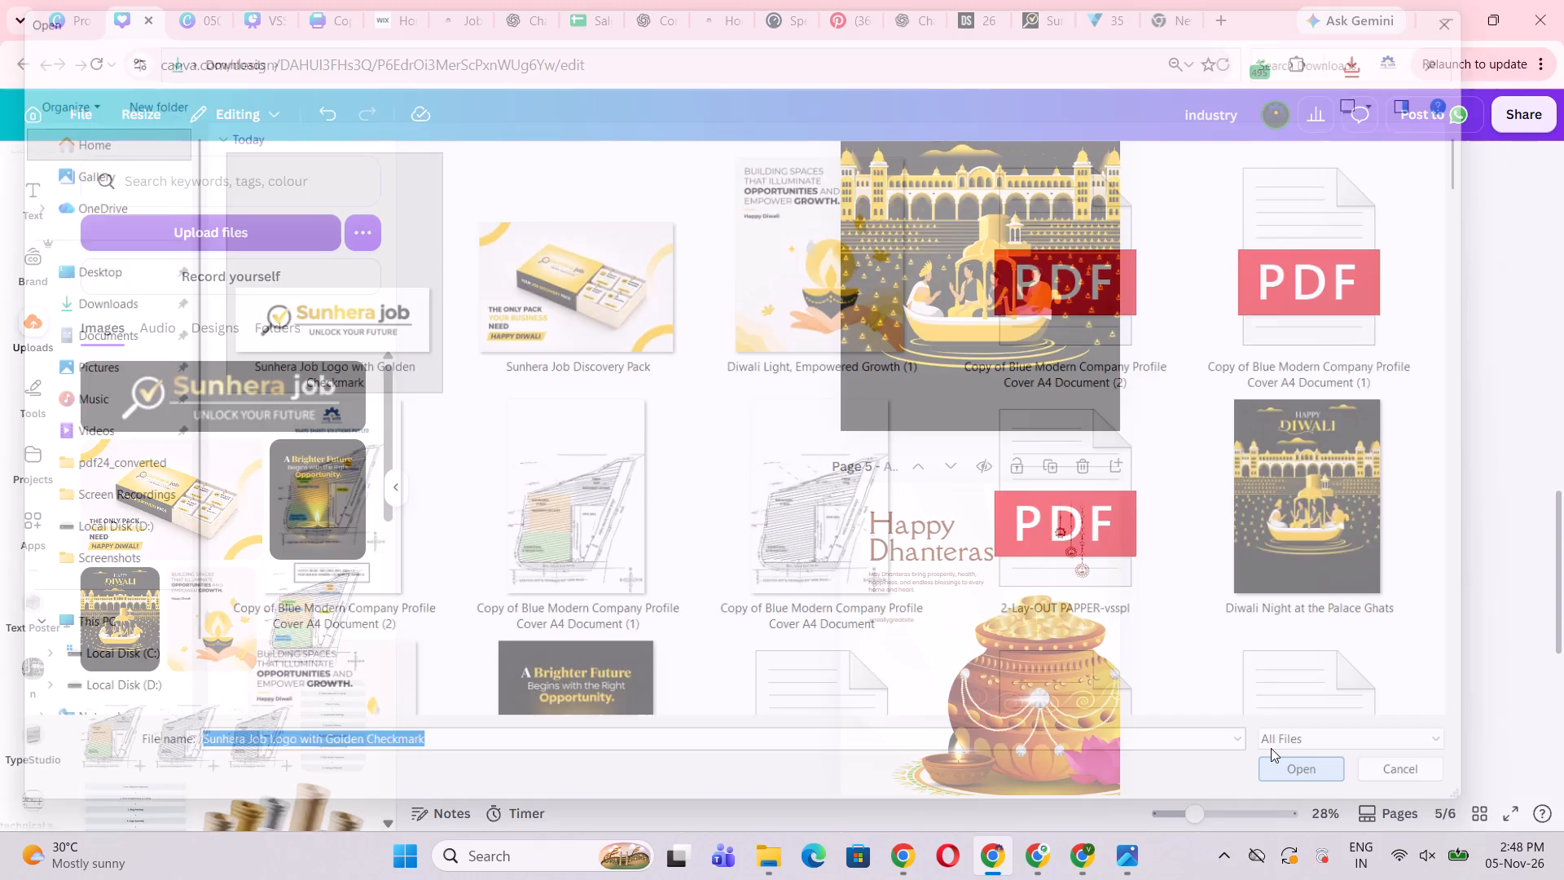
Add the uploaded white-background Sunhera job logo to the upper part of page 6, above the gift box.
left_click(339, 482)
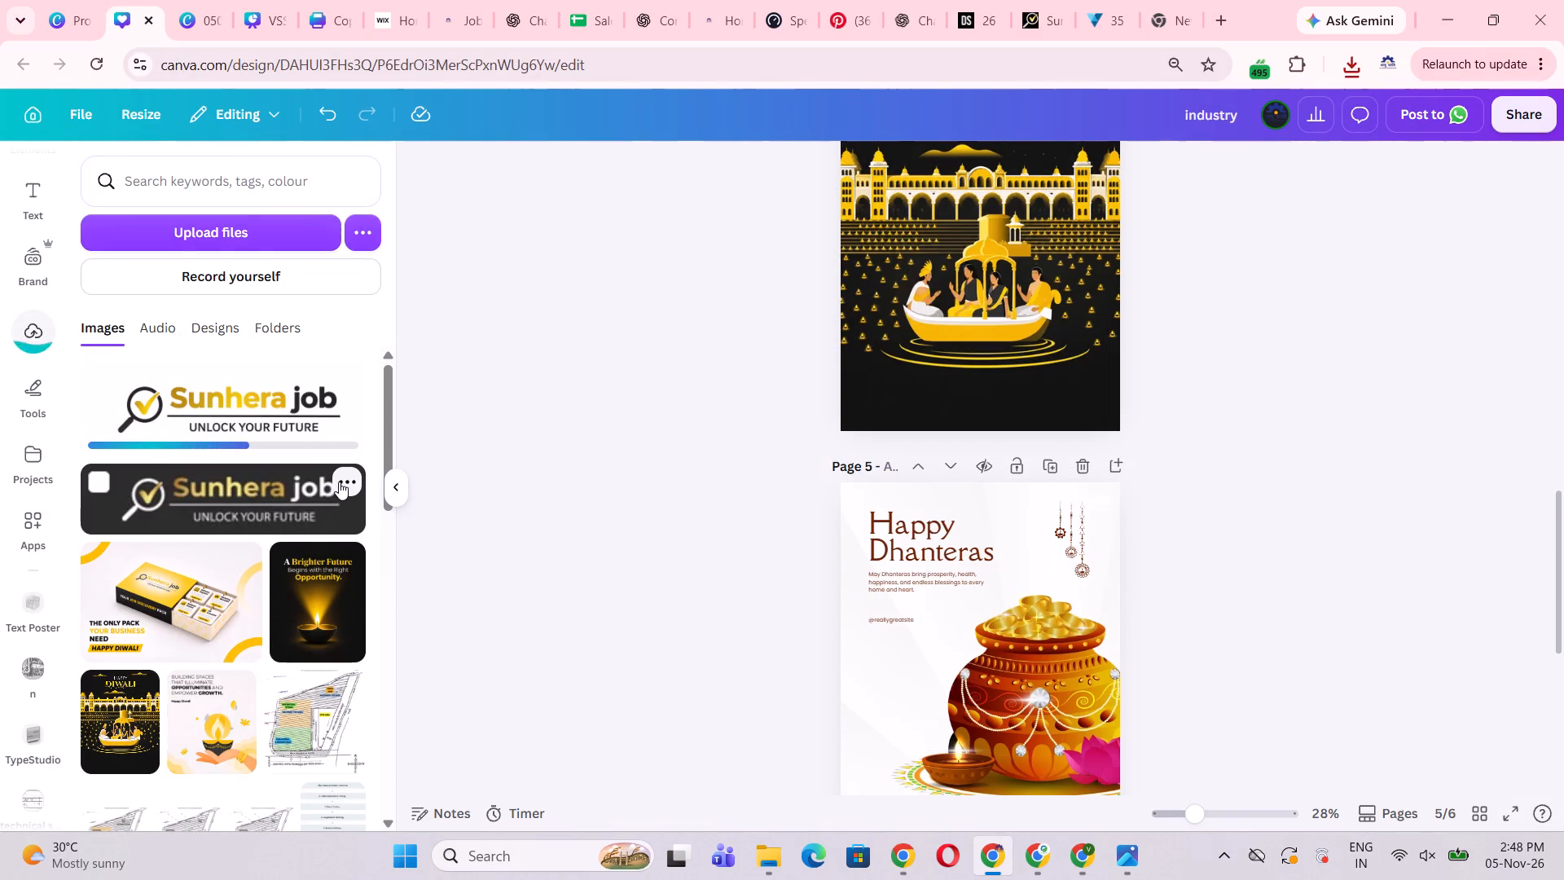
left_click(516, 301)
scroll(448, 472, "up", 5)
scroll(672, 455, "down", 10)
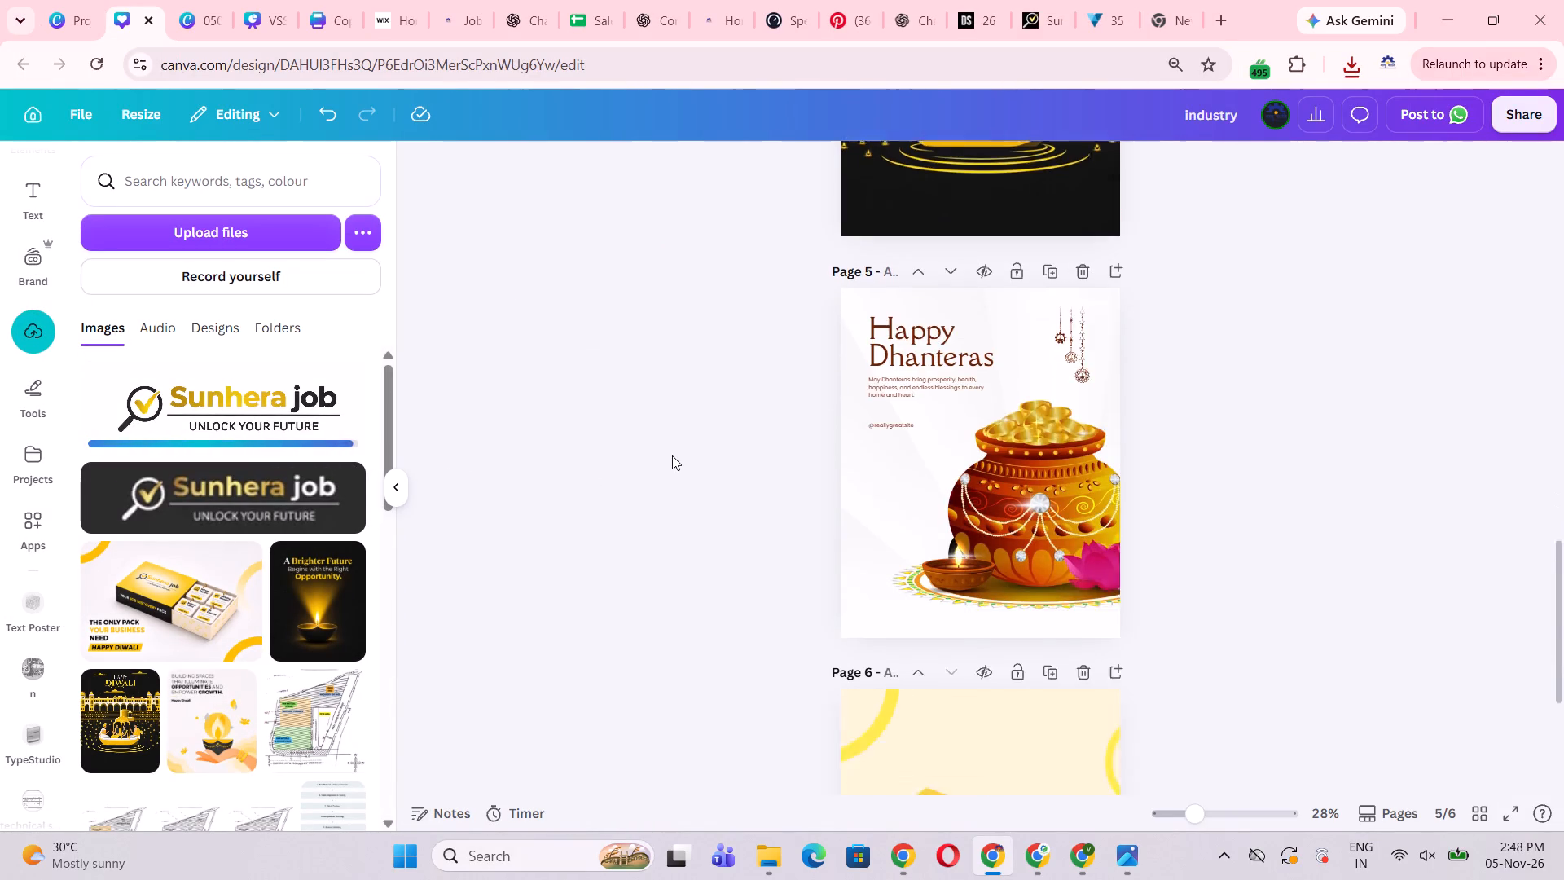
scroll(678, 462, "down", 5)
scroll(683, 463, "up", 3)
scroll(683, 463, "down", 1)
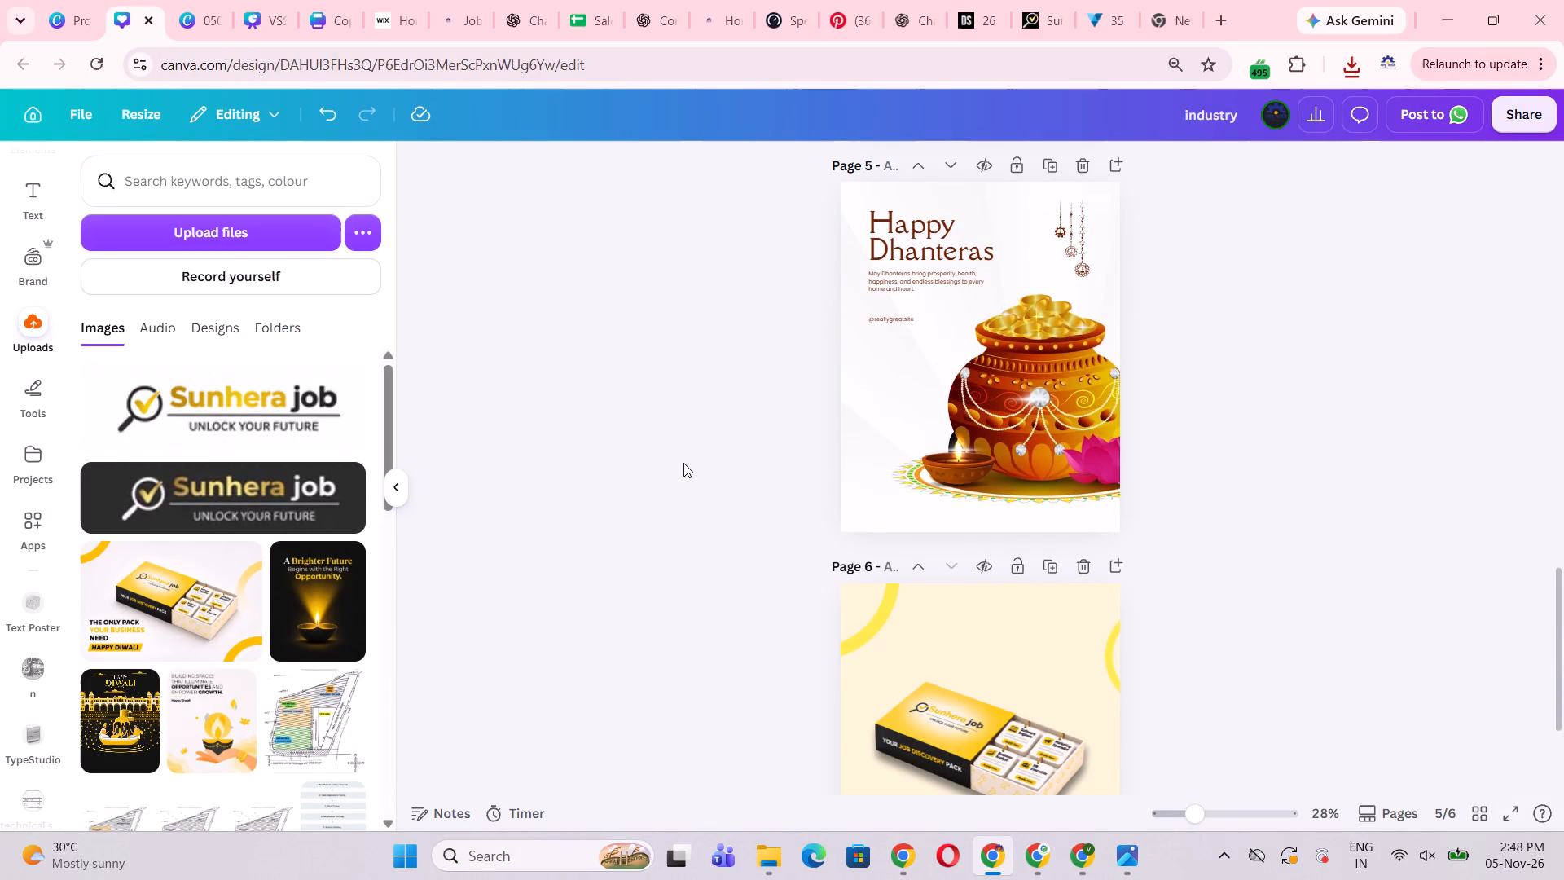
scroll(683, 463, "up", 1)
scroll(683, 463, "down", 1)
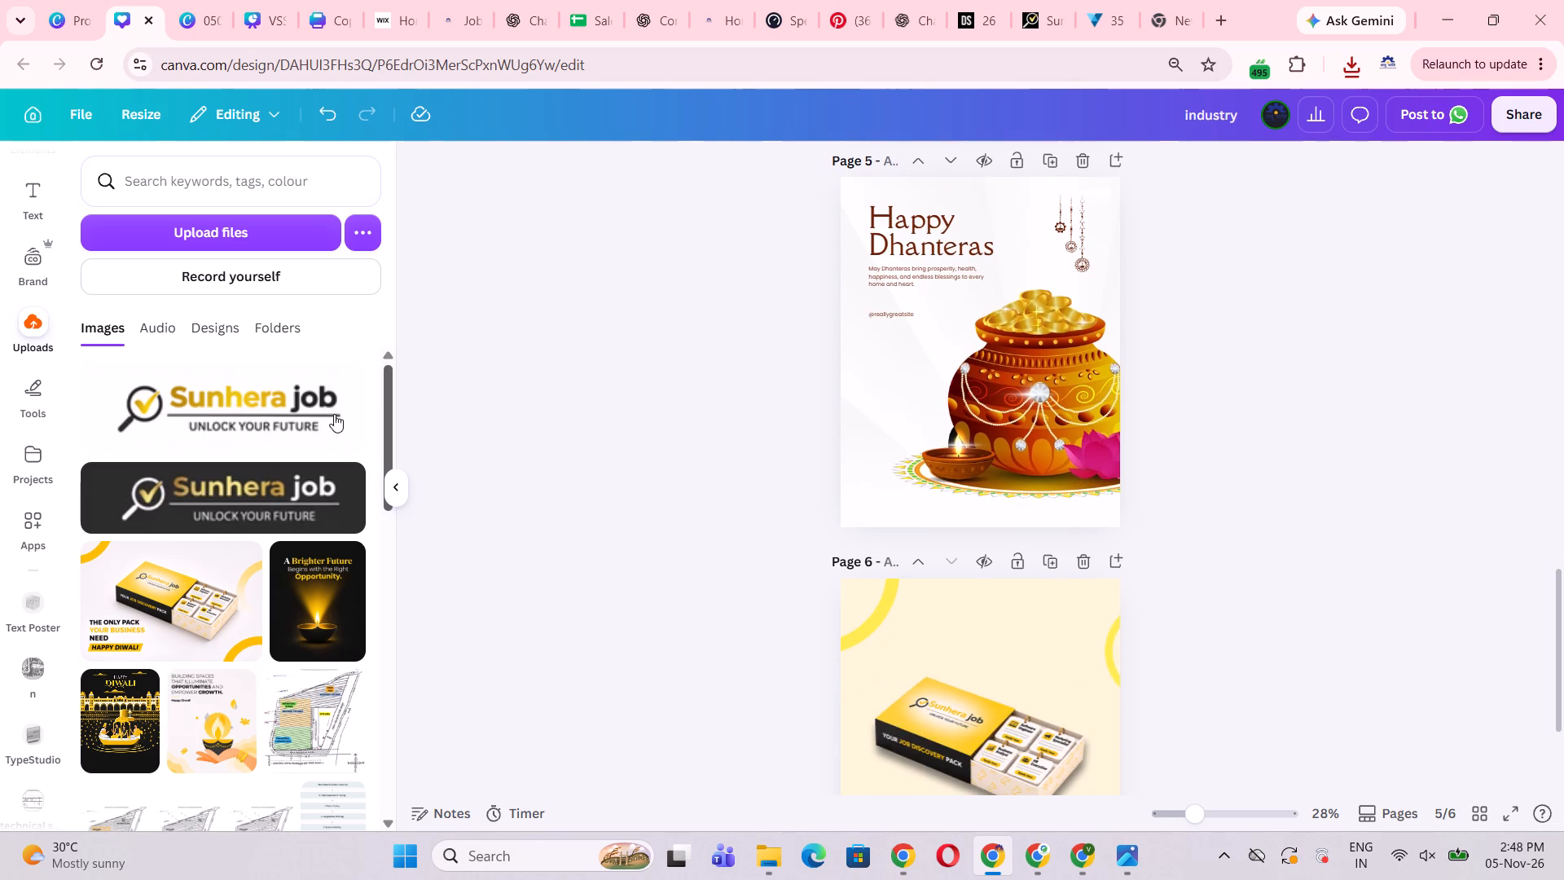
left_click_drag(239, 416, 915, 610)
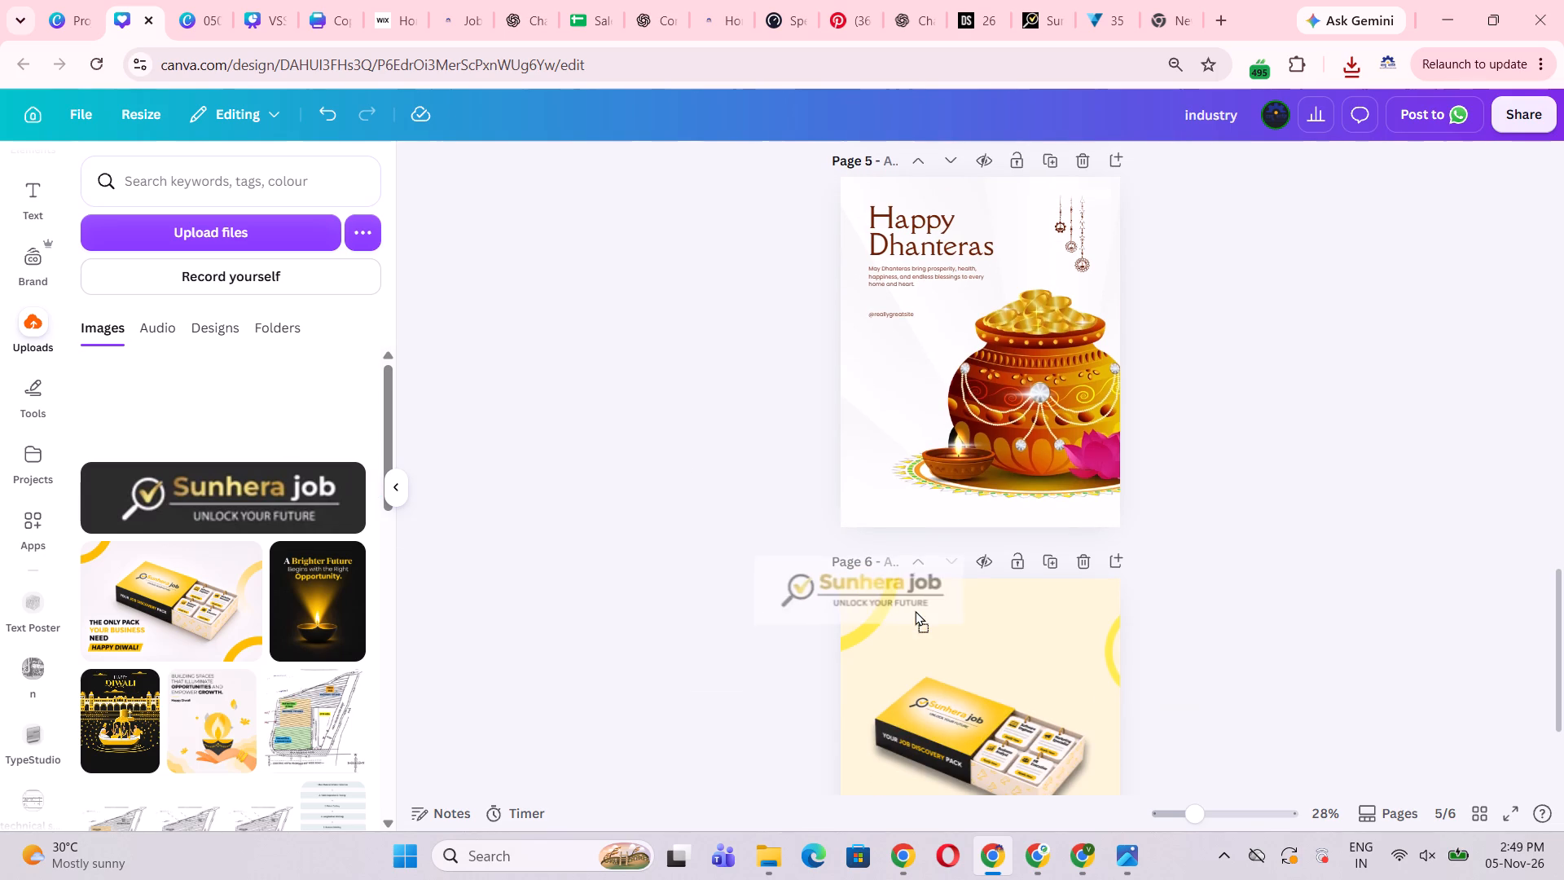
left_click_drag(915, 610, 976, 627)
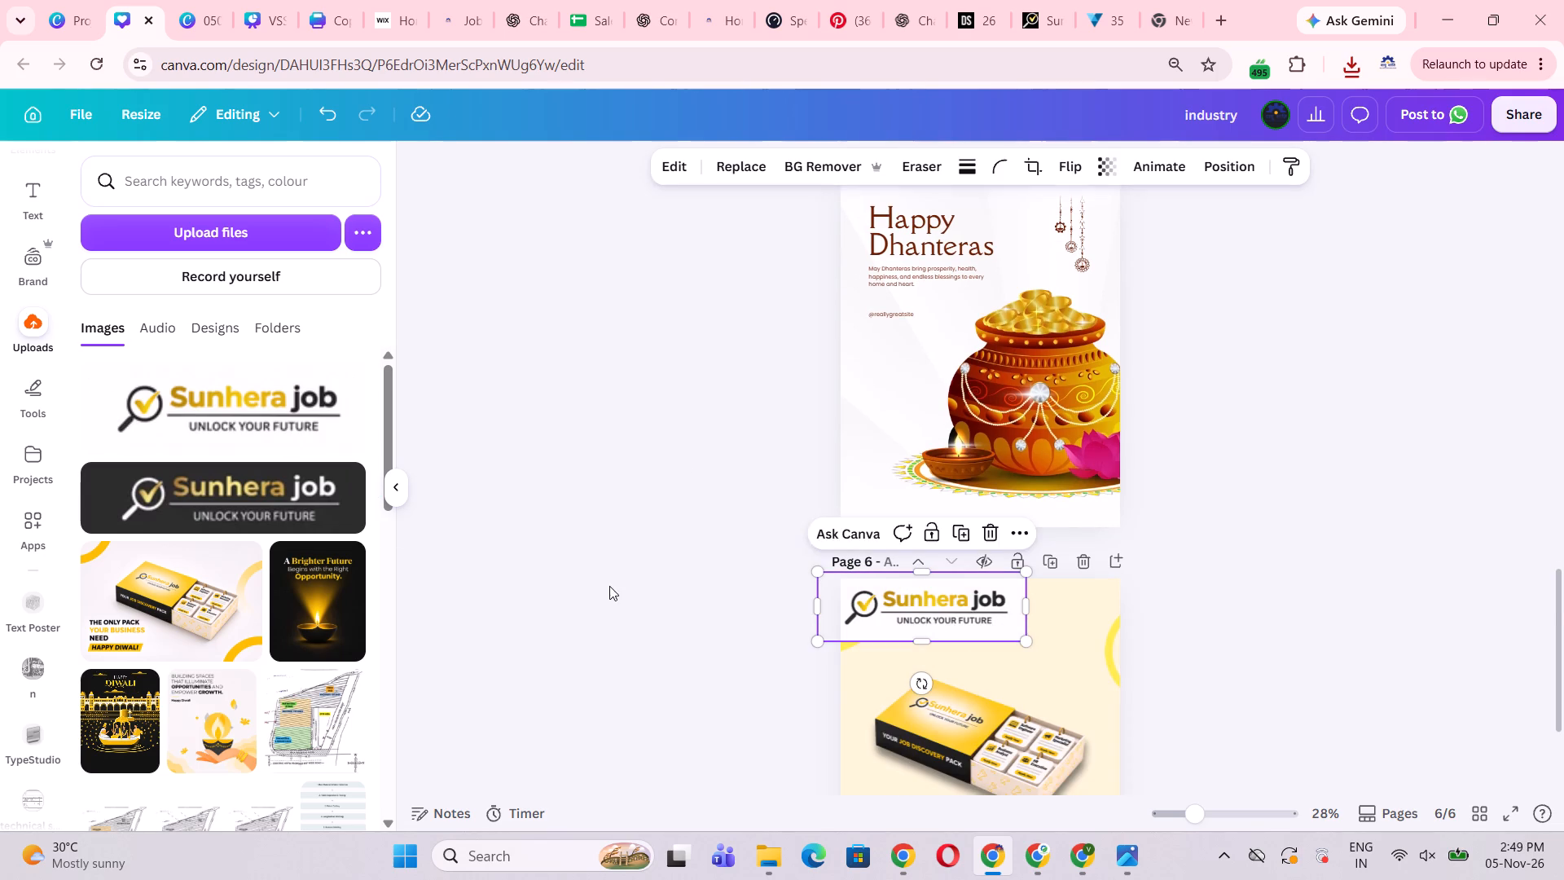
Remove the white background from the Sunhera job logo on page 6 with BG Remover.
scroll(609, 586, "down", 4)
left_click(920, 404)
left_click(951, 385)
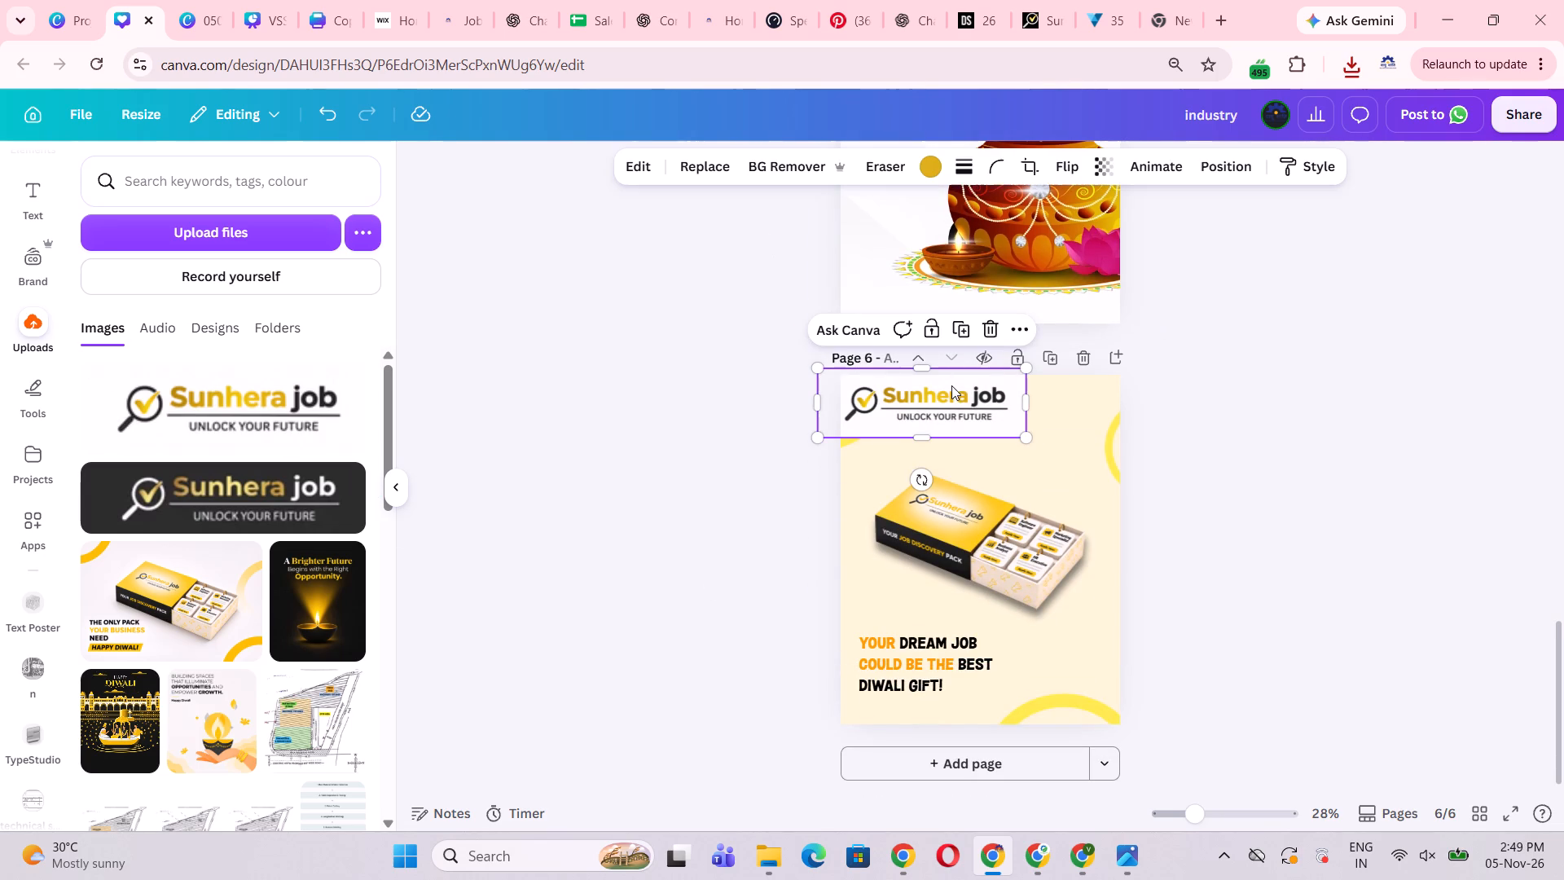
left_click(782, 164)
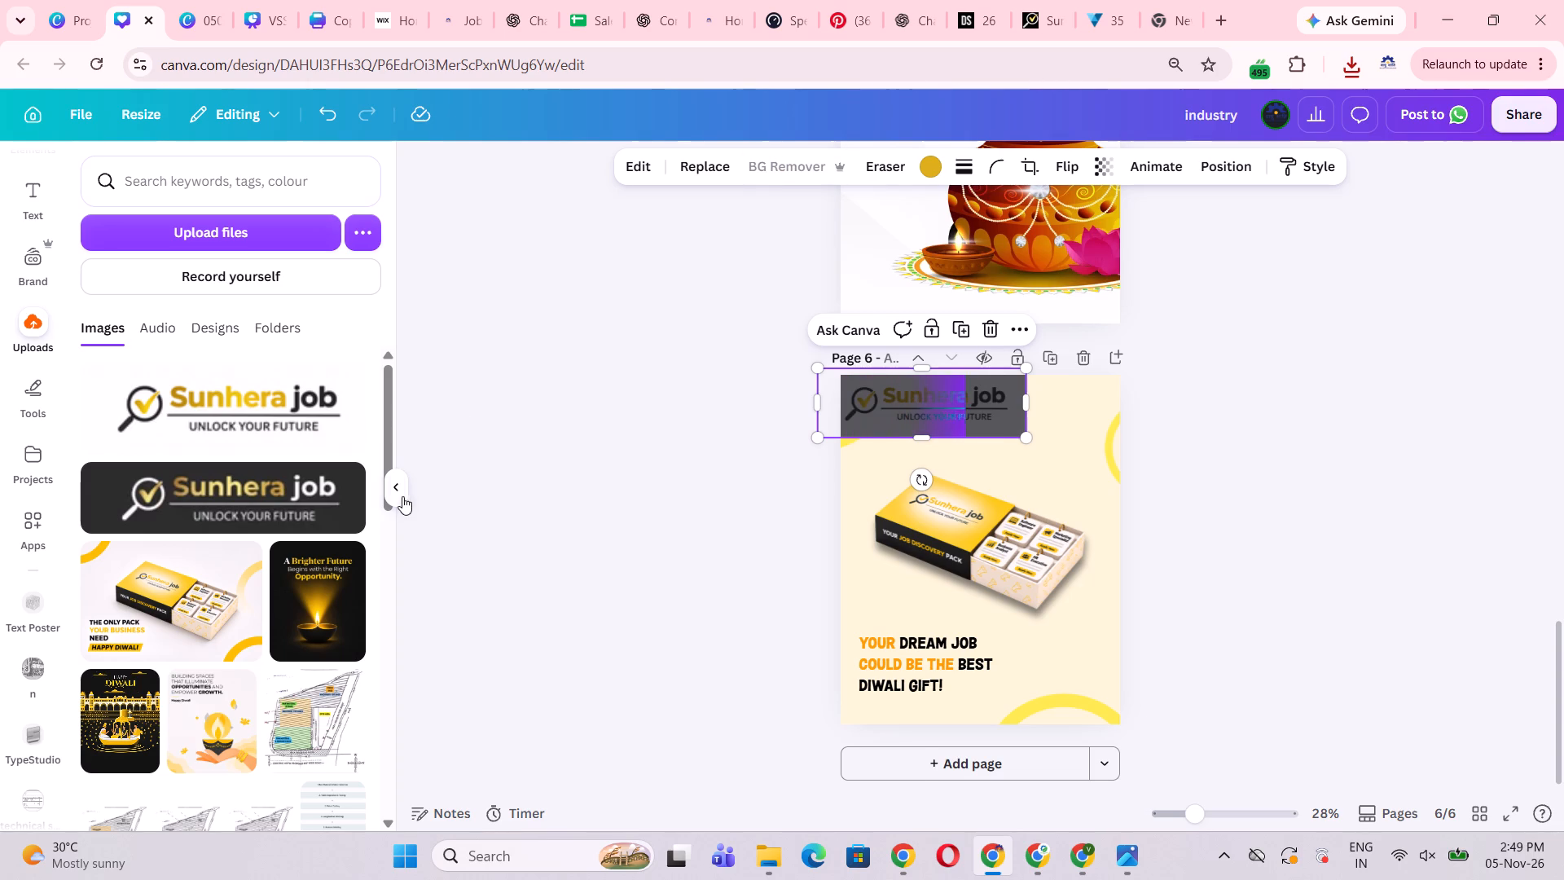
Shrink the Sunhera job logo to less than half its width and place it in page 6's top-right corner.
left_click(401, 494)
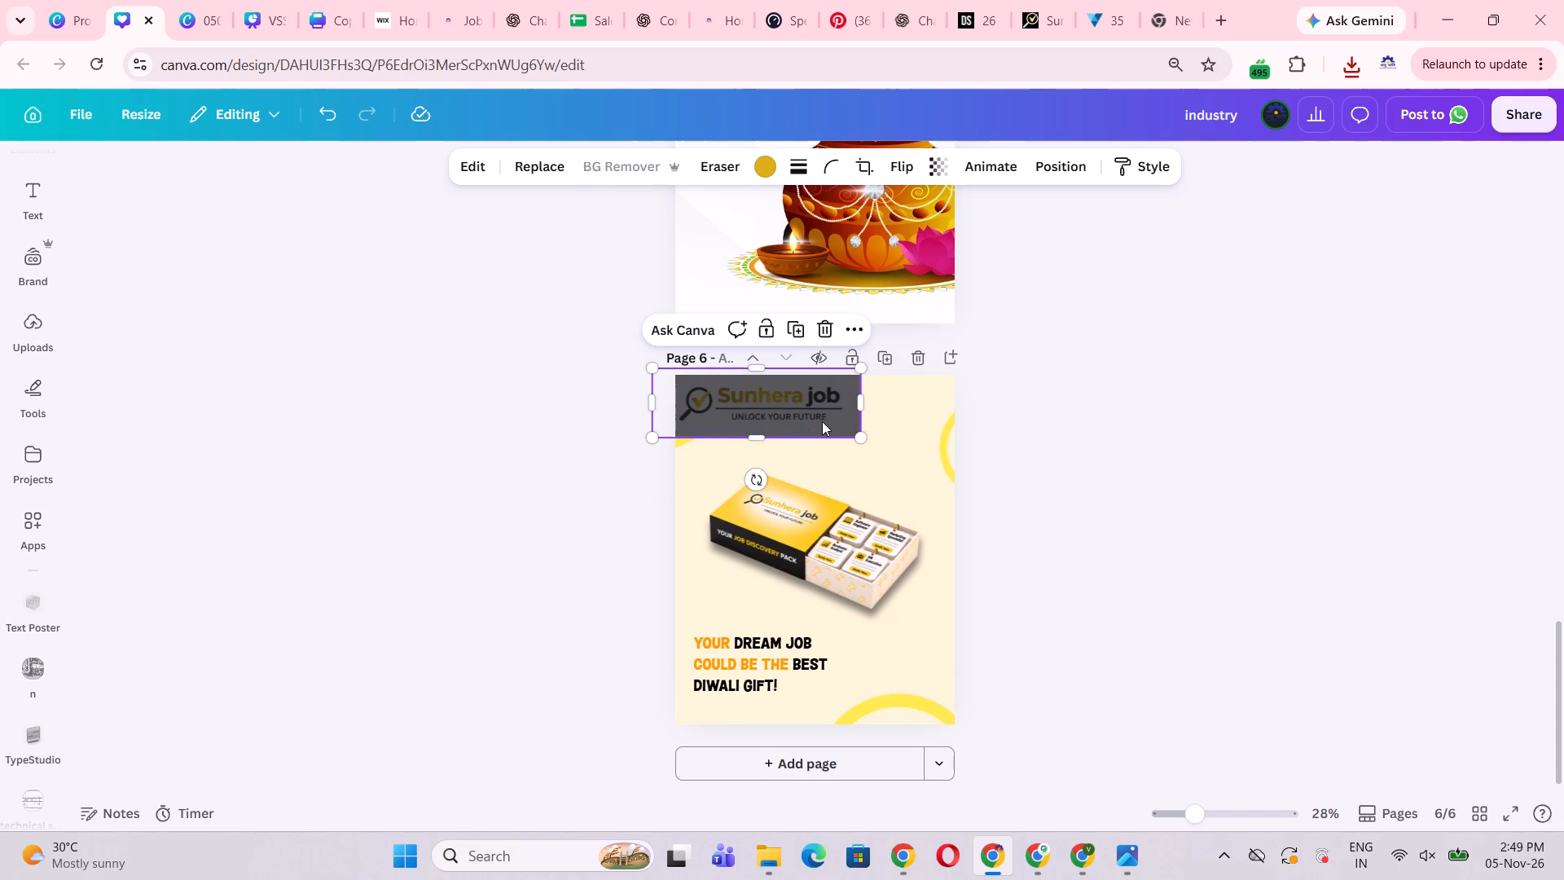
left_click_drag(800, 412, 900, 431)
left_click_drag(964, 388, 875, 463)
left_click_drag(817, 438, 870, 421)
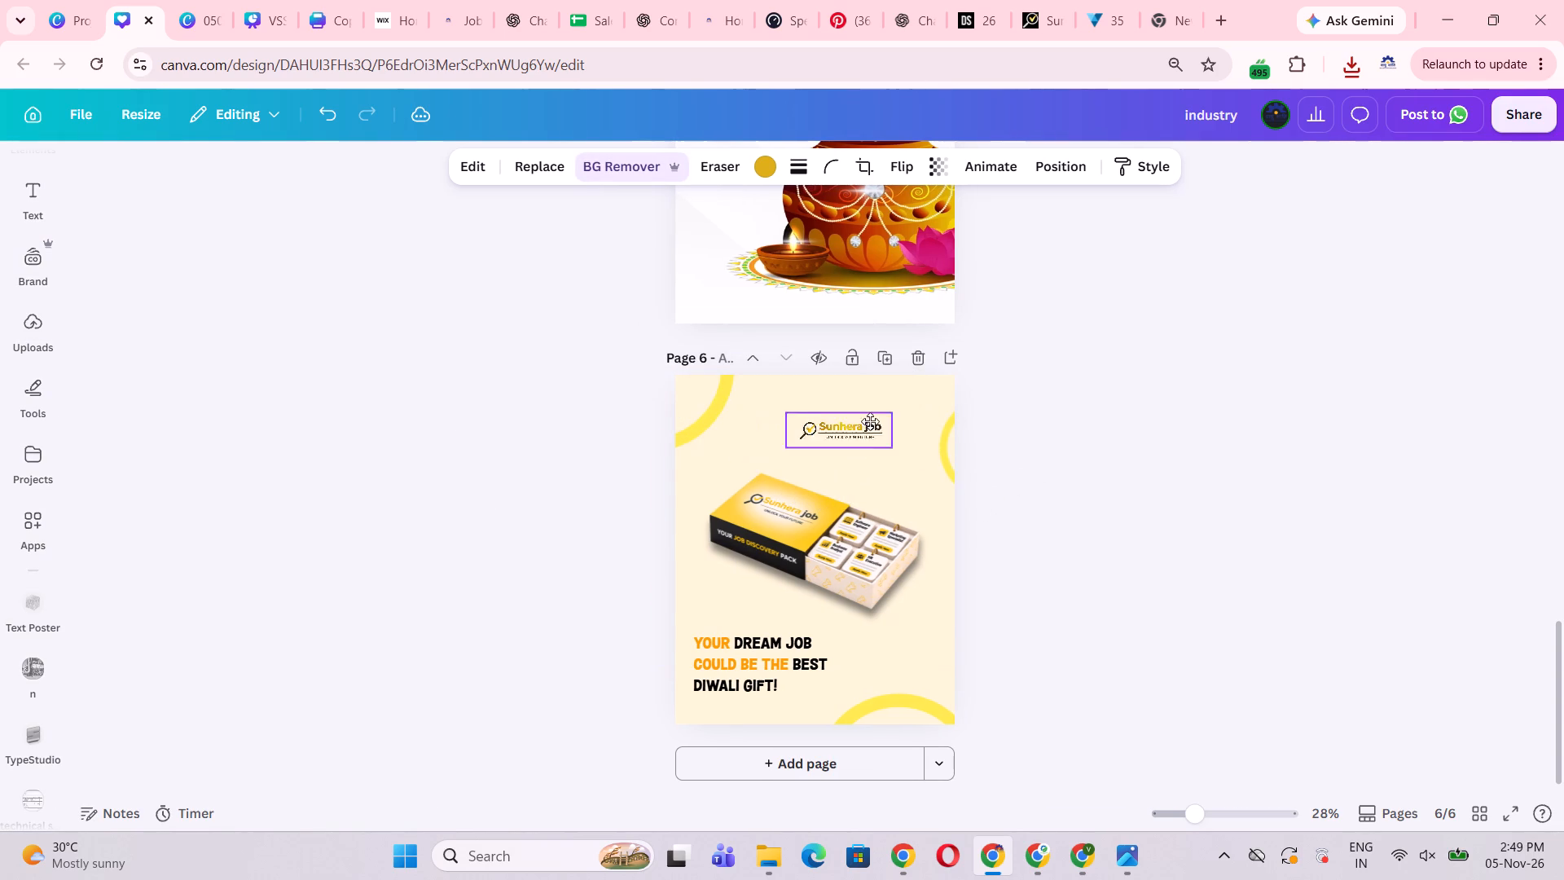
left_click_drag(870, 421, 906, 403)
left_click(1010, 401)
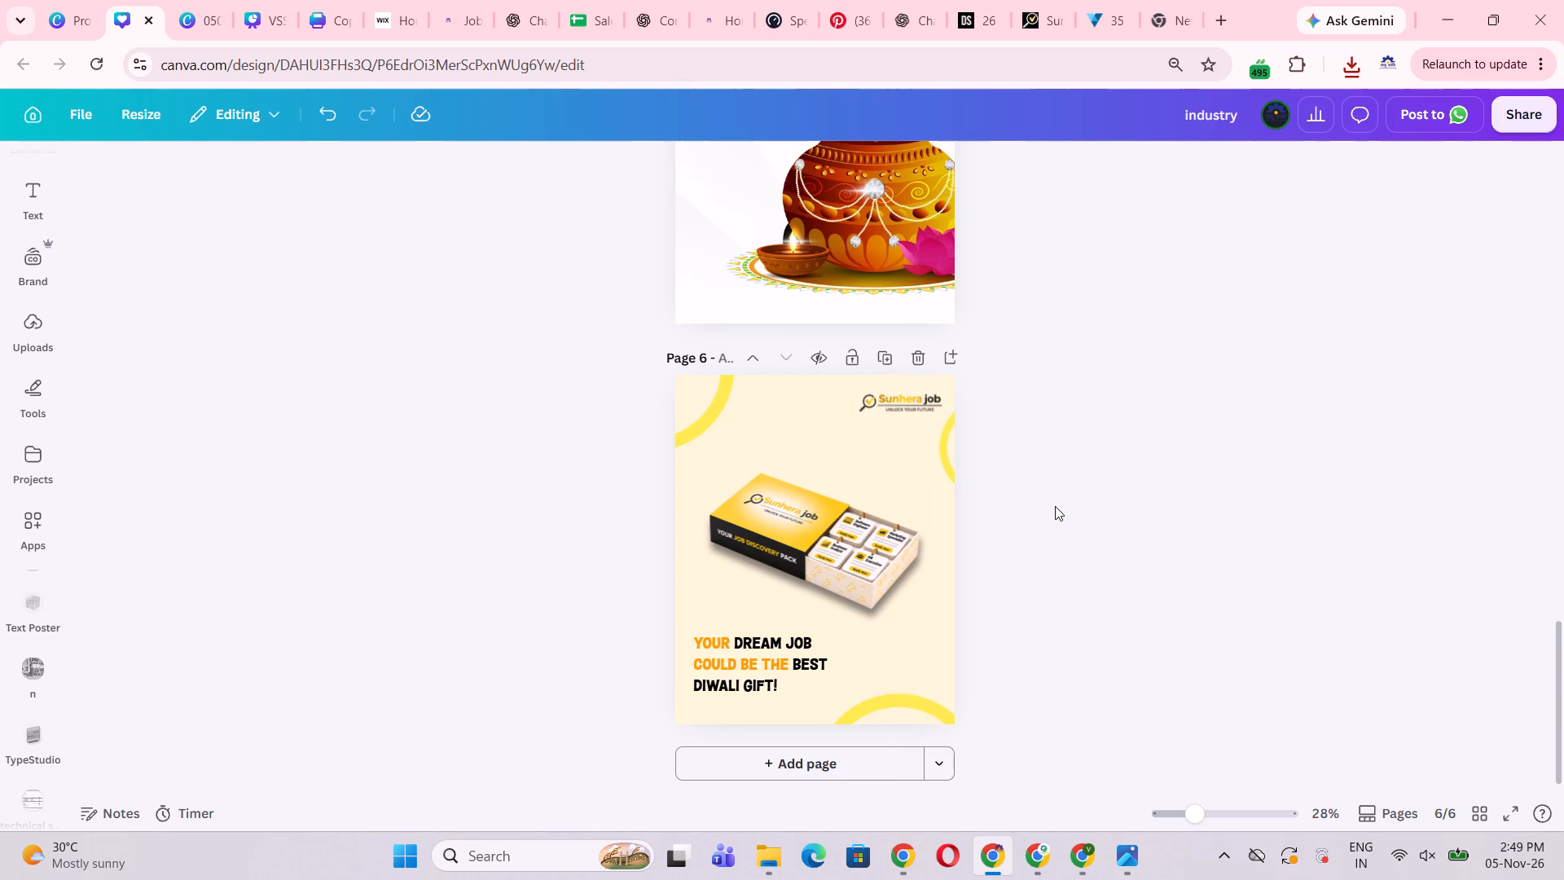
scroll(1056, 506, "down", 4)
scroll(1056, 506, "up", 5)
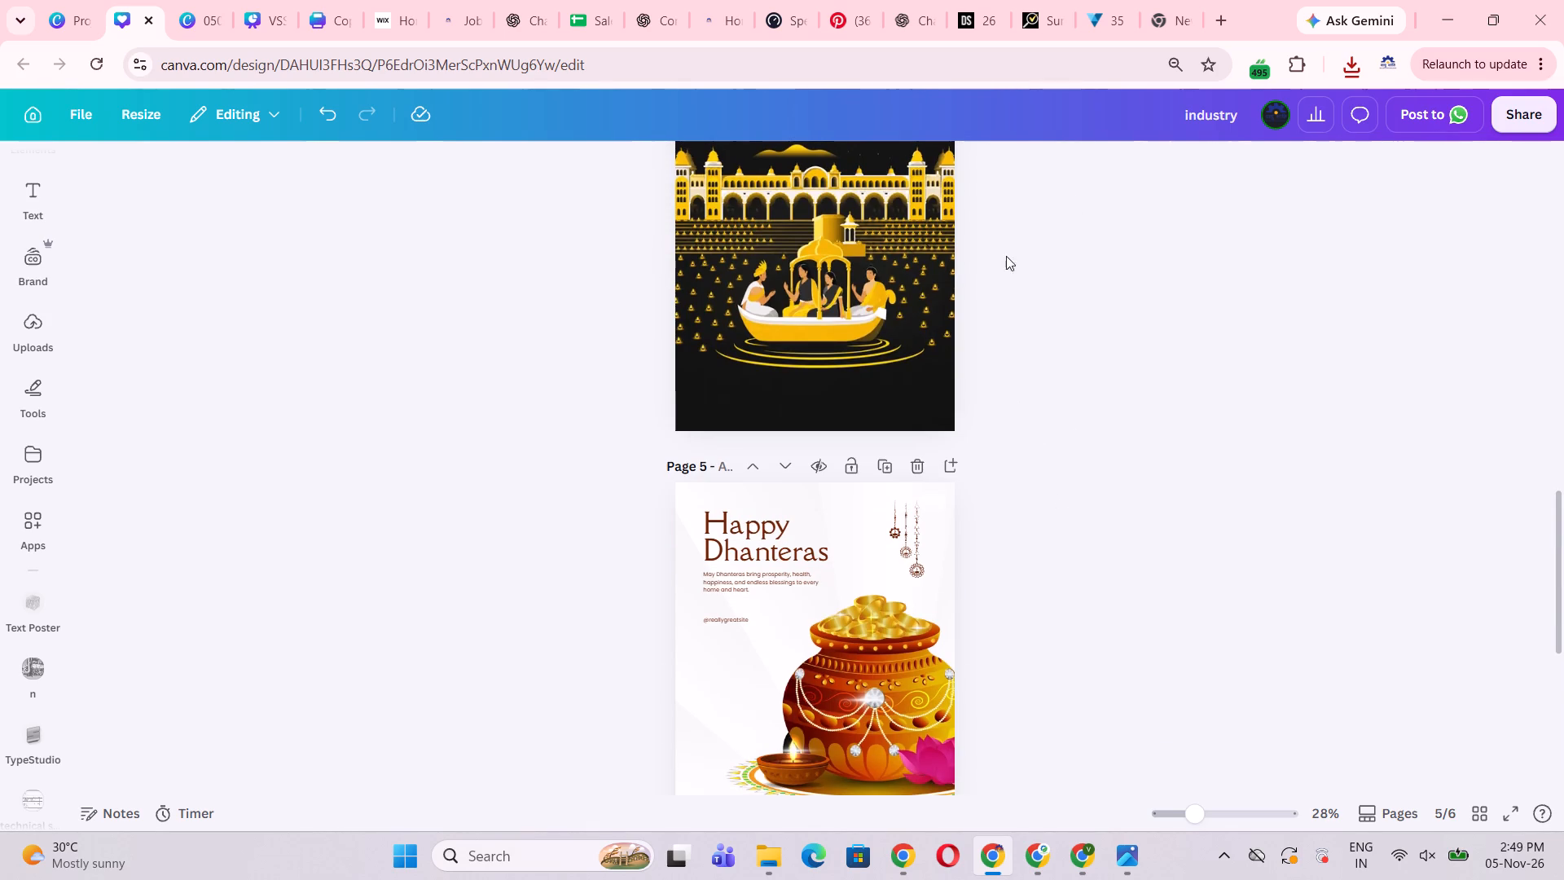
left_click(776, 866)
double_click(1222, 716)
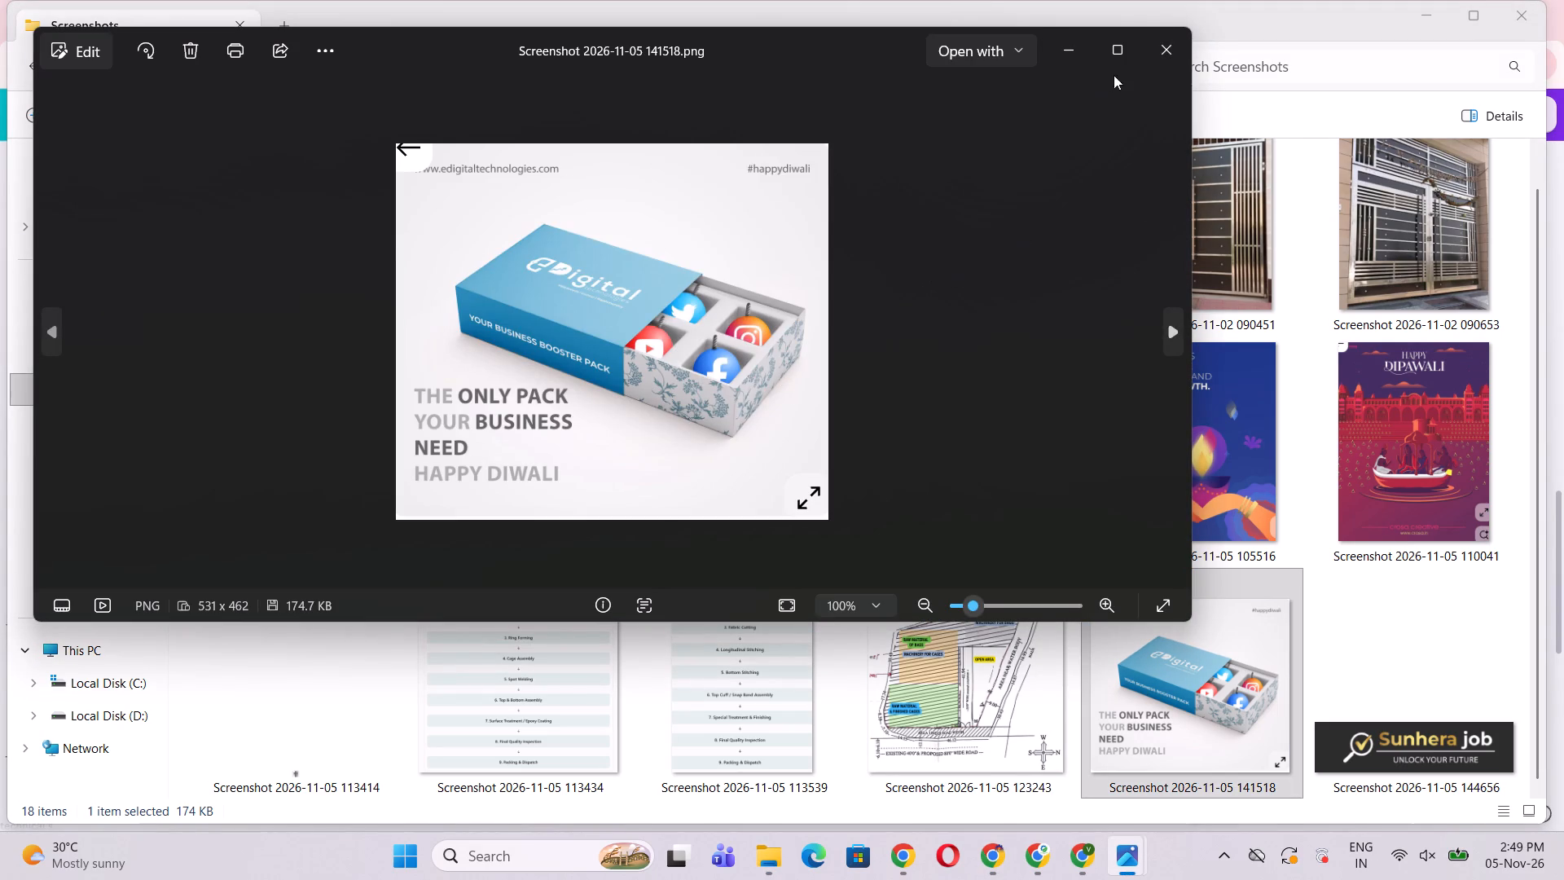
Close the eDigital gift box reference image and the Screenshots folder, and review page 6 of the Canva industry design.
left_click(1156, 58)
left_click(1439, 25)
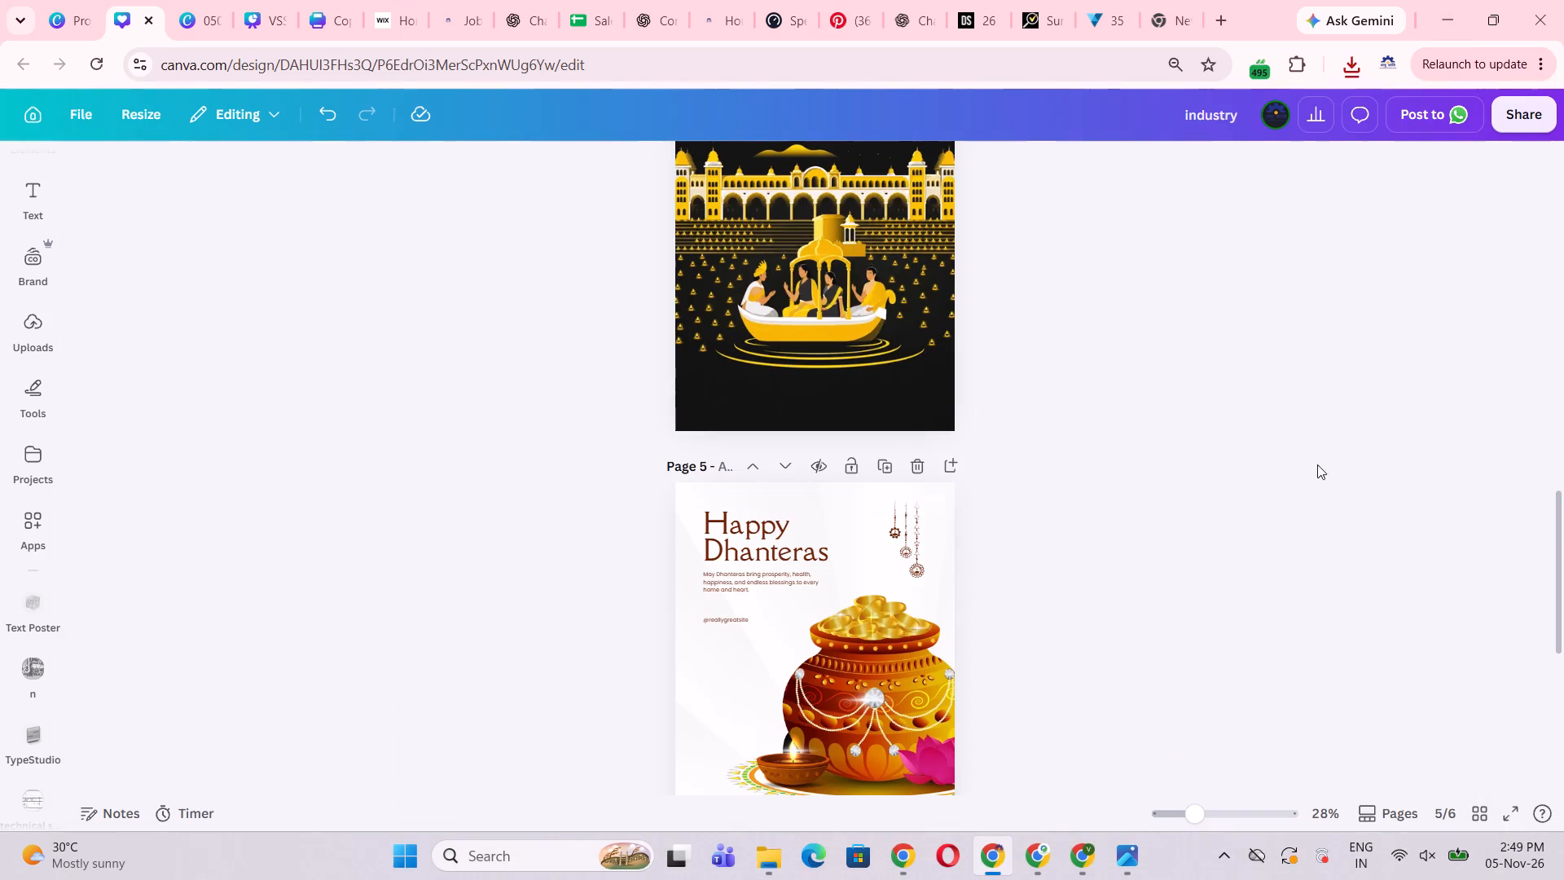
scroll(979, 590, "down", 6)
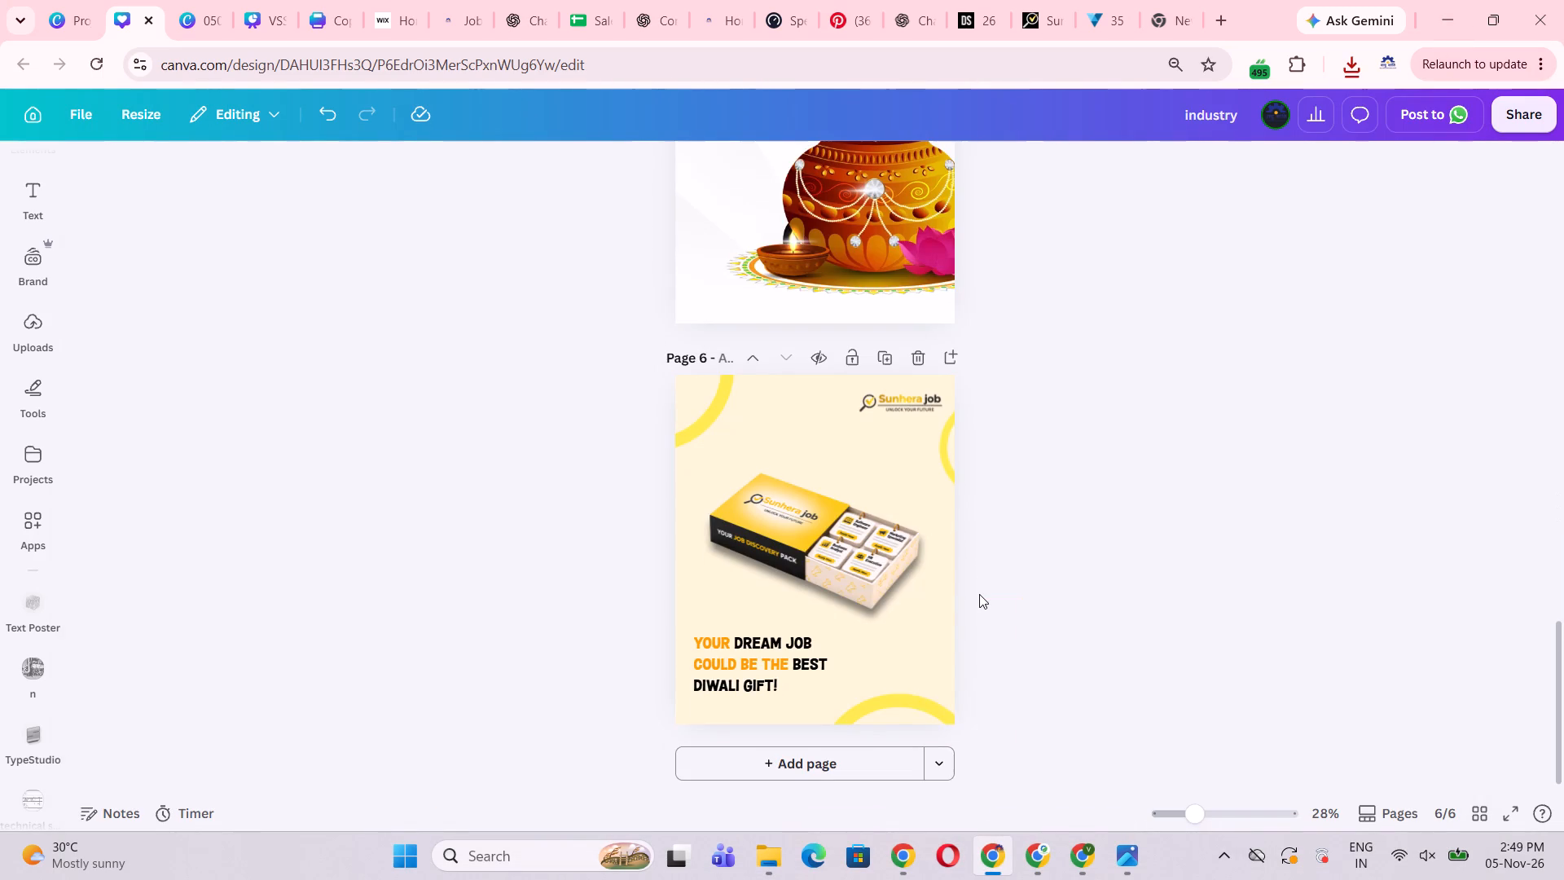
scroll(979, 594, "up", 1)
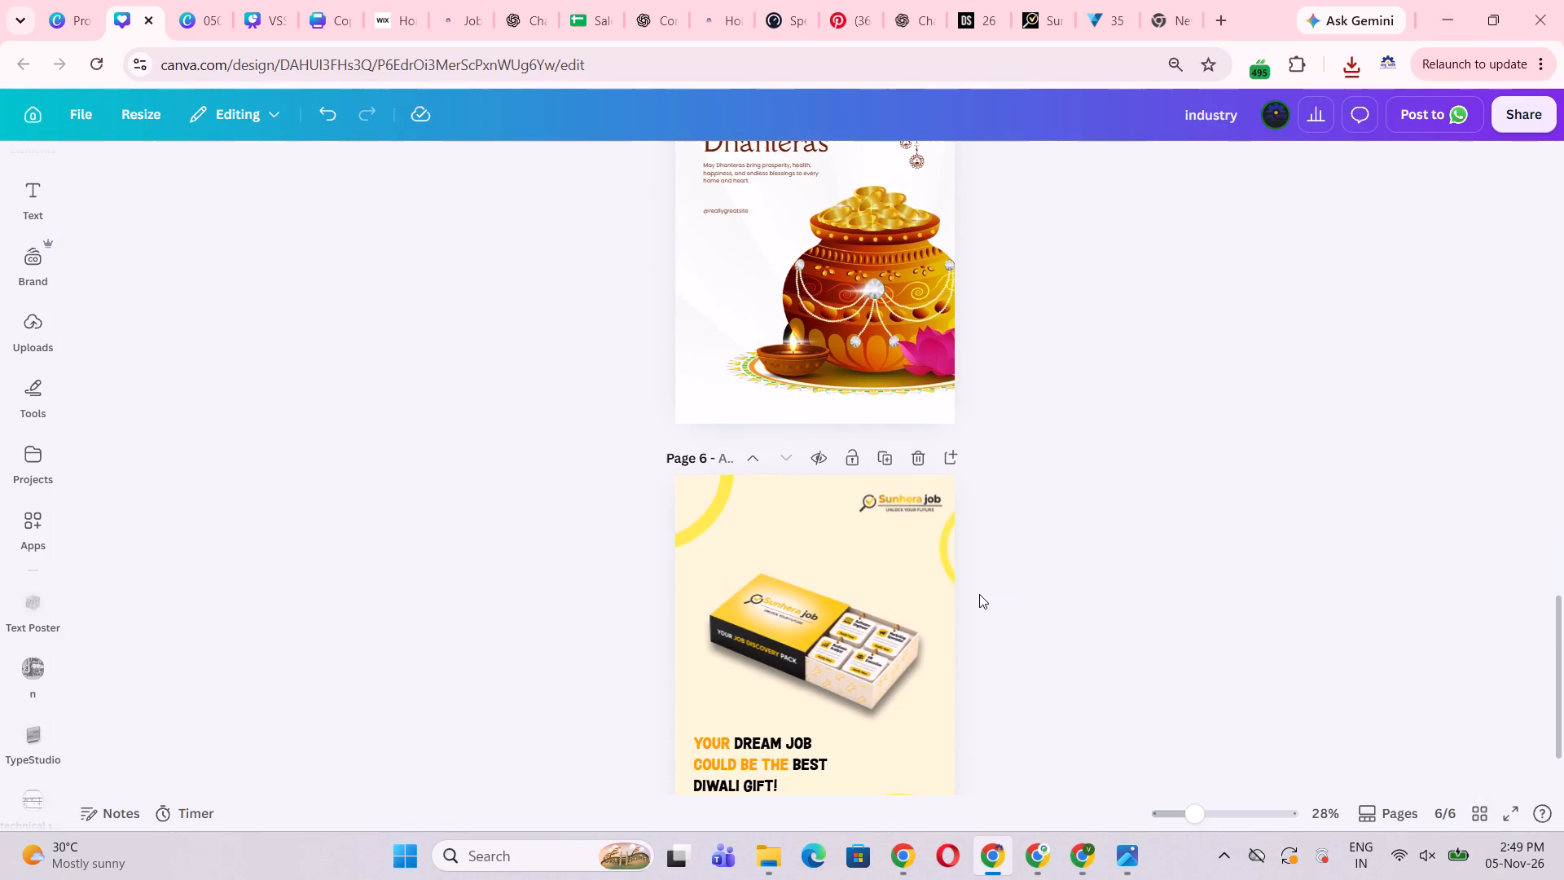
scroll(979, 594, "up", 1)
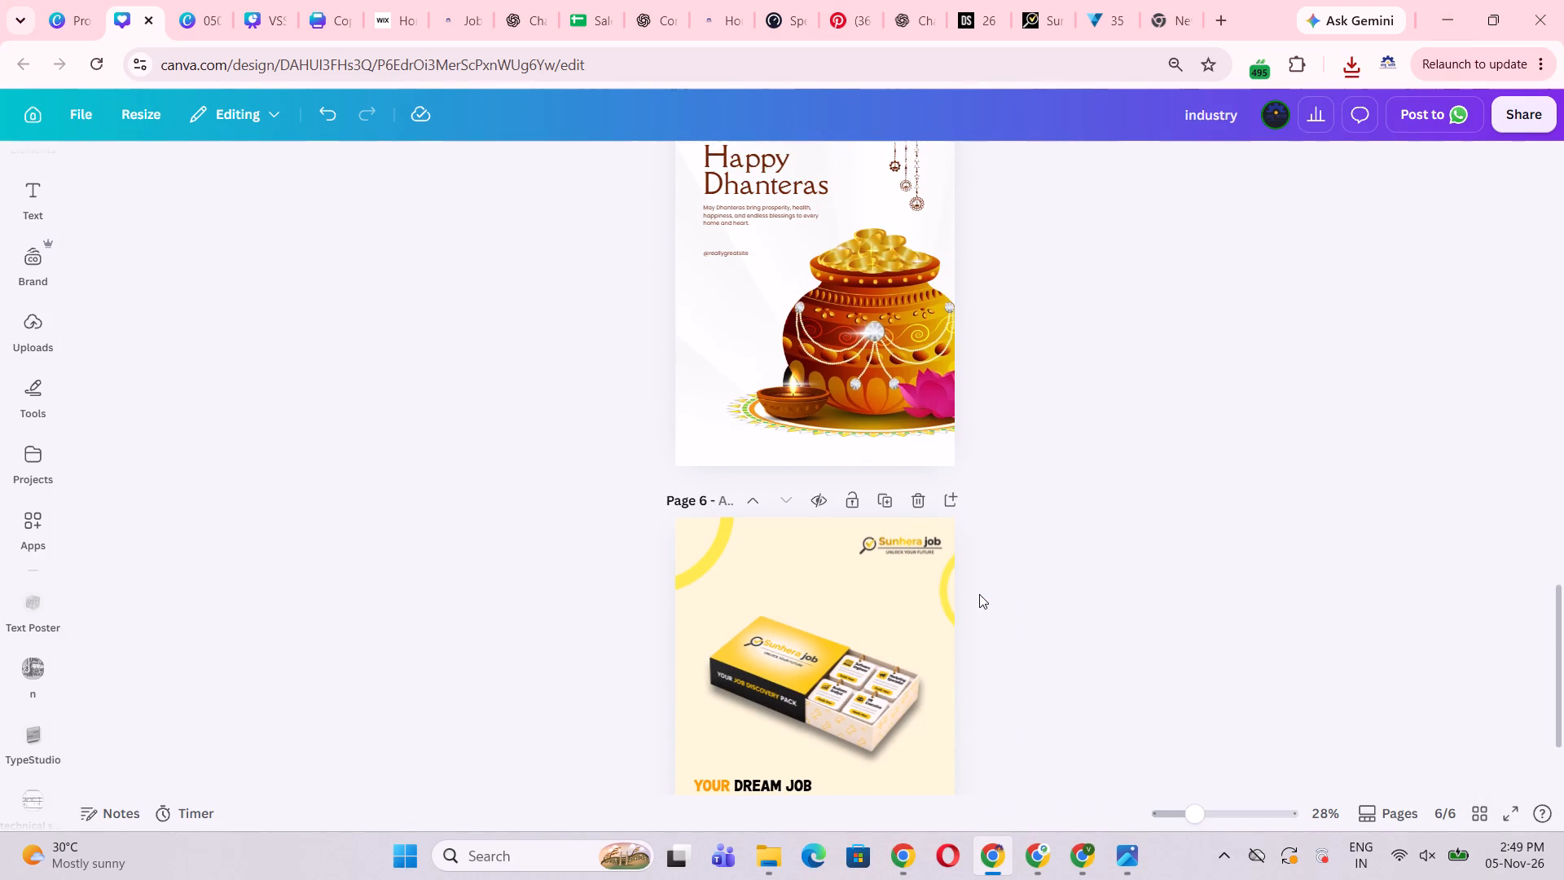
Copy the sunherajob.com web address from the open Sunhera Job website.
left_click(1028, 16)
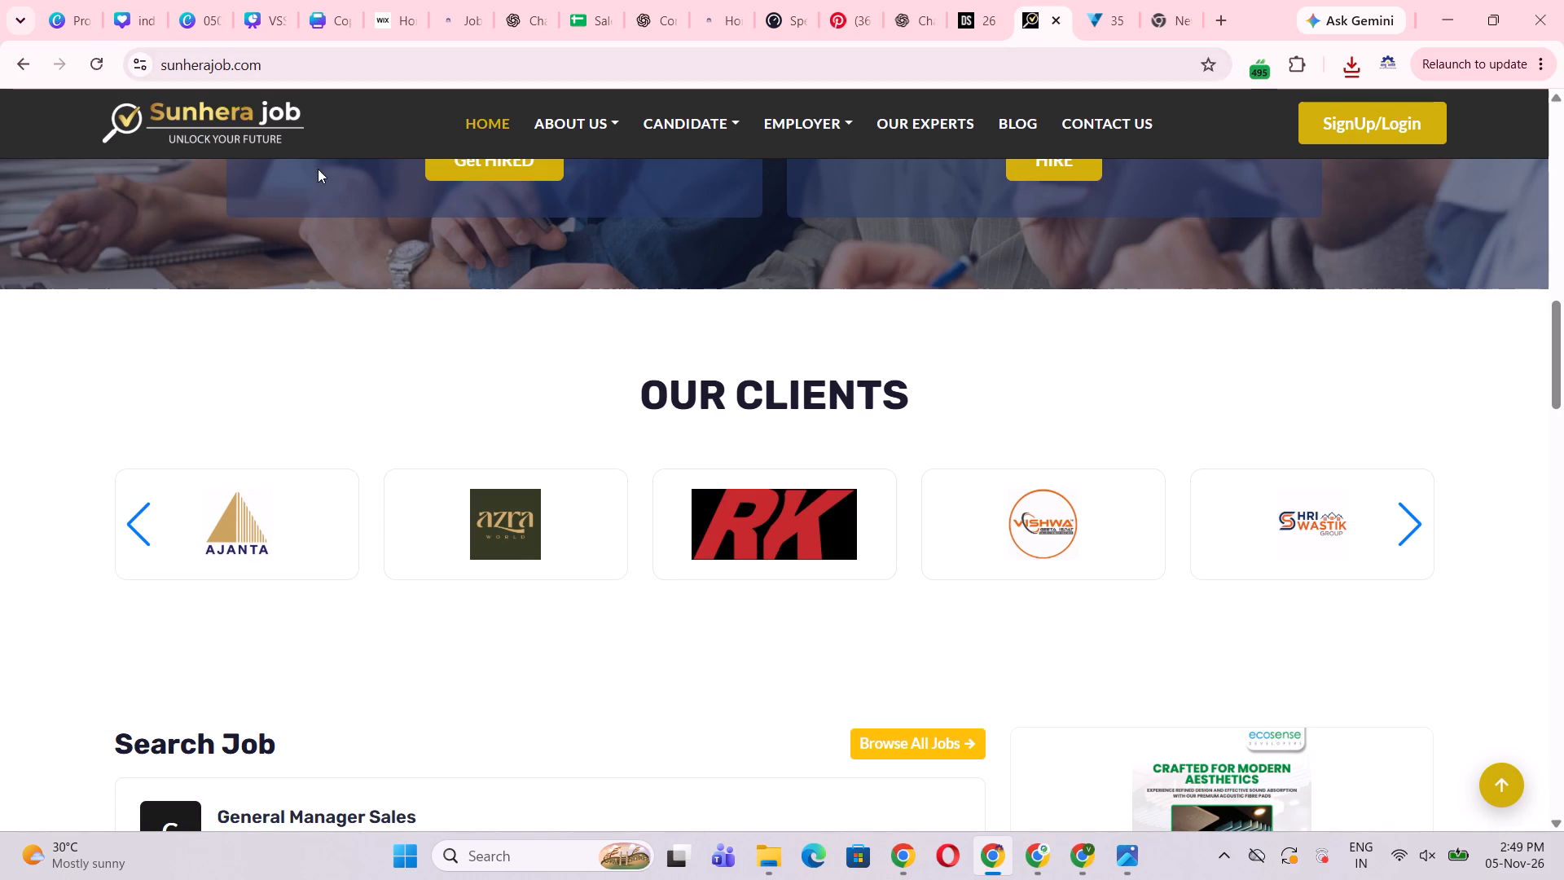
left_click(310, 56)
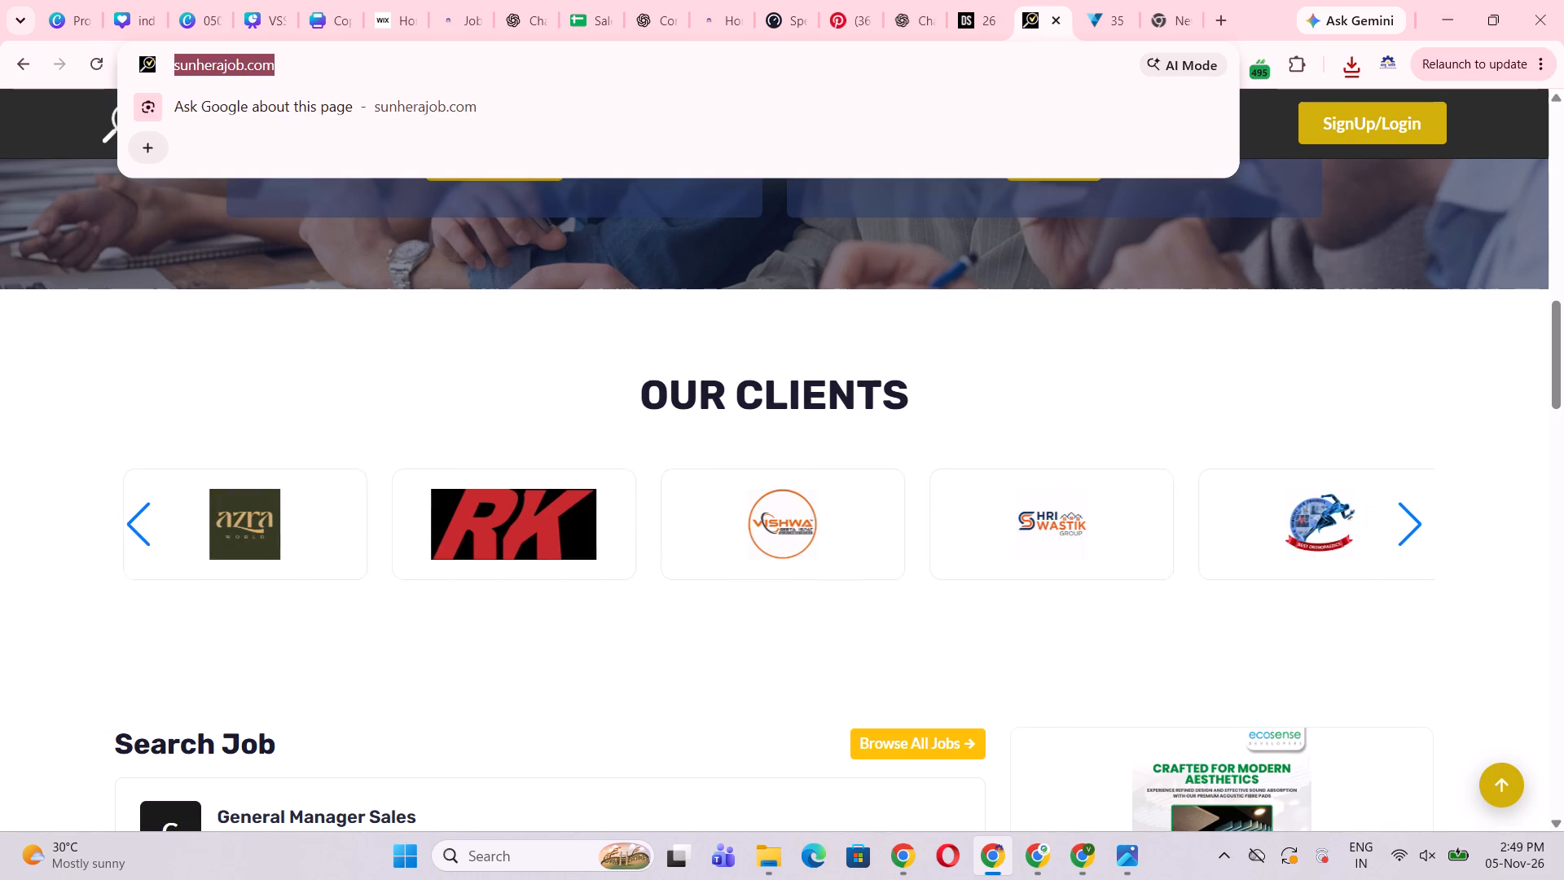
key("ctrl+c")
key("ctrl+c")
key("ctrl+c")
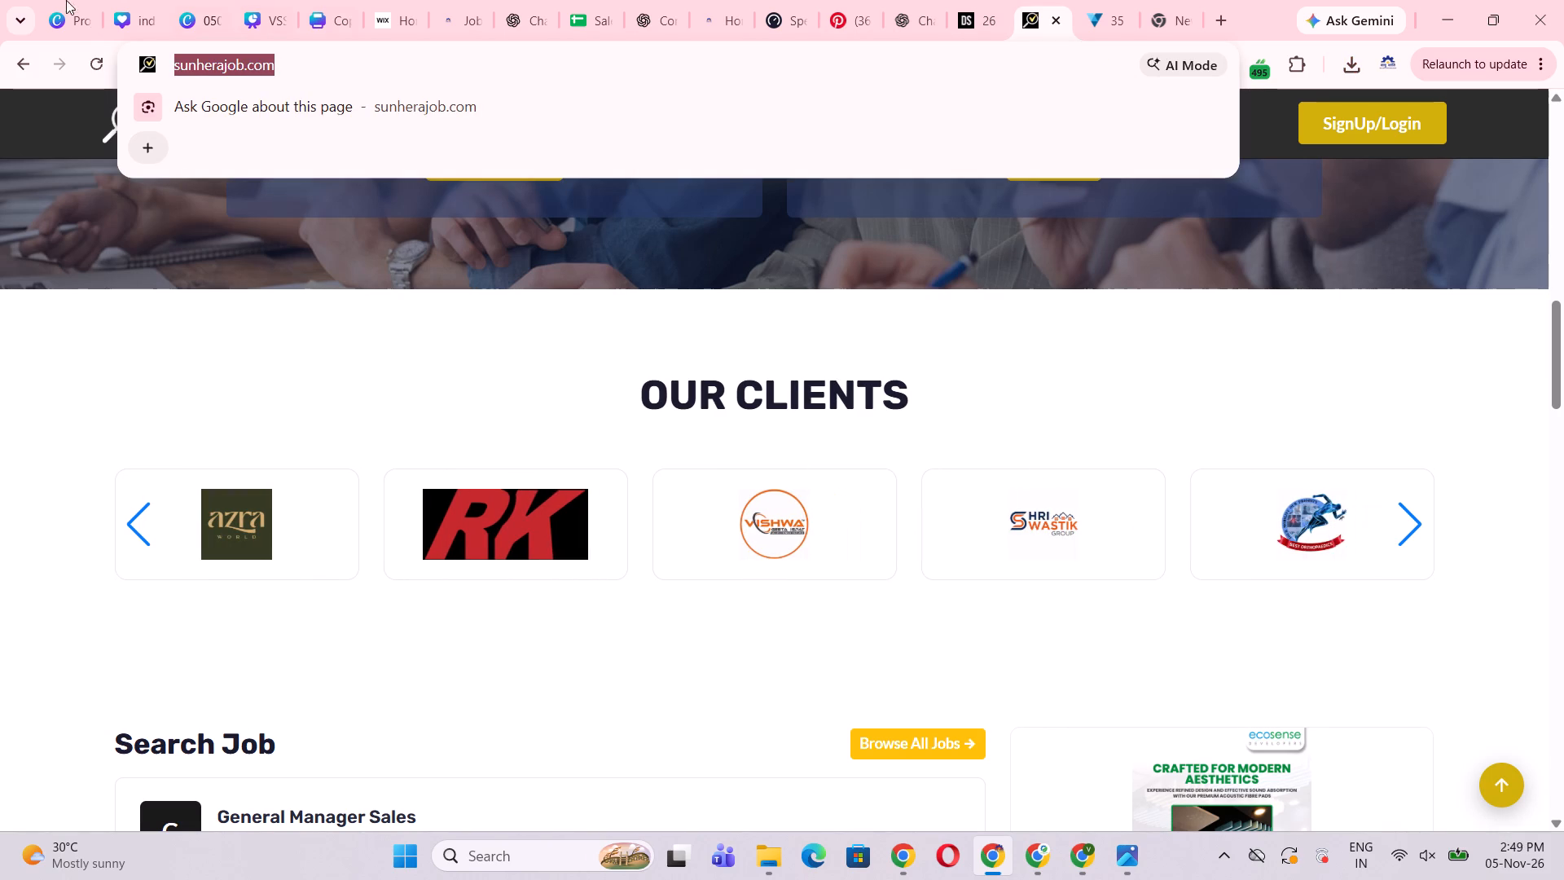
Add a text box to page 6 of the Canva industry design containing the copied Sunhera Job website address.
left_click(139, 16)
scroll(853, 618, "down", 3)
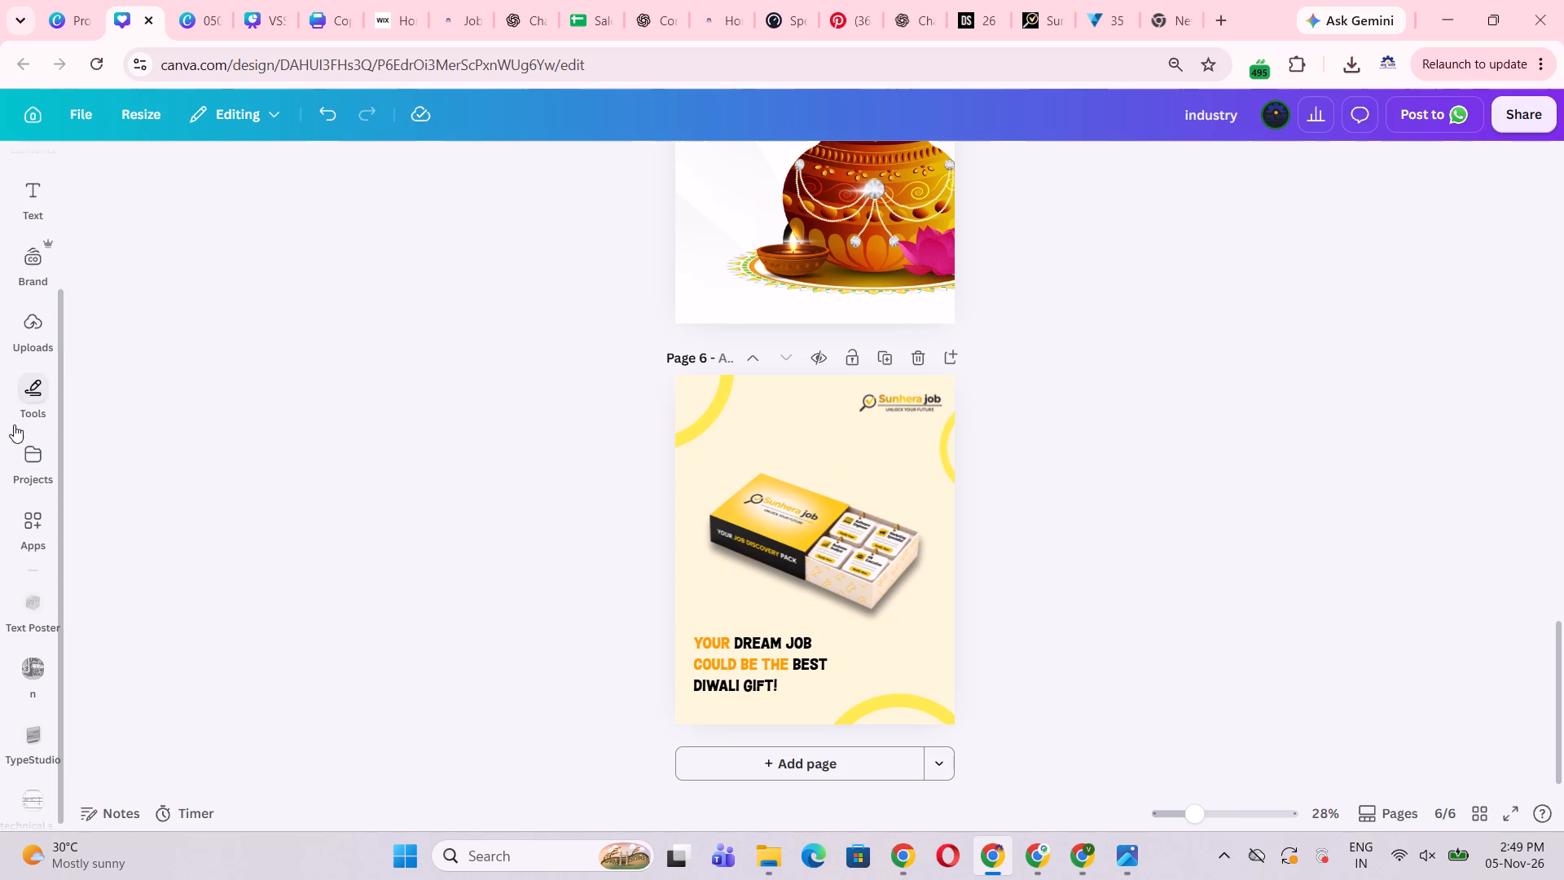
left_click(33, 217)
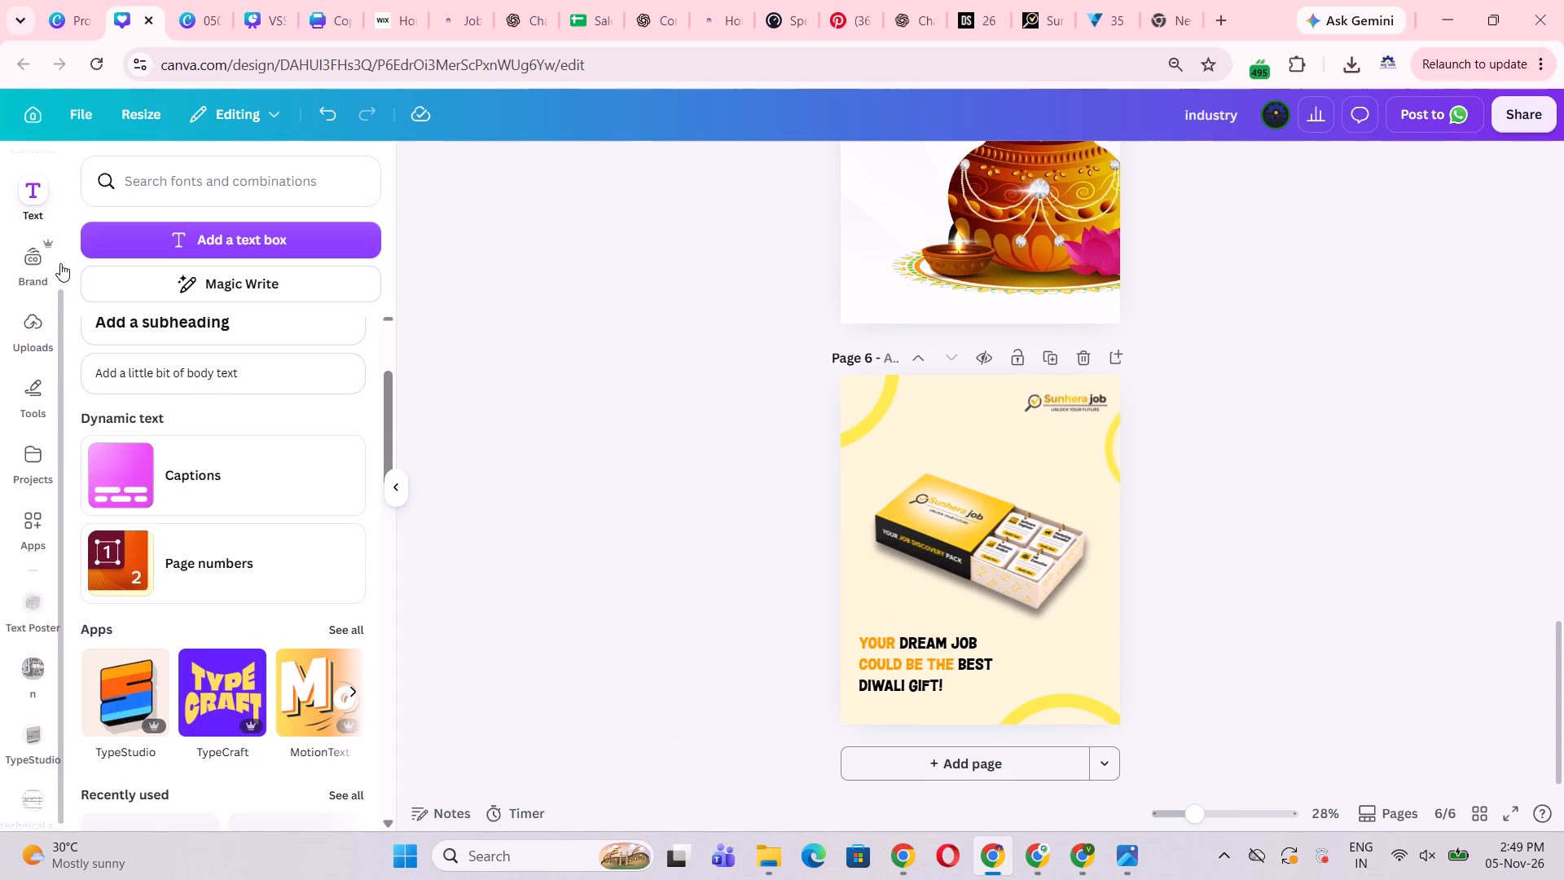
left_click(169, 235)
key("BackSpace")
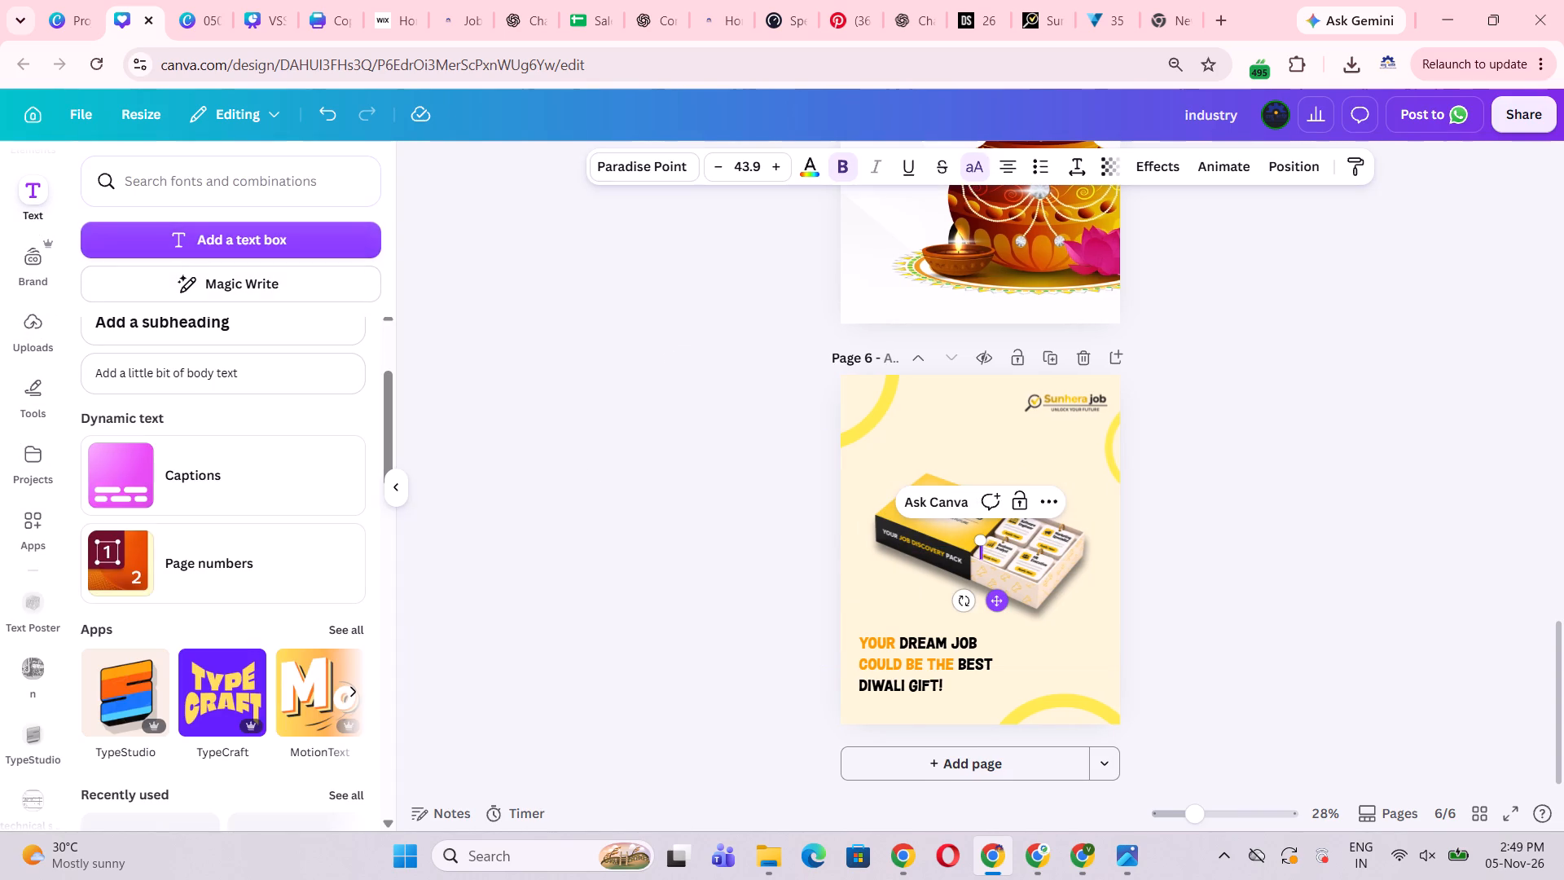
key("ctrl+v")
left_click(947, 546)
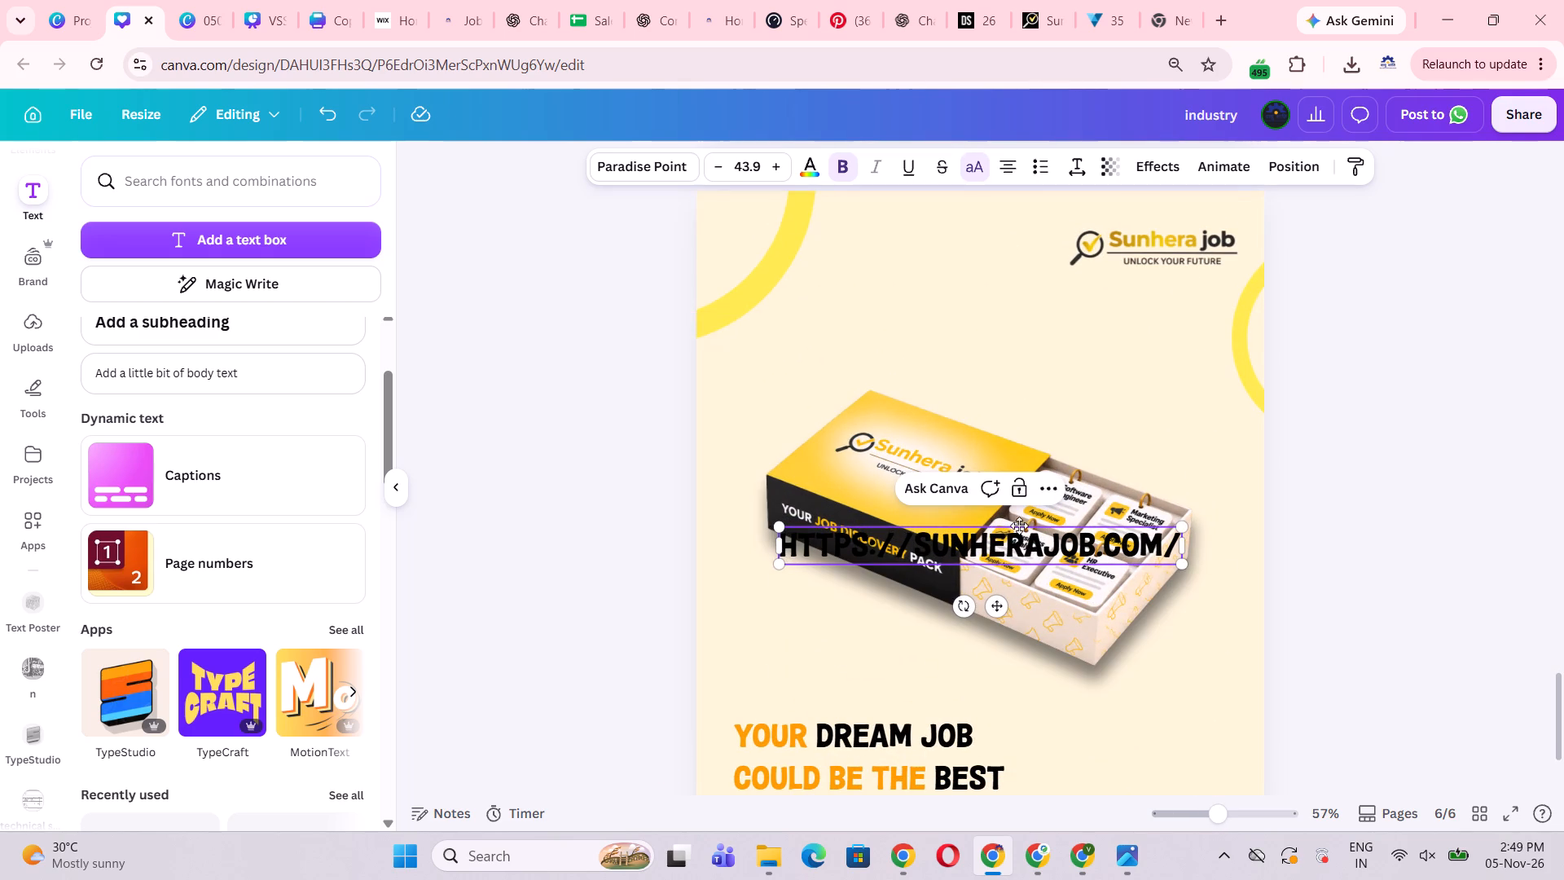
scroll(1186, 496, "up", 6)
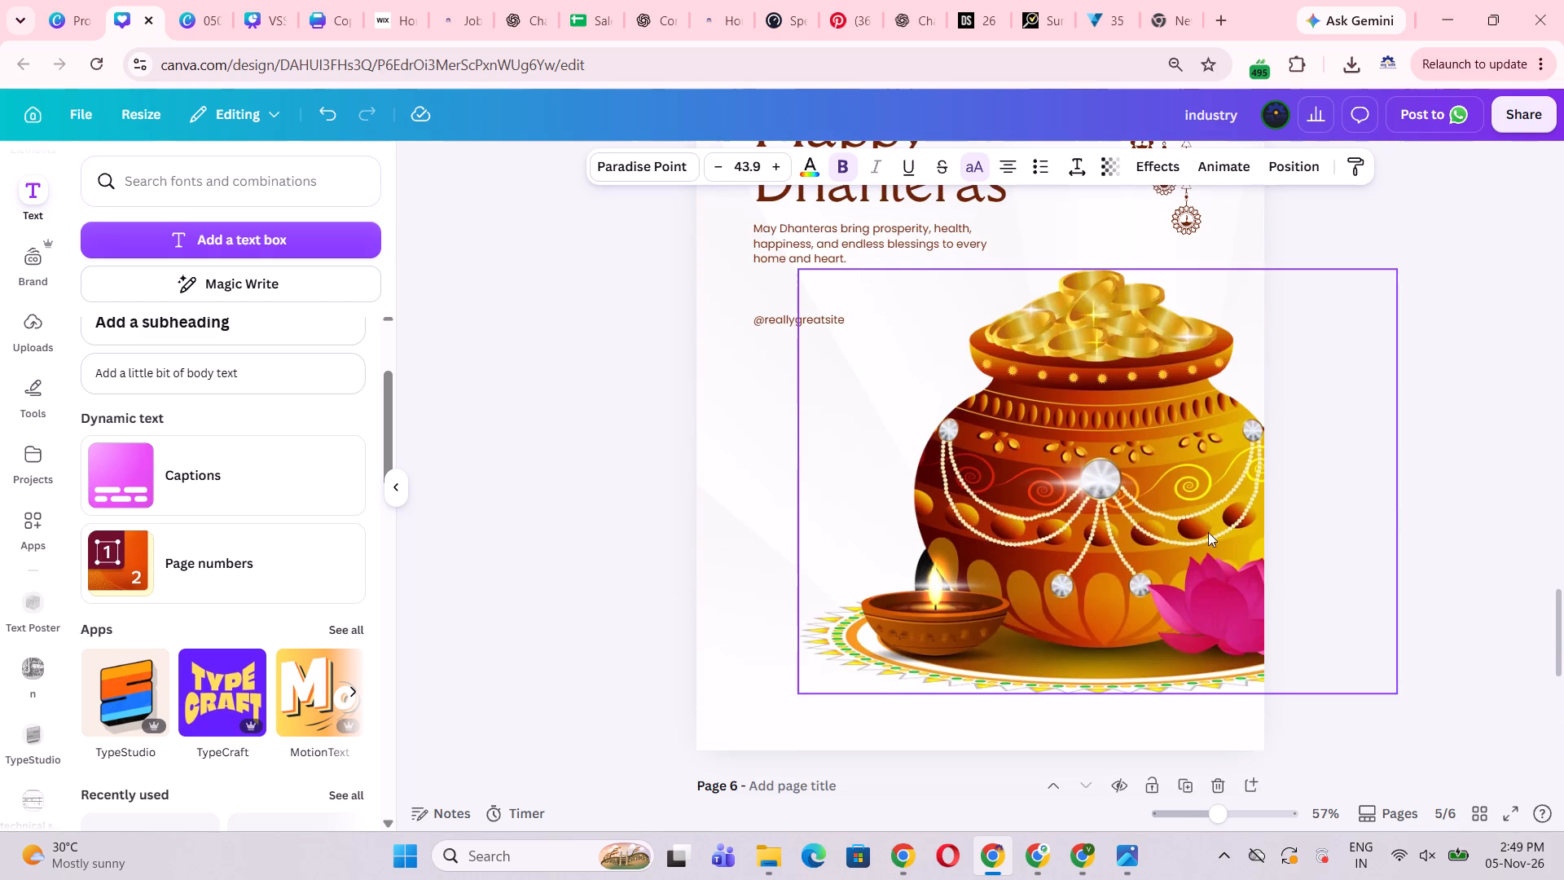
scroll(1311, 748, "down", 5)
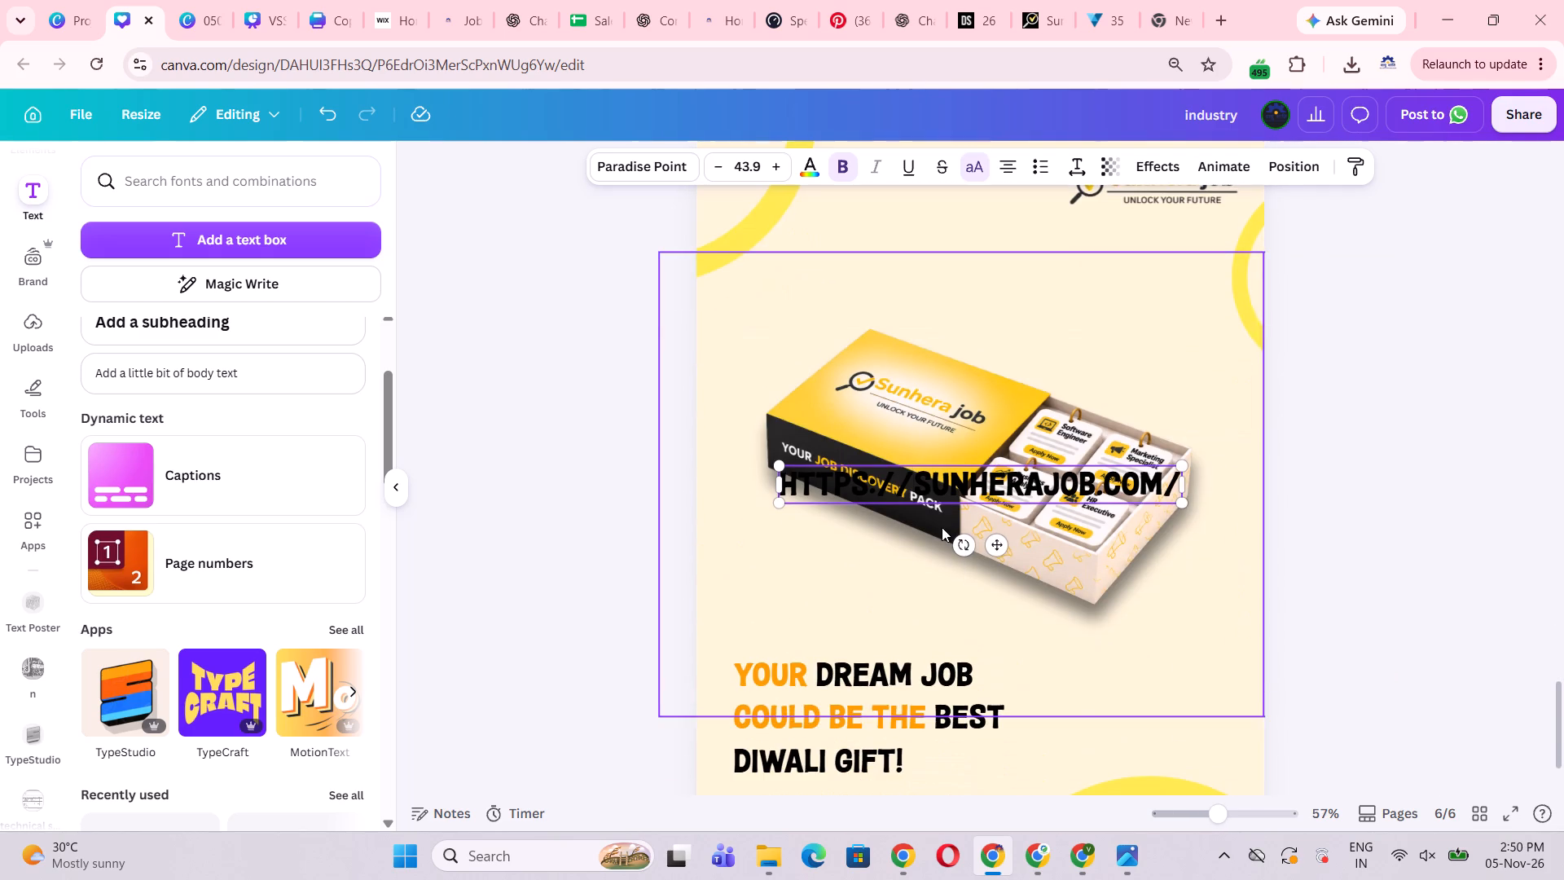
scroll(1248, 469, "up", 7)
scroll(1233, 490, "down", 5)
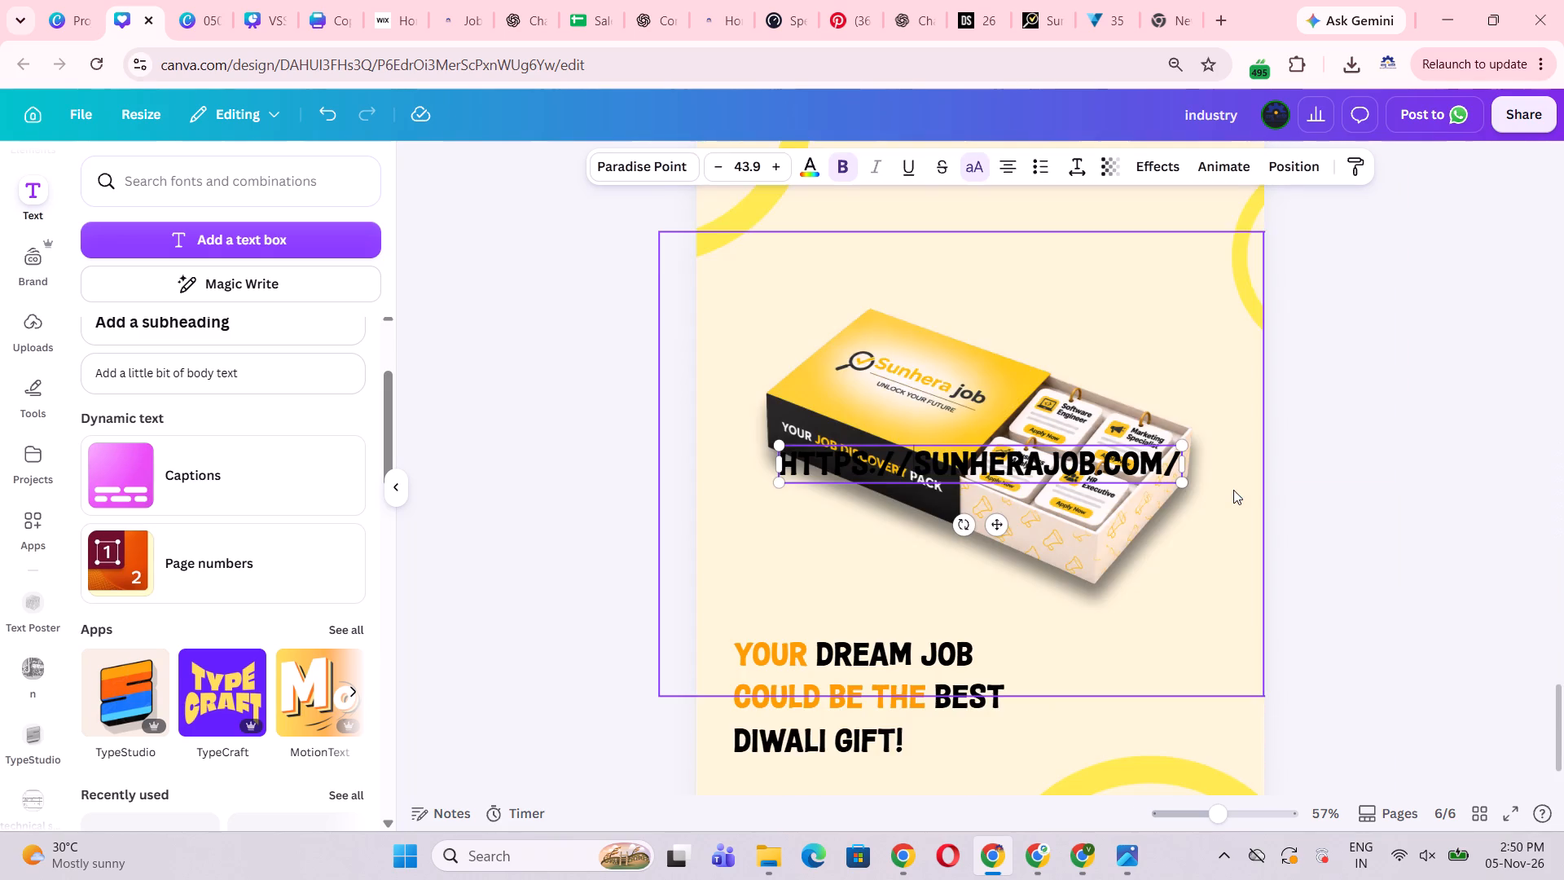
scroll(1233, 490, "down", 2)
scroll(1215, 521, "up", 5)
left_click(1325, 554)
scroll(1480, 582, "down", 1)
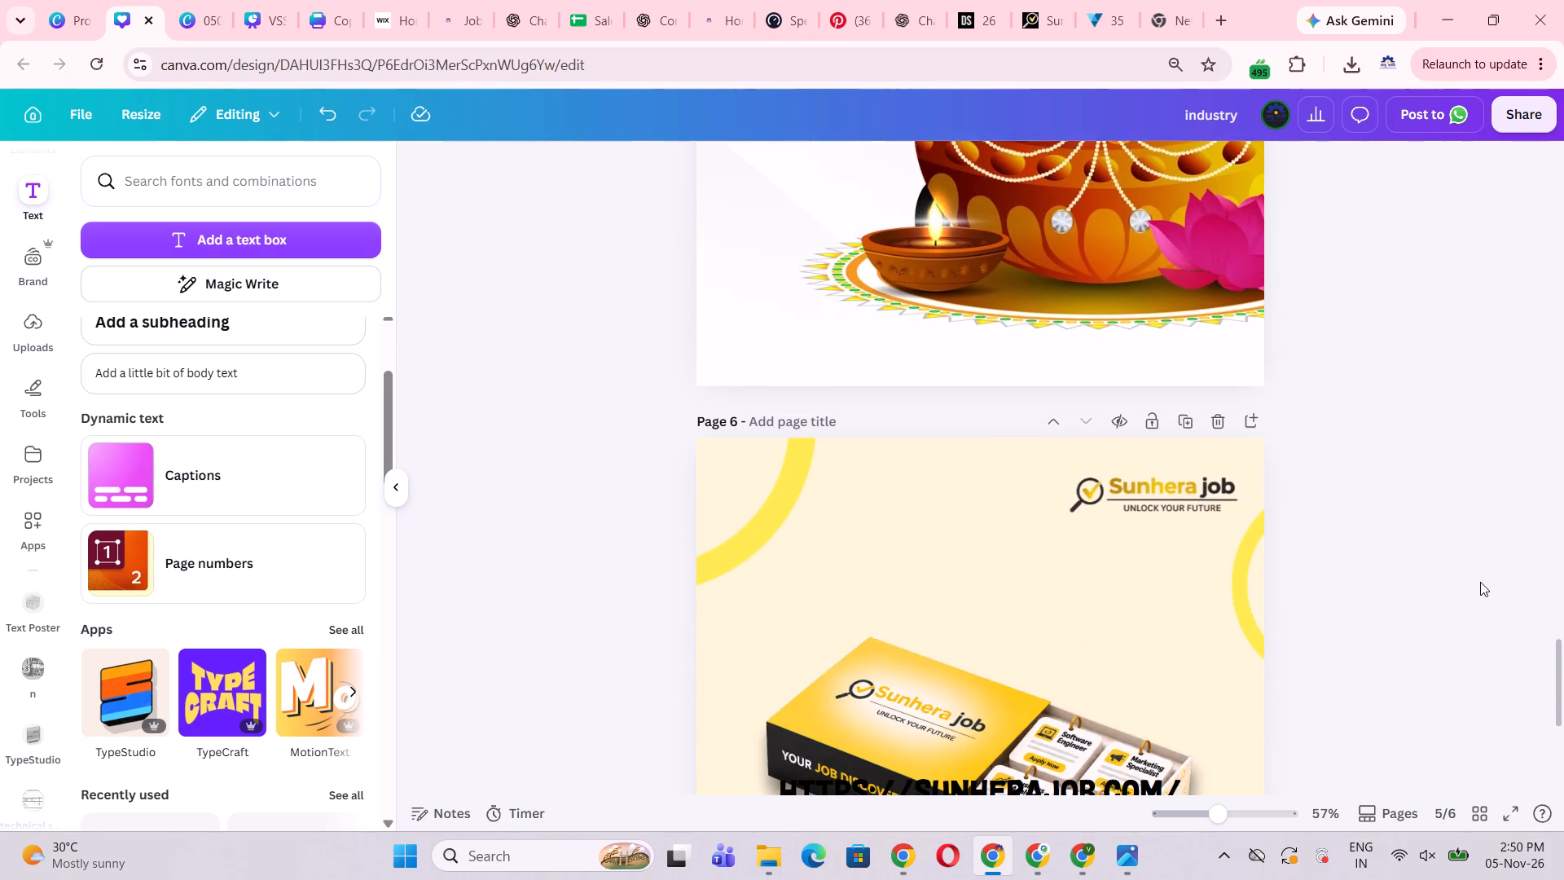
scroll(1480, 582, "down", 1)
double_click(1013, 713)
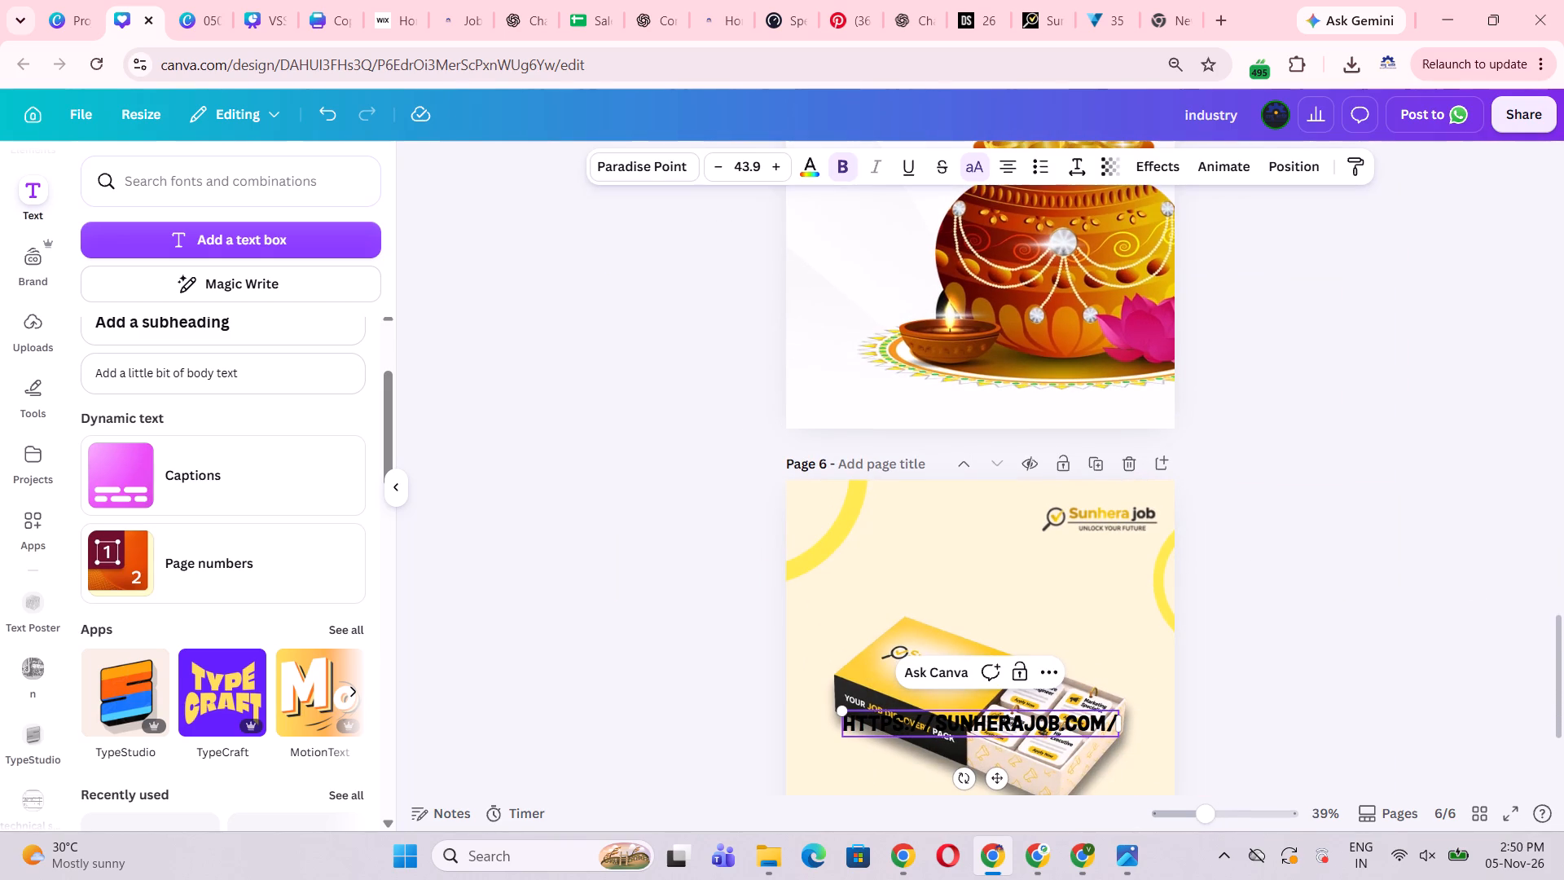
left_click(932, 722)
key("BackSpace")
key("BackSpace")
key("BackSpace")
key("BackSpace")
key("BackSpace")
key("BackSpace")
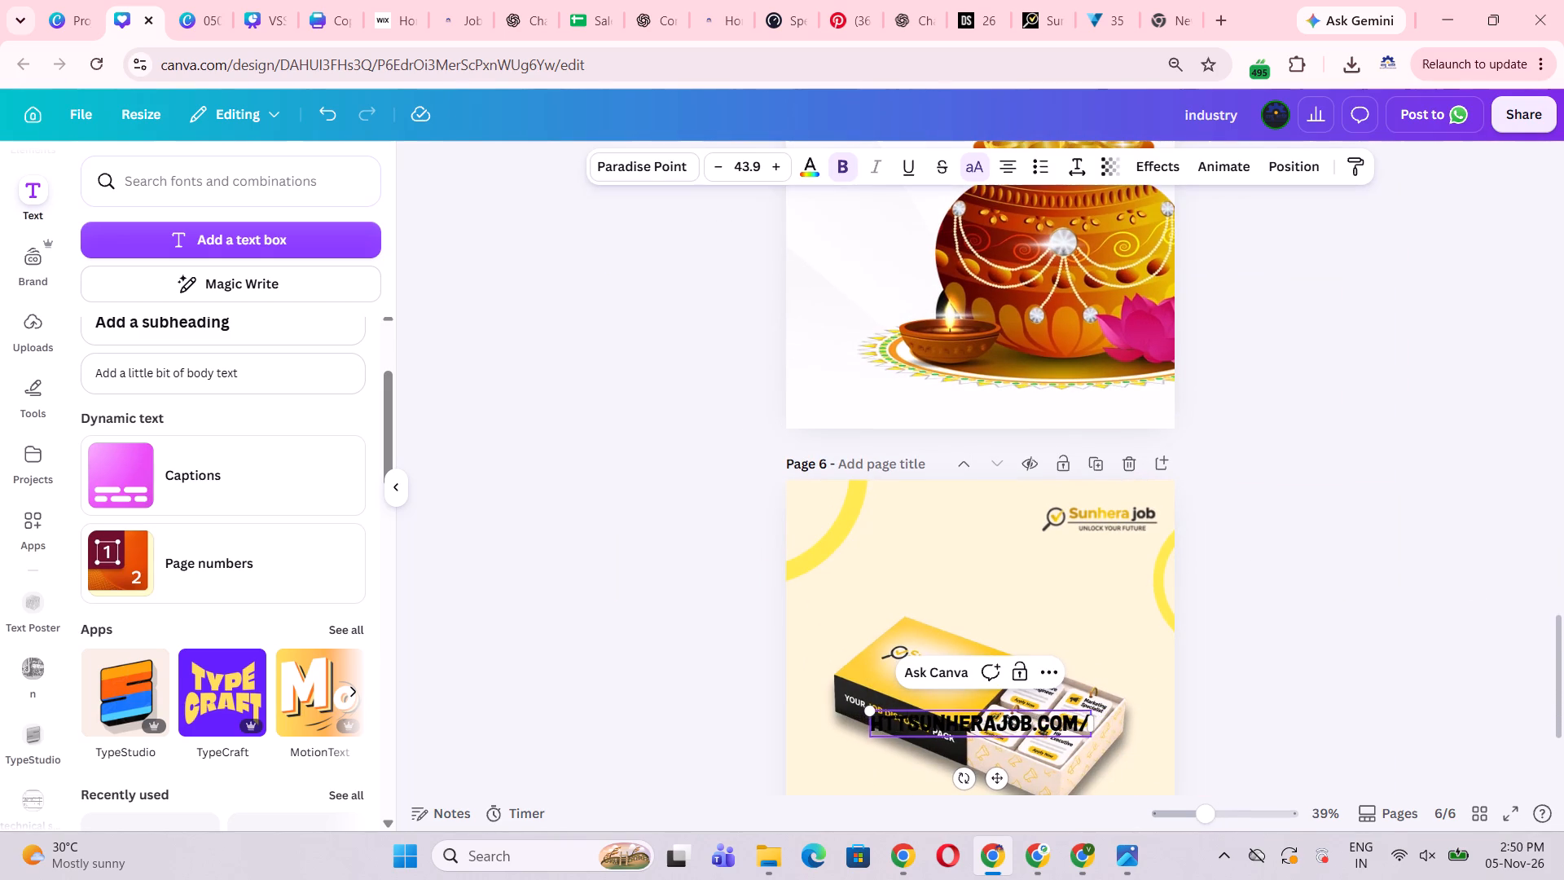
key("BackSpace")
key("BackSpace")
type("www")
key("period")
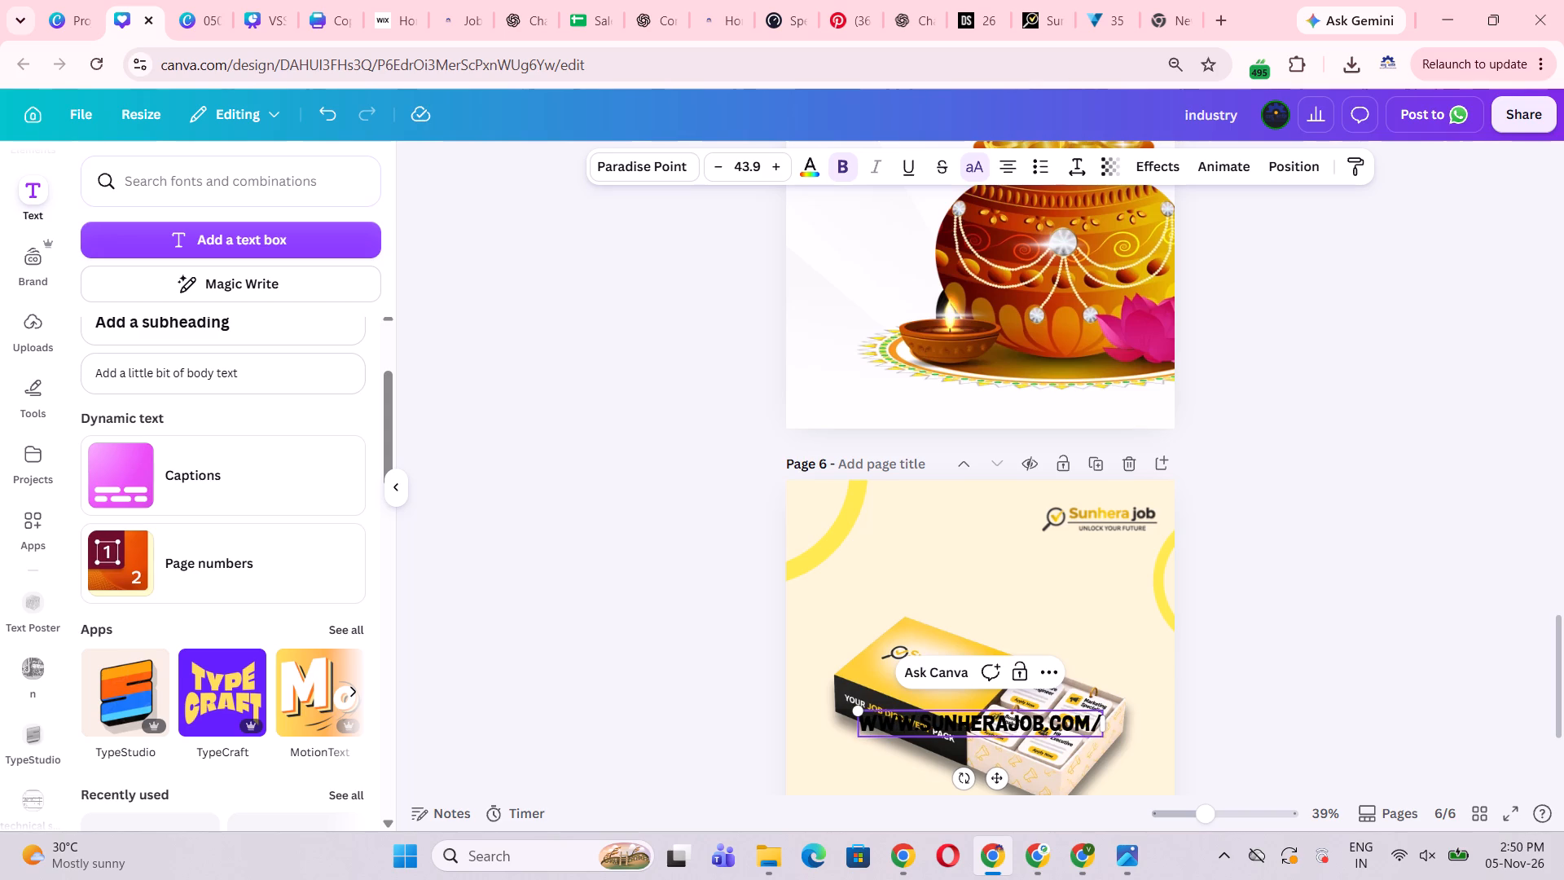
left_click(1099, 724)
key("BackSpace")
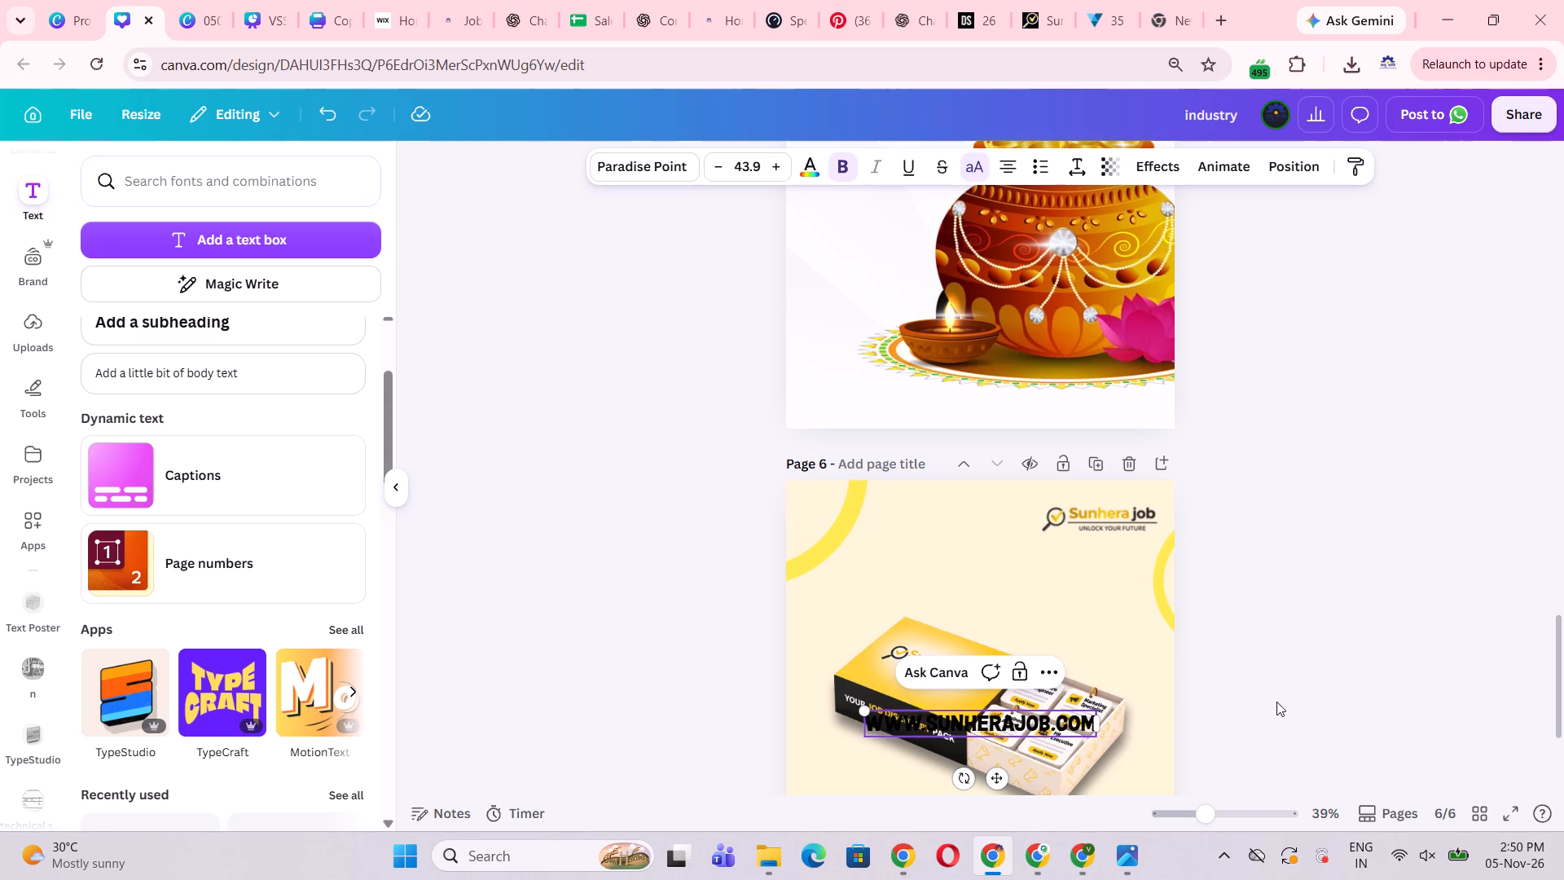
left_click(1280, 702)
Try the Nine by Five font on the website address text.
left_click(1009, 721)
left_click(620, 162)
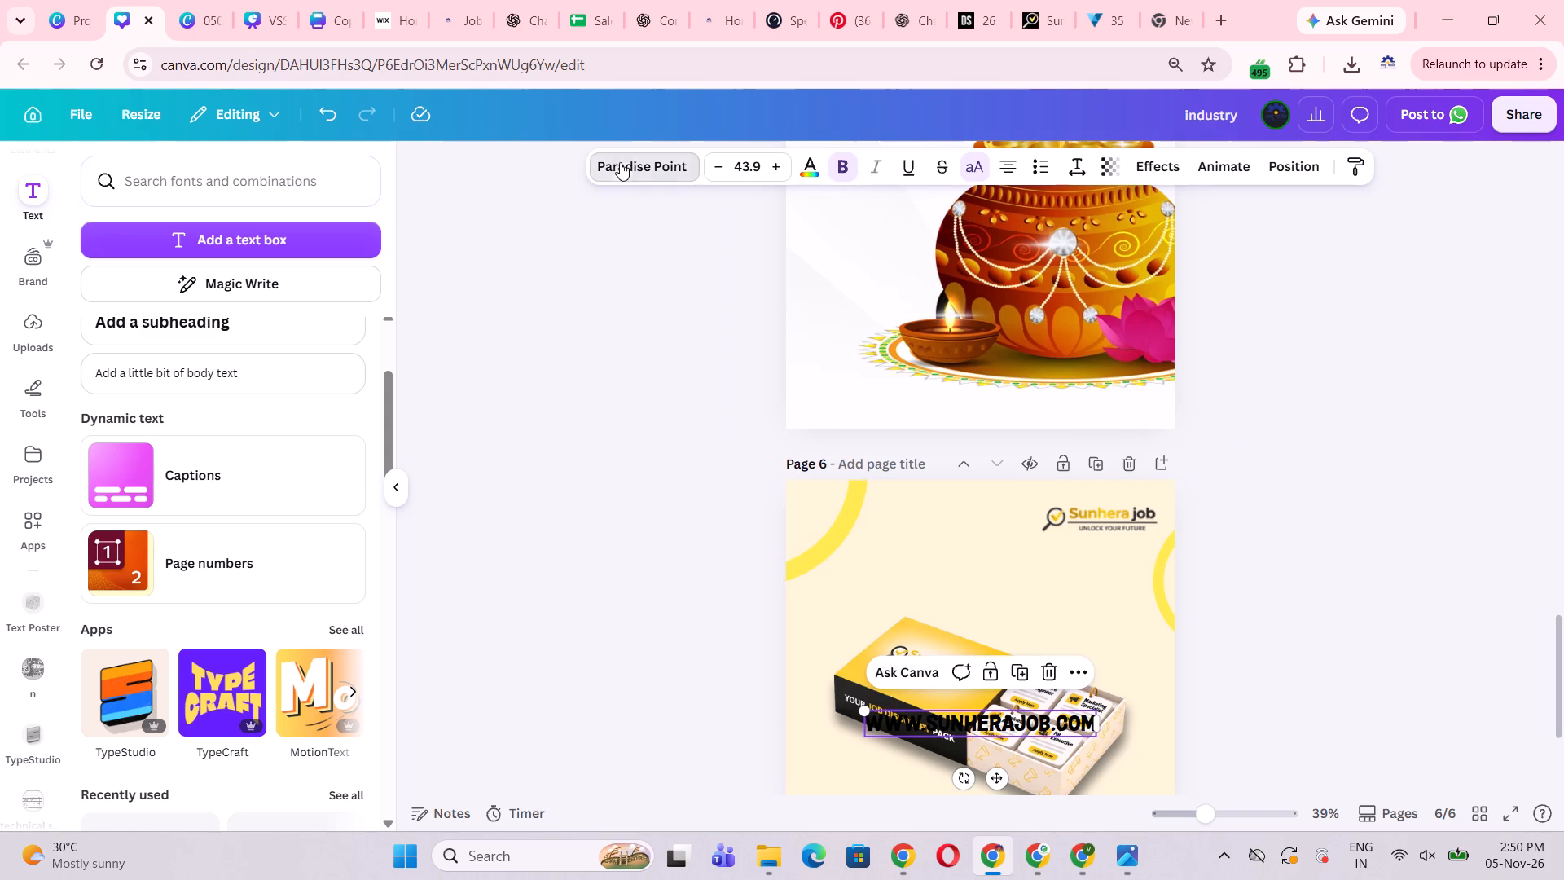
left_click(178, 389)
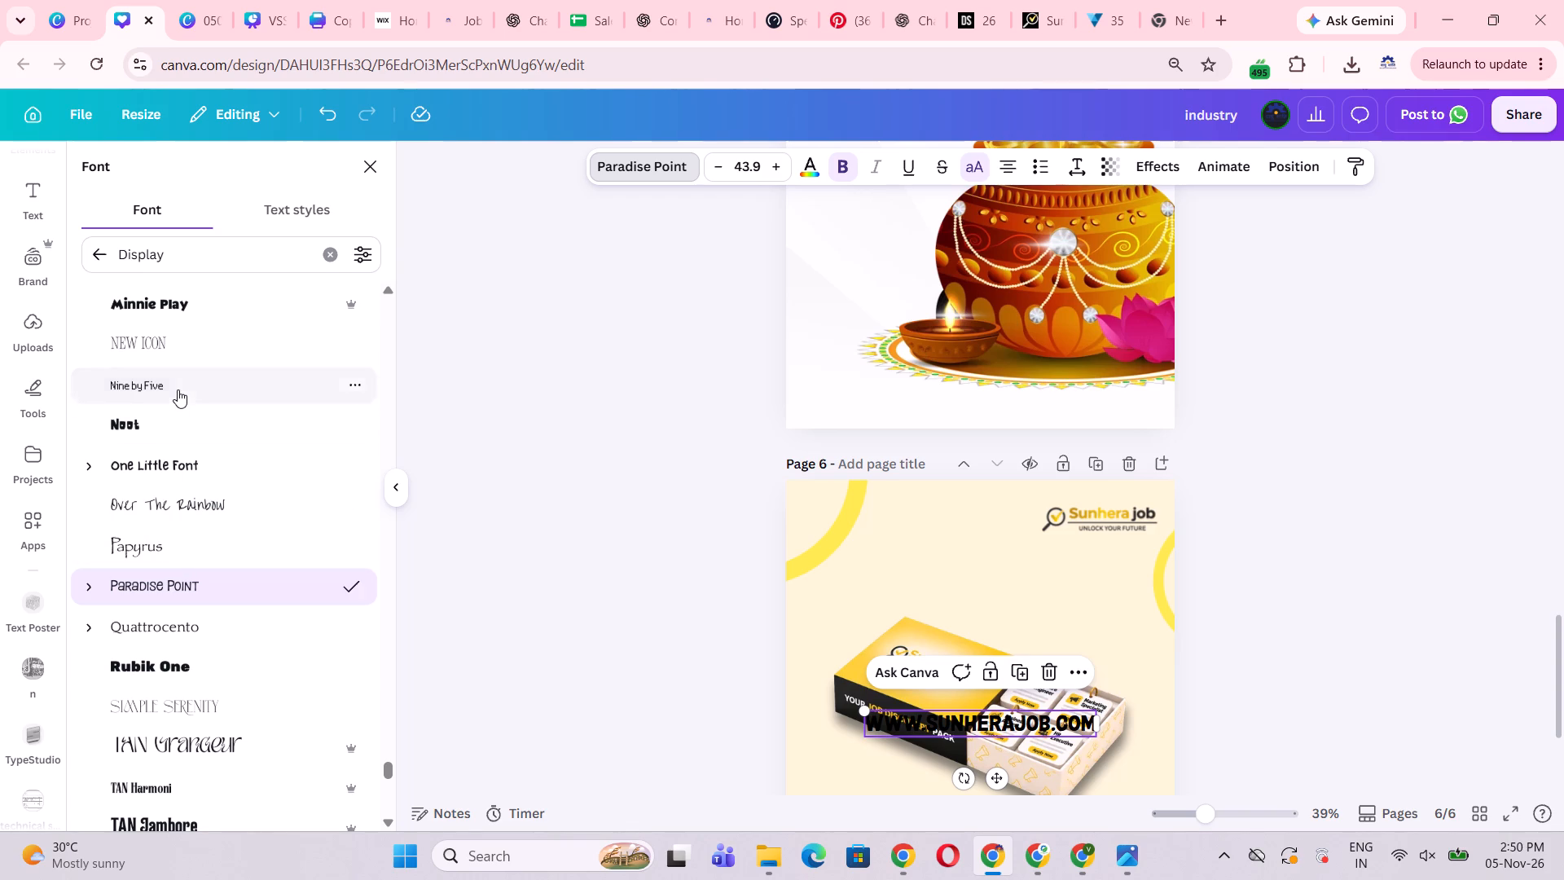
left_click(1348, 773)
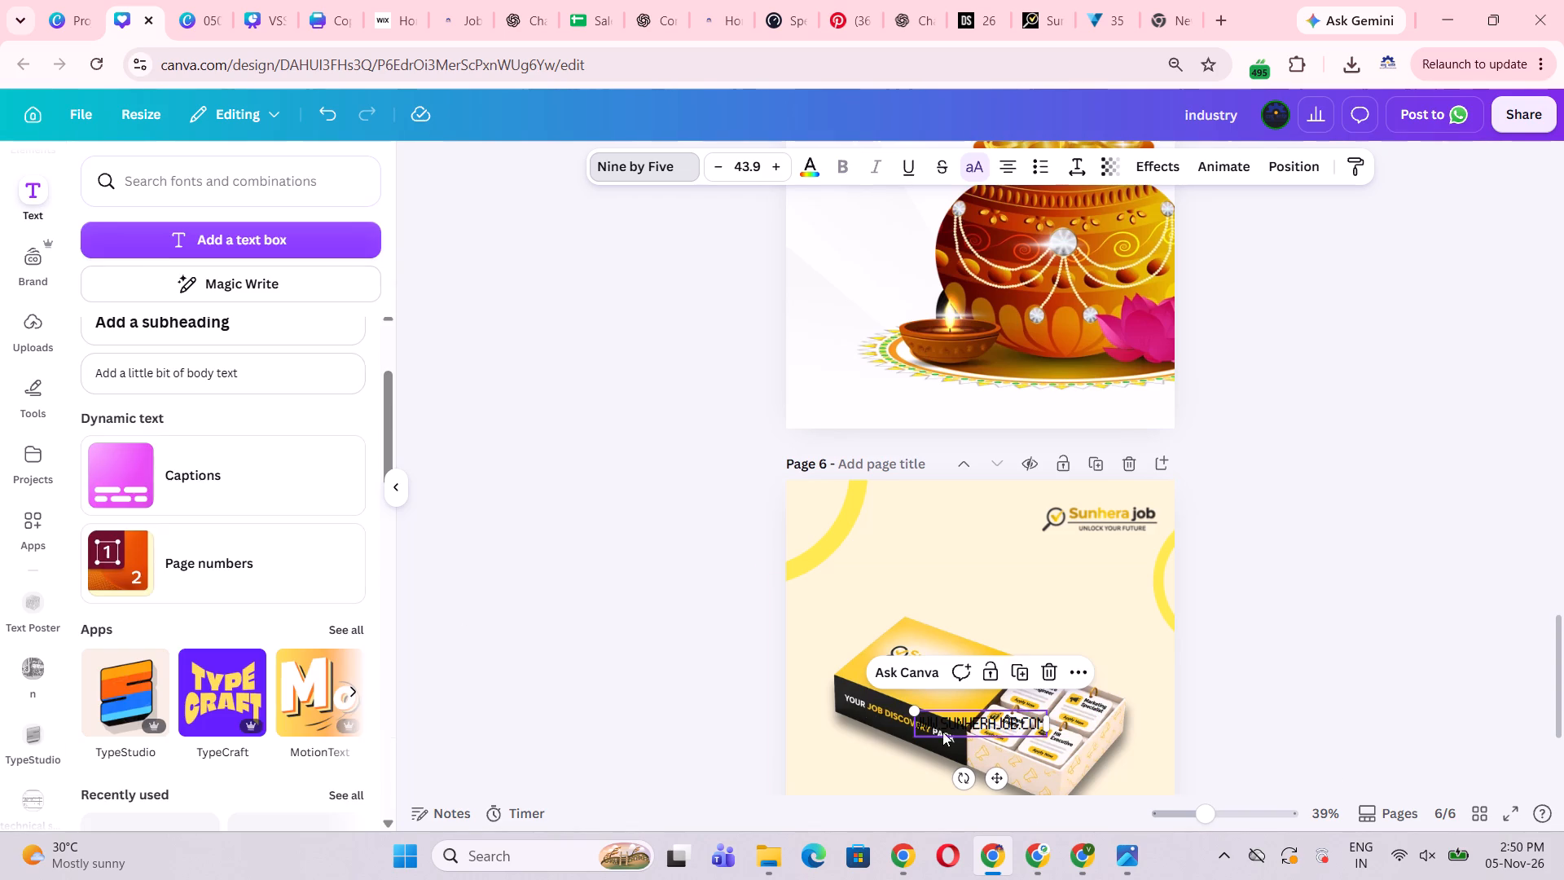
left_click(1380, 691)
Move the website address off the gift box into the empty space above it on page 6.
left_click(1007, 720)
left_click_drag(1007, 720, 977, 583)
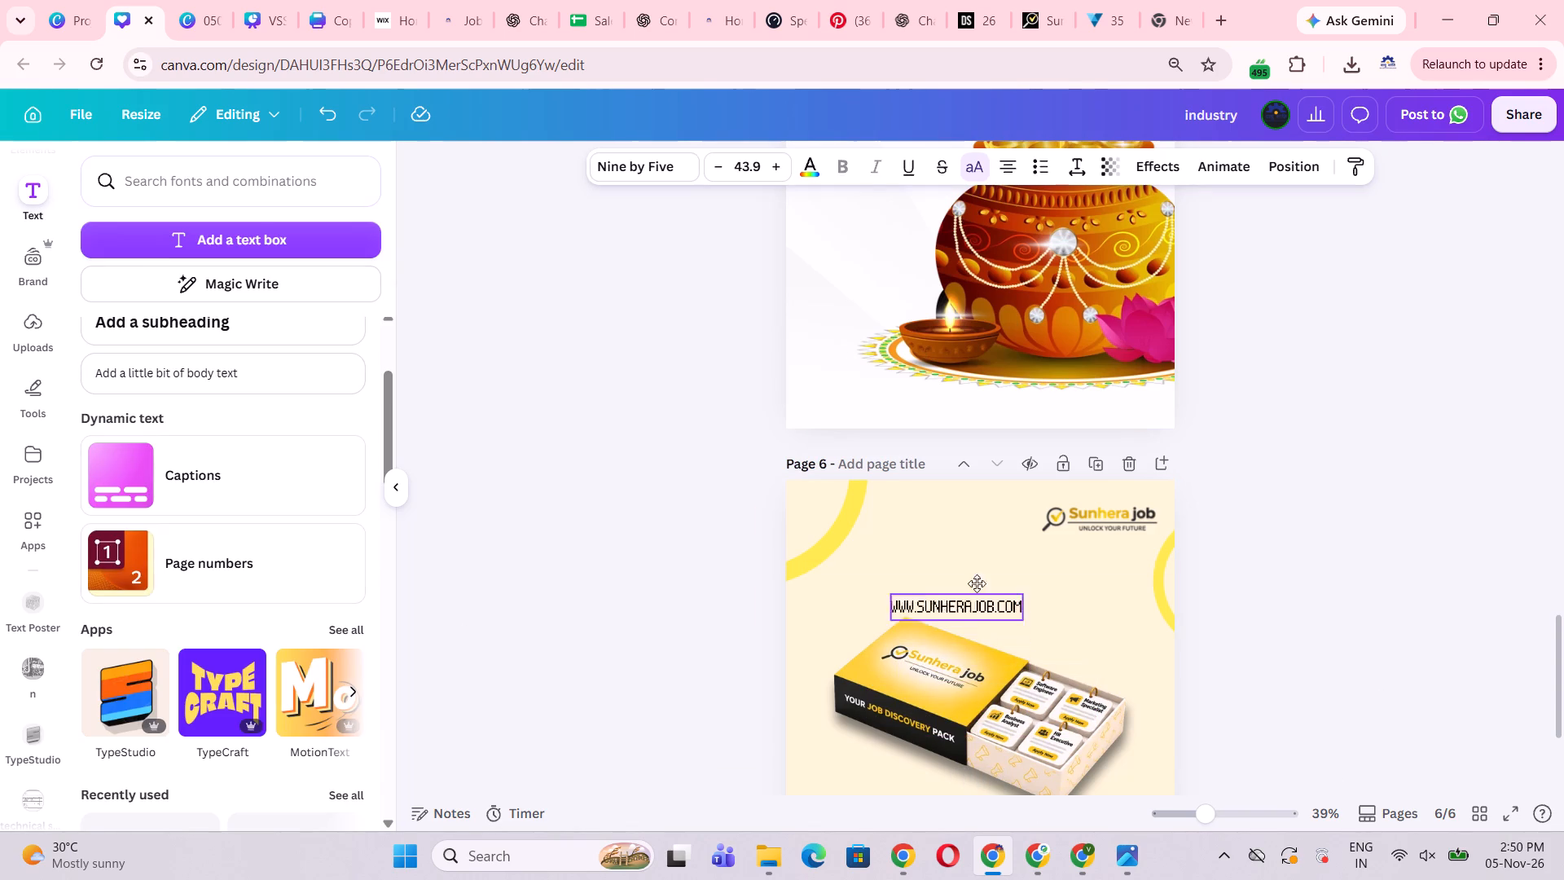
left_click_drag(977, 583, 973, 569)
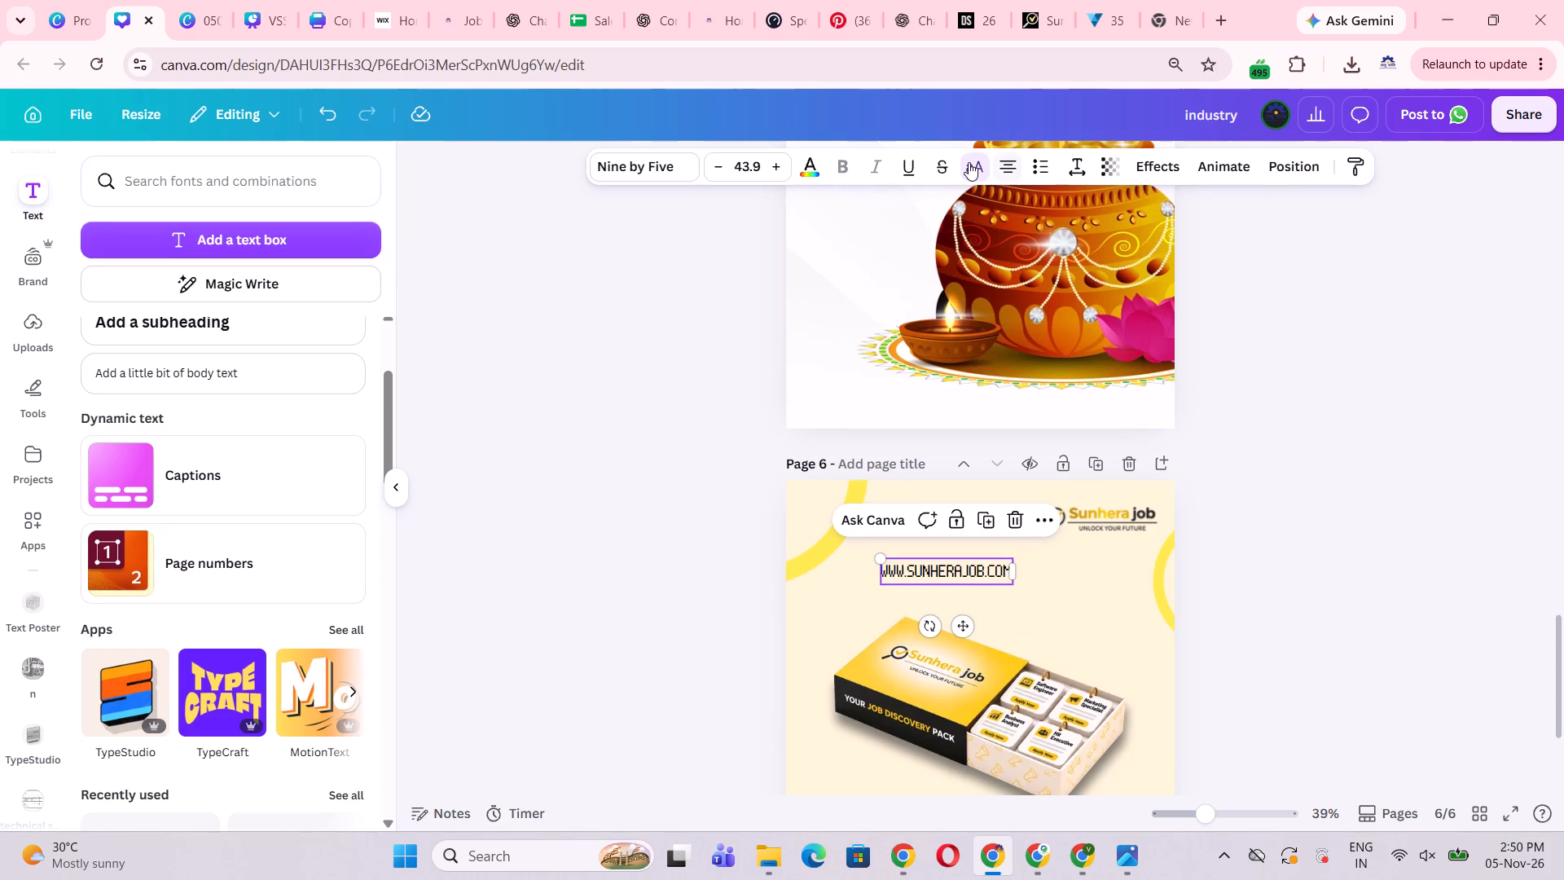
Turn off the uppercase formatting of the website address so it uses lowercase letters.
left_click(973, 162)
left_click(1232, 434)
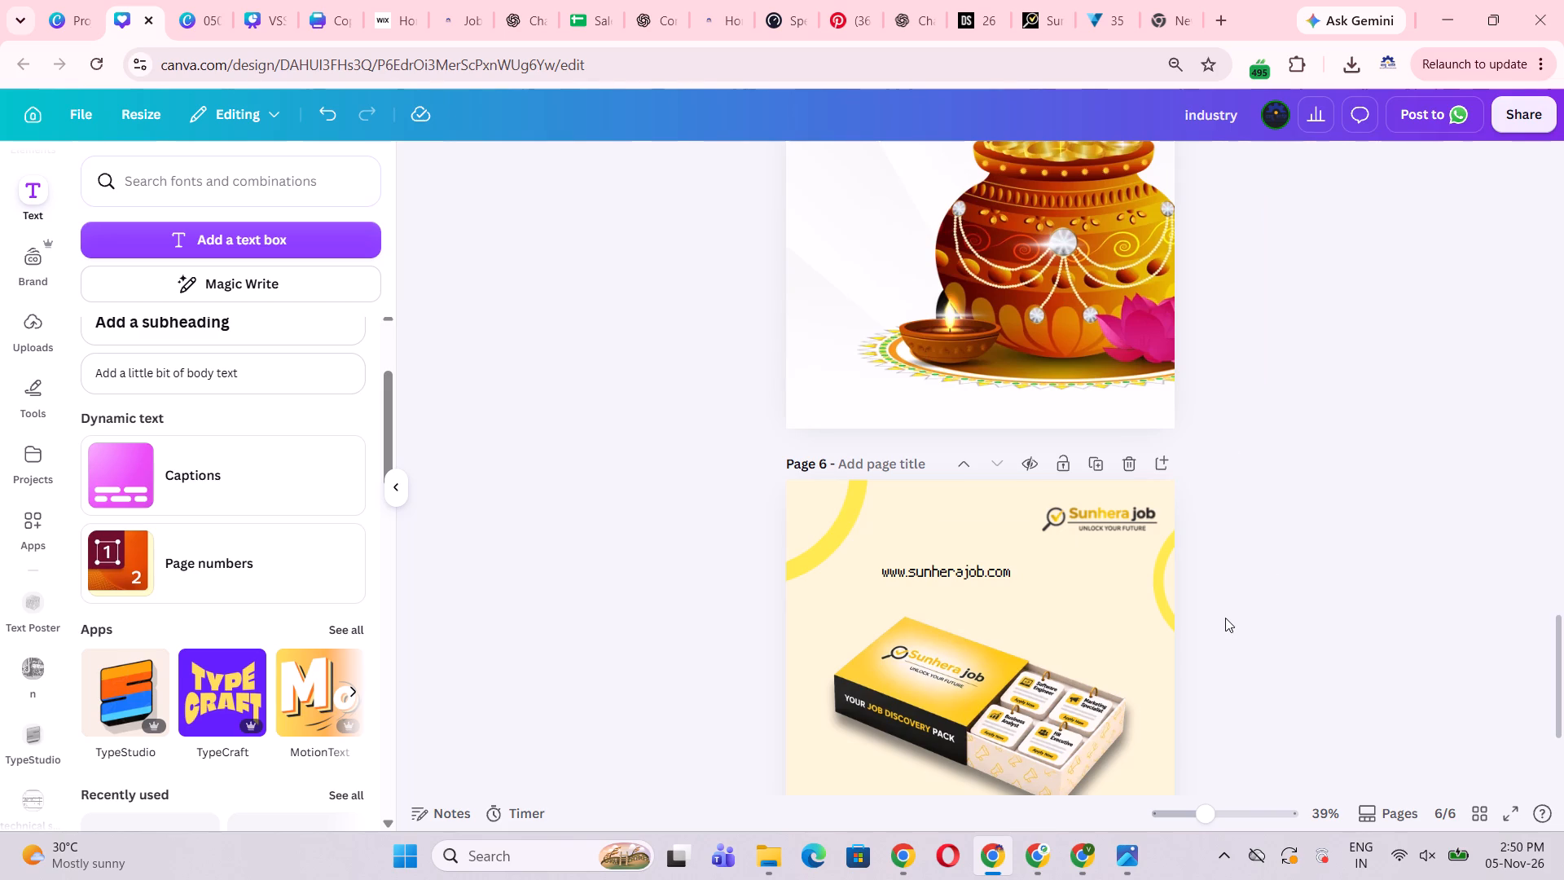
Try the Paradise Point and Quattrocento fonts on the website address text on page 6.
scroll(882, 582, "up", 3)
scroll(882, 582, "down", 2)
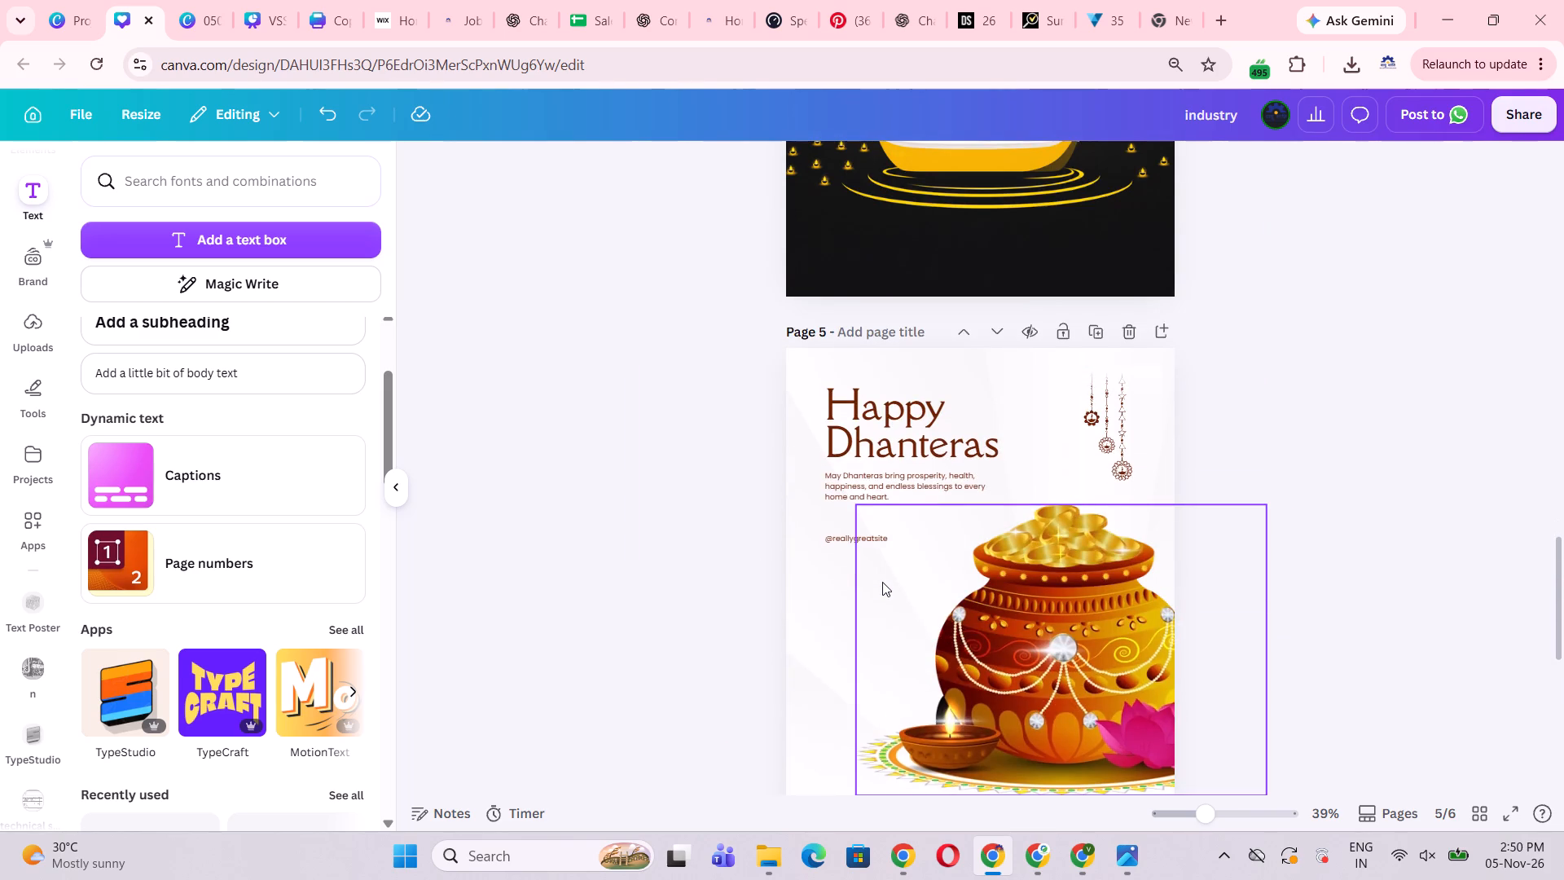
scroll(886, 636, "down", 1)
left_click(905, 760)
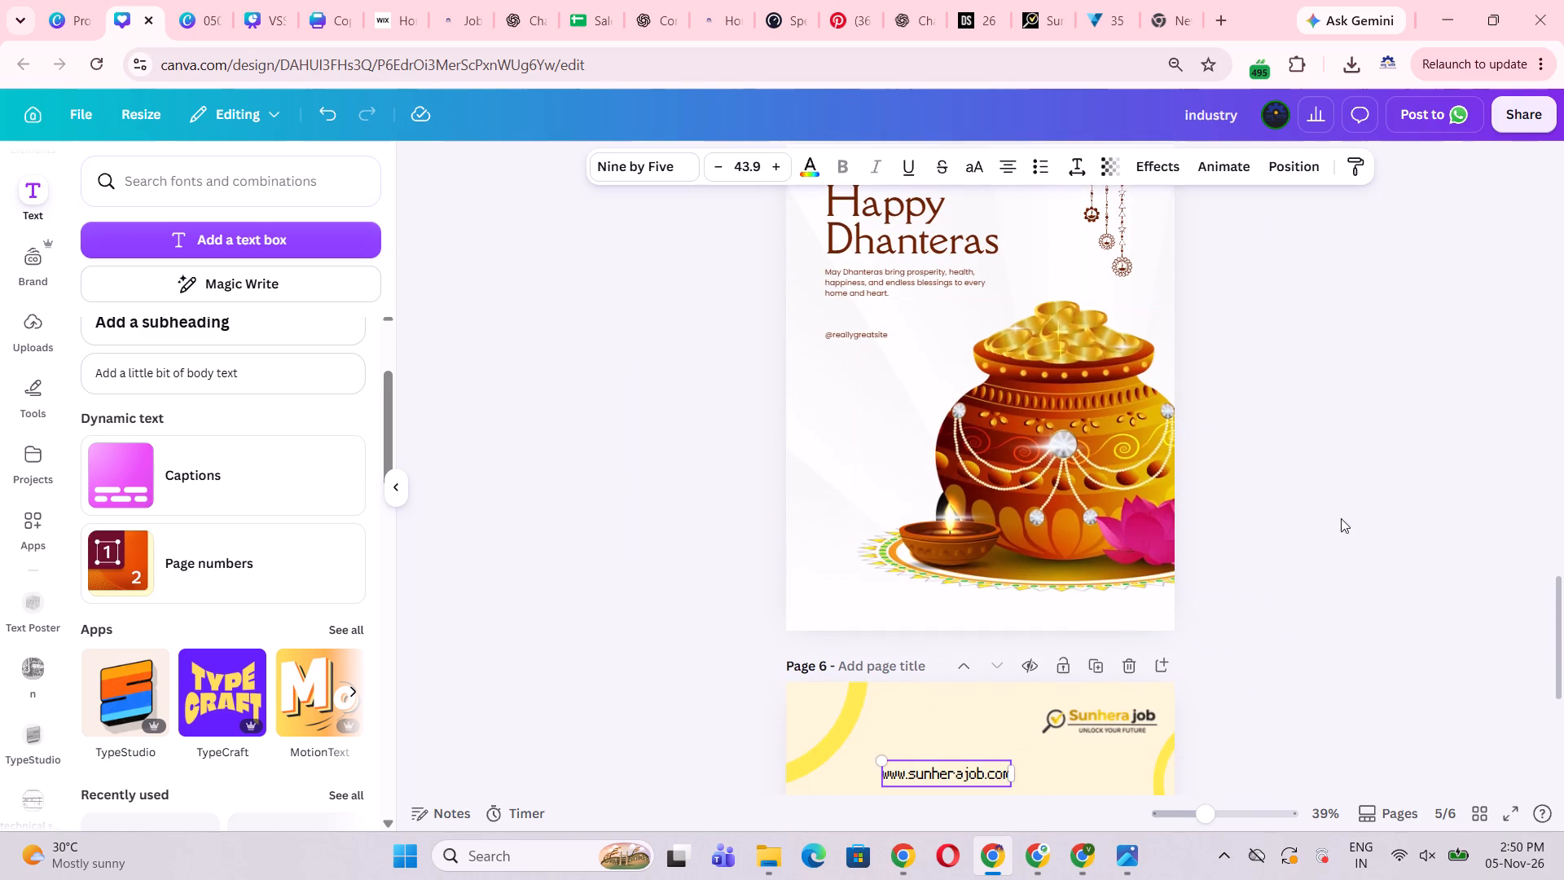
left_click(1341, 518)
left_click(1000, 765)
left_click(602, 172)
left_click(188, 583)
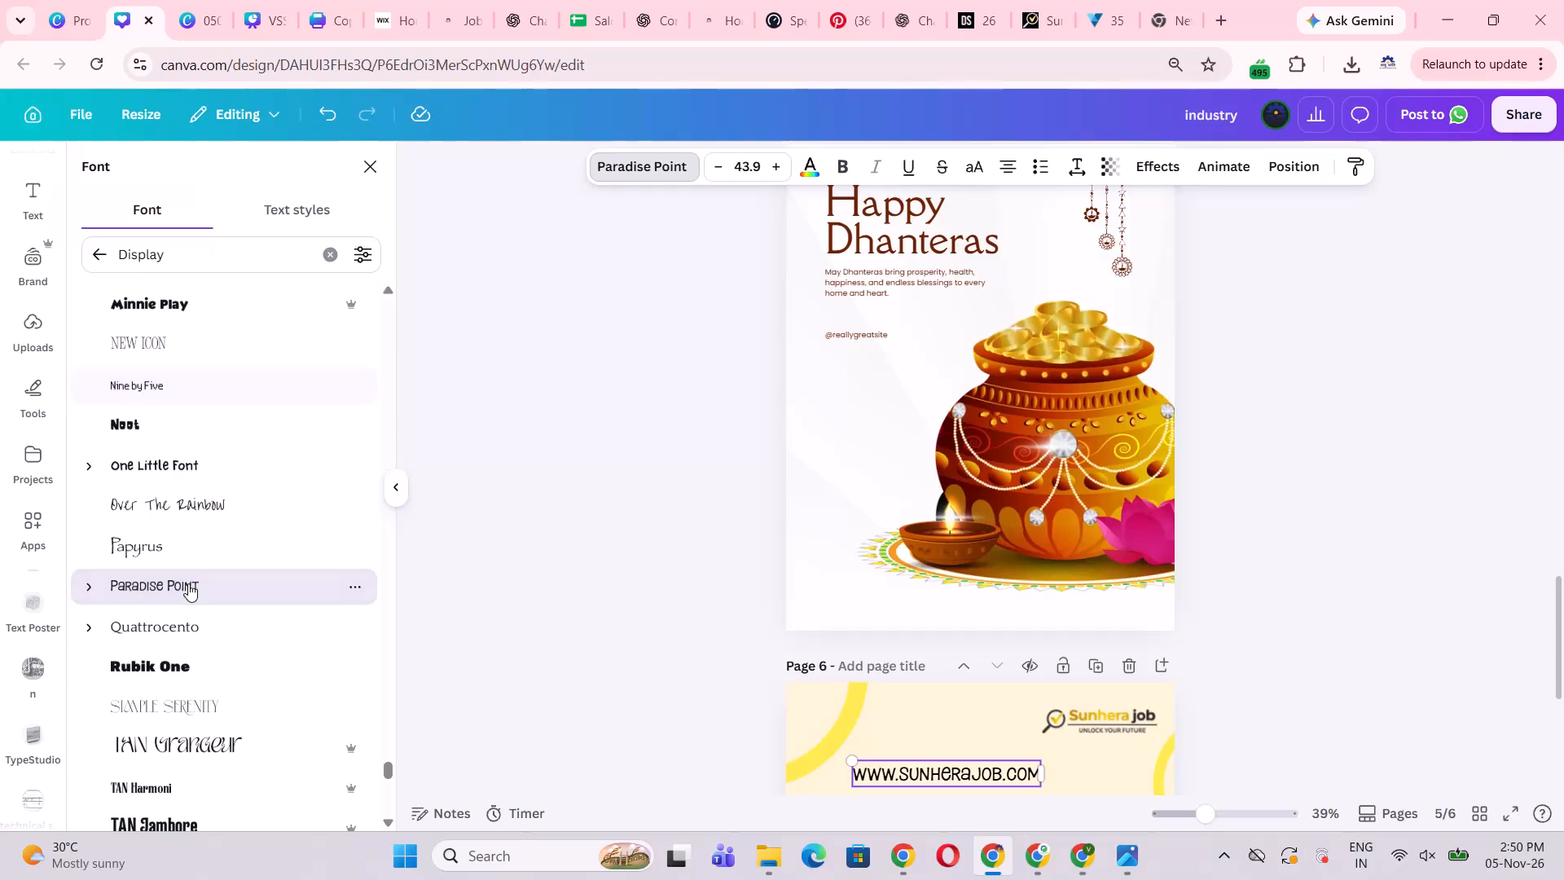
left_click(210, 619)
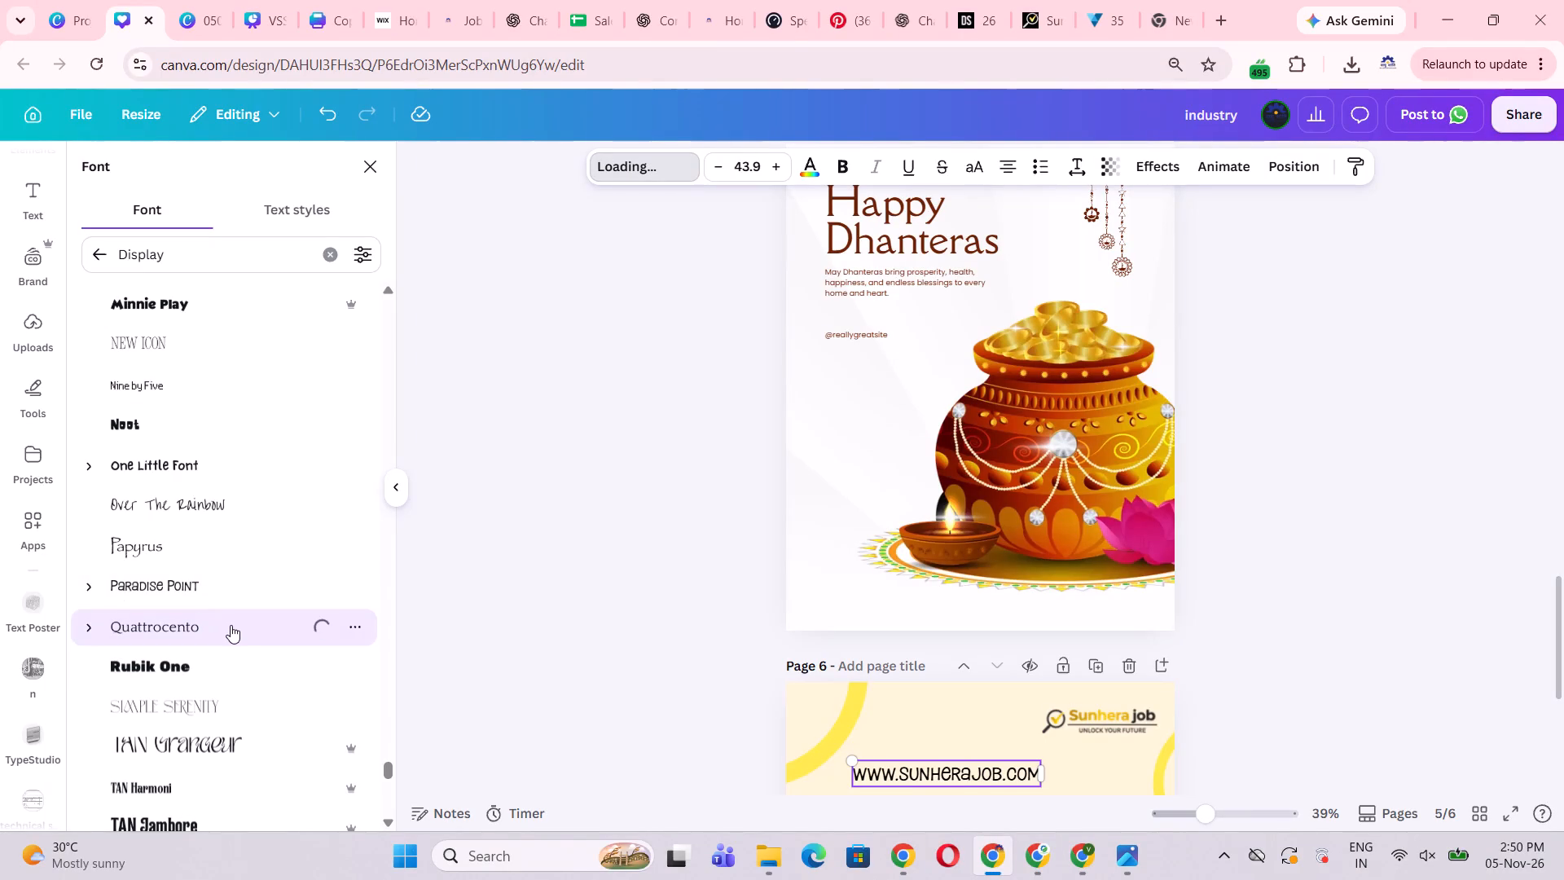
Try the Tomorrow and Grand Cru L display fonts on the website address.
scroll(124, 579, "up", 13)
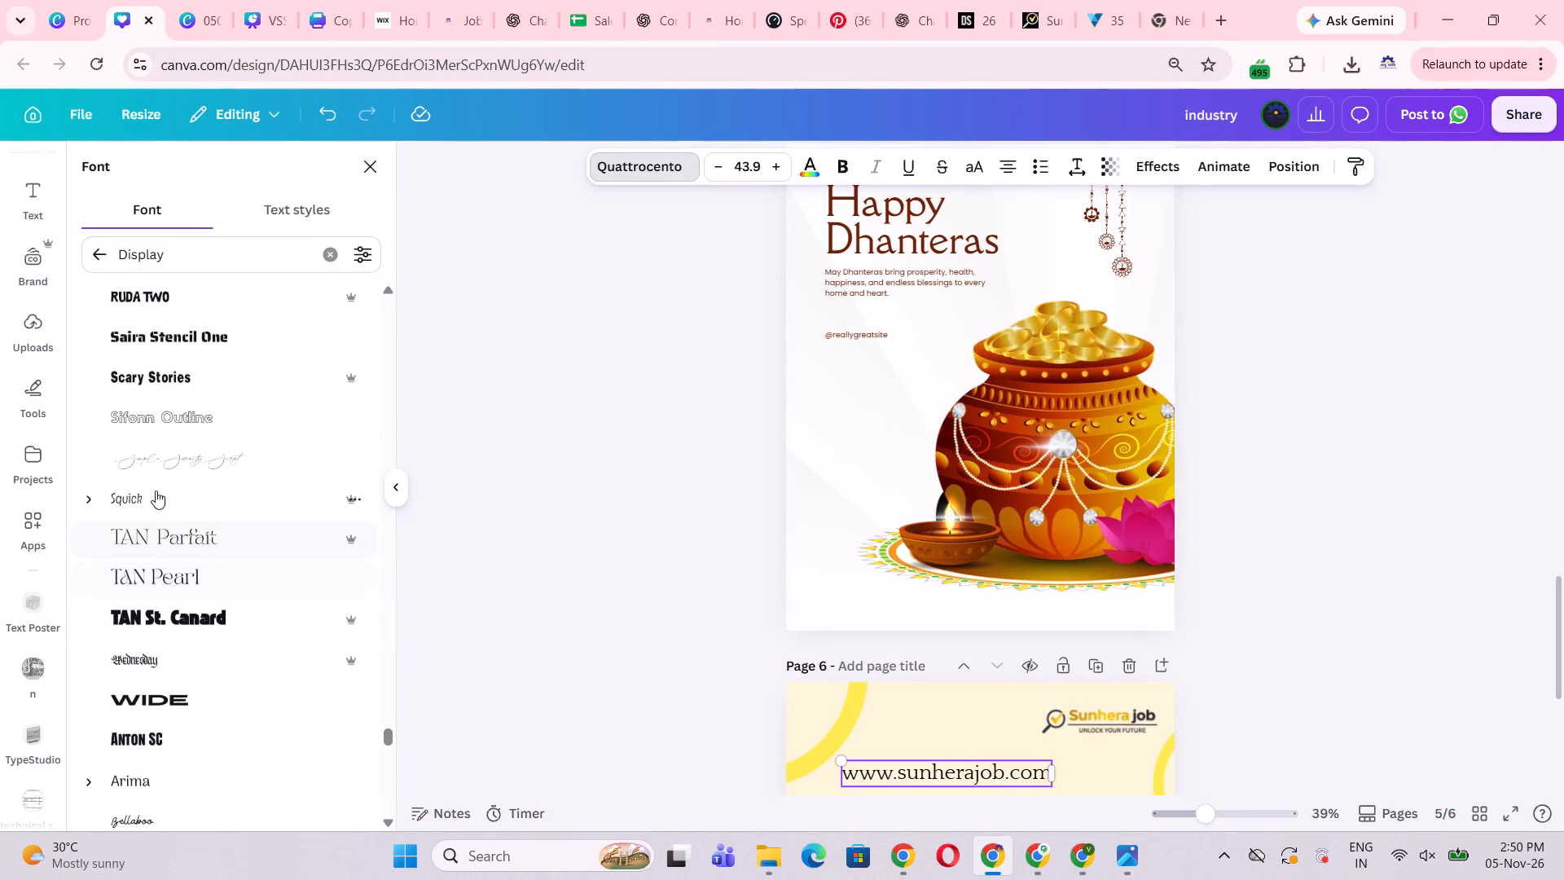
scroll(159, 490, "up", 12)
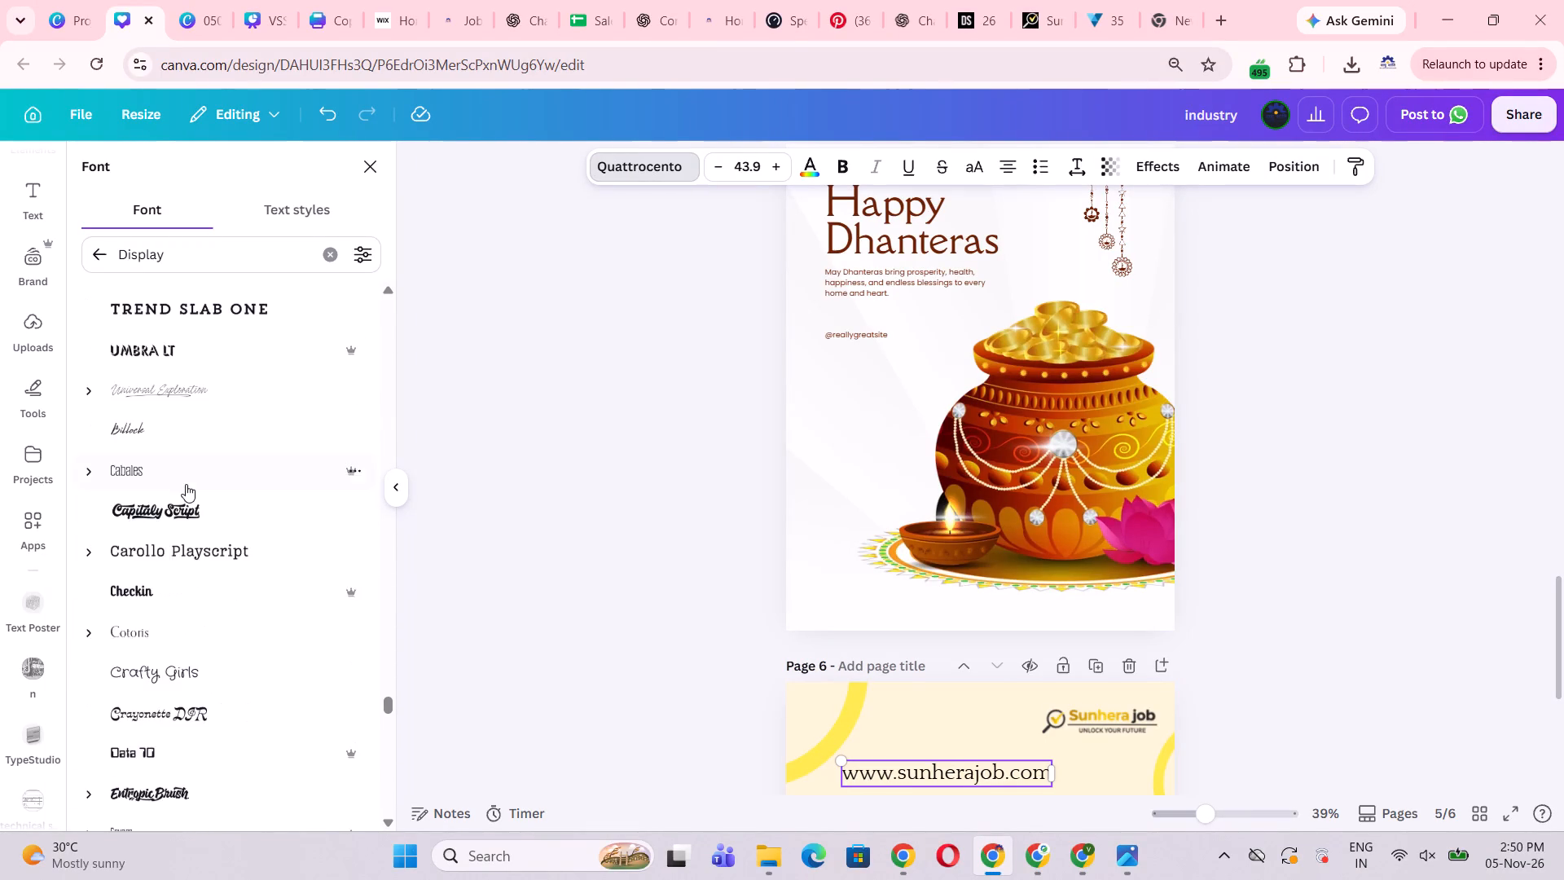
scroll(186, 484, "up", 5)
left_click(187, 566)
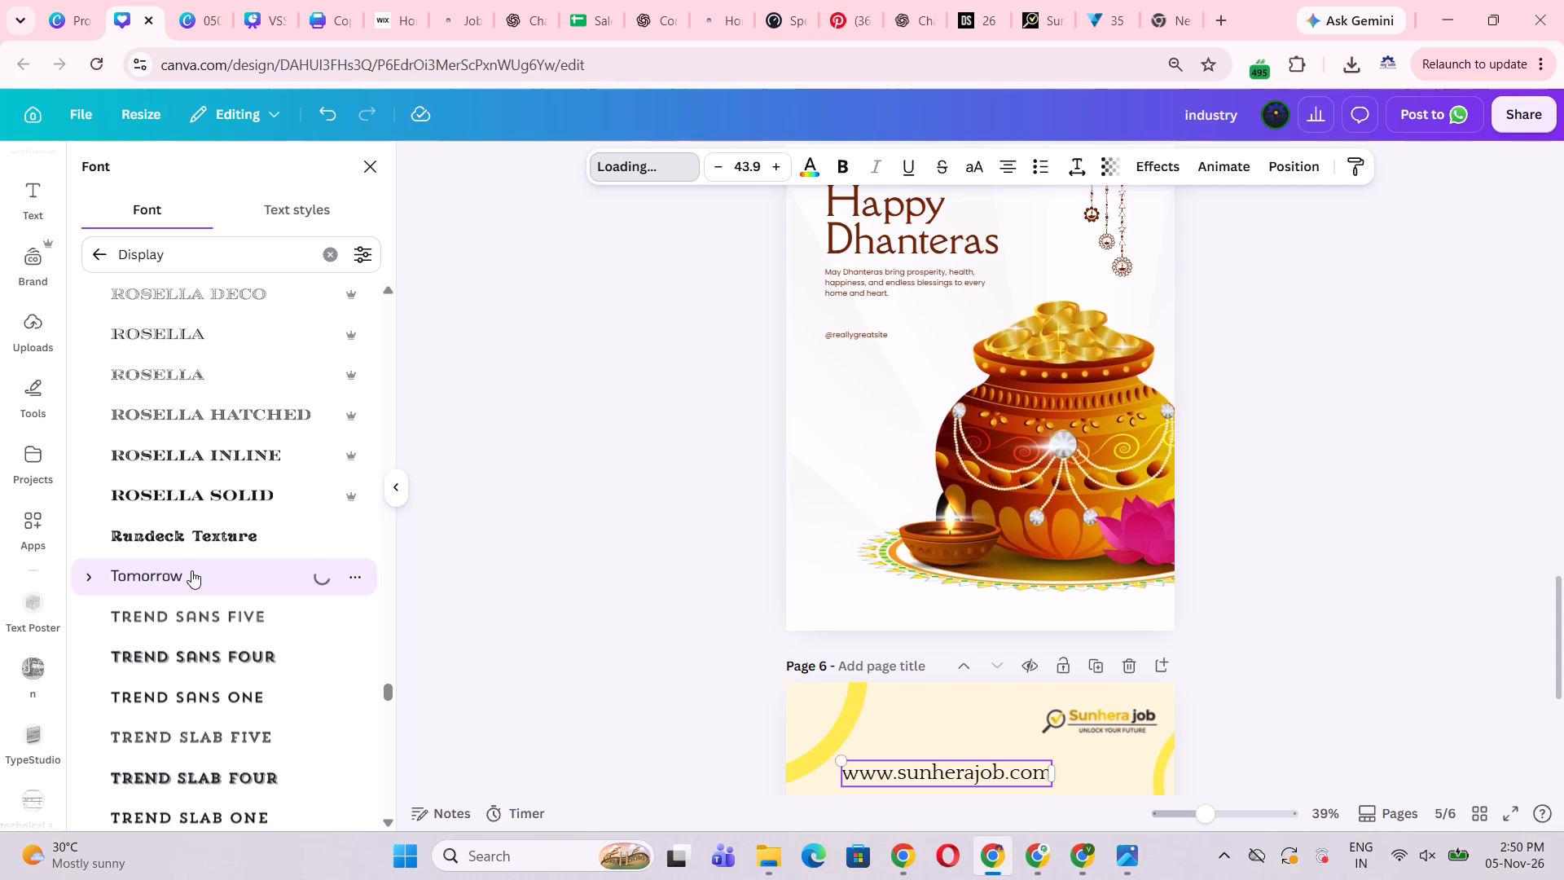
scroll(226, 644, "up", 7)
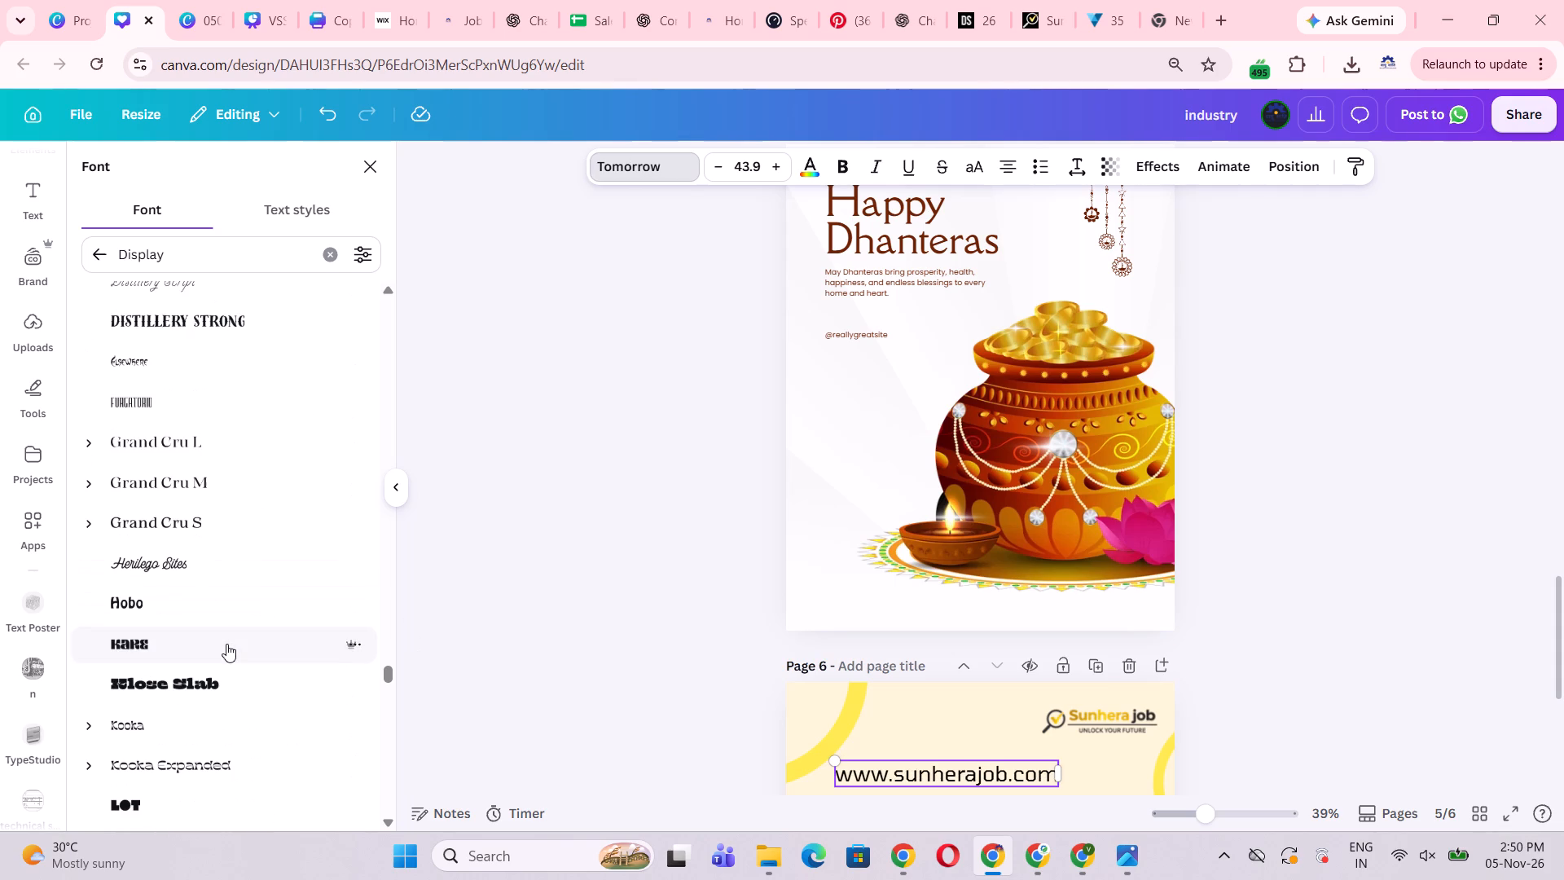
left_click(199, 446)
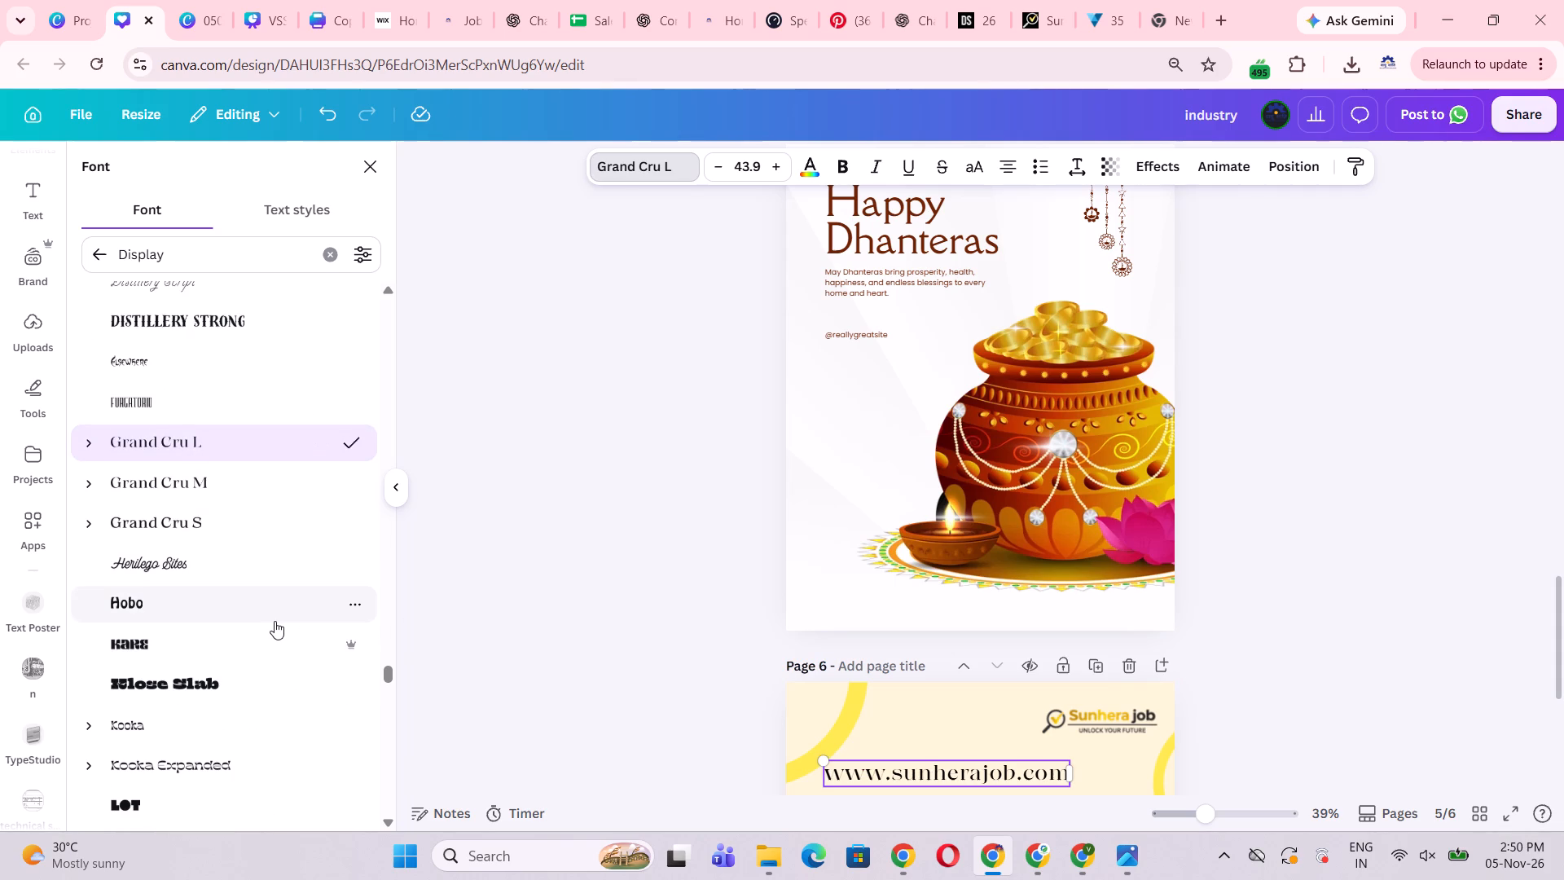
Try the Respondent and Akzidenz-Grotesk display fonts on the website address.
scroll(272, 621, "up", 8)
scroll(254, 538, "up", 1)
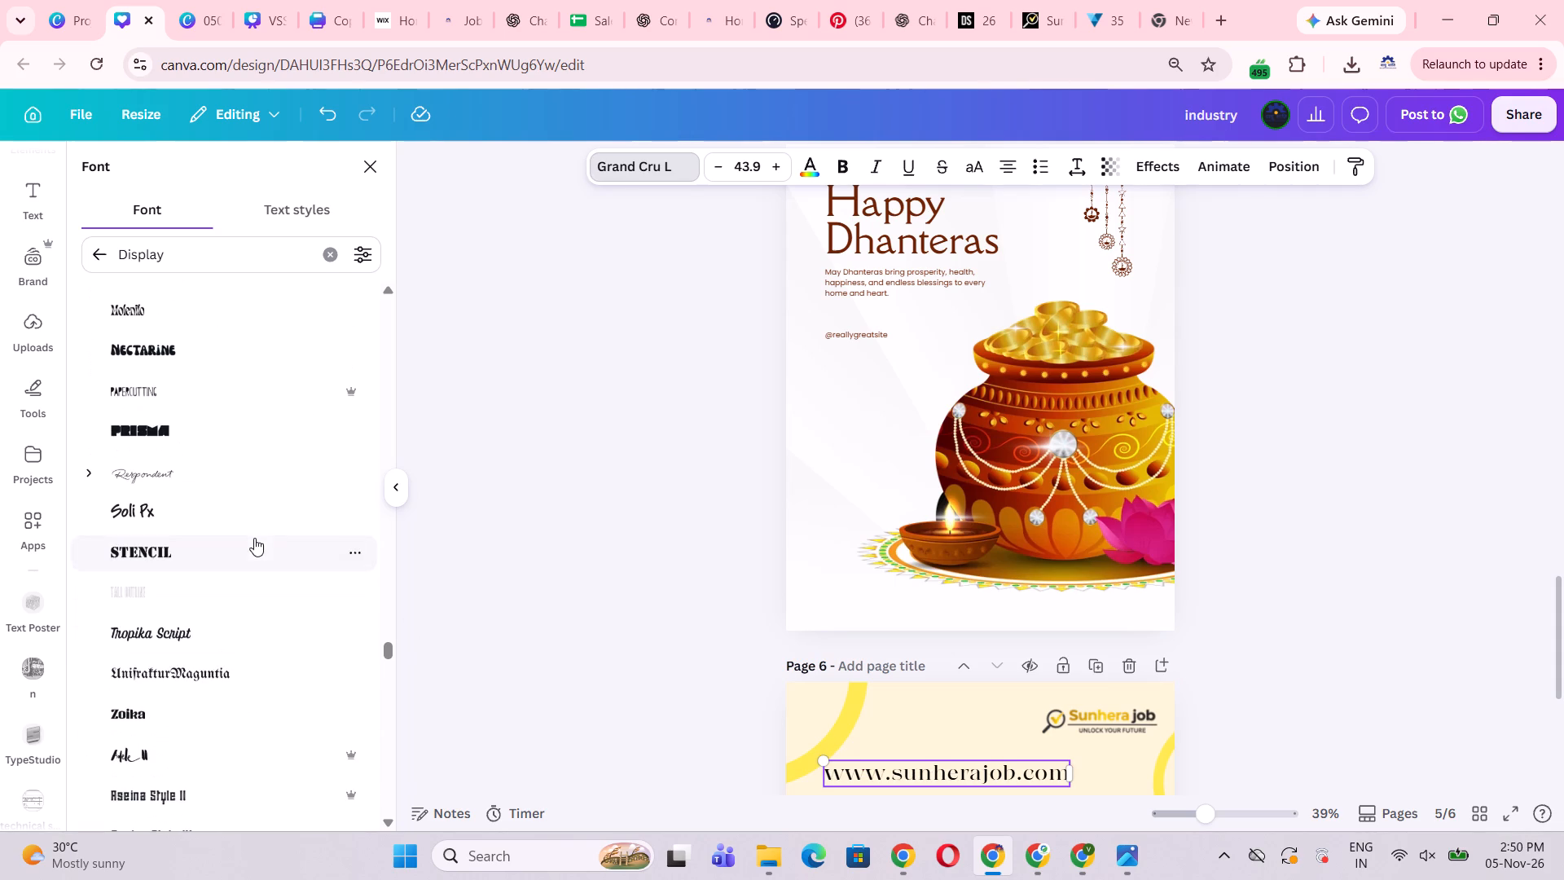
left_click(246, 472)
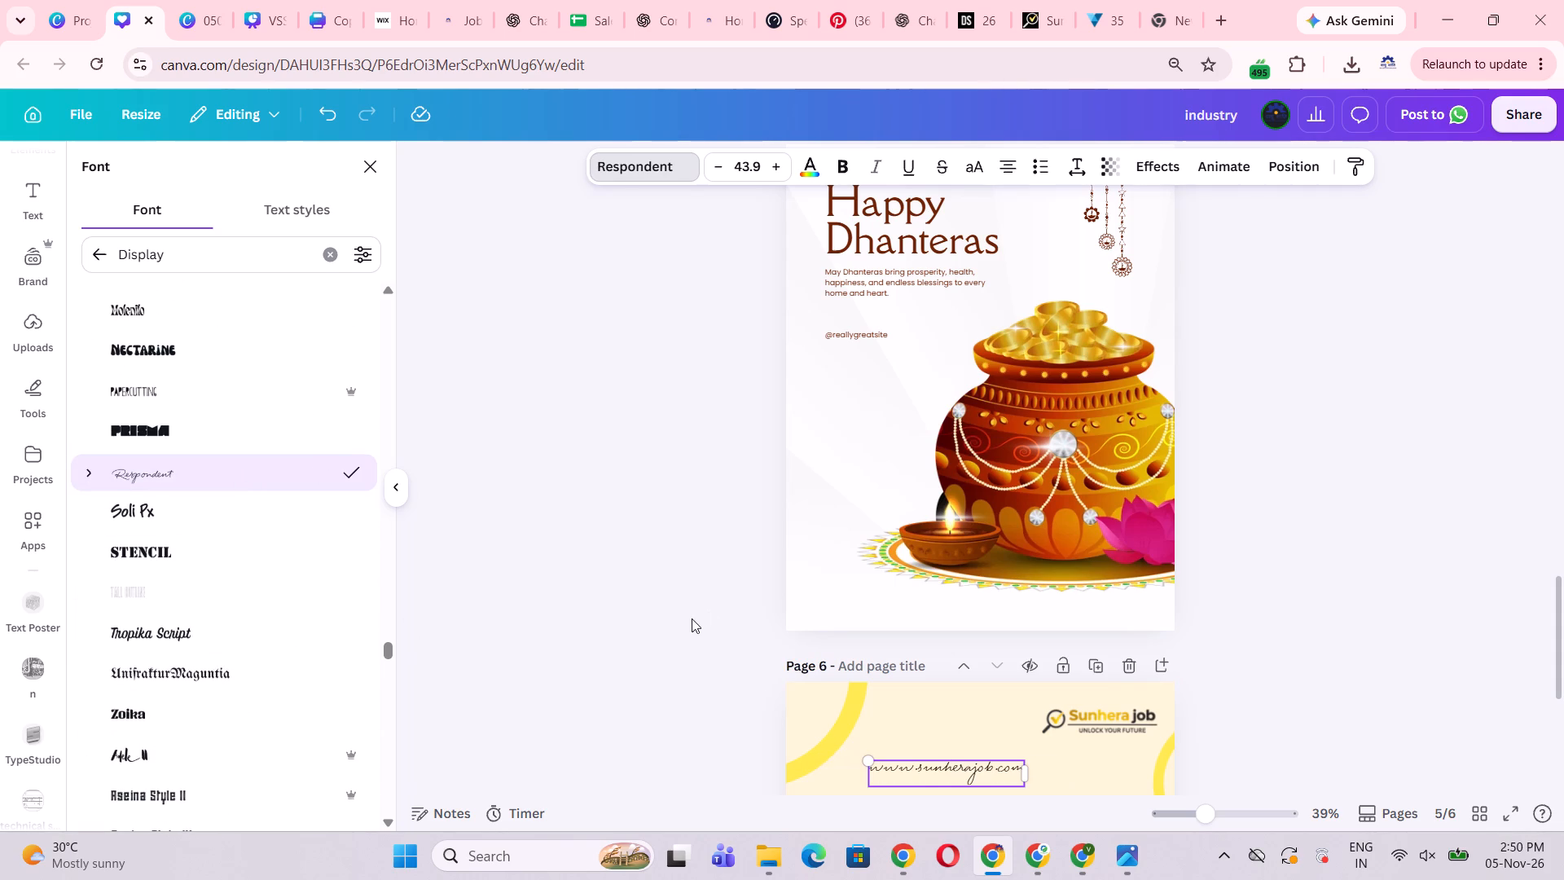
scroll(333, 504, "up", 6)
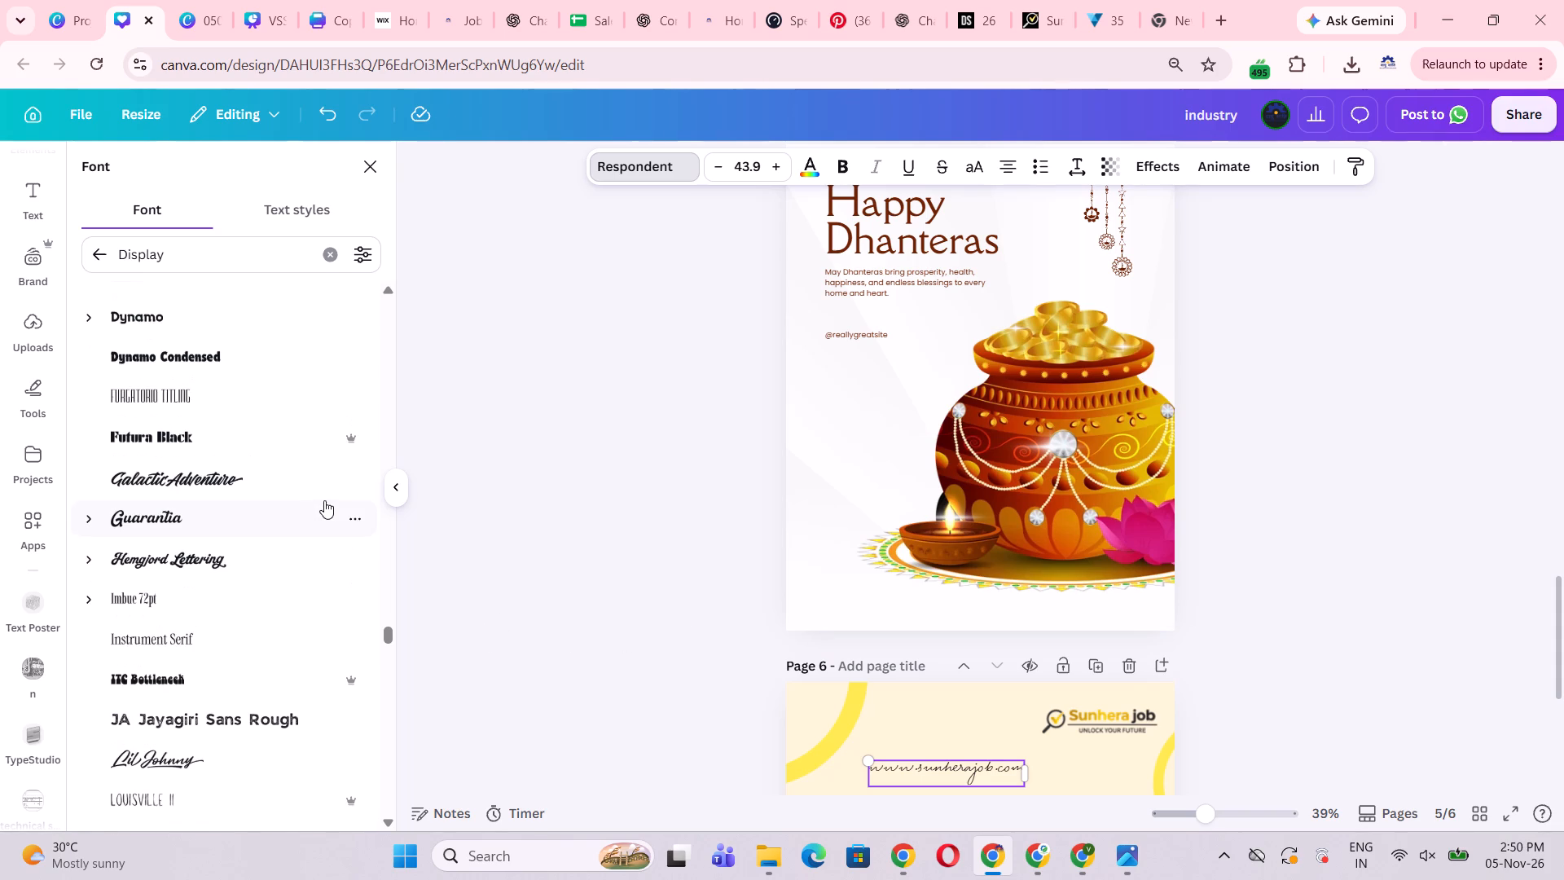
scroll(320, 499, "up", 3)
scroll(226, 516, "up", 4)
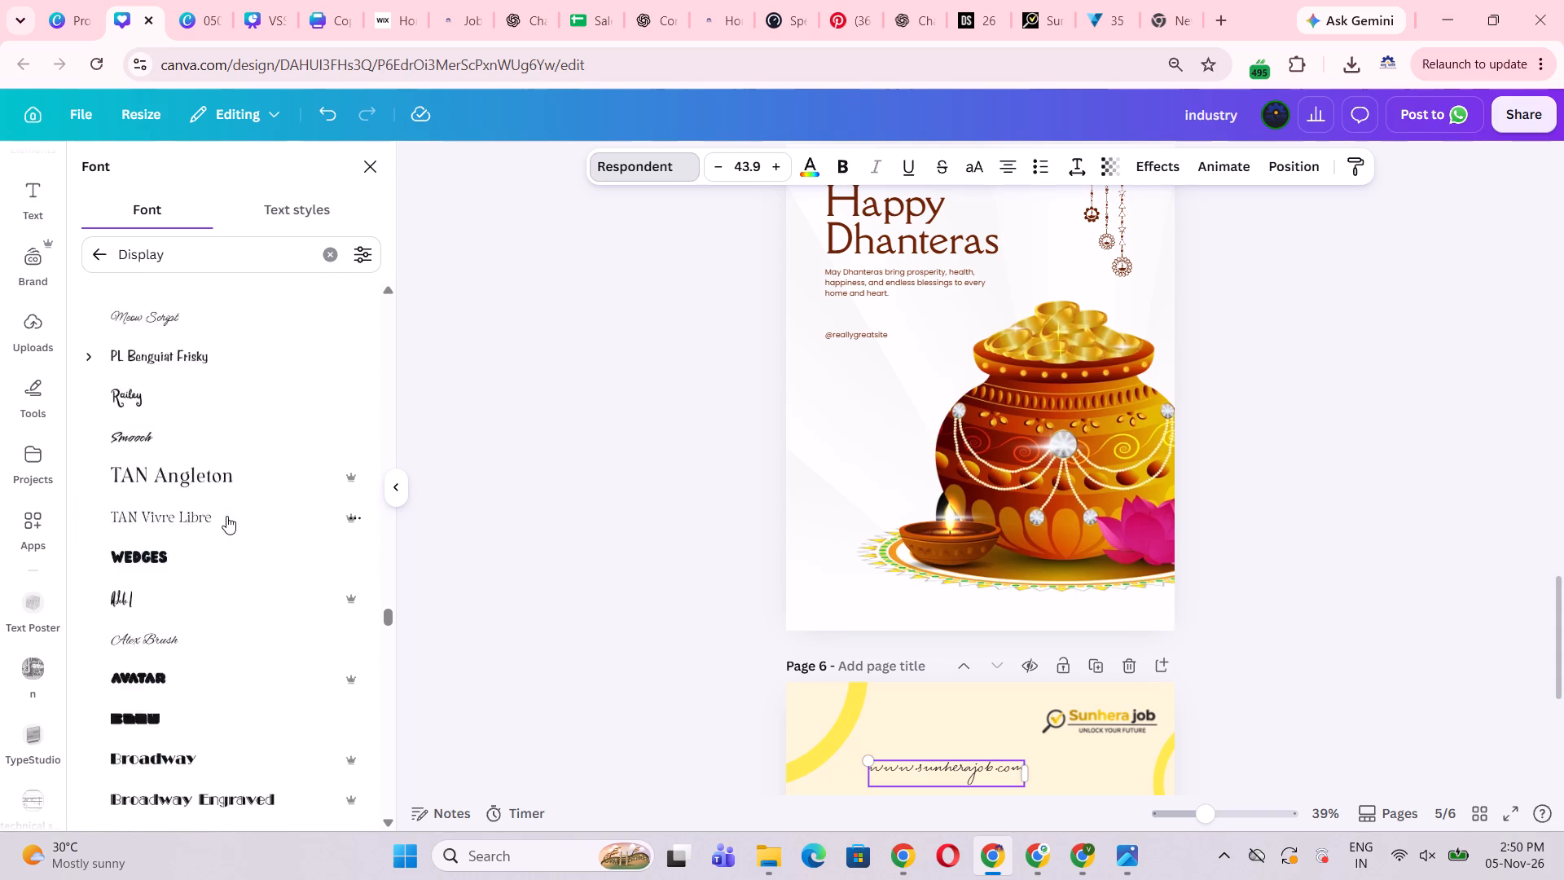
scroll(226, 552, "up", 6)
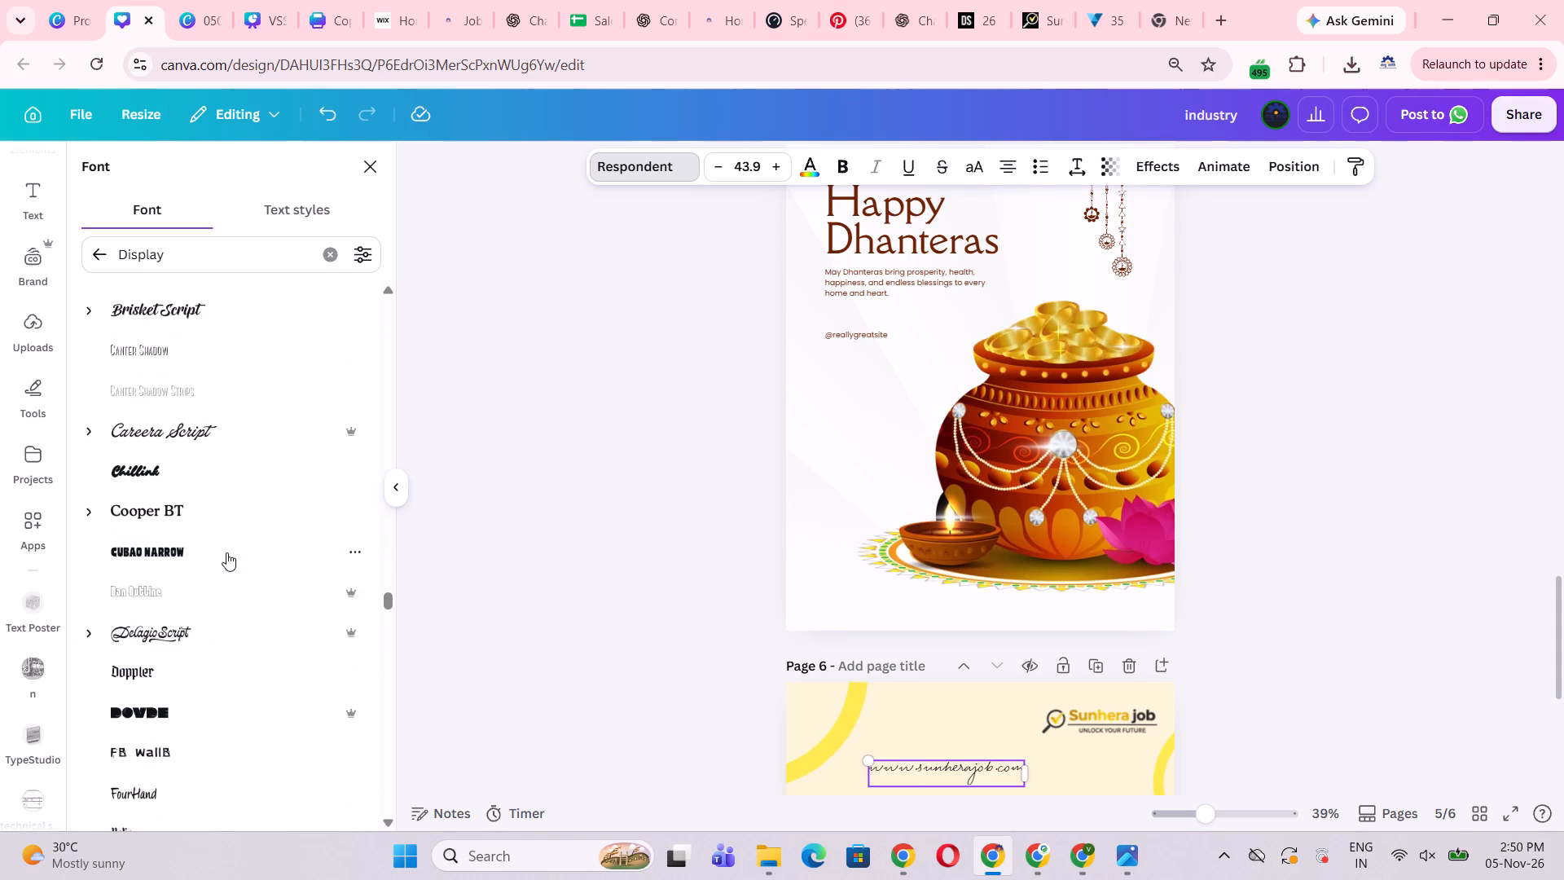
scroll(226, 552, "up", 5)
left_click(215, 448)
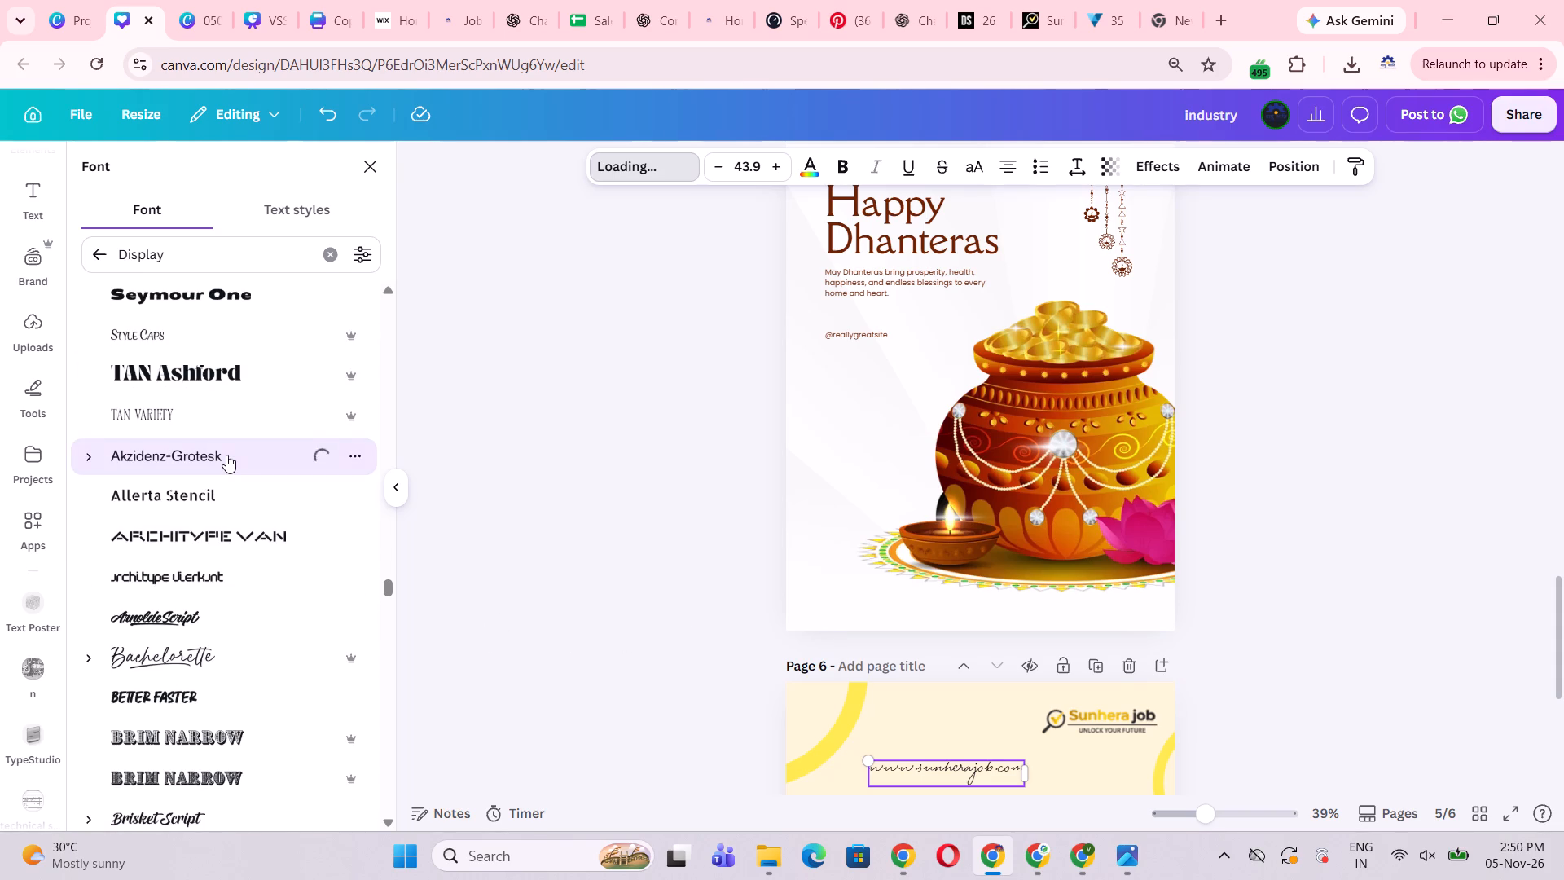
Set the website address font to Grenze.
scroll(268, 497, "up", 3)
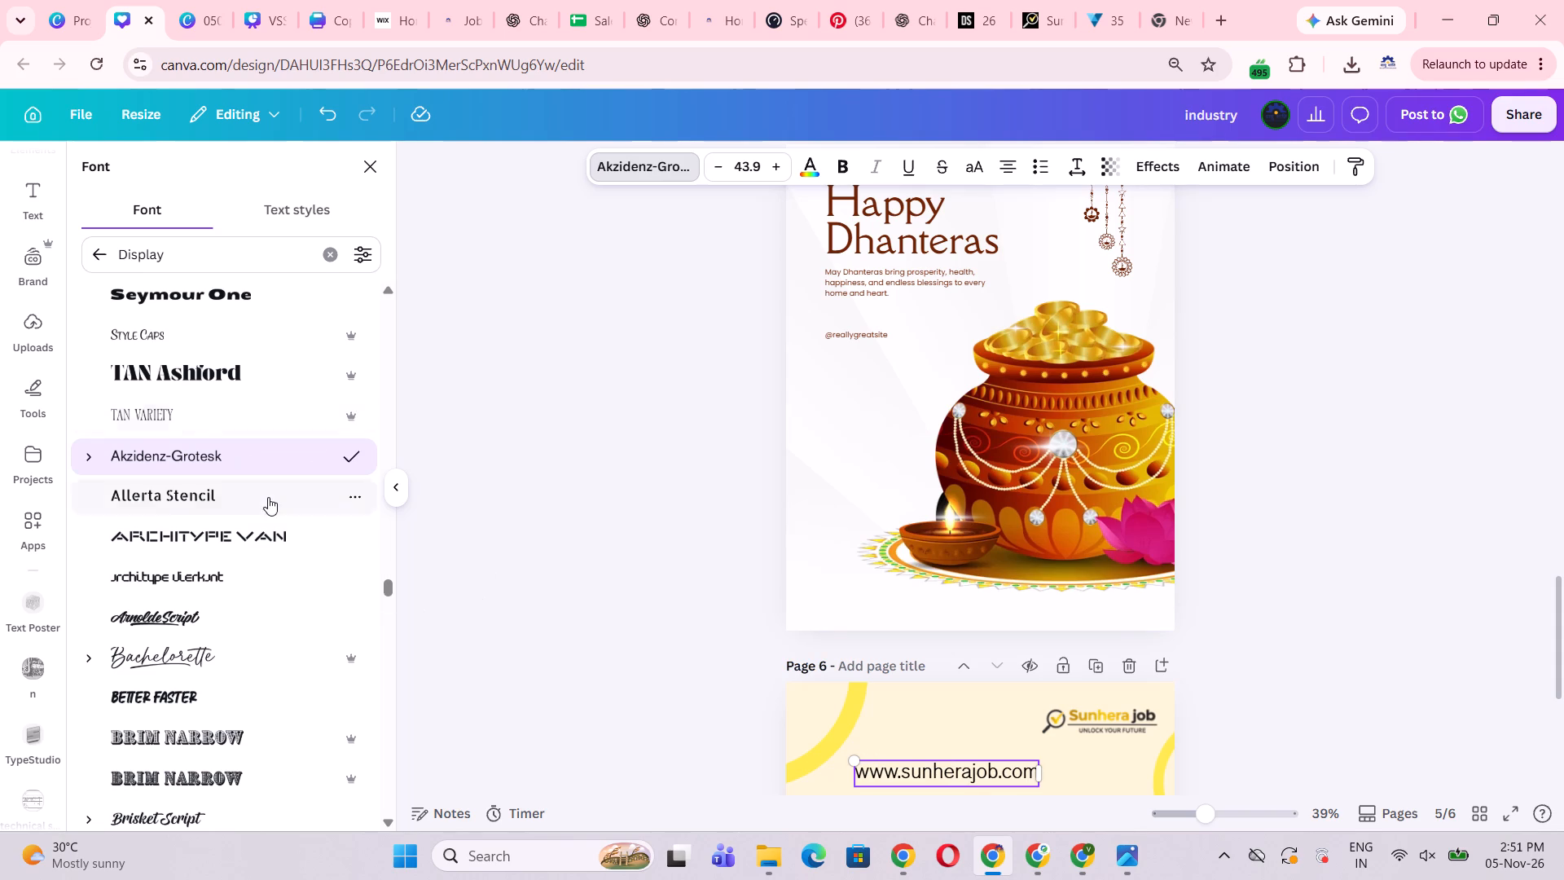
scroll(268, 497, "up", 4)
left_click(262, 482)
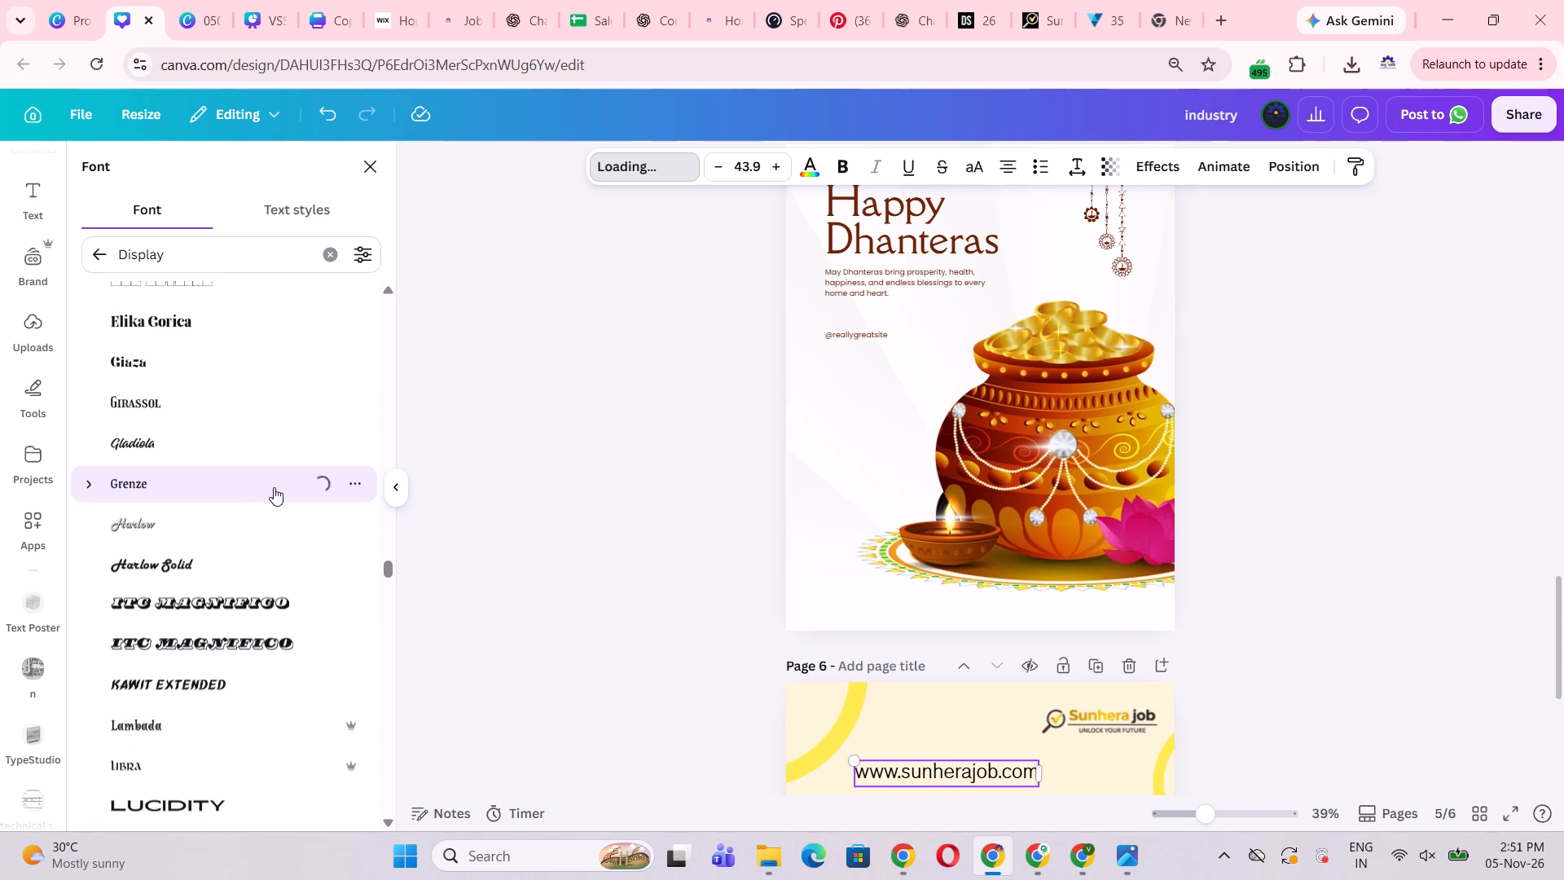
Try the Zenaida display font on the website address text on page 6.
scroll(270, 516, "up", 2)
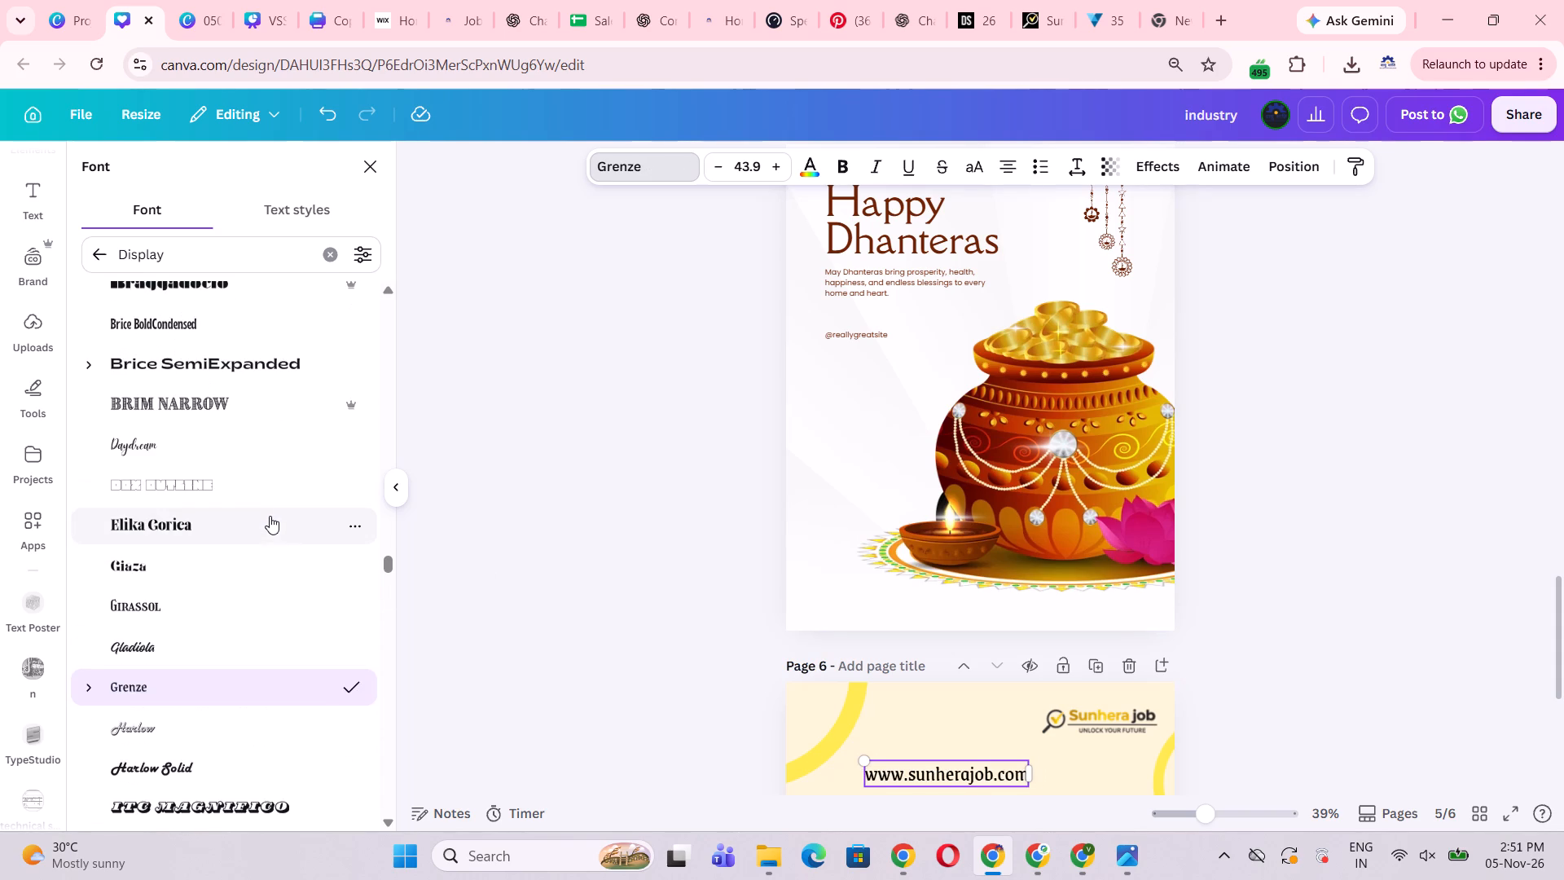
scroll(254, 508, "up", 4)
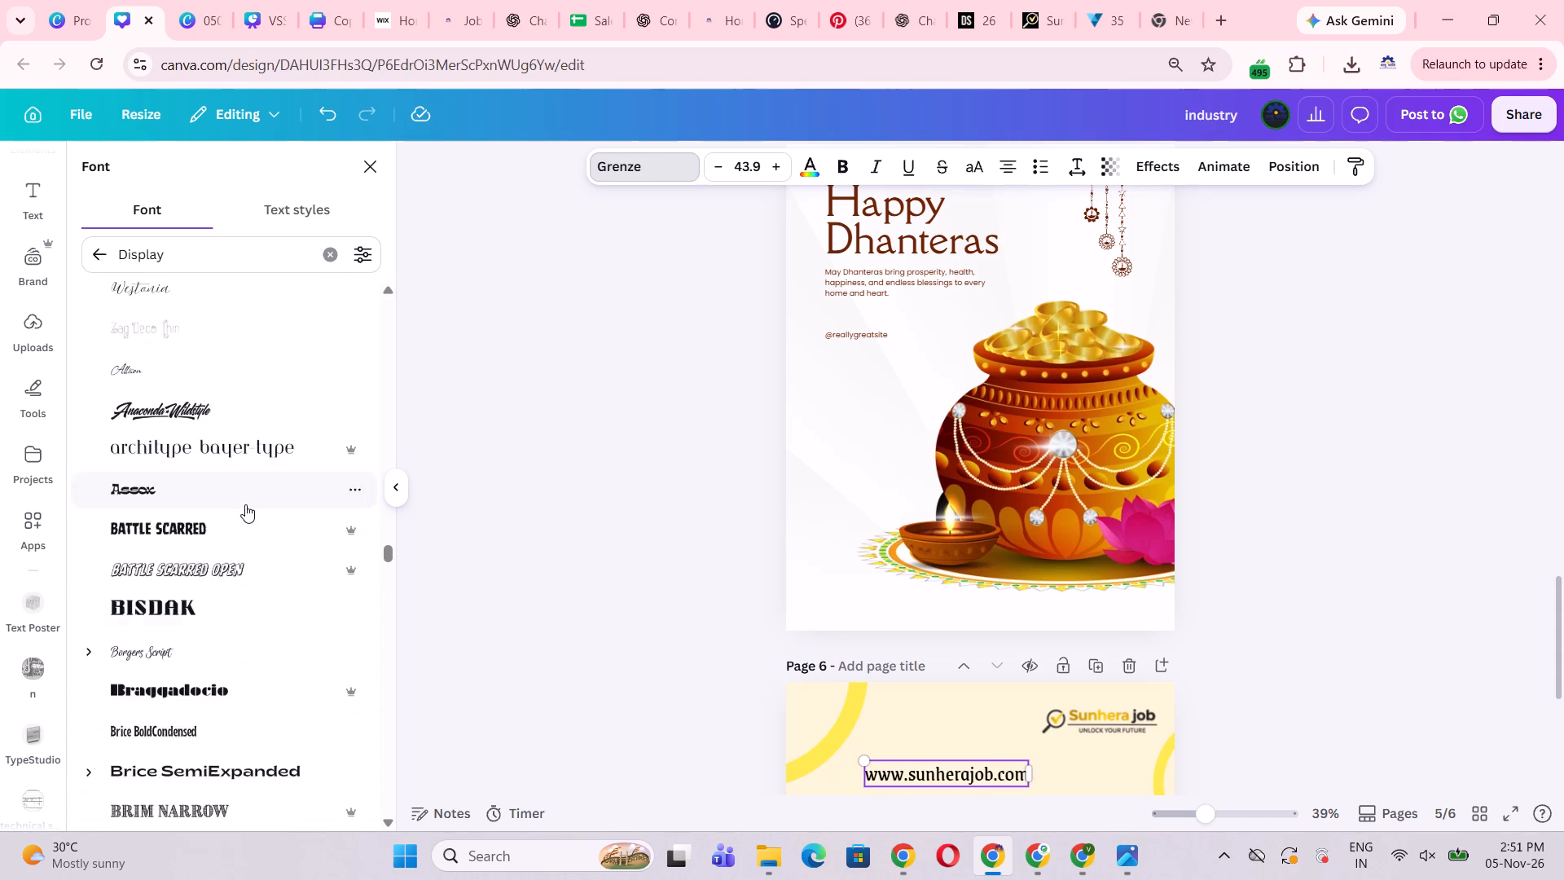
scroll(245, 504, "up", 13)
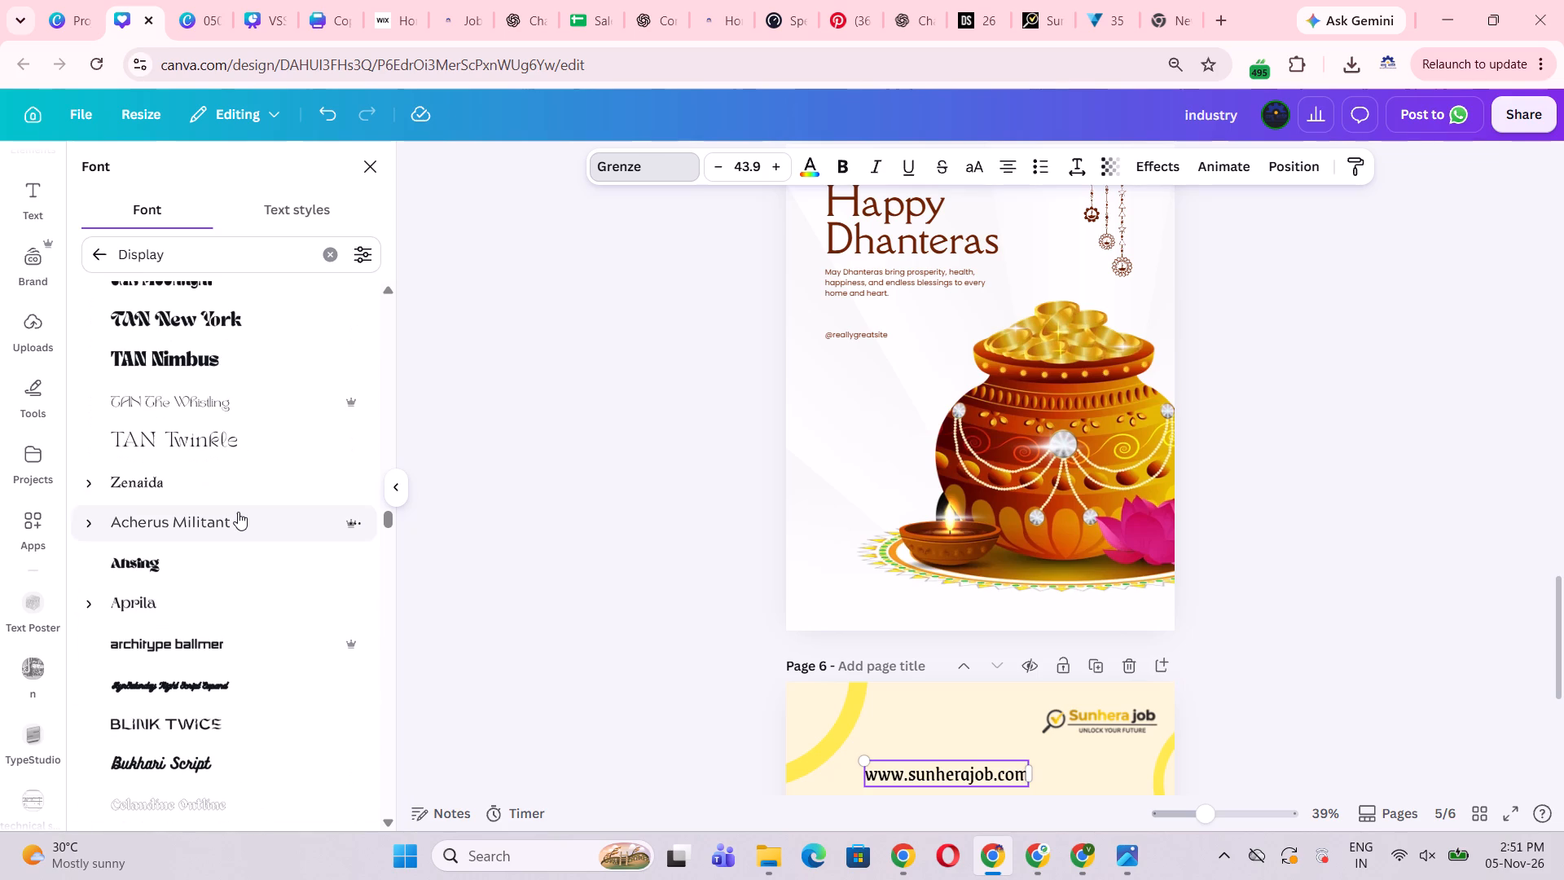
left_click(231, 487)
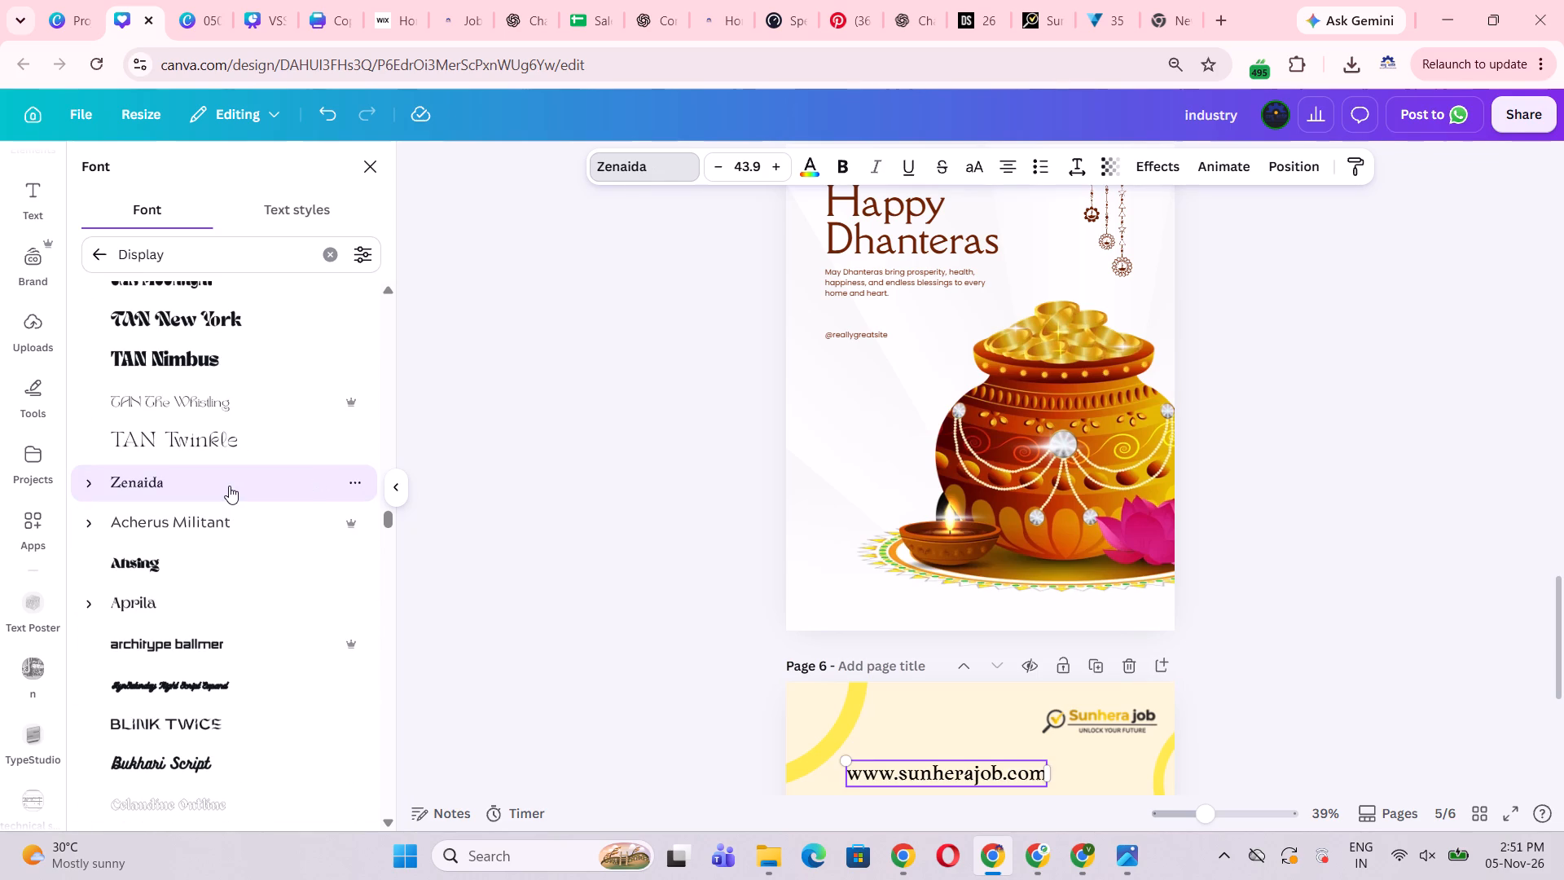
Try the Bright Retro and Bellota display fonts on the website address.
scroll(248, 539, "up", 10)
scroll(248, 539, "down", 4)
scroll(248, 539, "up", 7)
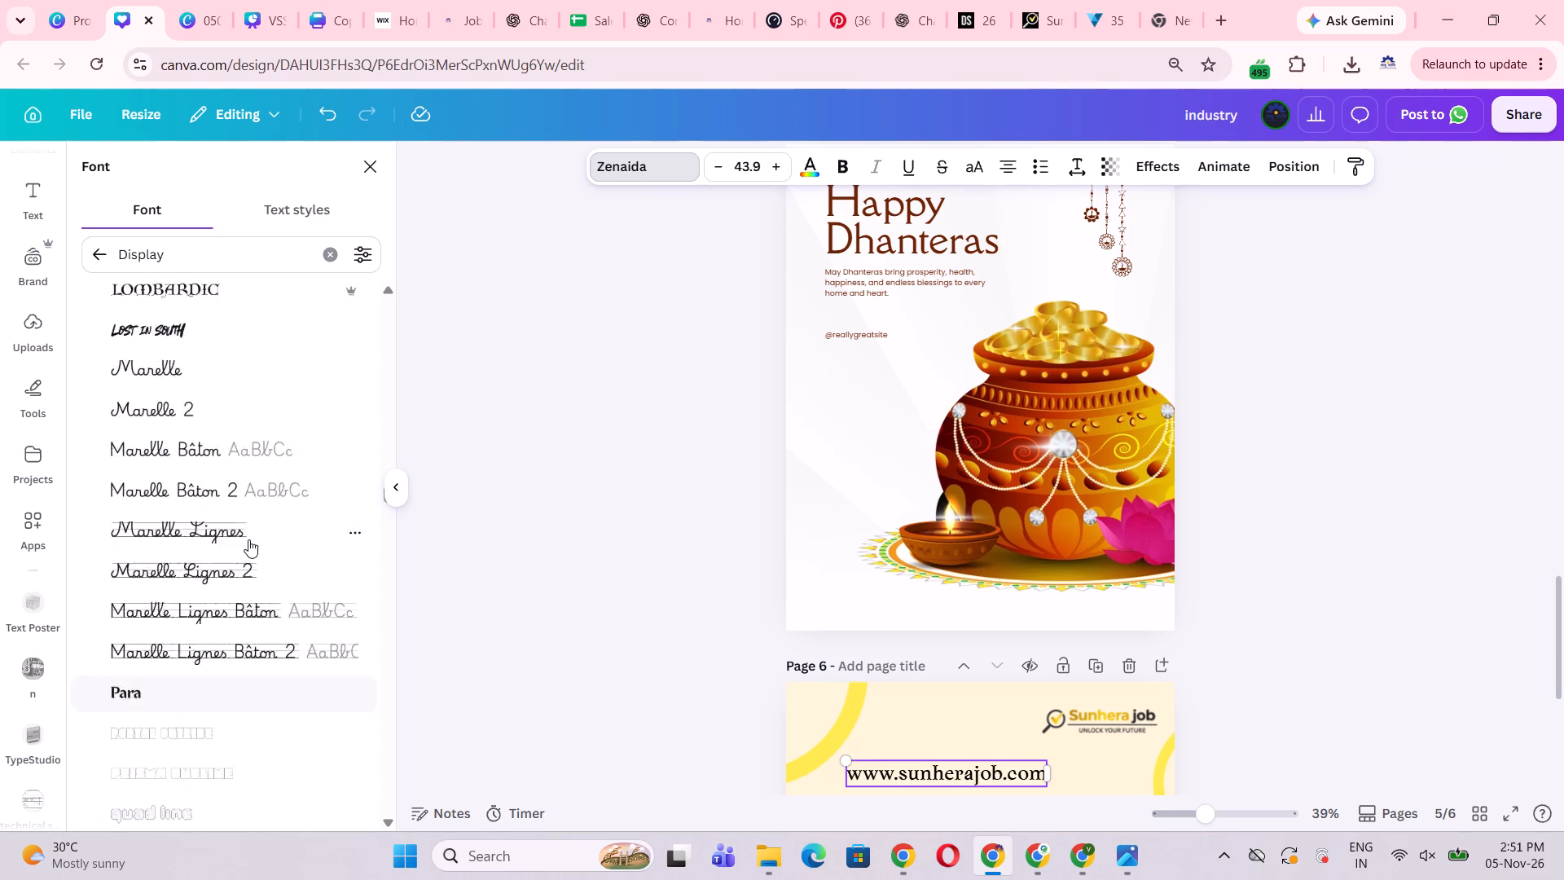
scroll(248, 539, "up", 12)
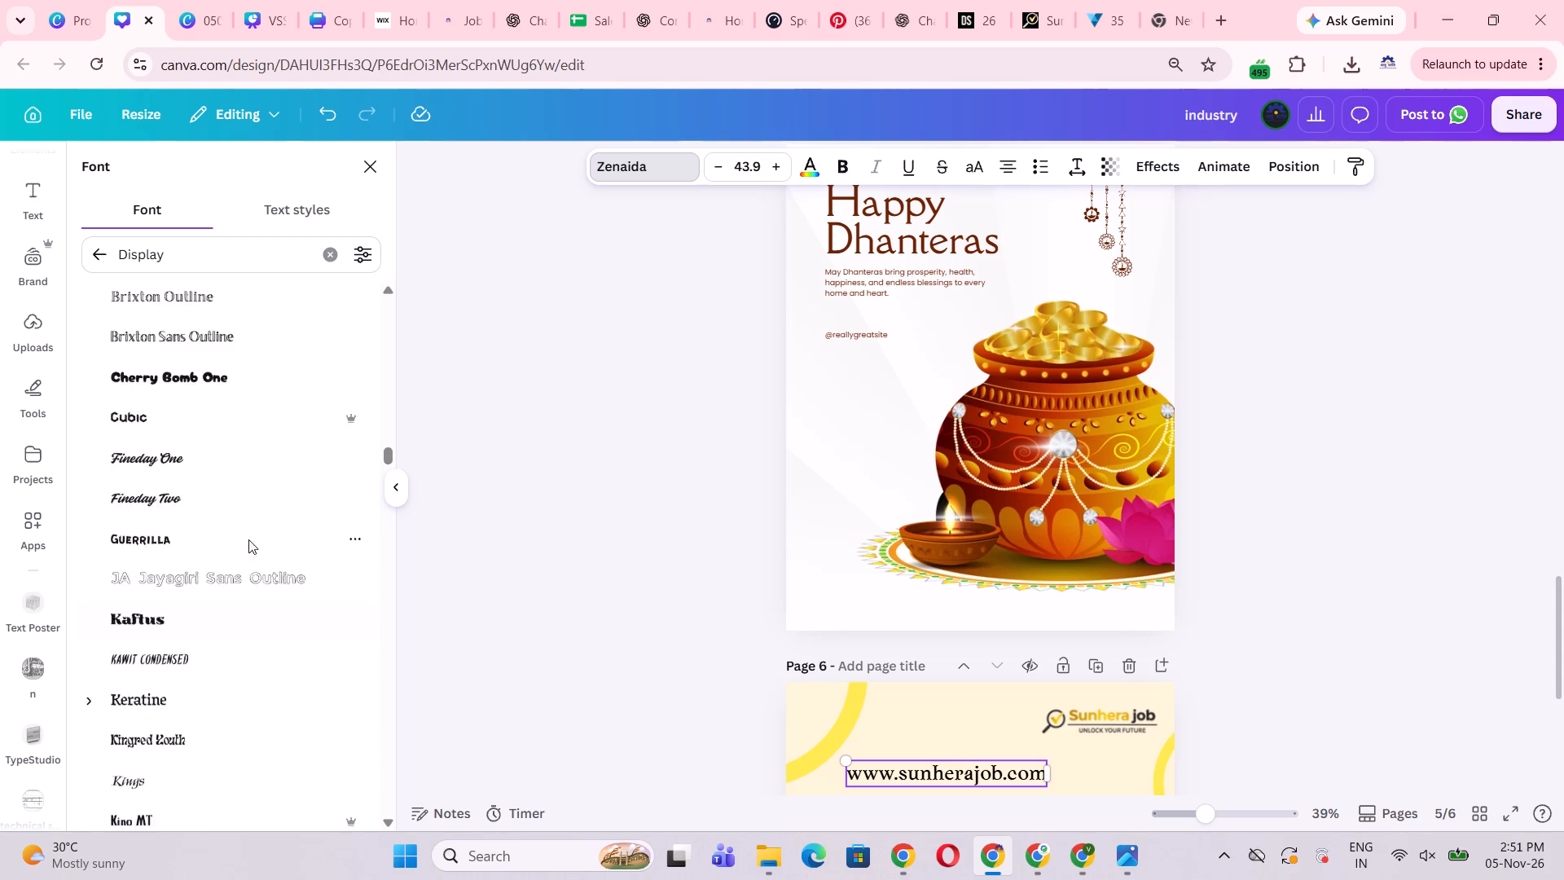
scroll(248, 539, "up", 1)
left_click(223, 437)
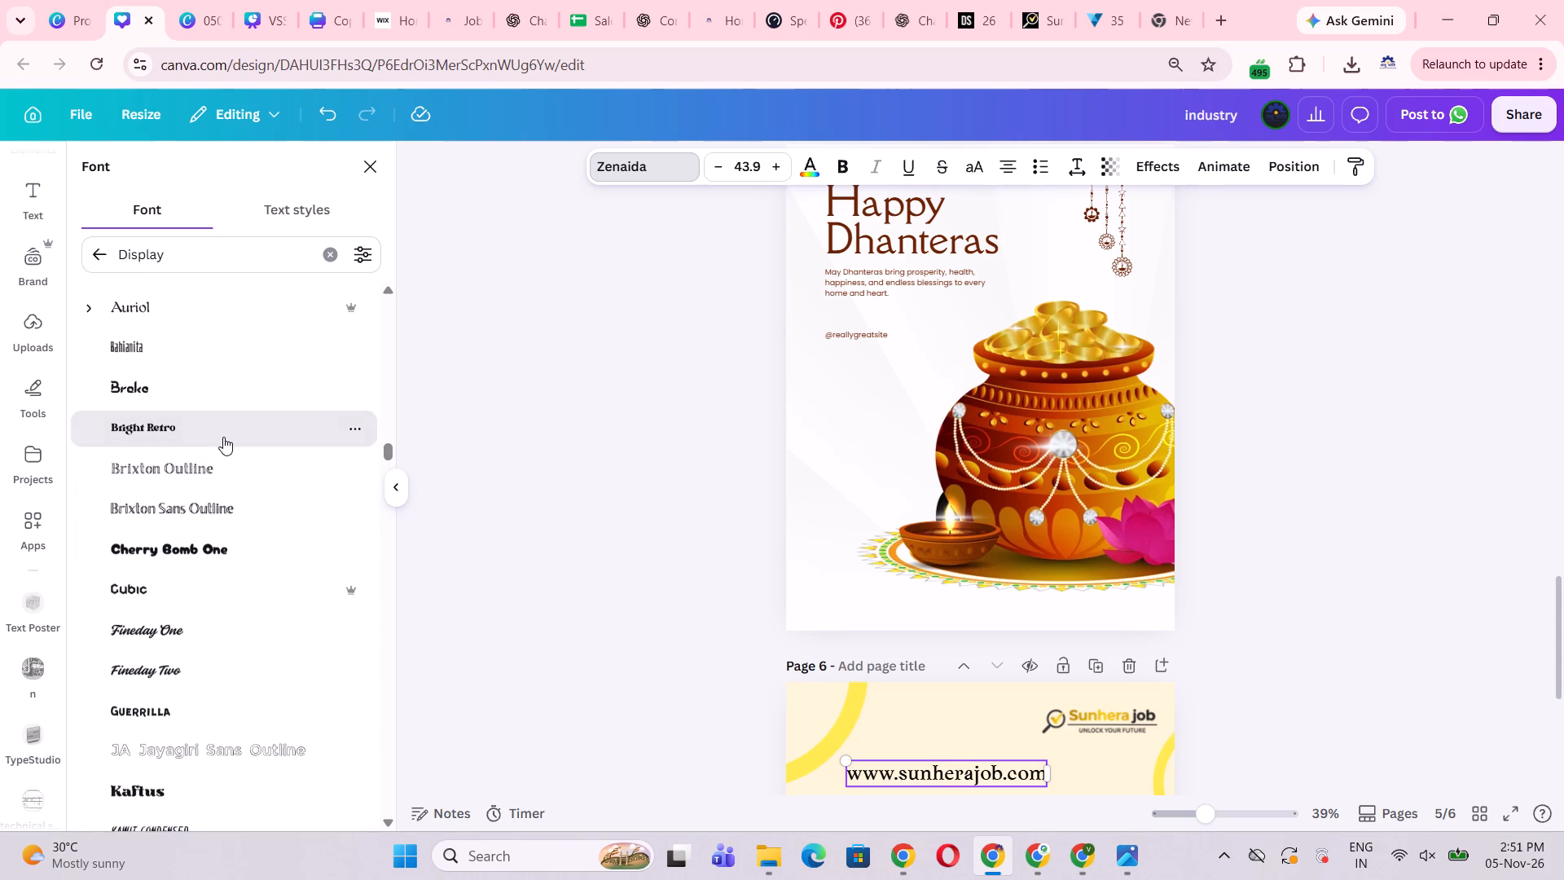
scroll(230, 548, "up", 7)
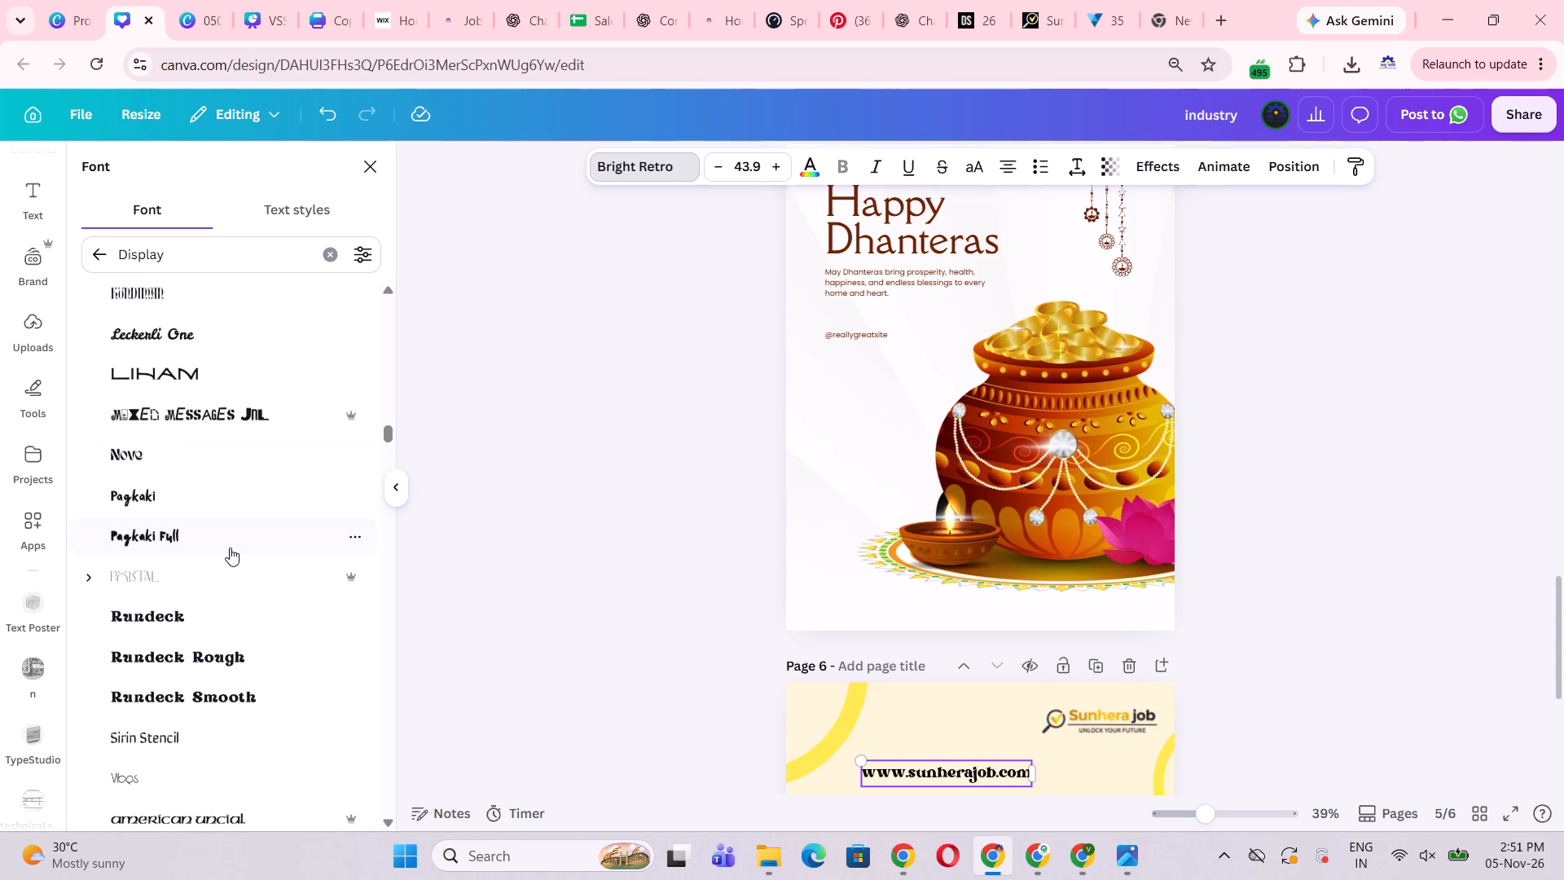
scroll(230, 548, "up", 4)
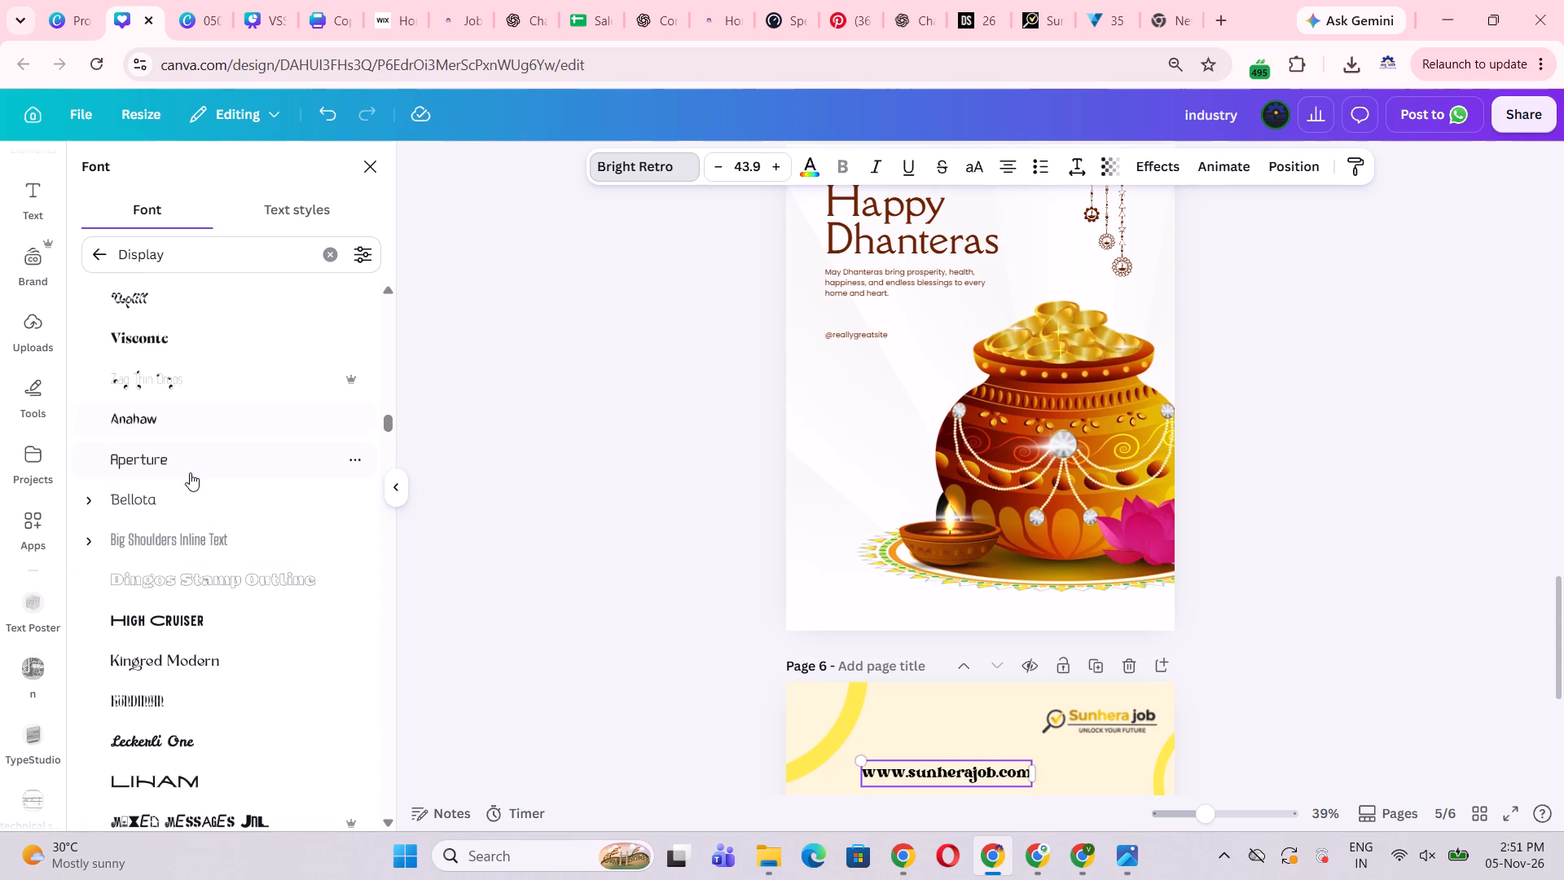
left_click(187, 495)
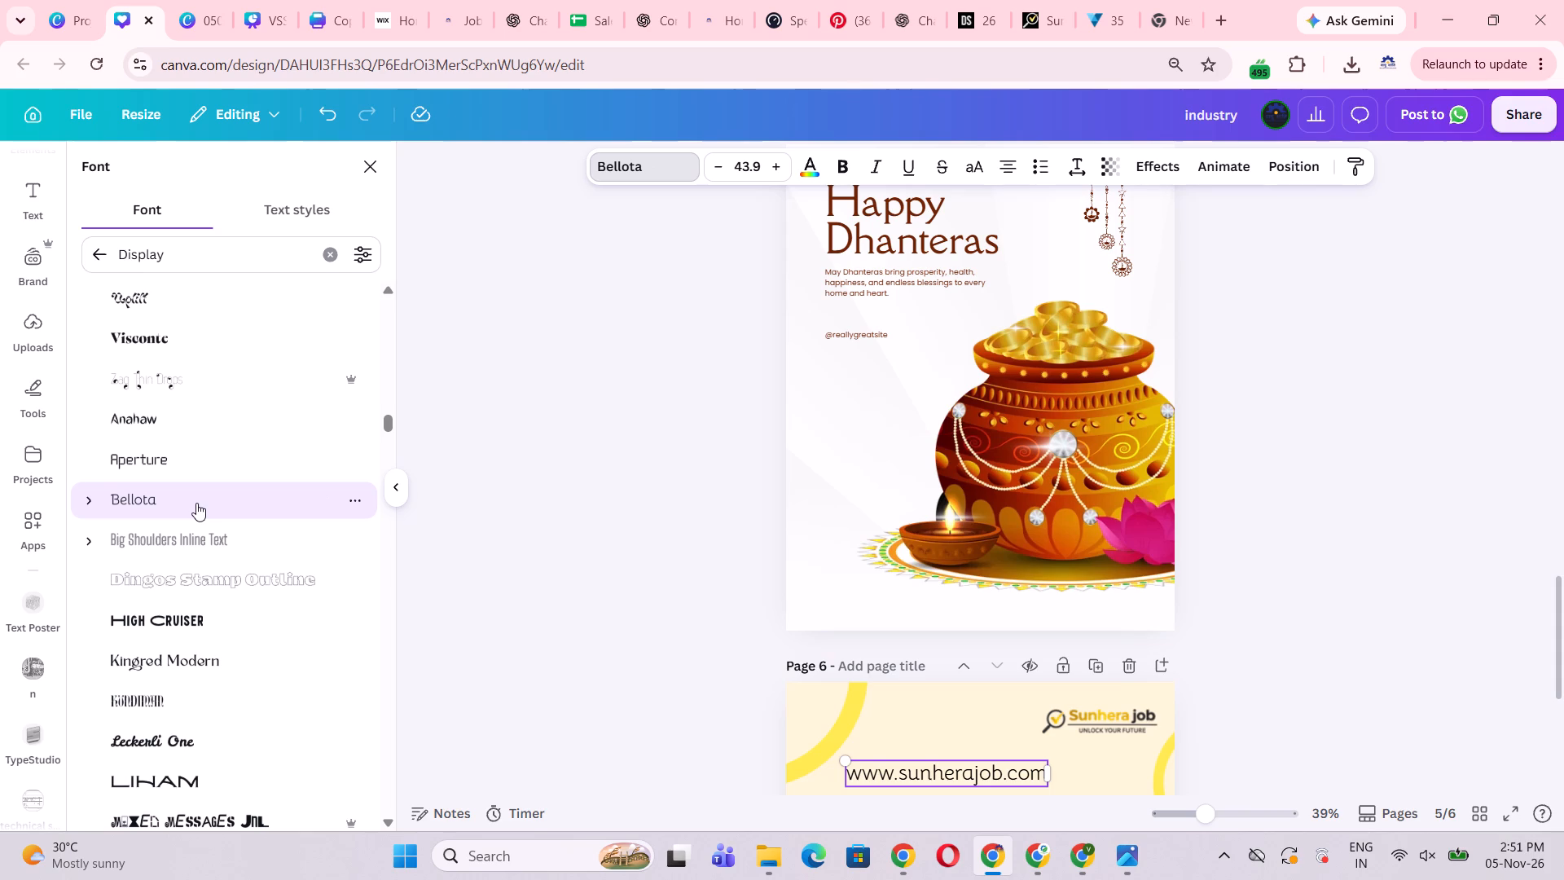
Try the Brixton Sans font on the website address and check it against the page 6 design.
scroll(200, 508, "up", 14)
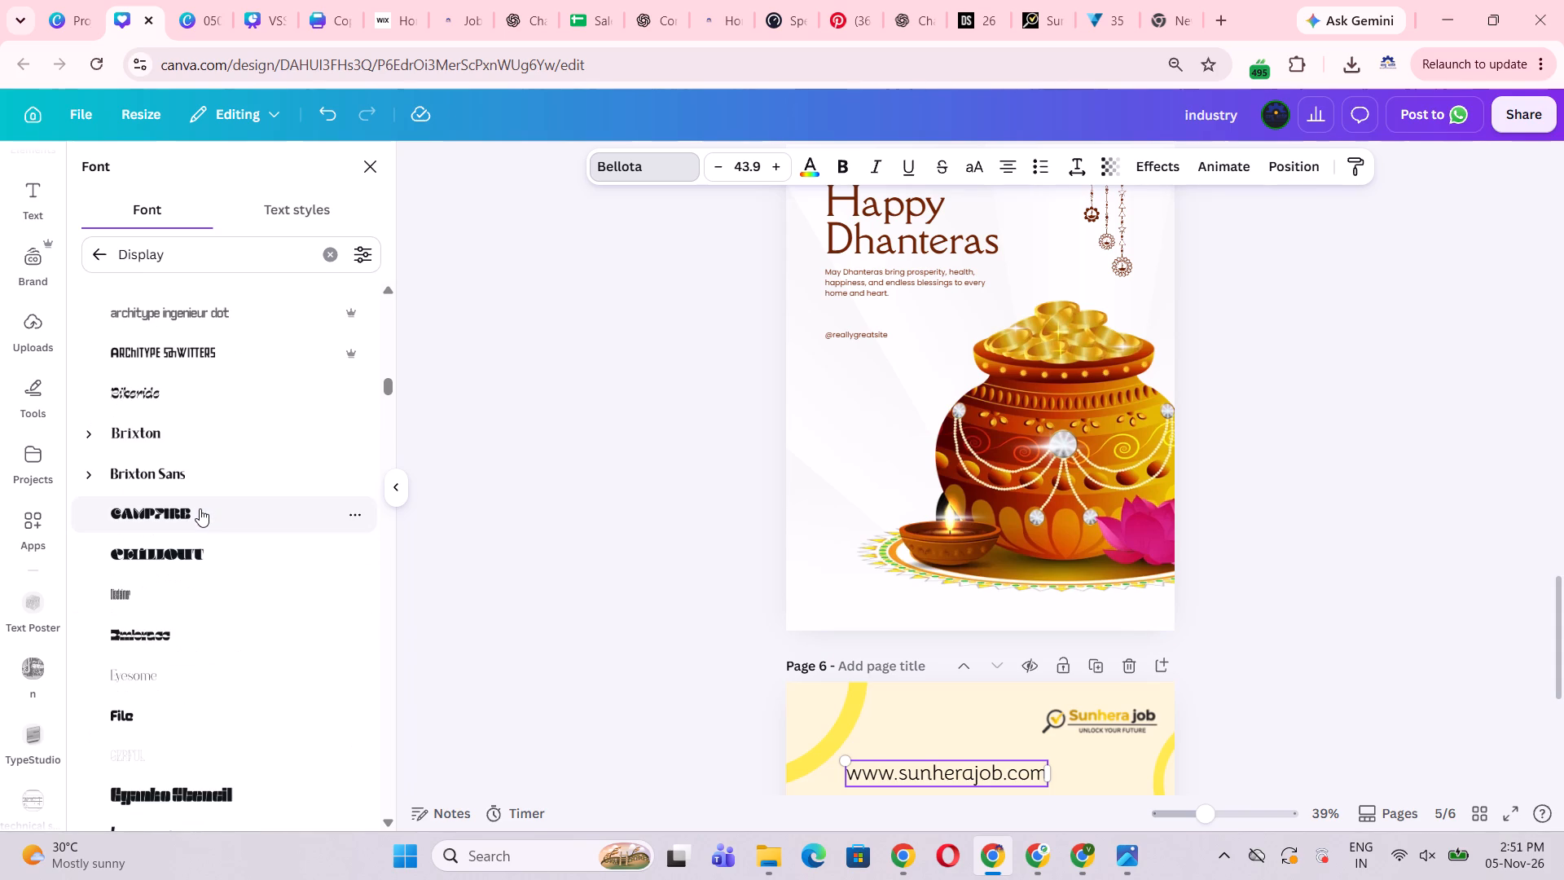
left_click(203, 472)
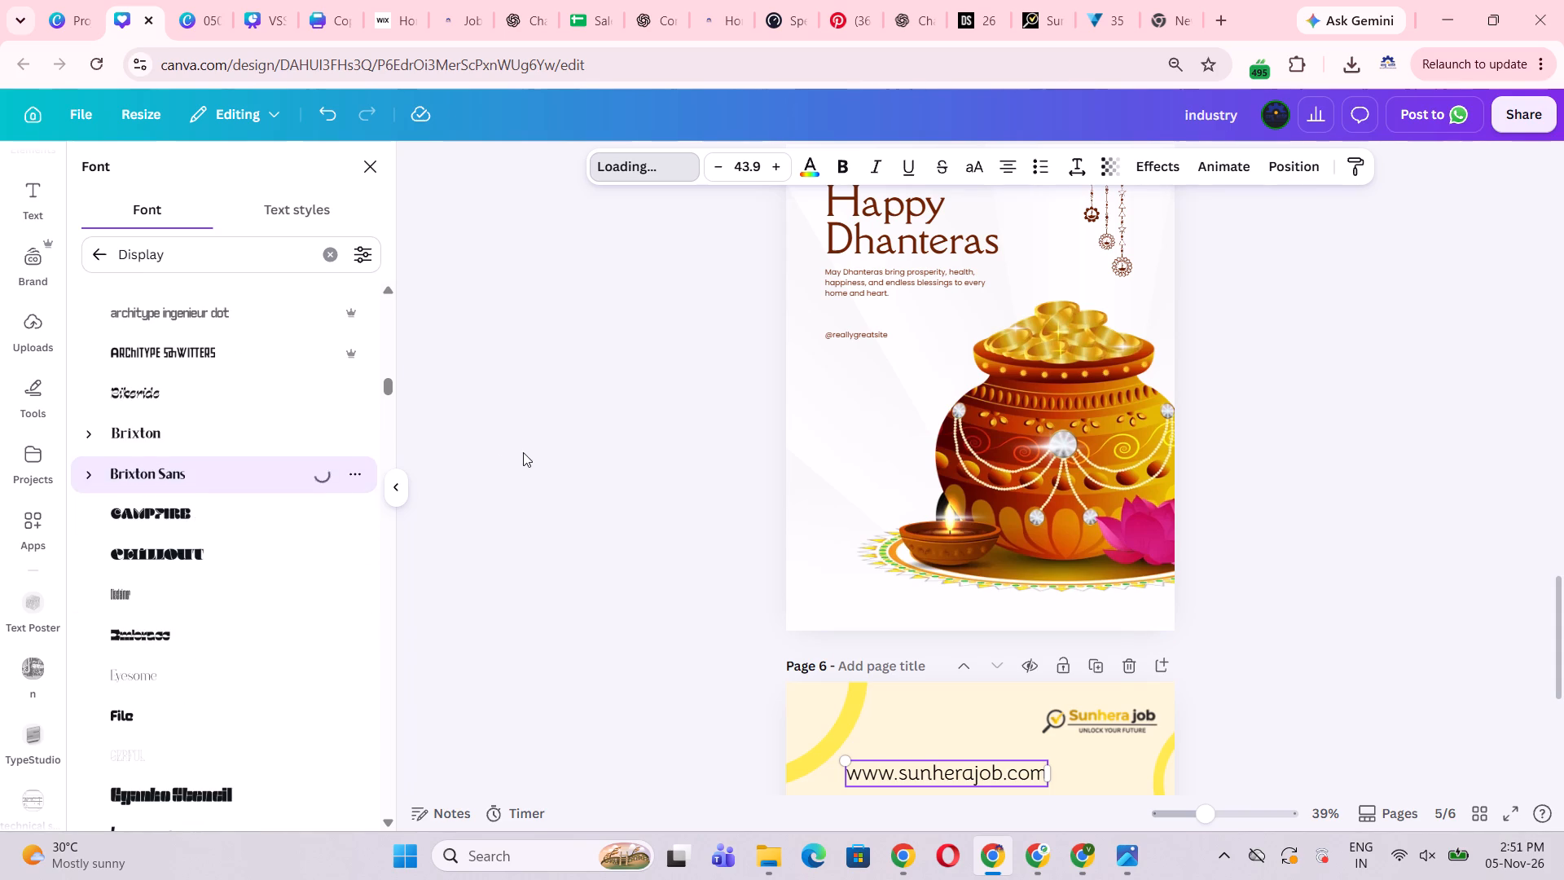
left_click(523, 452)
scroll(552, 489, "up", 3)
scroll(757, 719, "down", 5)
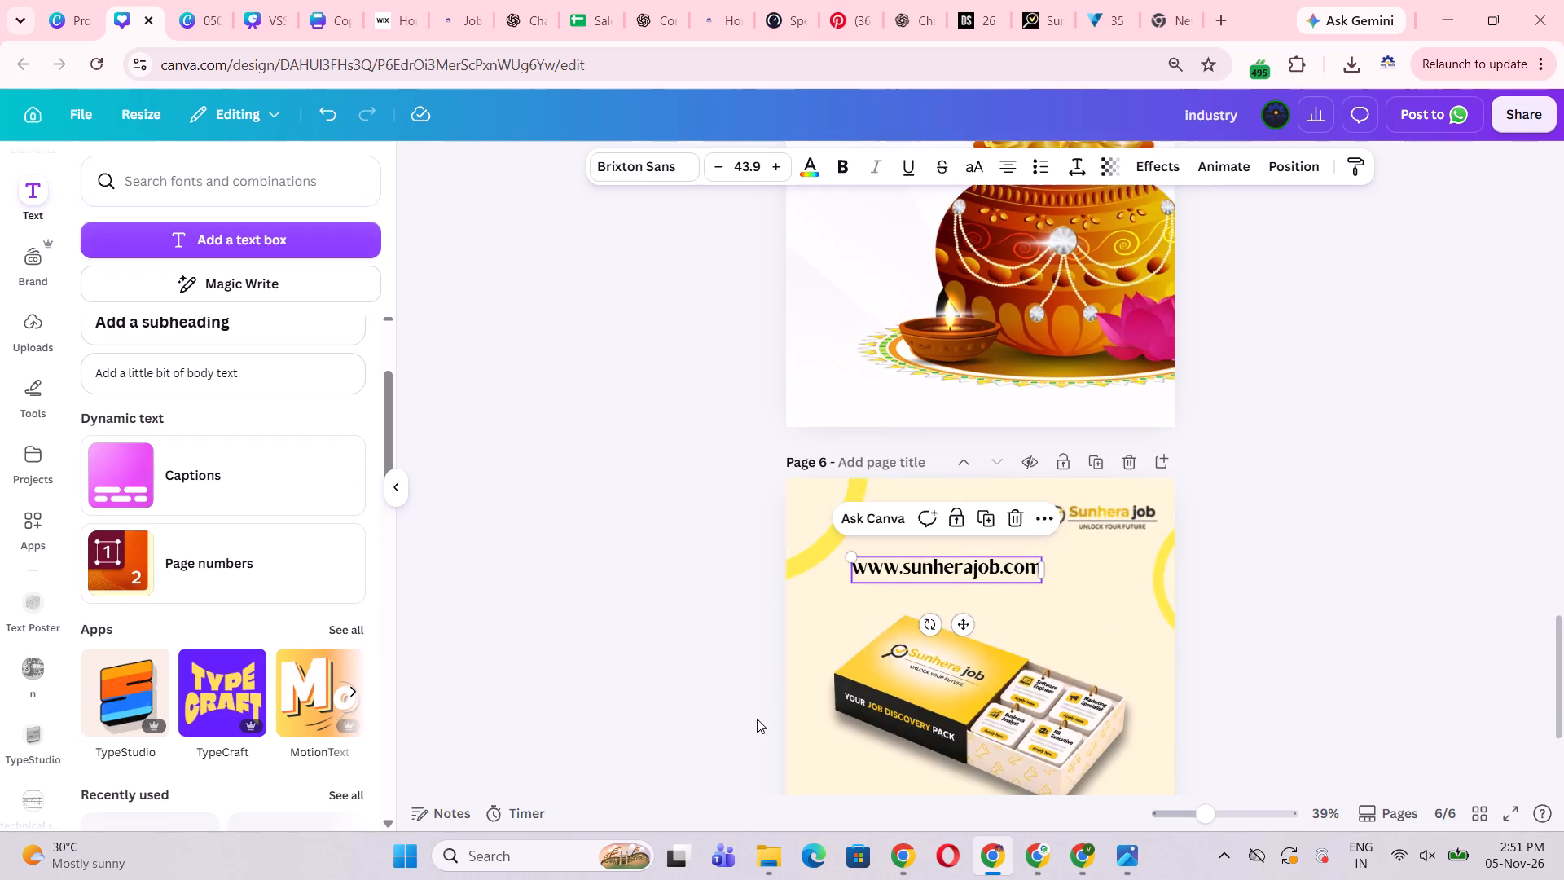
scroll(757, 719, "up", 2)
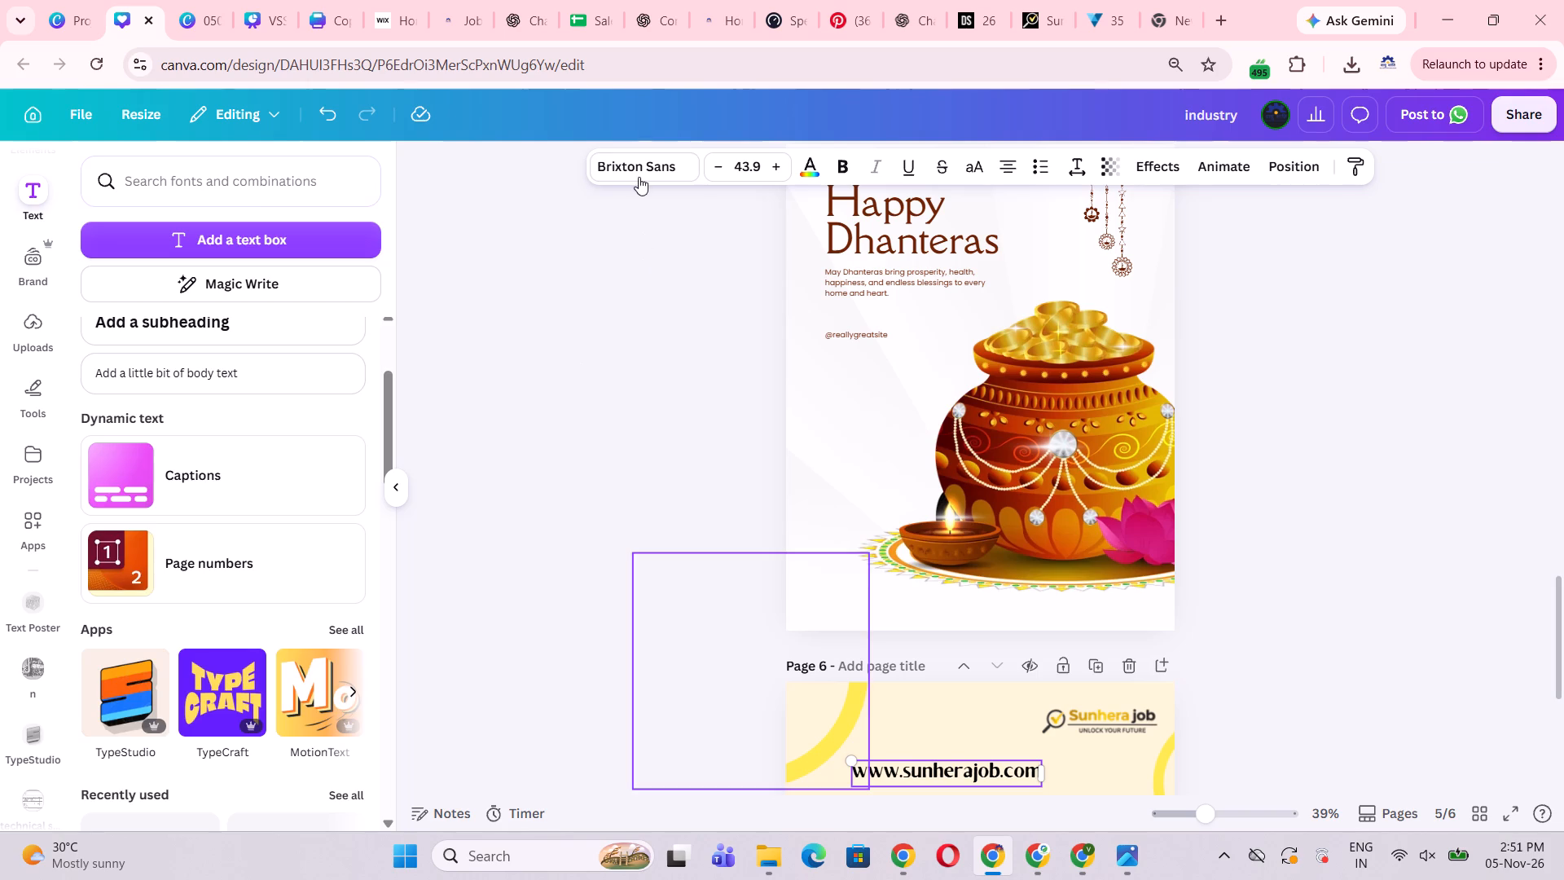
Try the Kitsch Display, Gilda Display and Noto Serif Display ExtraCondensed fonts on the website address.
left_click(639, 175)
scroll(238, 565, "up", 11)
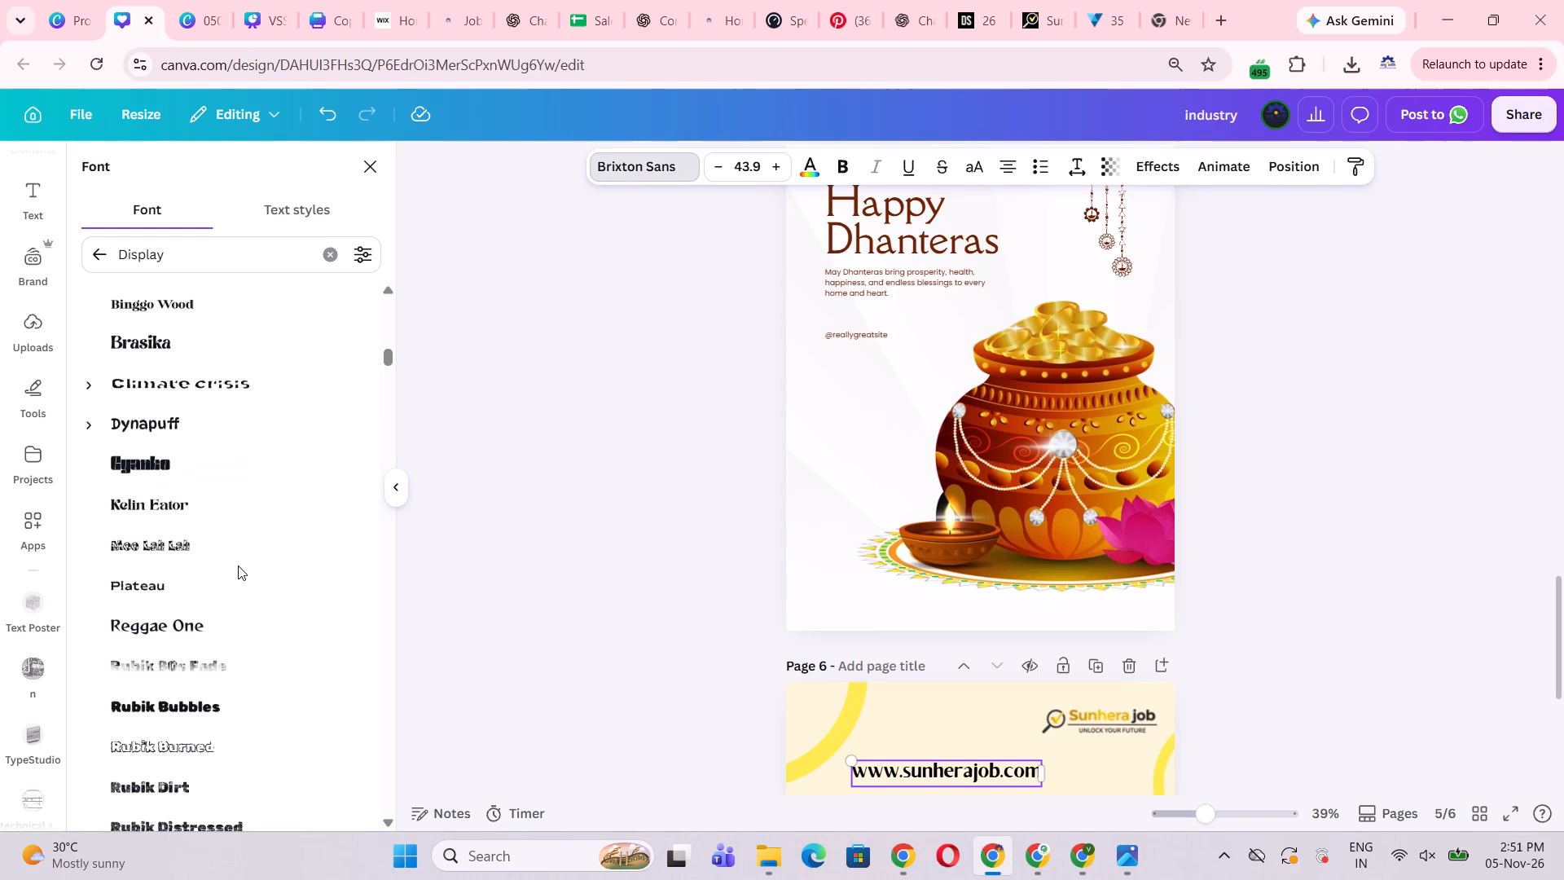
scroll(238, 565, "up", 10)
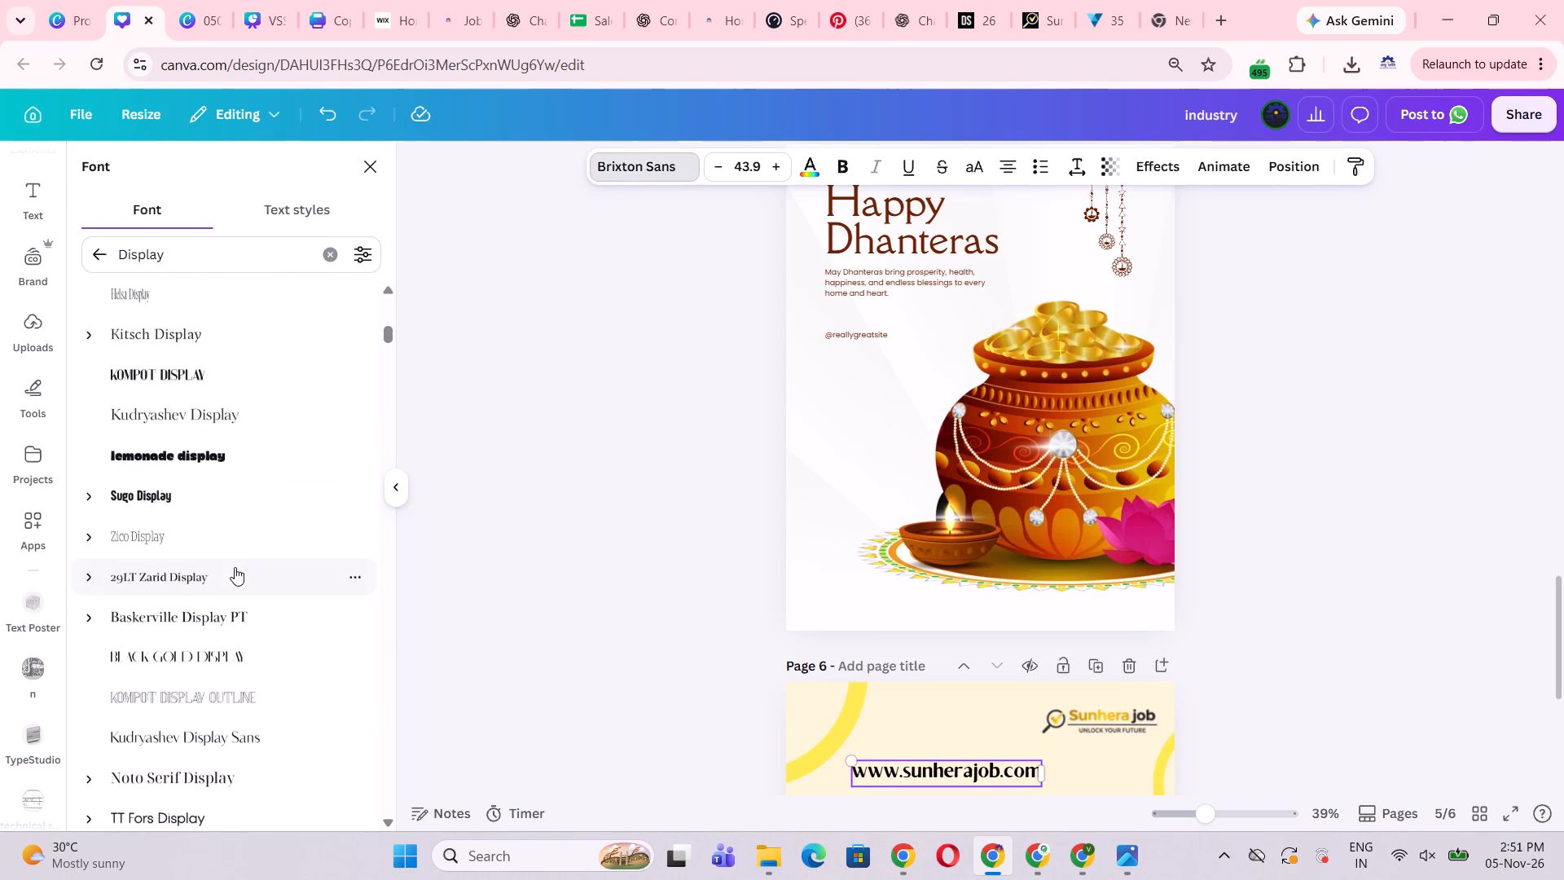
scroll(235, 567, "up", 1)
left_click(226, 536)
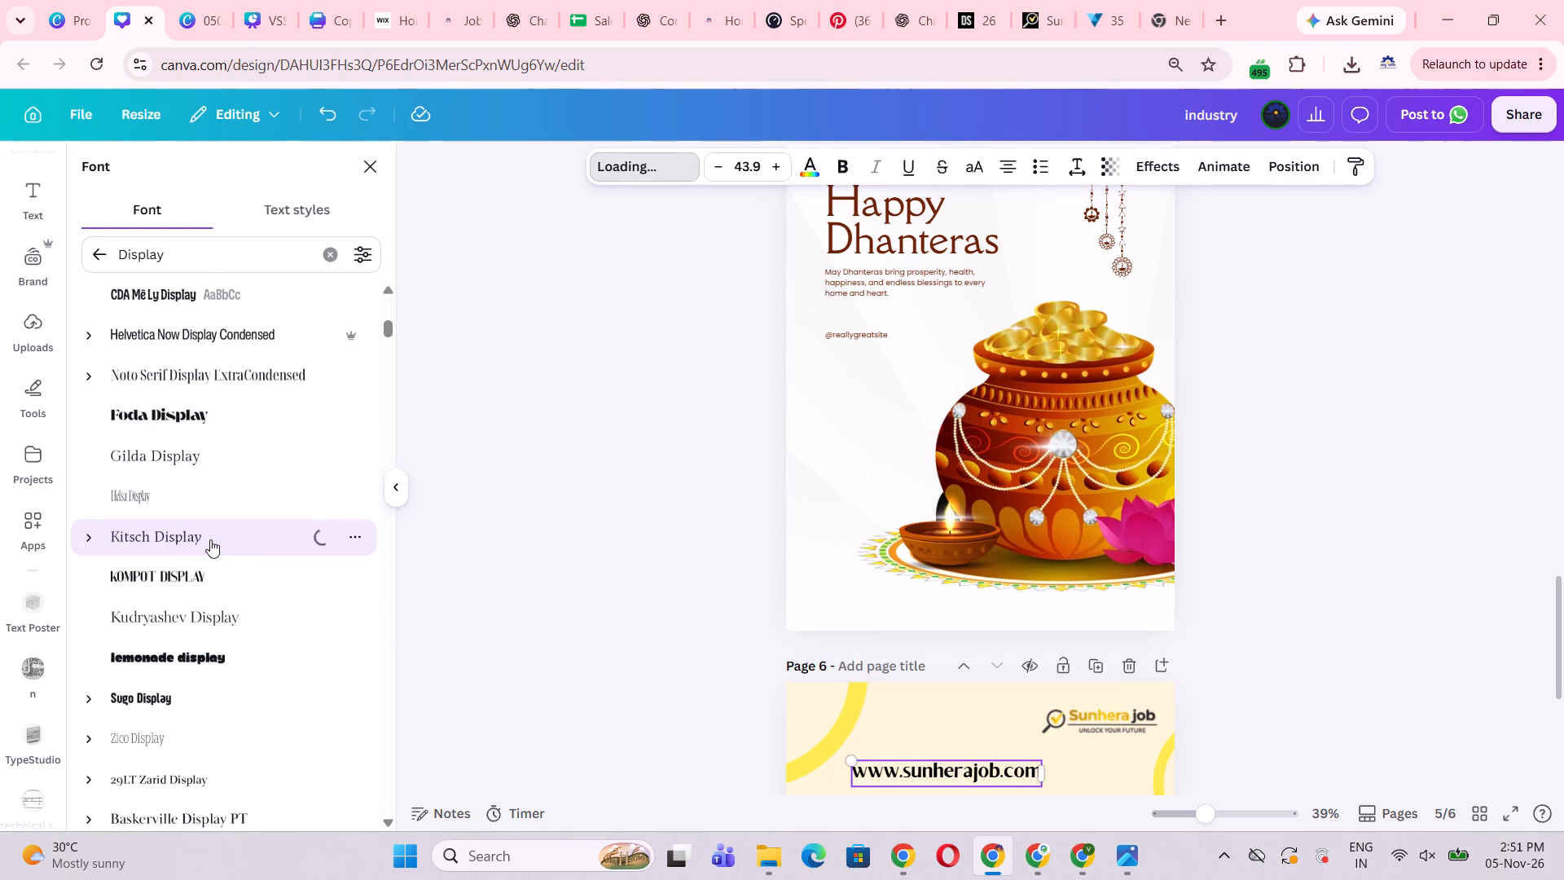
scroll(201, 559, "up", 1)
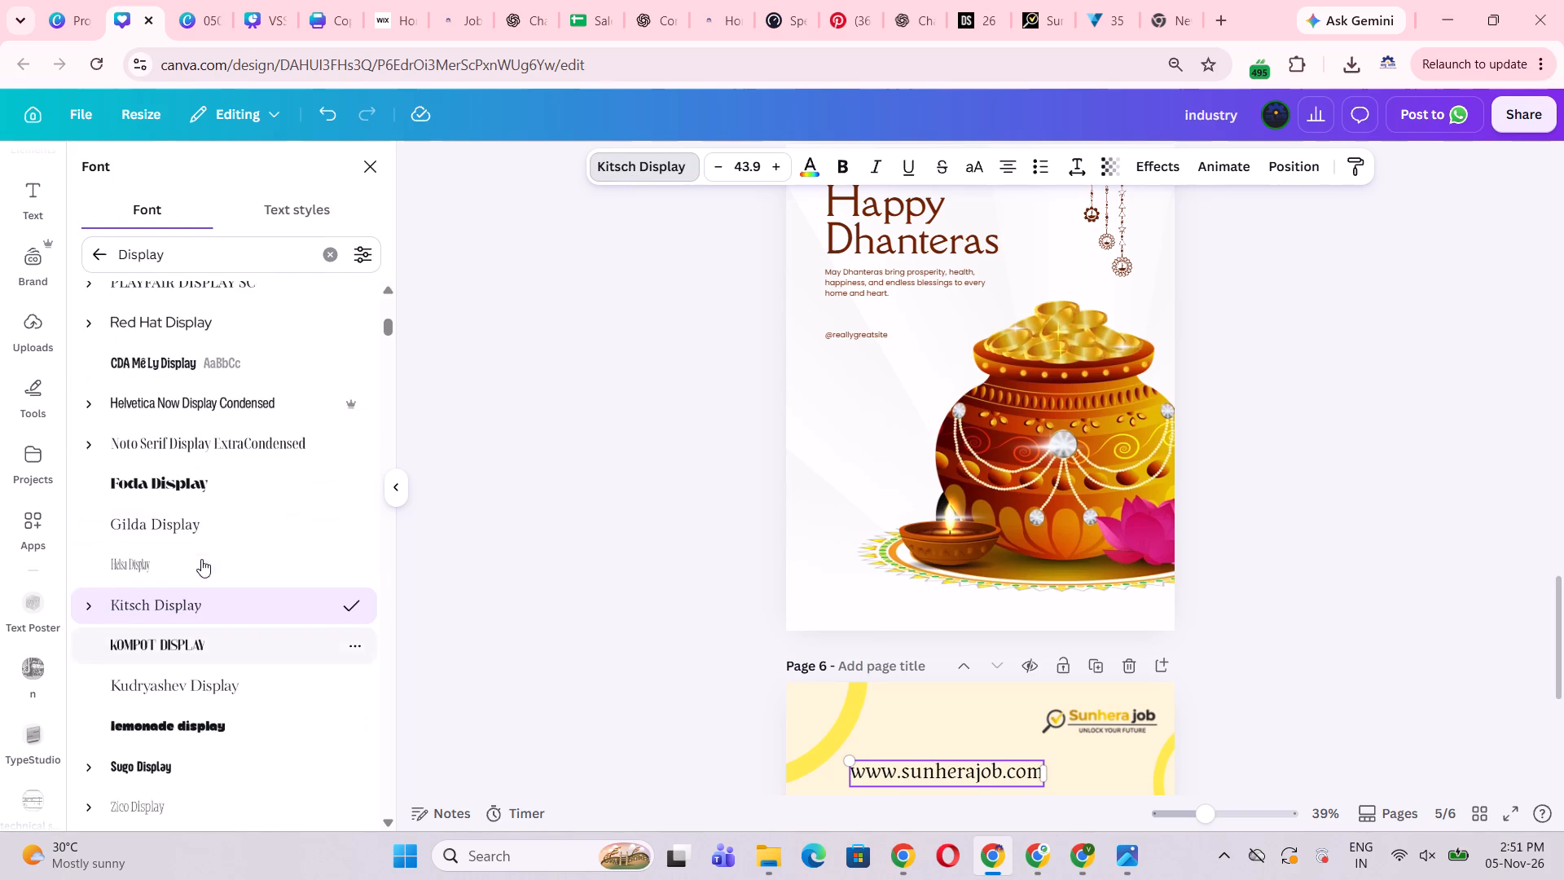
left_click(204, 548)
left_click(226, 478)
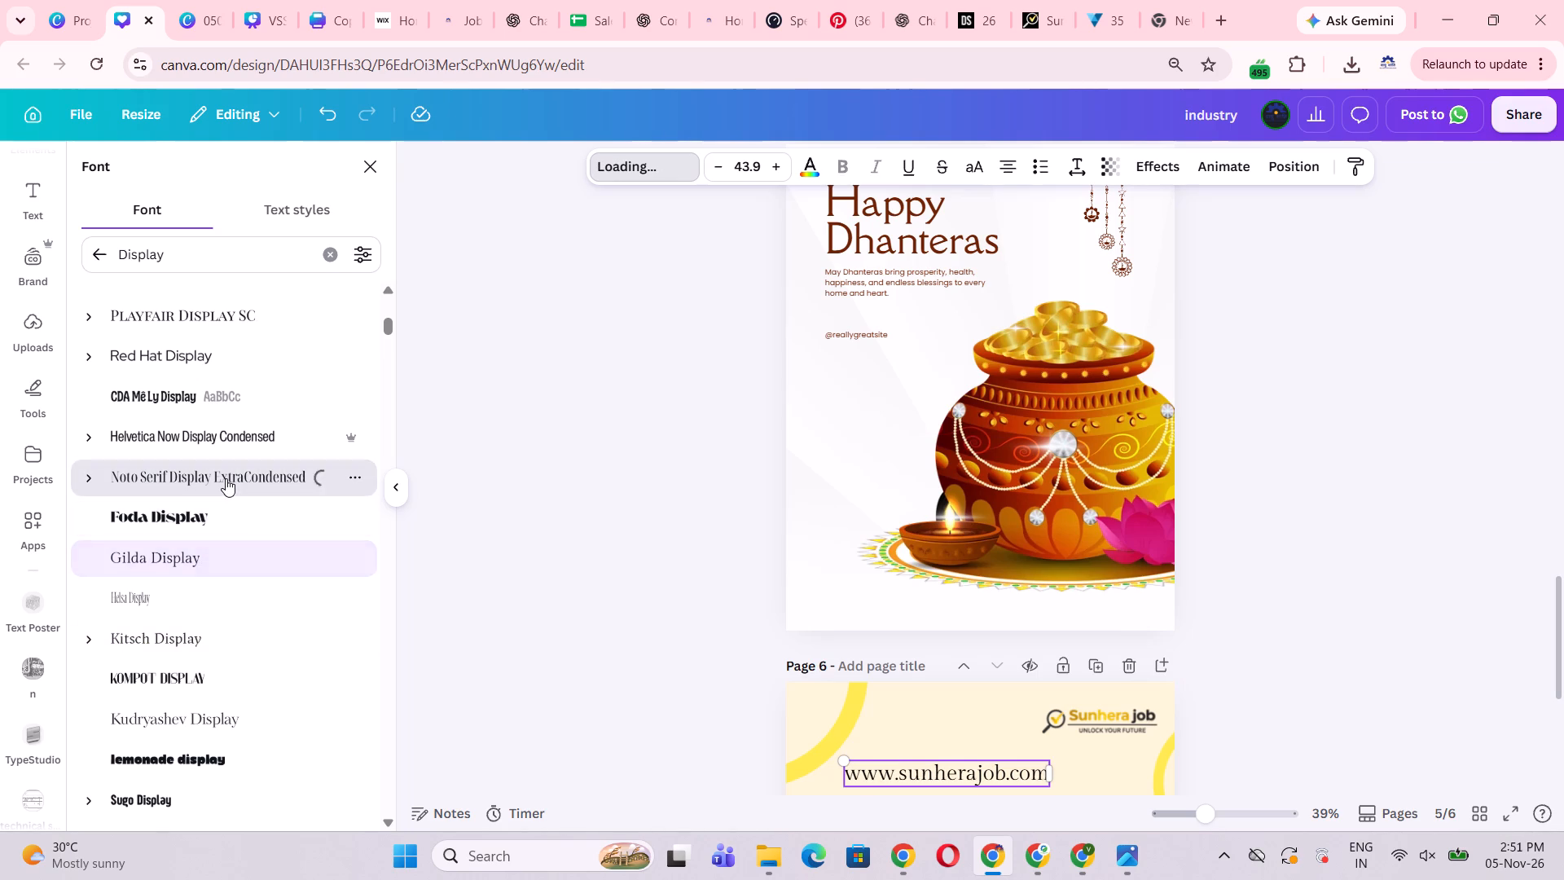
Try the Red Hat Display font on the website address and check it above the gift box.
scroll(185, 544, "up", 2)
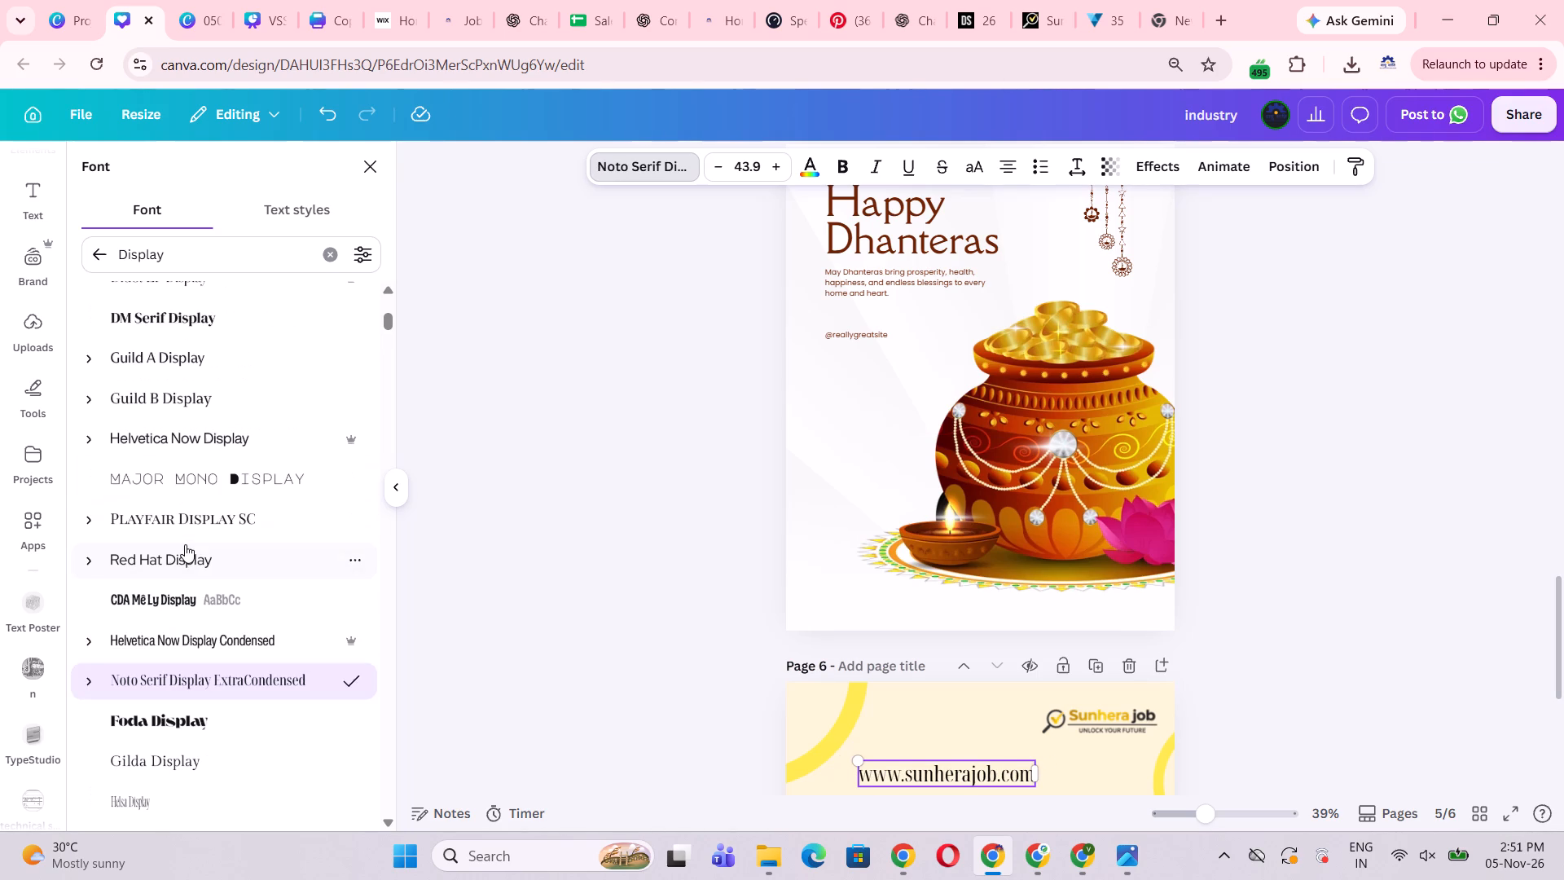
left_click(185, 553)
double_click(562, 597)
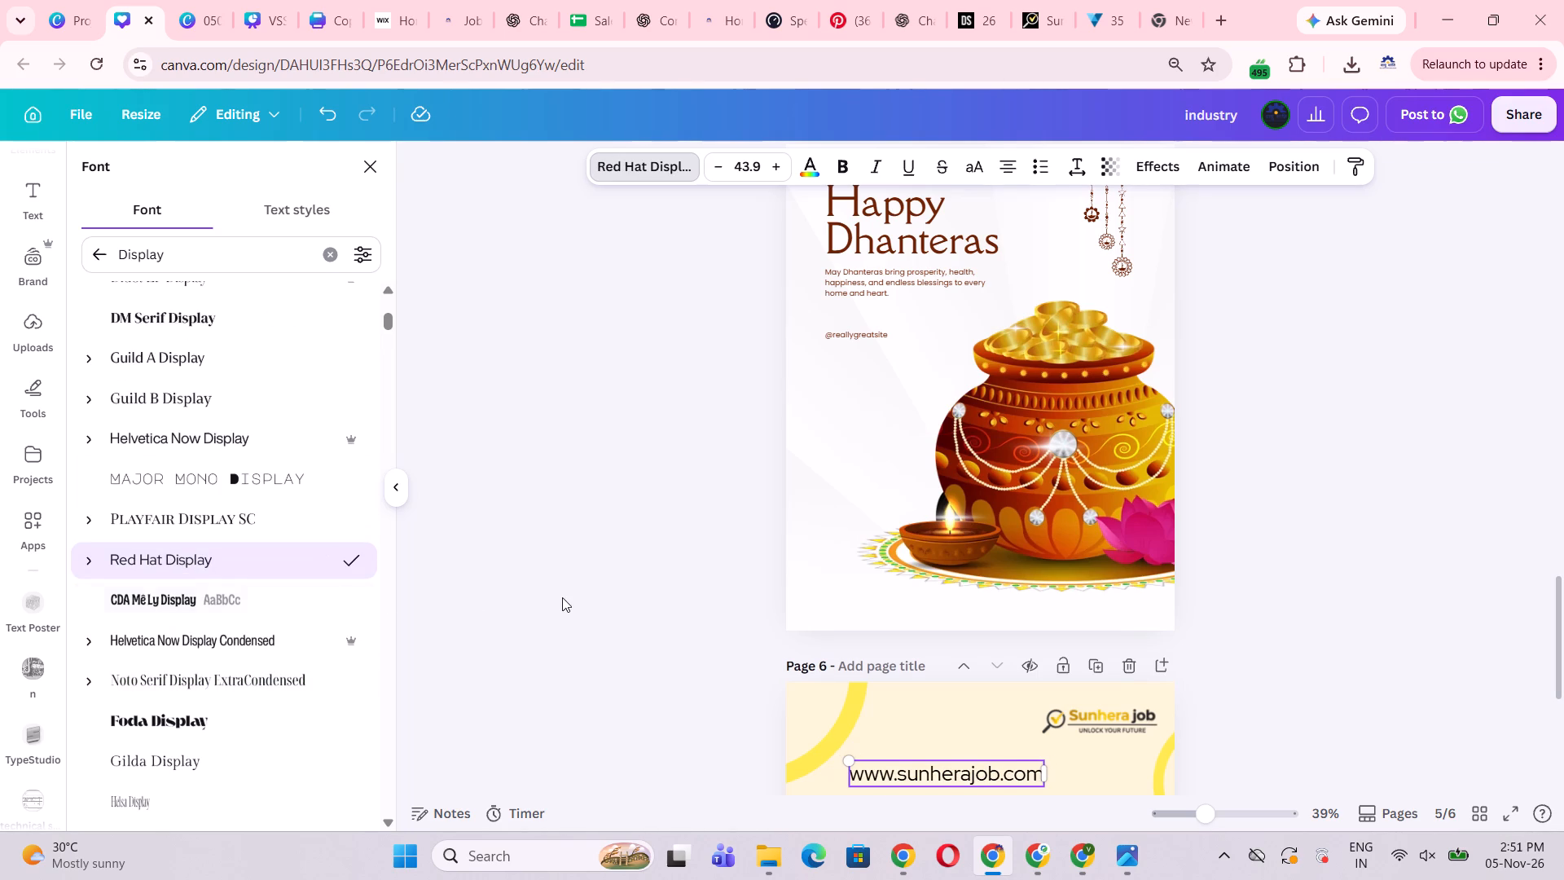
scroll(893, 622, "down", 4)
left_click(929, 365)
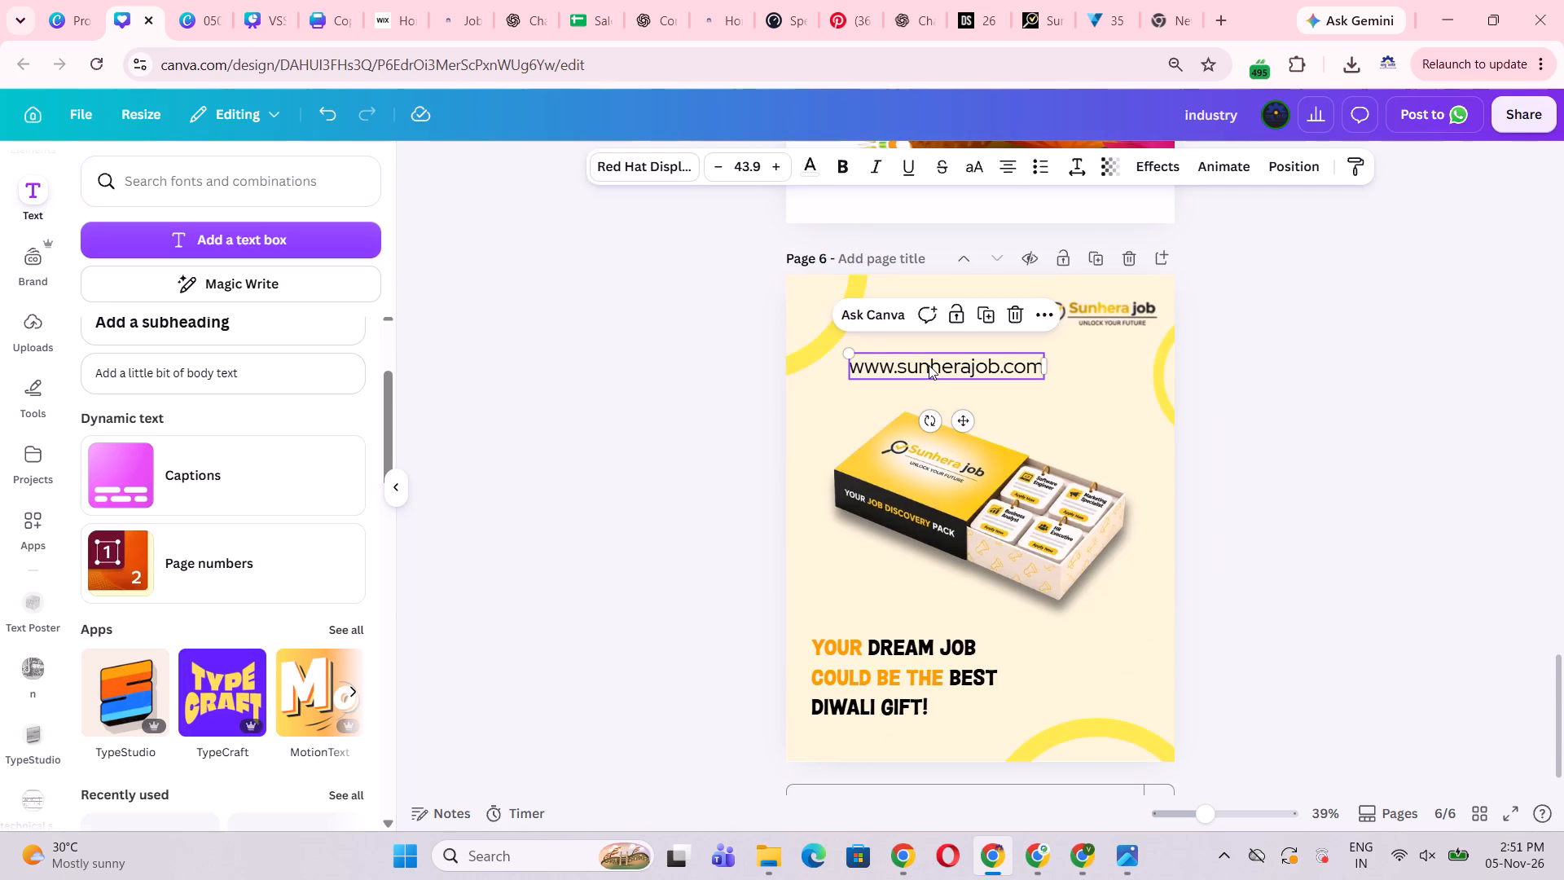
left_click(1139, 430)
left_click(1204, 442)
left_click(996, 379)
Leave the Display font results and set the website address to the recommended font DM Sans.
left_click(633, 163)
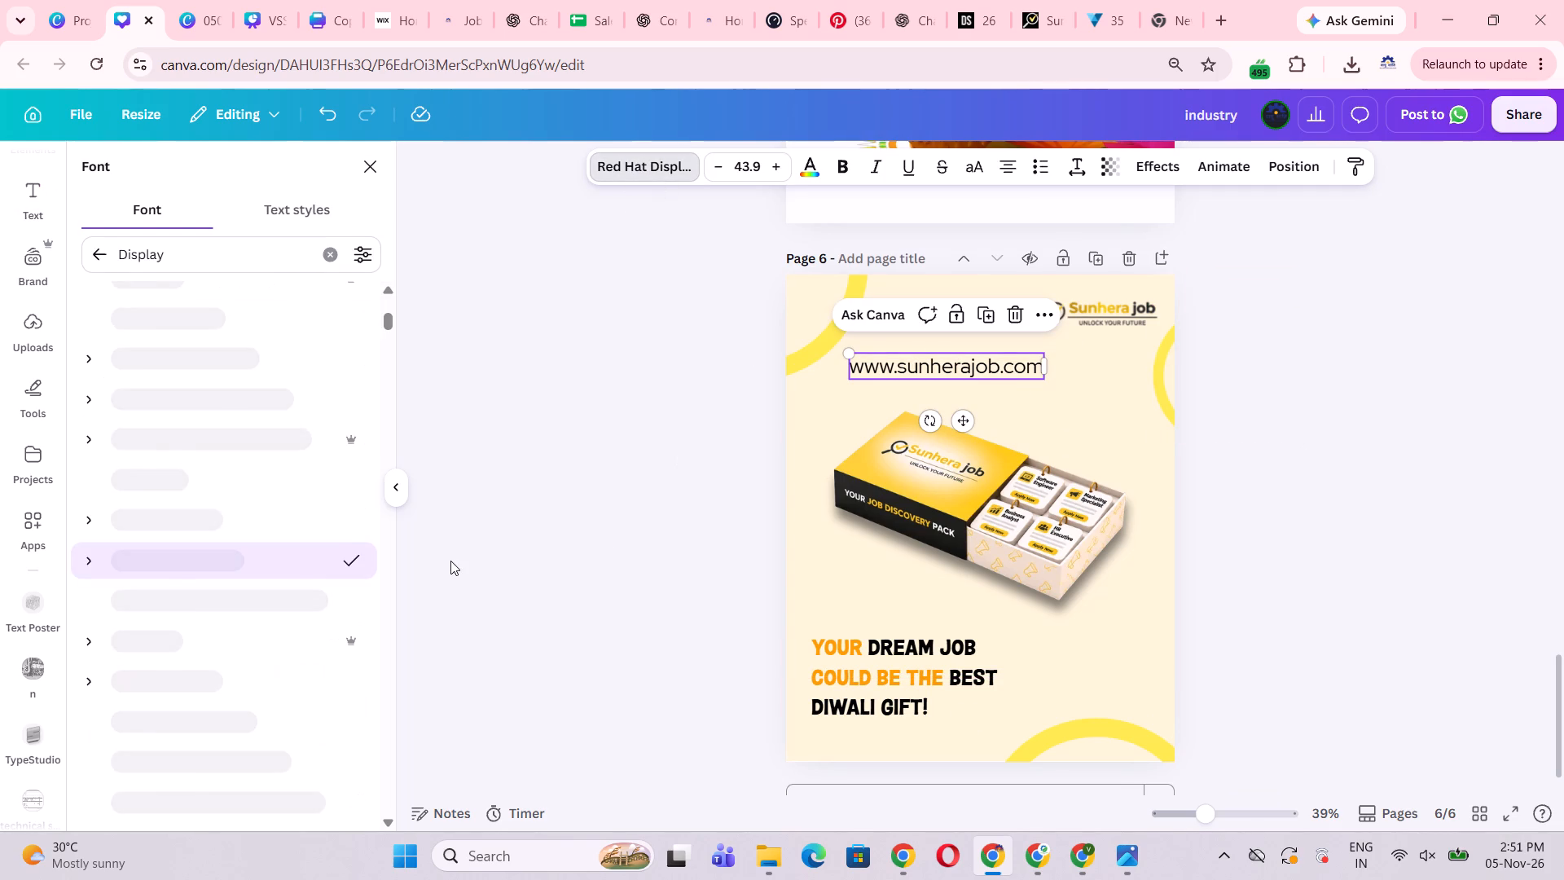
scroll(285, 566, "up", 11)
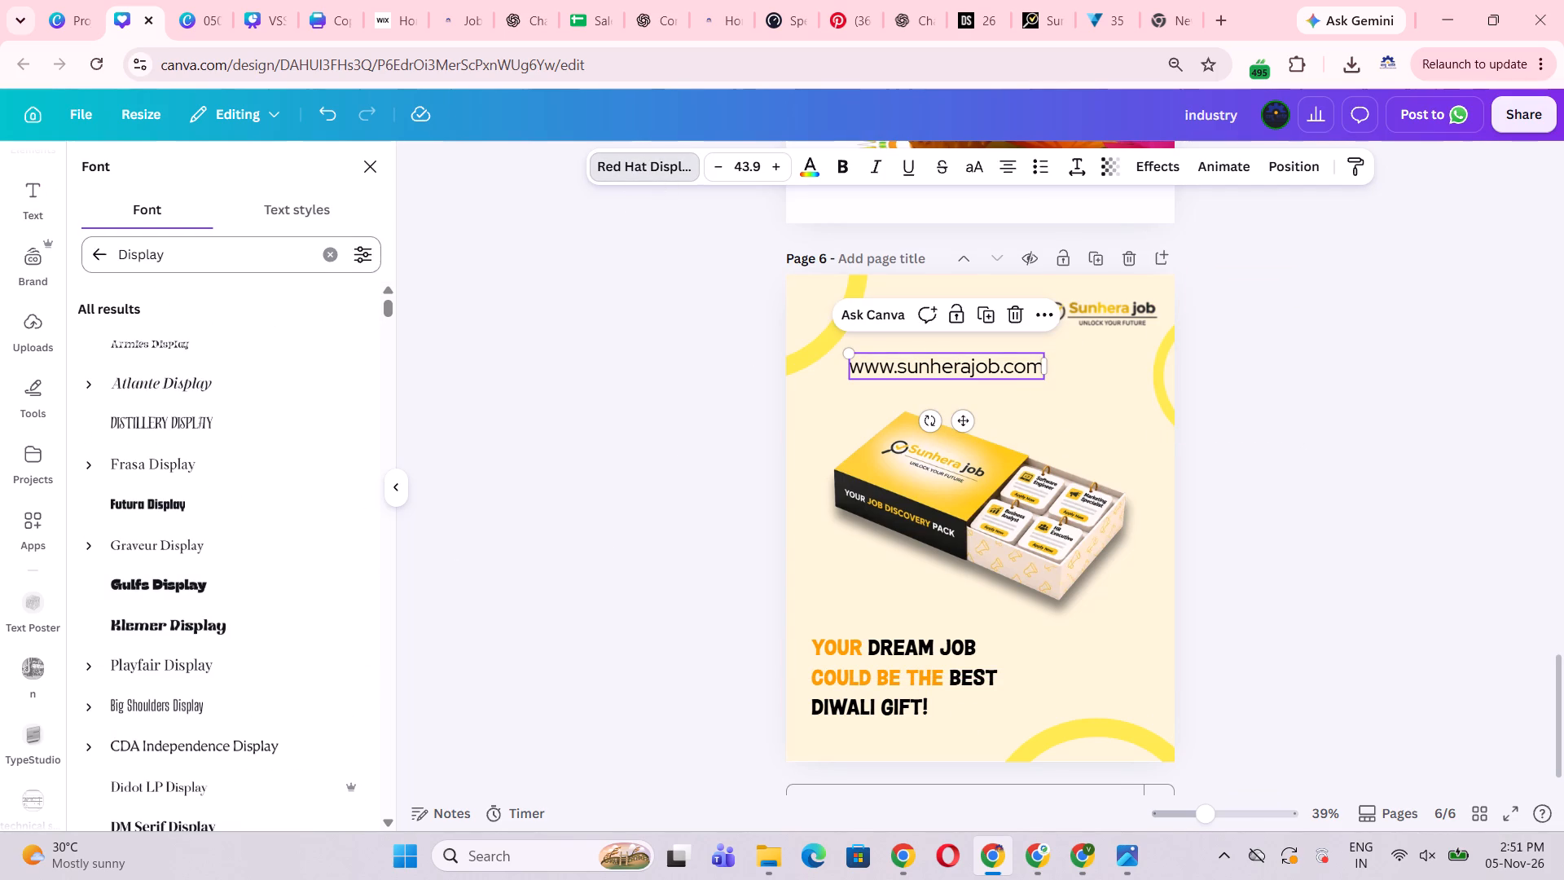
left_click(94, 264)
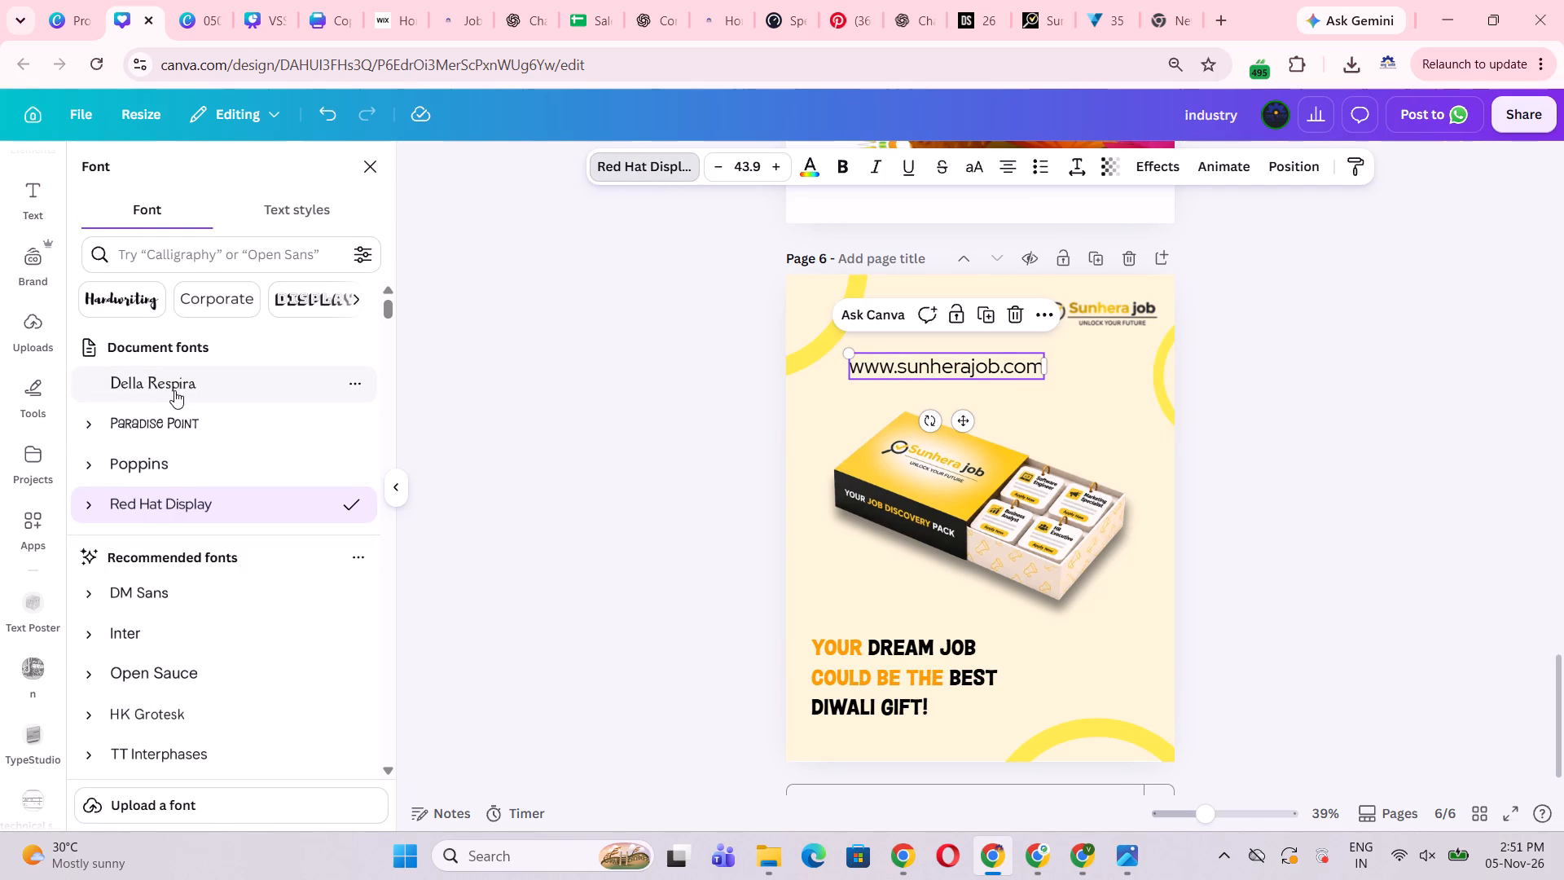
scroll(163, 510, "down", 2)
left_click(173, 393)
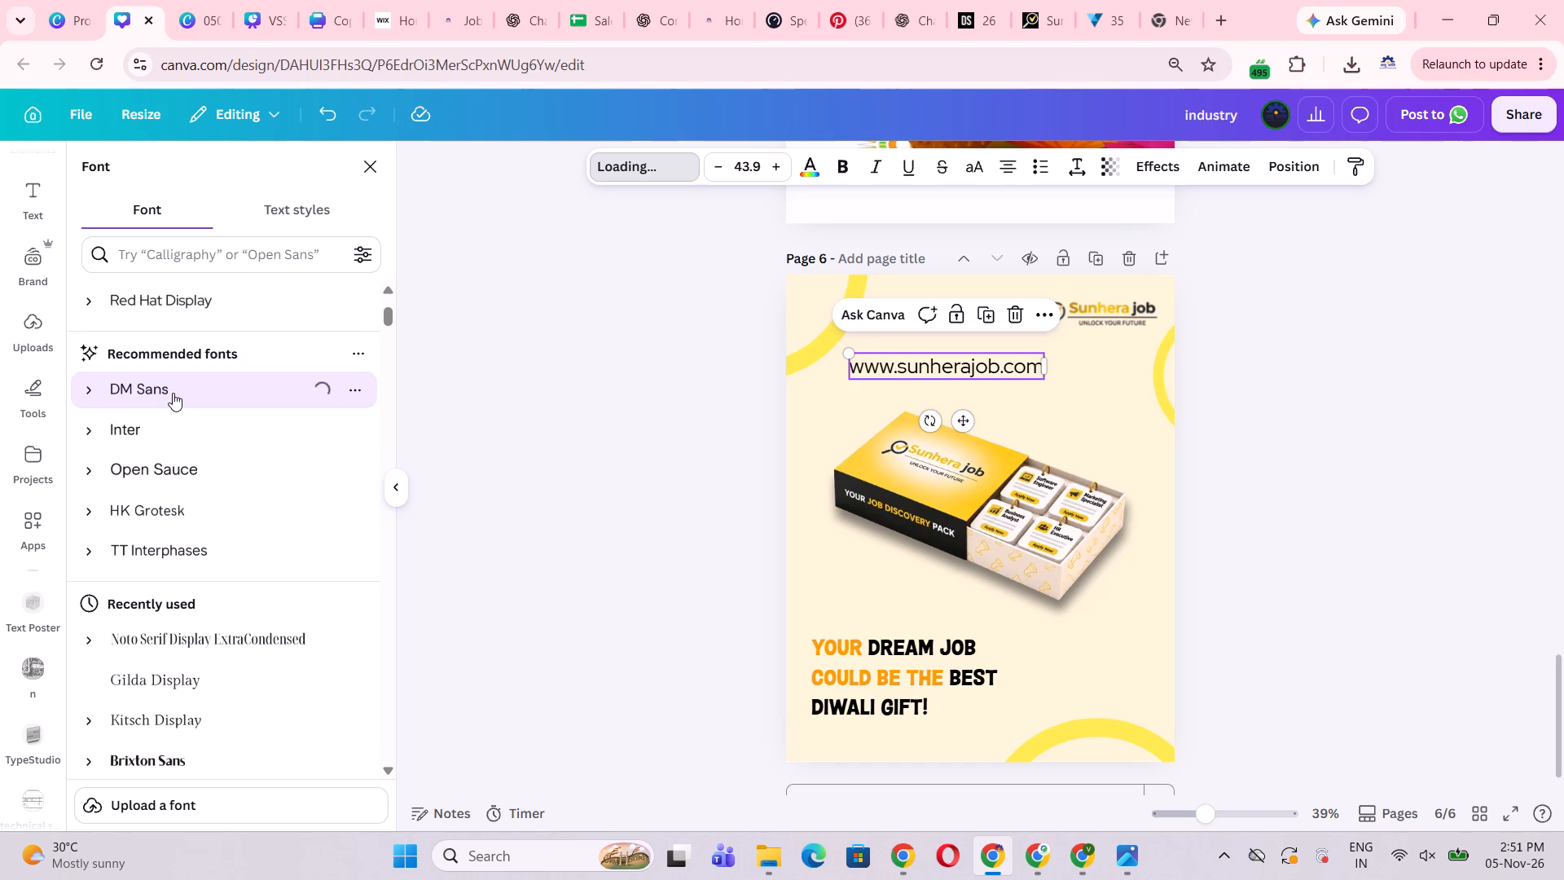
left_click(1372, 501)
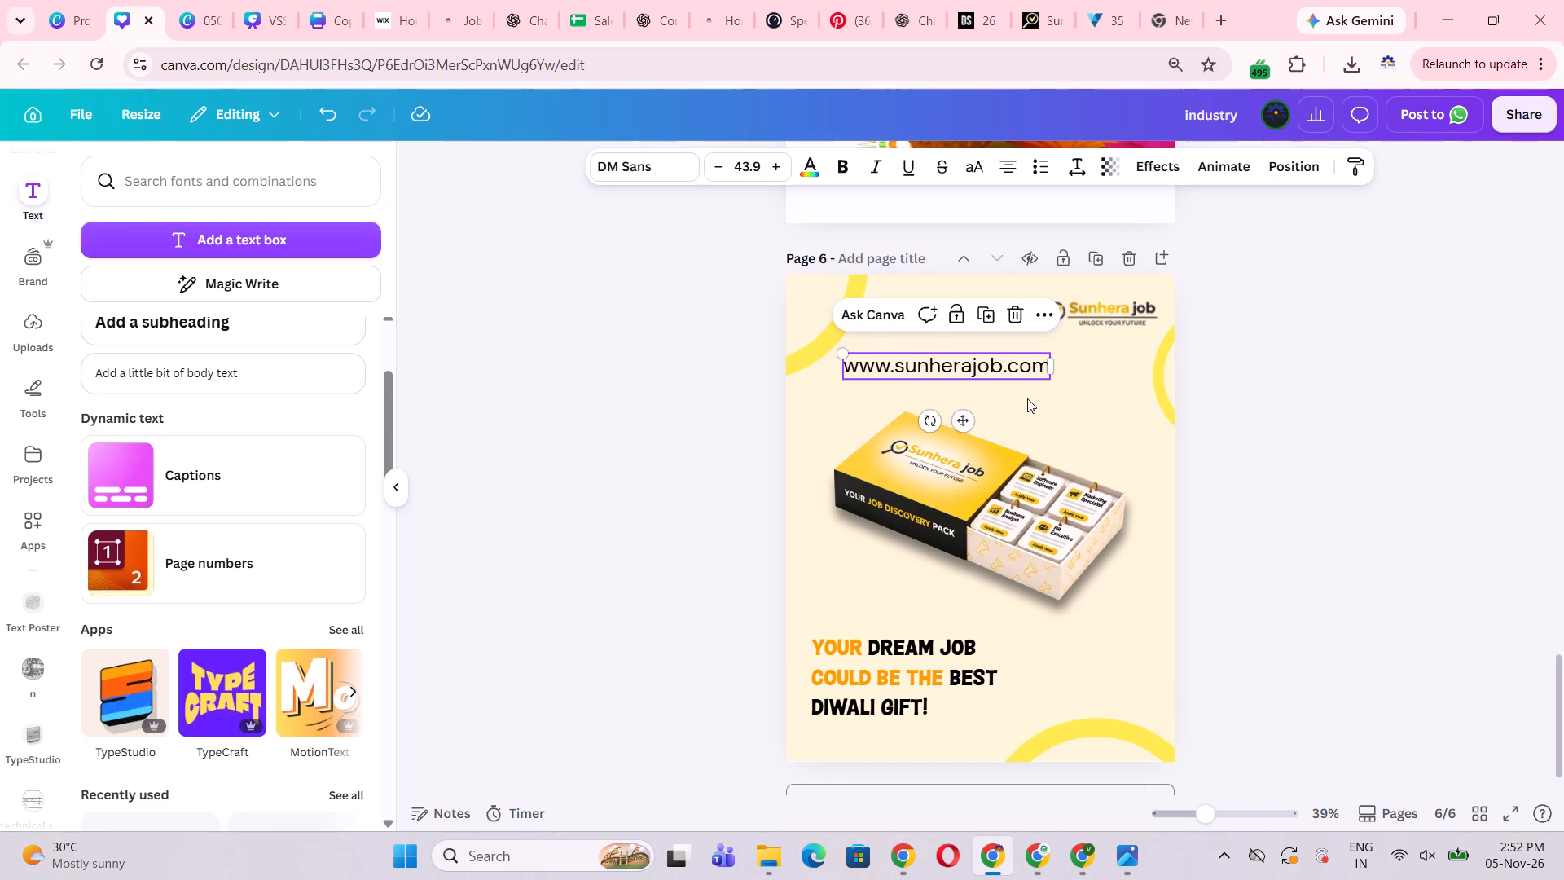
left_click(984, 373)
left_click(1274, 443)
Shrink the website address to size 22 and place it in page 6's upper-left corner, level with the Sunhera job logo.
left_click(970, 361)
left_click_drag(970, 361, 971, 363)
left_click_drag(971, 363, 1021, 729)
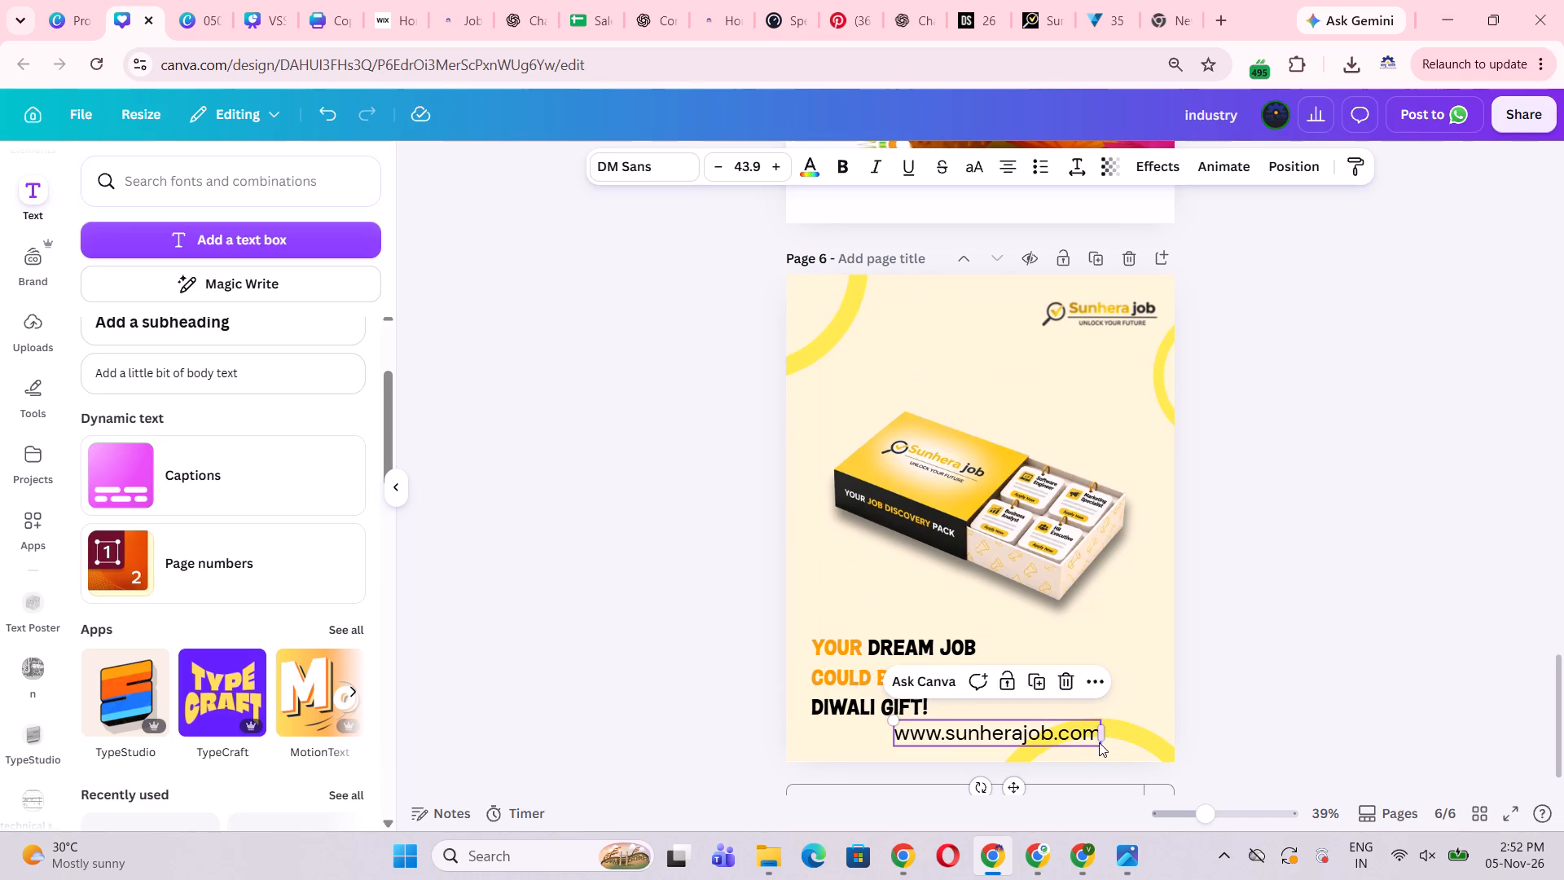
left_click_drag(1101, 750, 995, 707)
left_click_drag(960, 775, 868, 363)
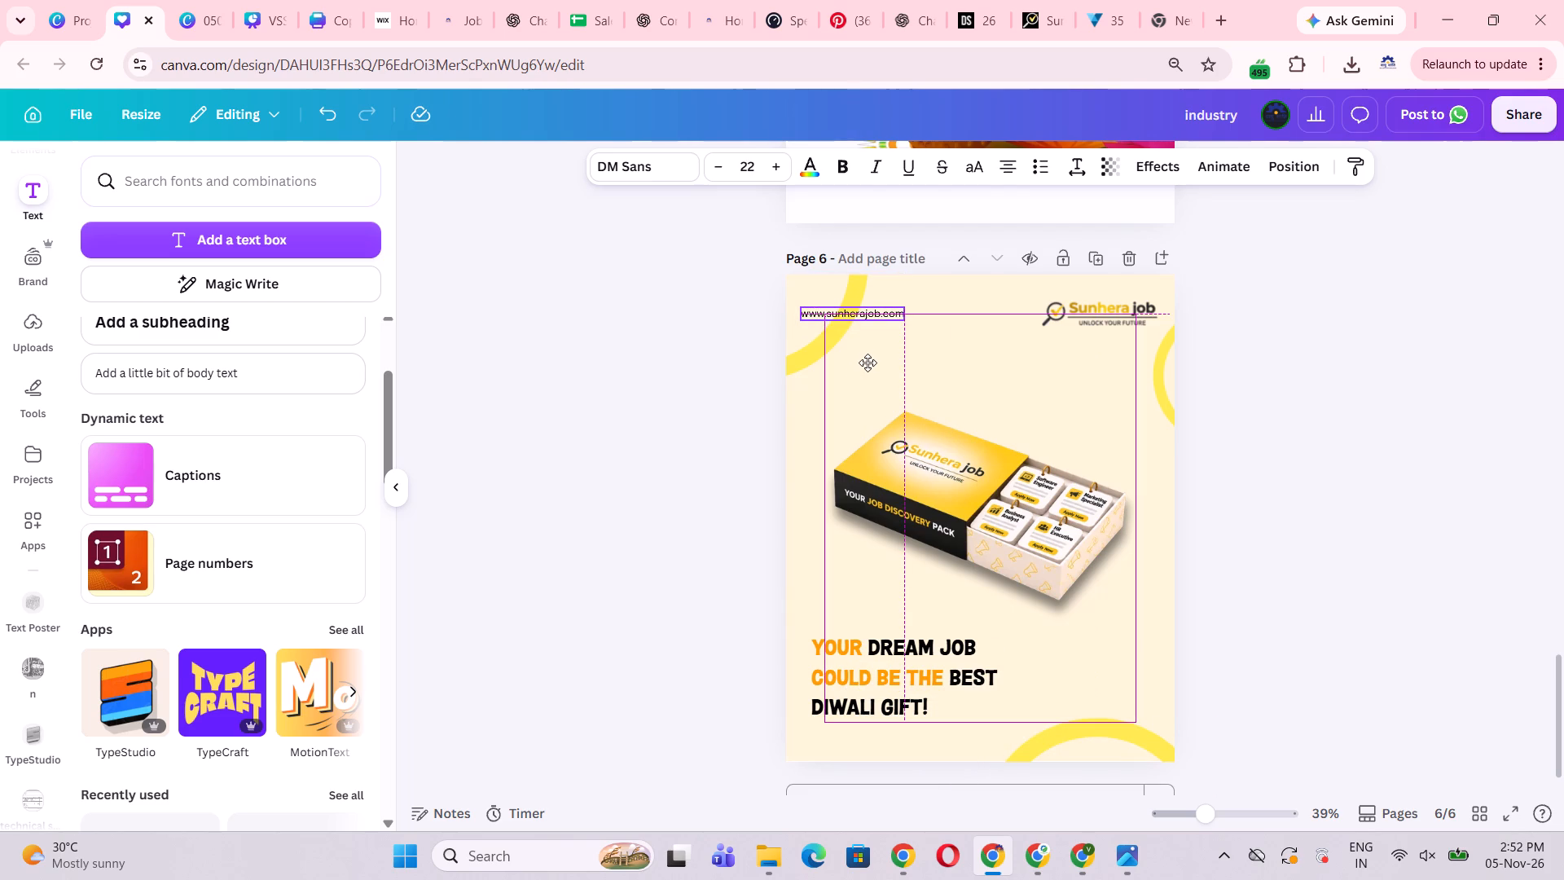
left_click_drag(868, 363, 867, 363)
left_click(1287, 419)
Move the yellow ring behind the website address down the page's left edge, beside the gift box and clear of the text.
scroll(1311, 482, "up", 2)
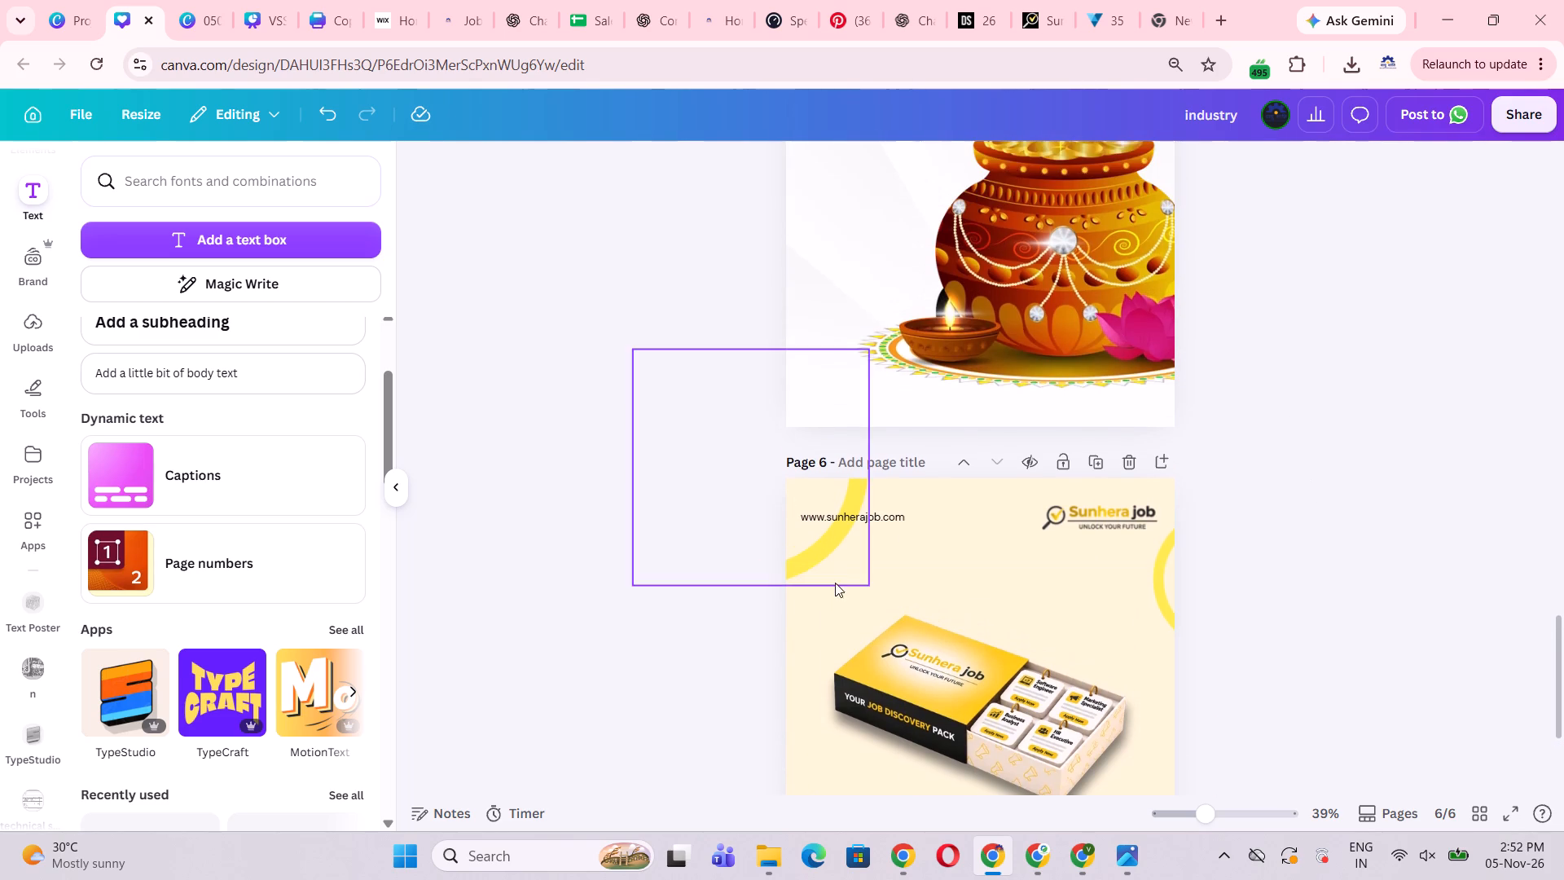
left_click(837, 562)
left_click_drag(837, 561, 828, 676)
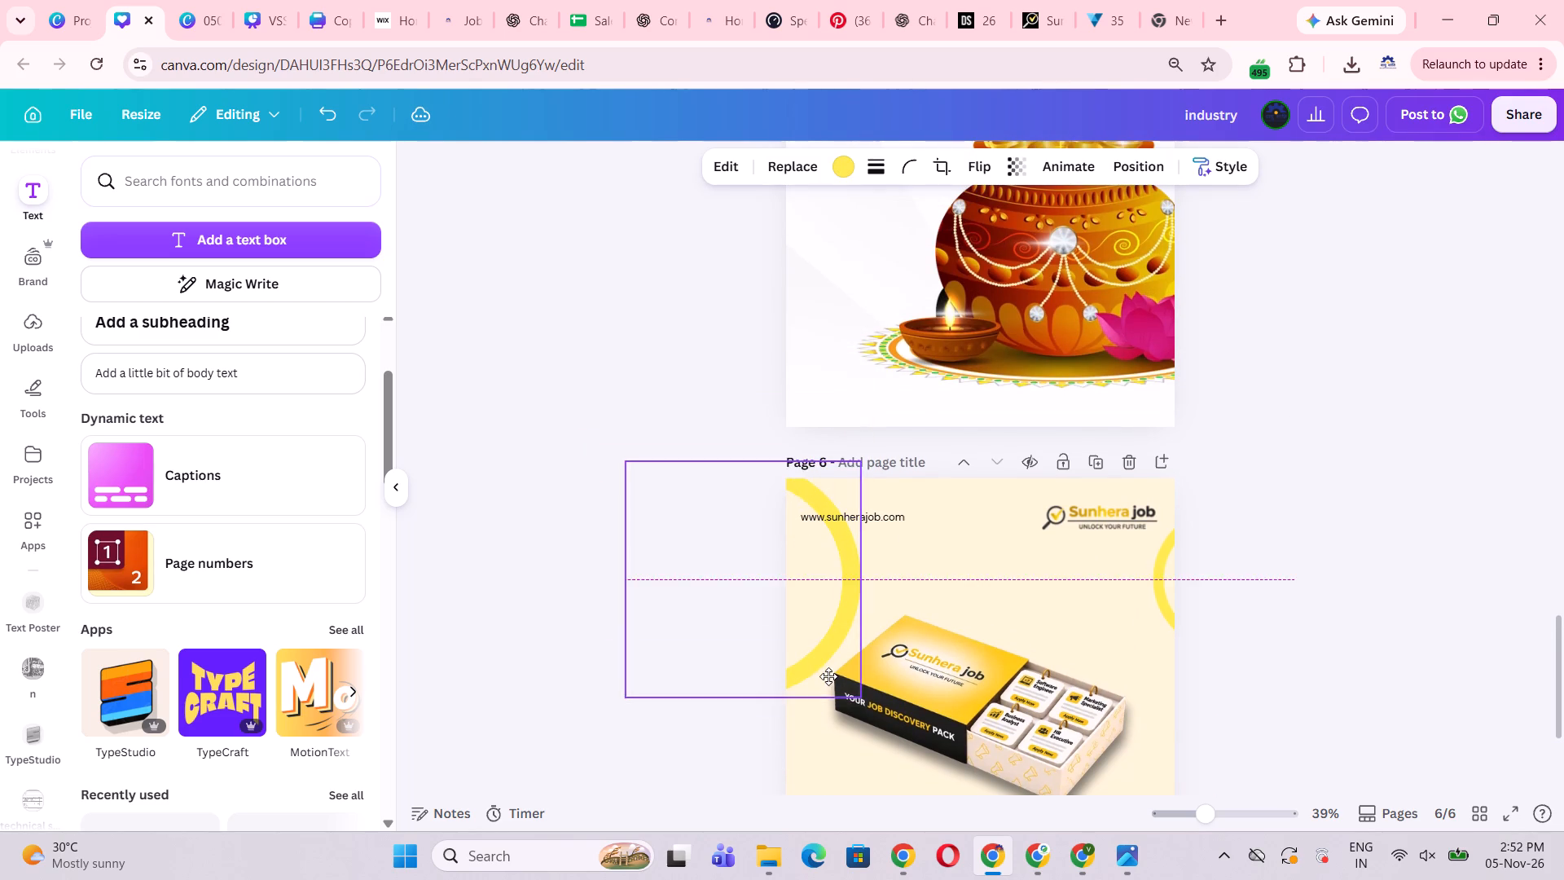
left_click_drag(828, 676, 801, 738)
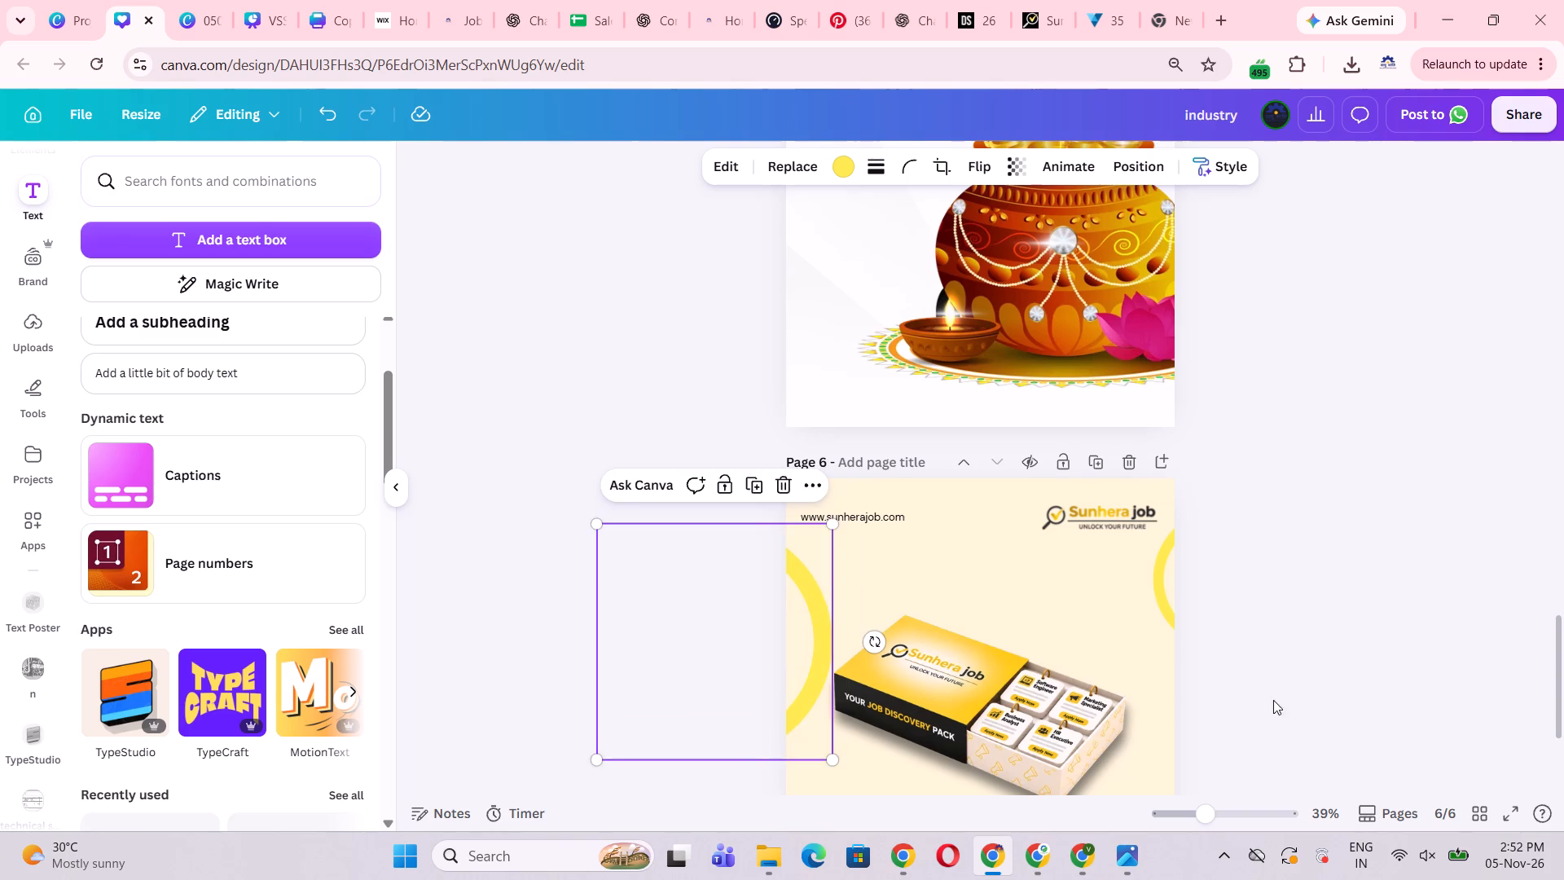
left_click(1297, 699)
scroll(1299, 697, "down", 4)
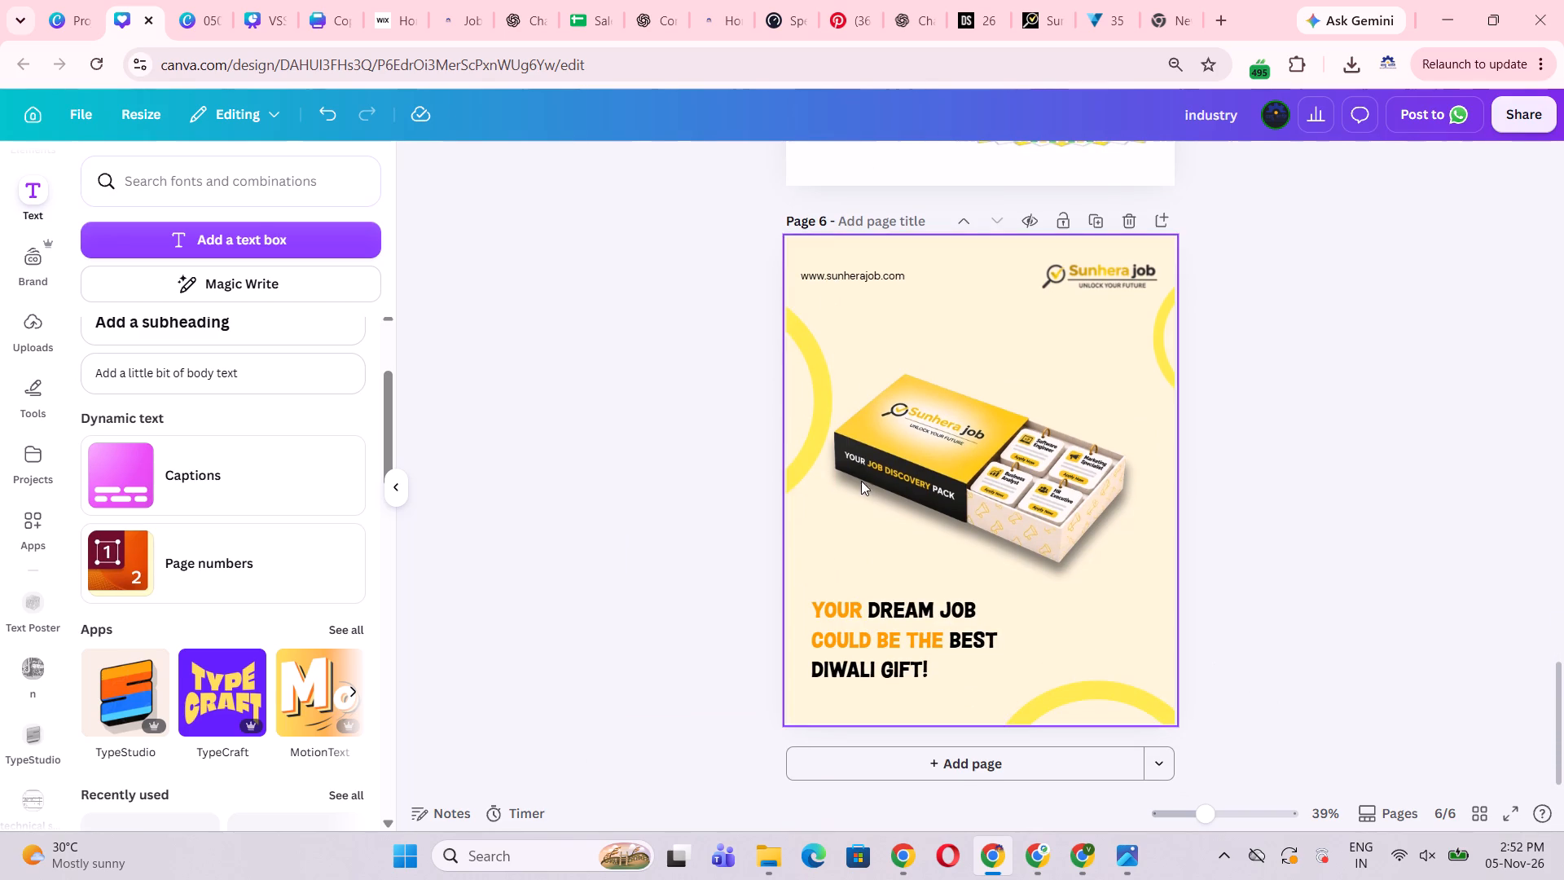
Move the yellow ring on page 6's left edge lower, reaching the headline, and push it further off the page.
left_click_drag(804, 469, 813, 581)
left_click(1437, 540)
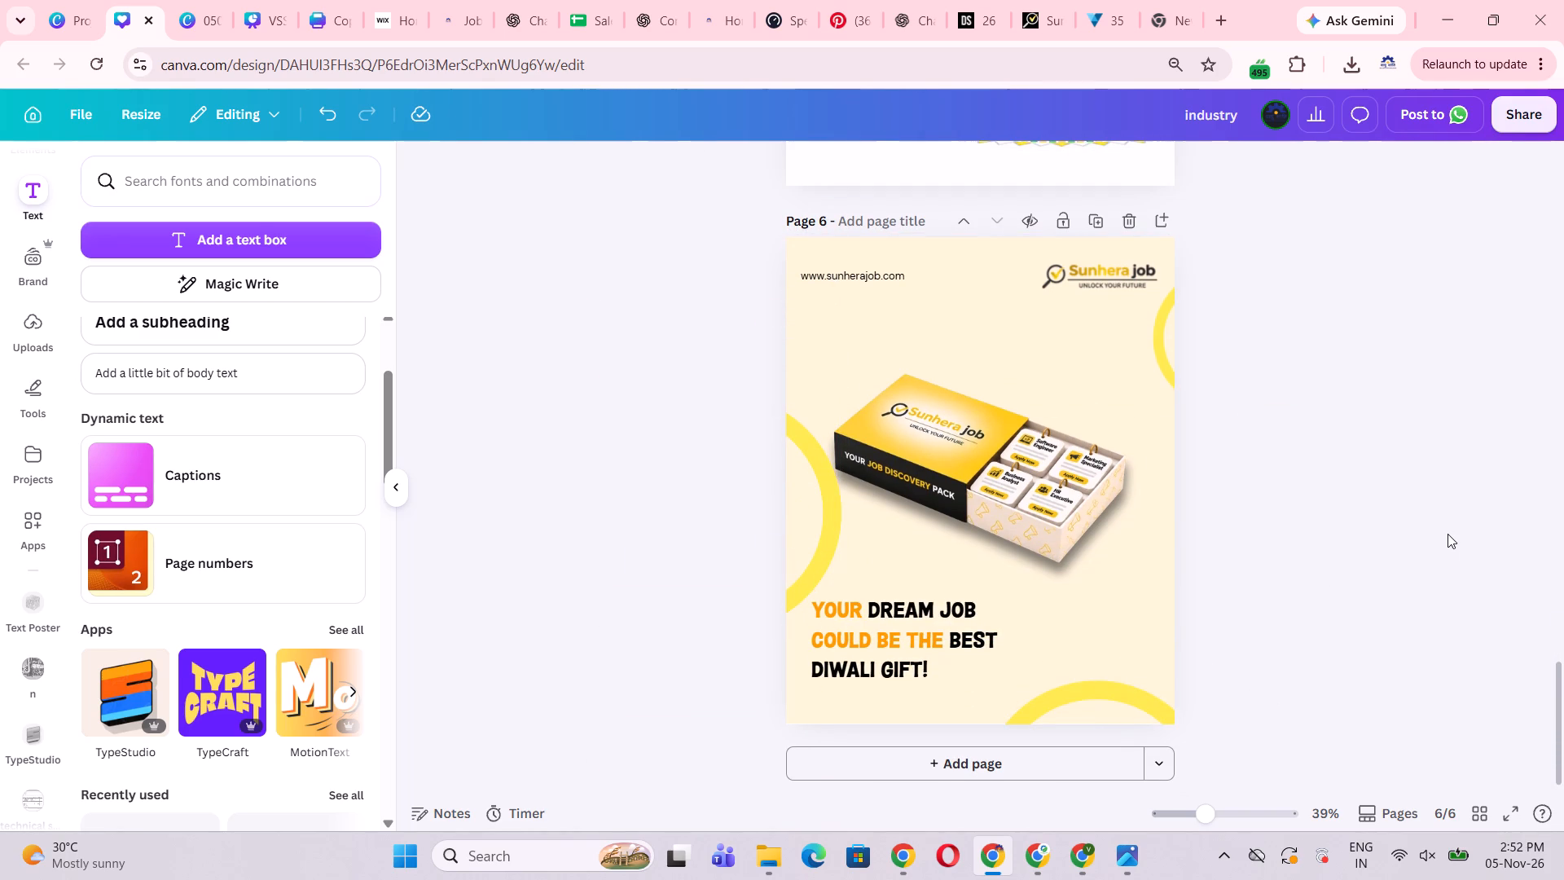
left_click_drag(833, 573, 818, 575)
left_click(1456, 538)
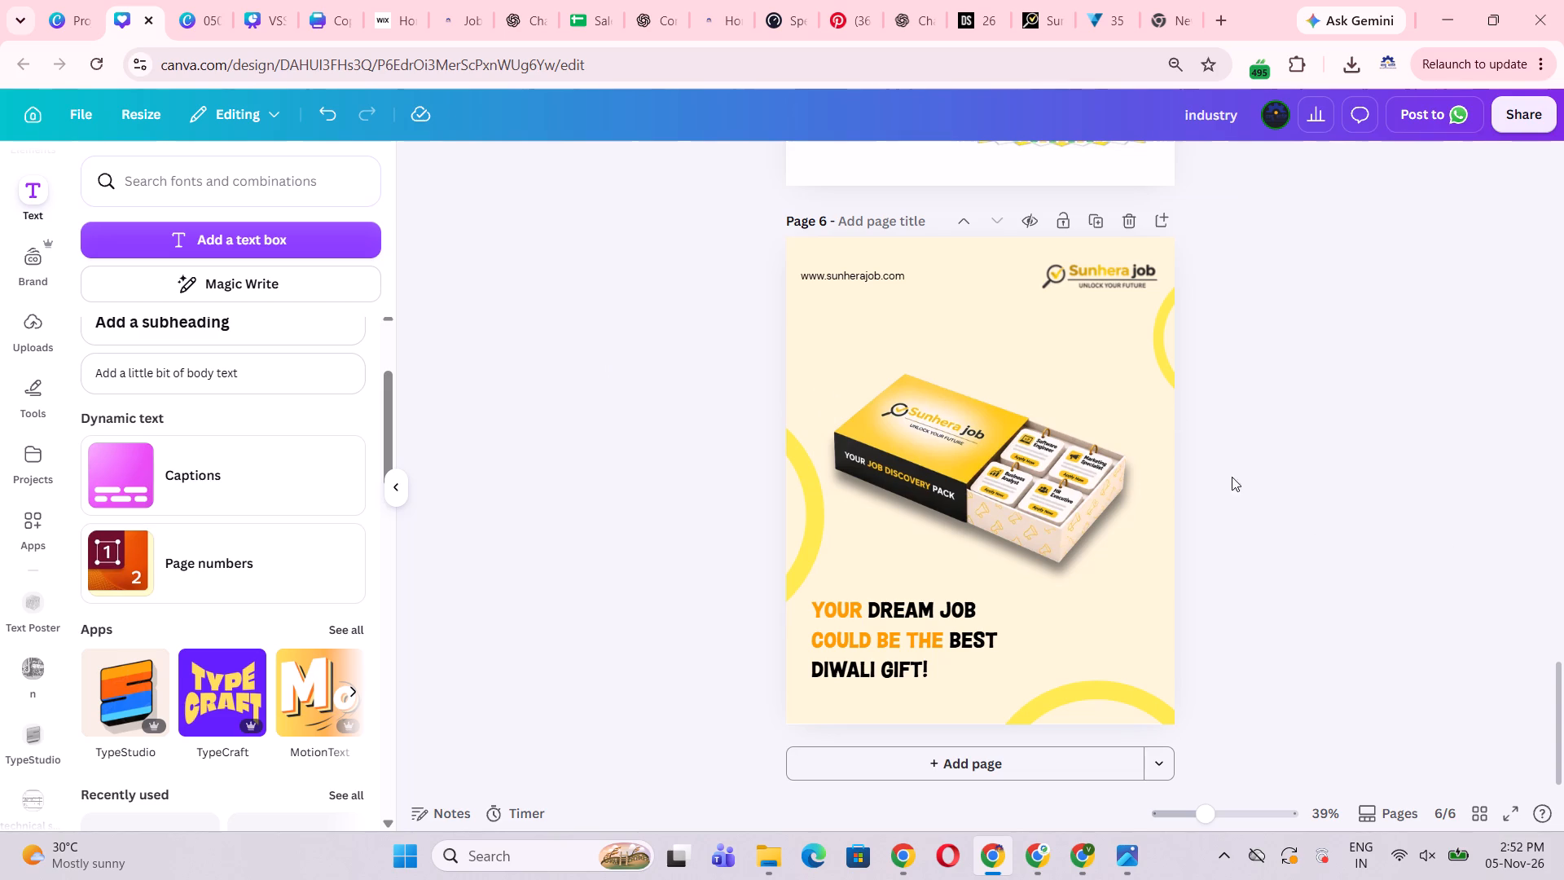
Duplicate the yellow ring on page 6's right edge, shrink the copy to a small circle and place it above the gift box.
left_click(1172, 352)
key("ctrl+c")
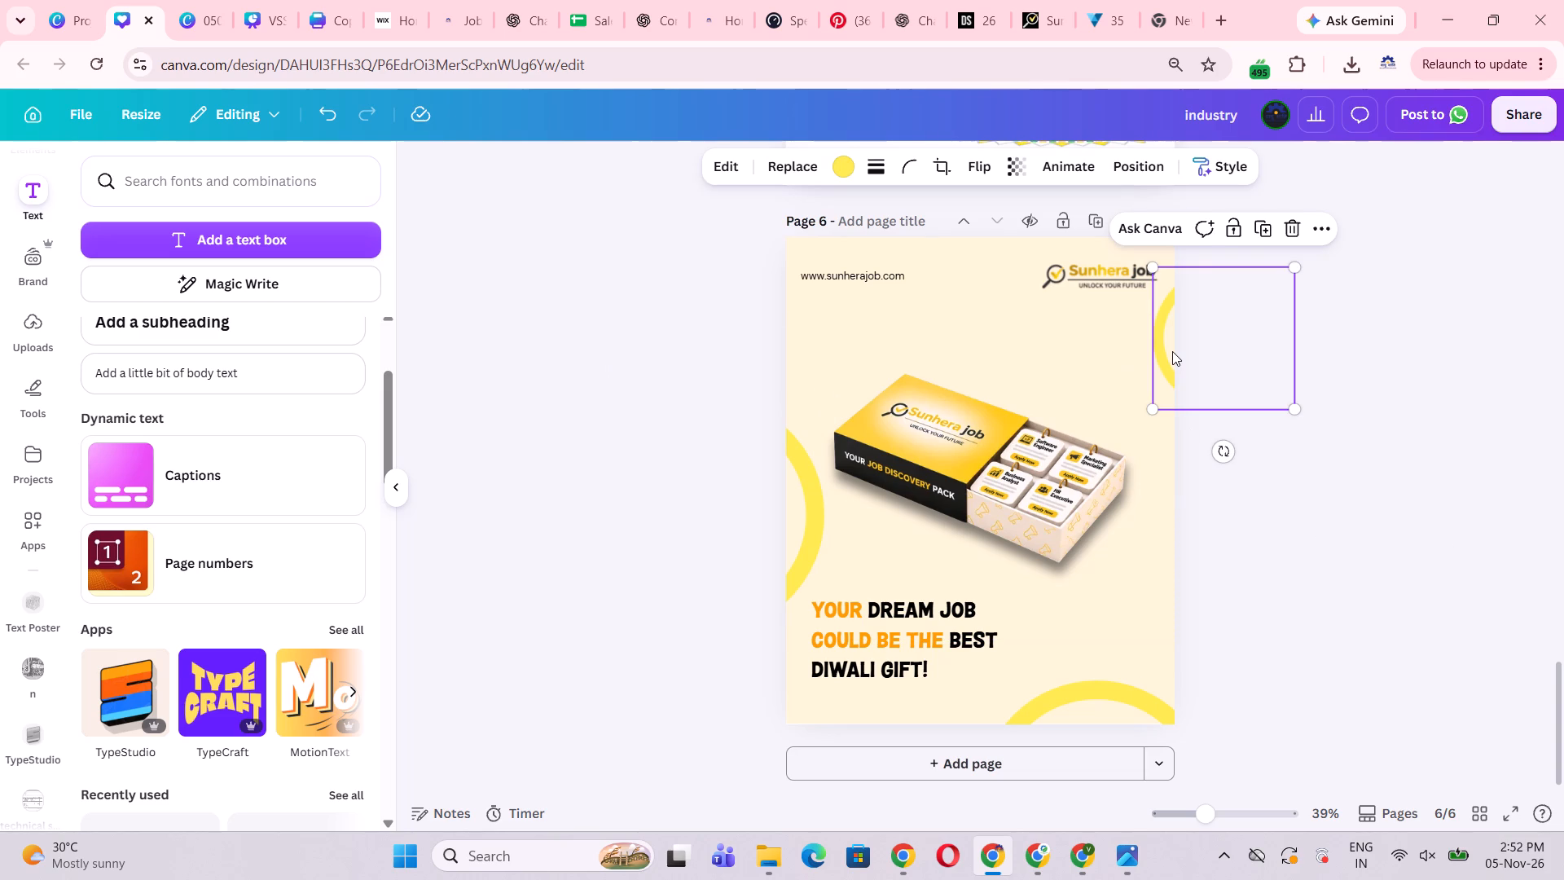
key("ctrl+v")
left_click_drag(1163, 357, 1025, 385)
left_click_drag(1158, 298, 1074, 418)
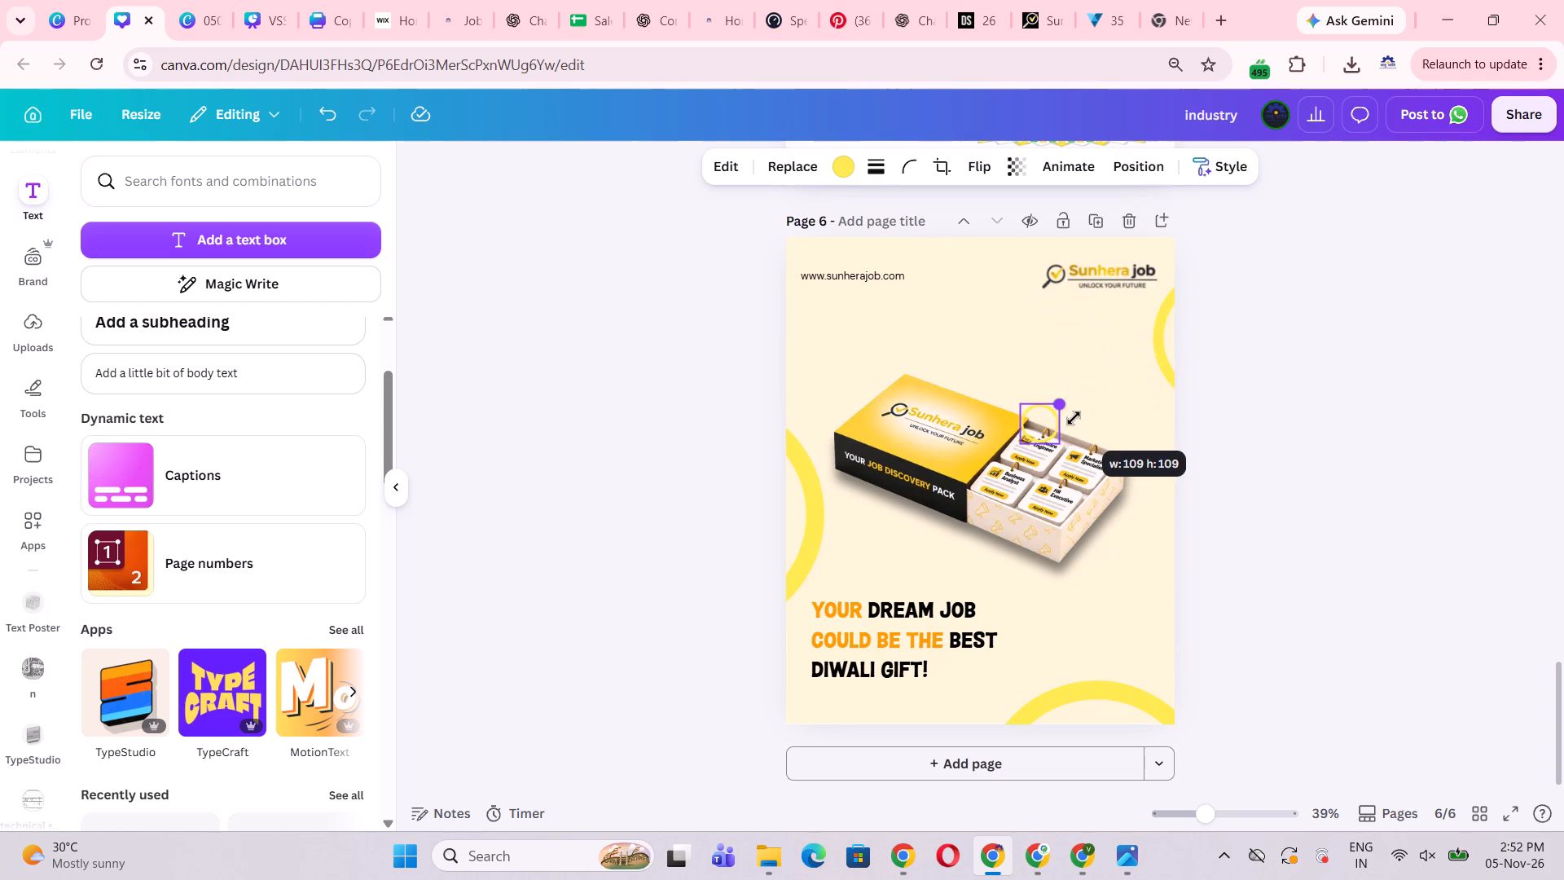
left_click_drag(1074, 418, 1078, 412)
left_click_drag(1045, 426, 1048, 361)
left_click(1279, 363)
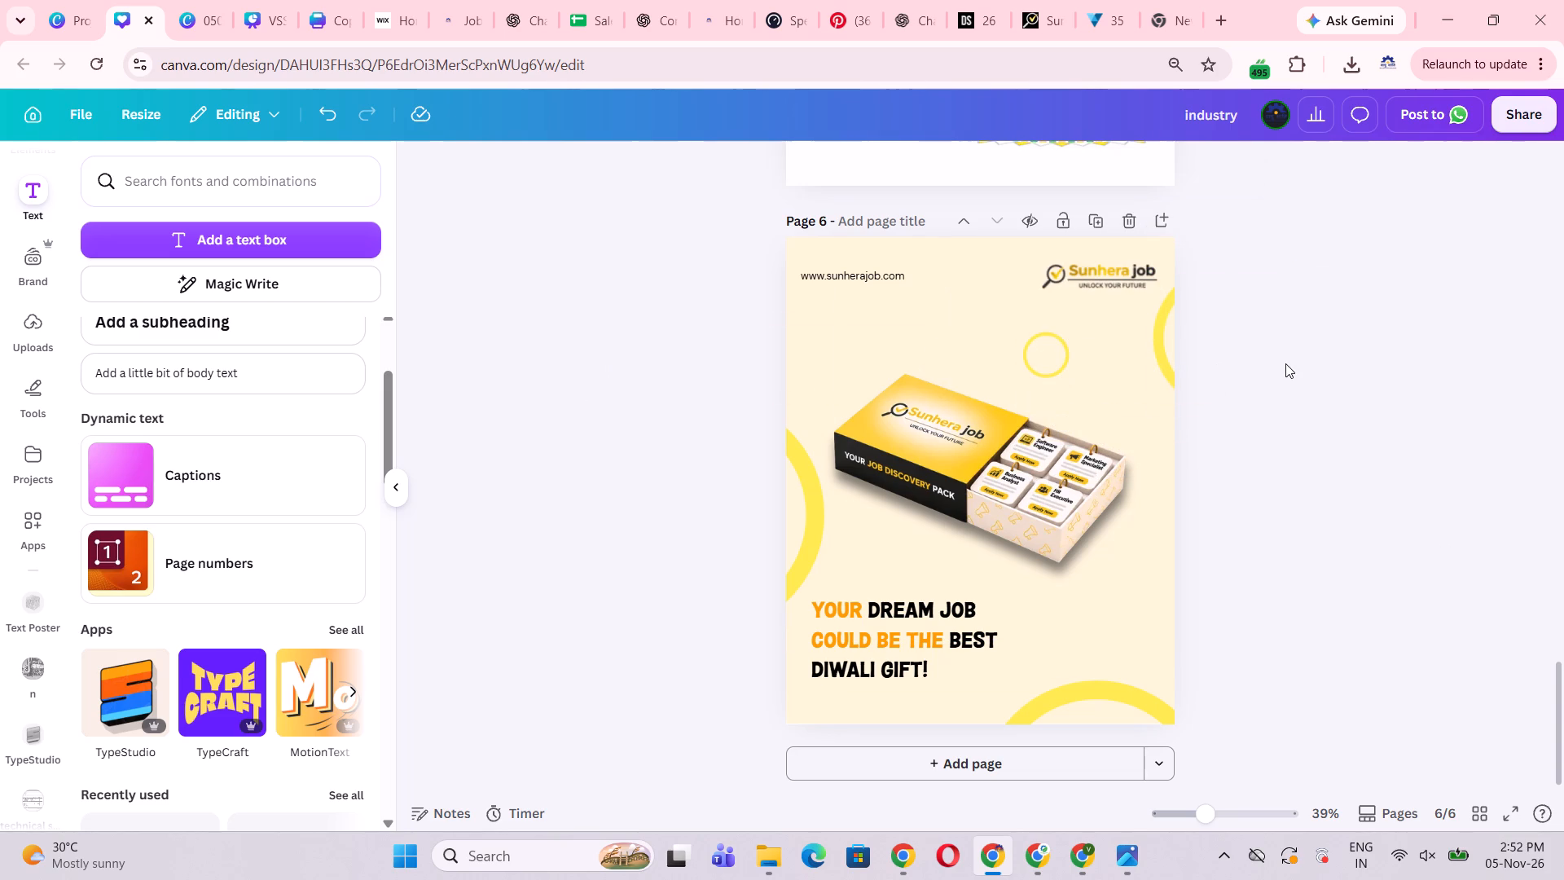
Shift page 6's bottom yellow ring toward the lower-right corner so only its thin upper arc stays on the page.
scroll(1298, 382, "up", 5)
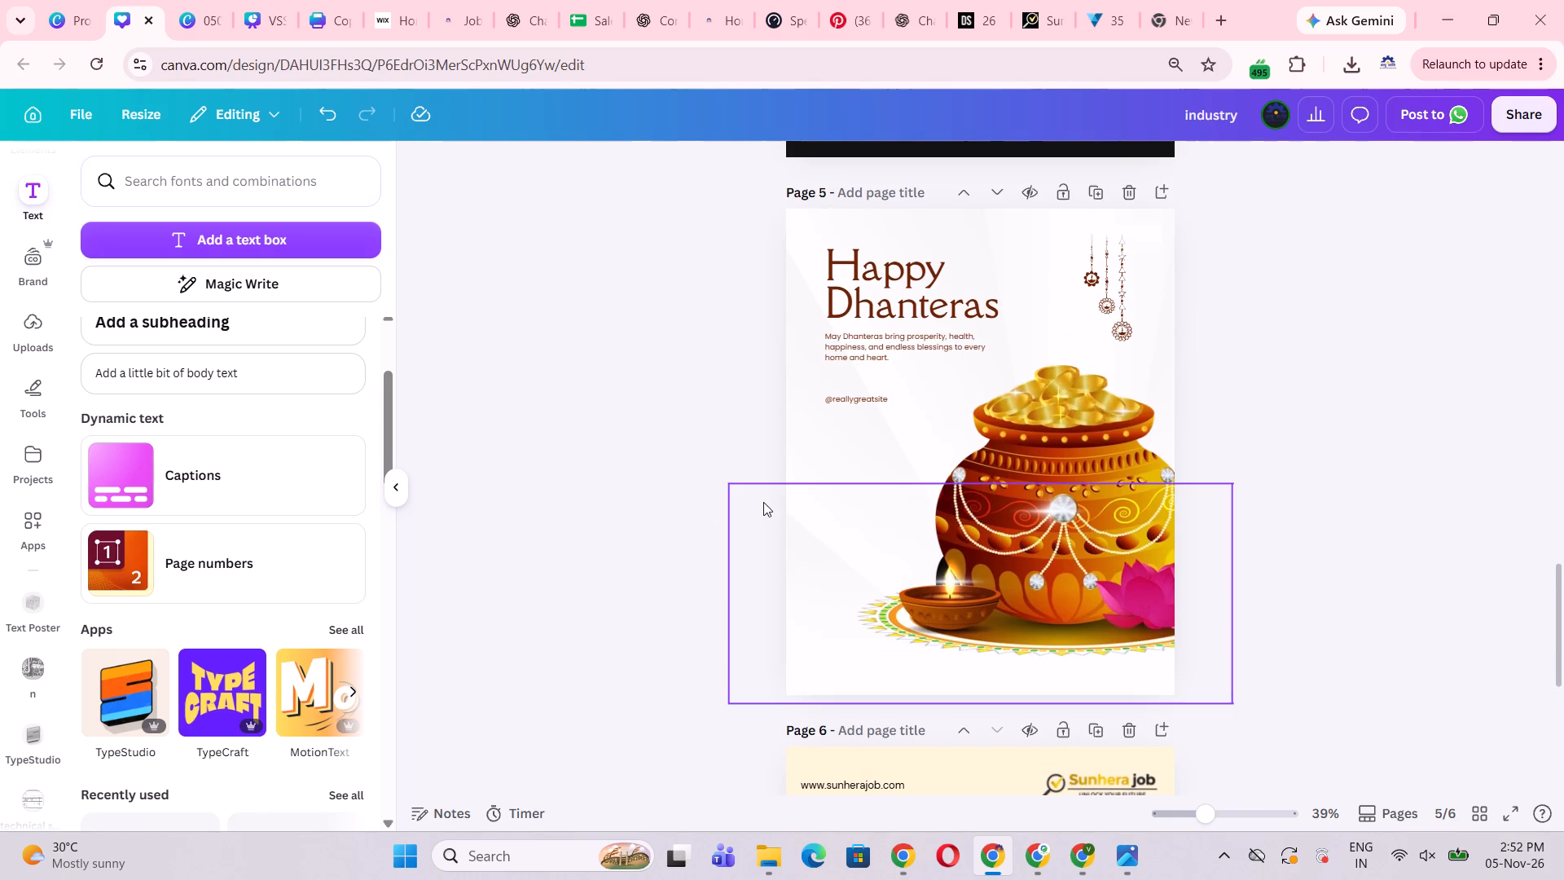
scroll(725, 504, "down", 6)
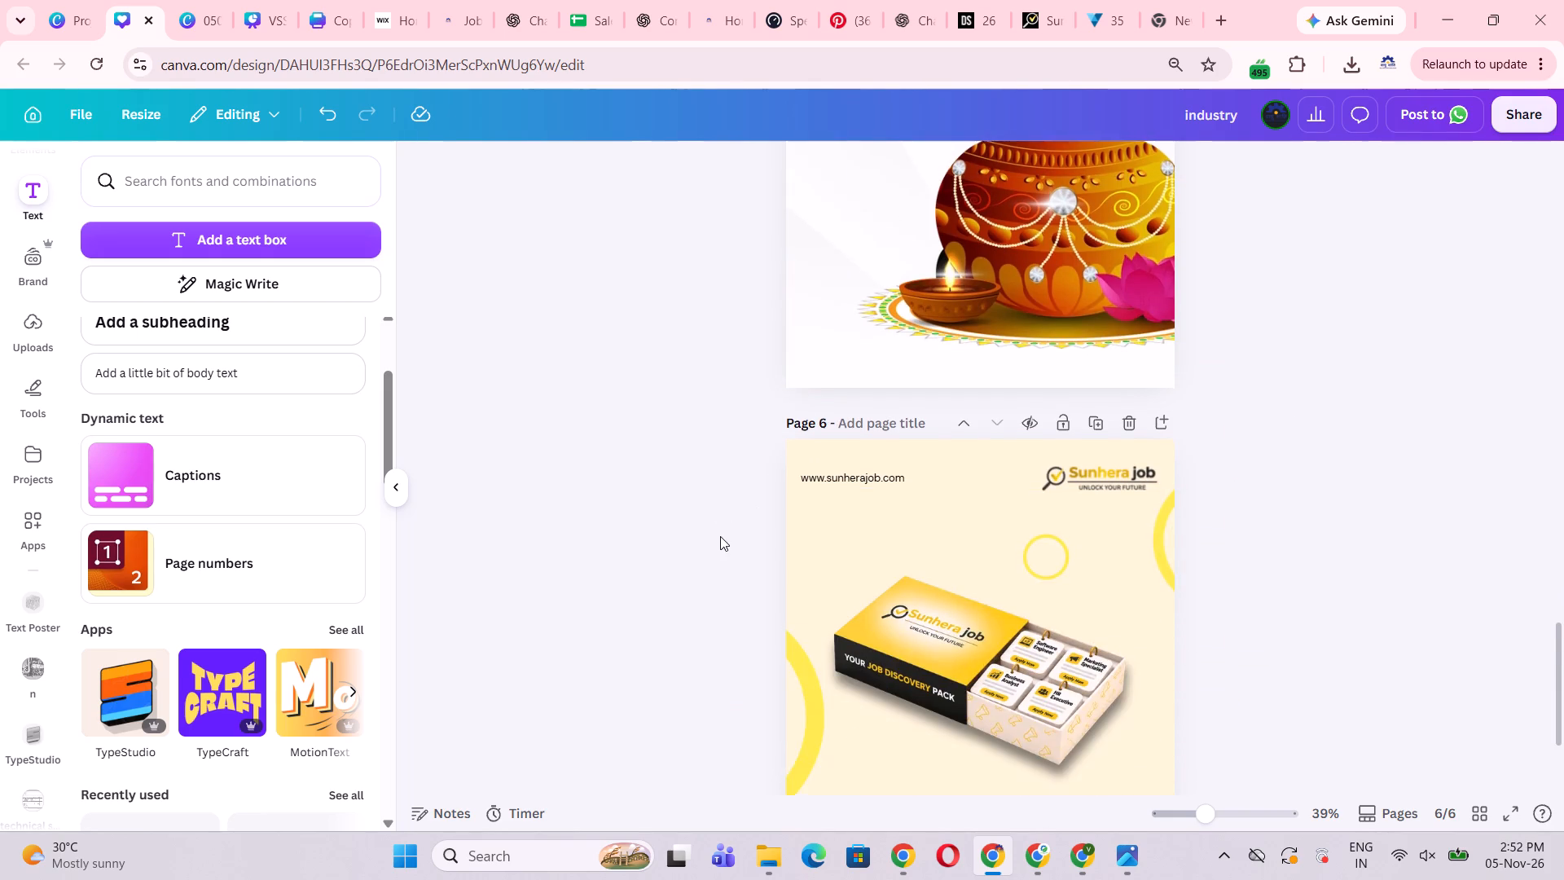
left_click_drag(1095, 720, 1126, 733)
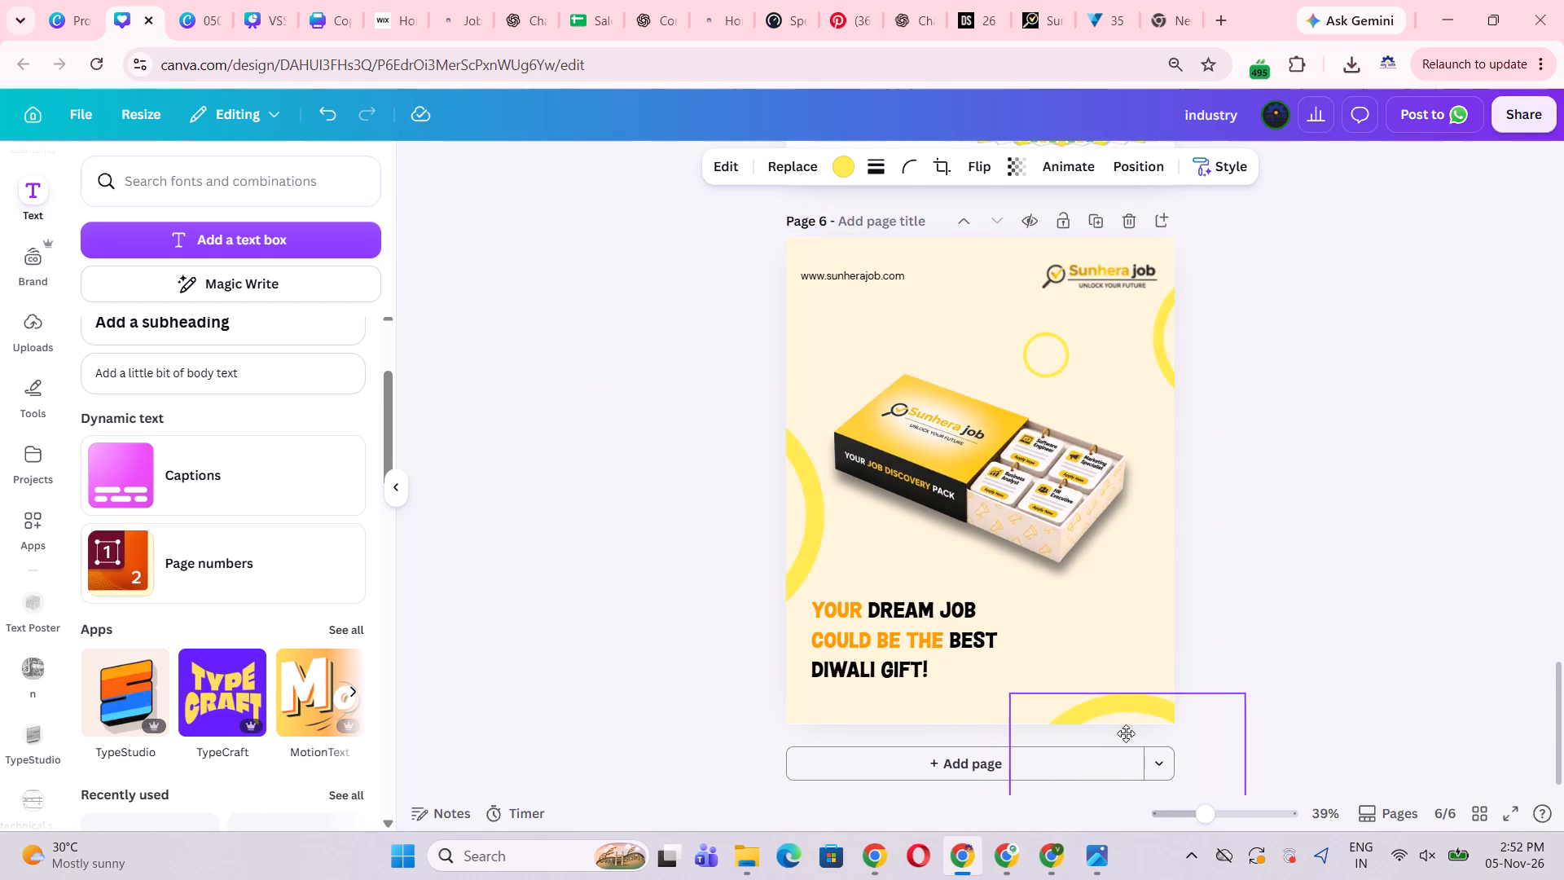
left_click_drag(1126, 733, 1137, 751)
left_click(1266, 650)
scroll(1267, 645, "up", 5)
scroll(1257, 643, "down", 4)
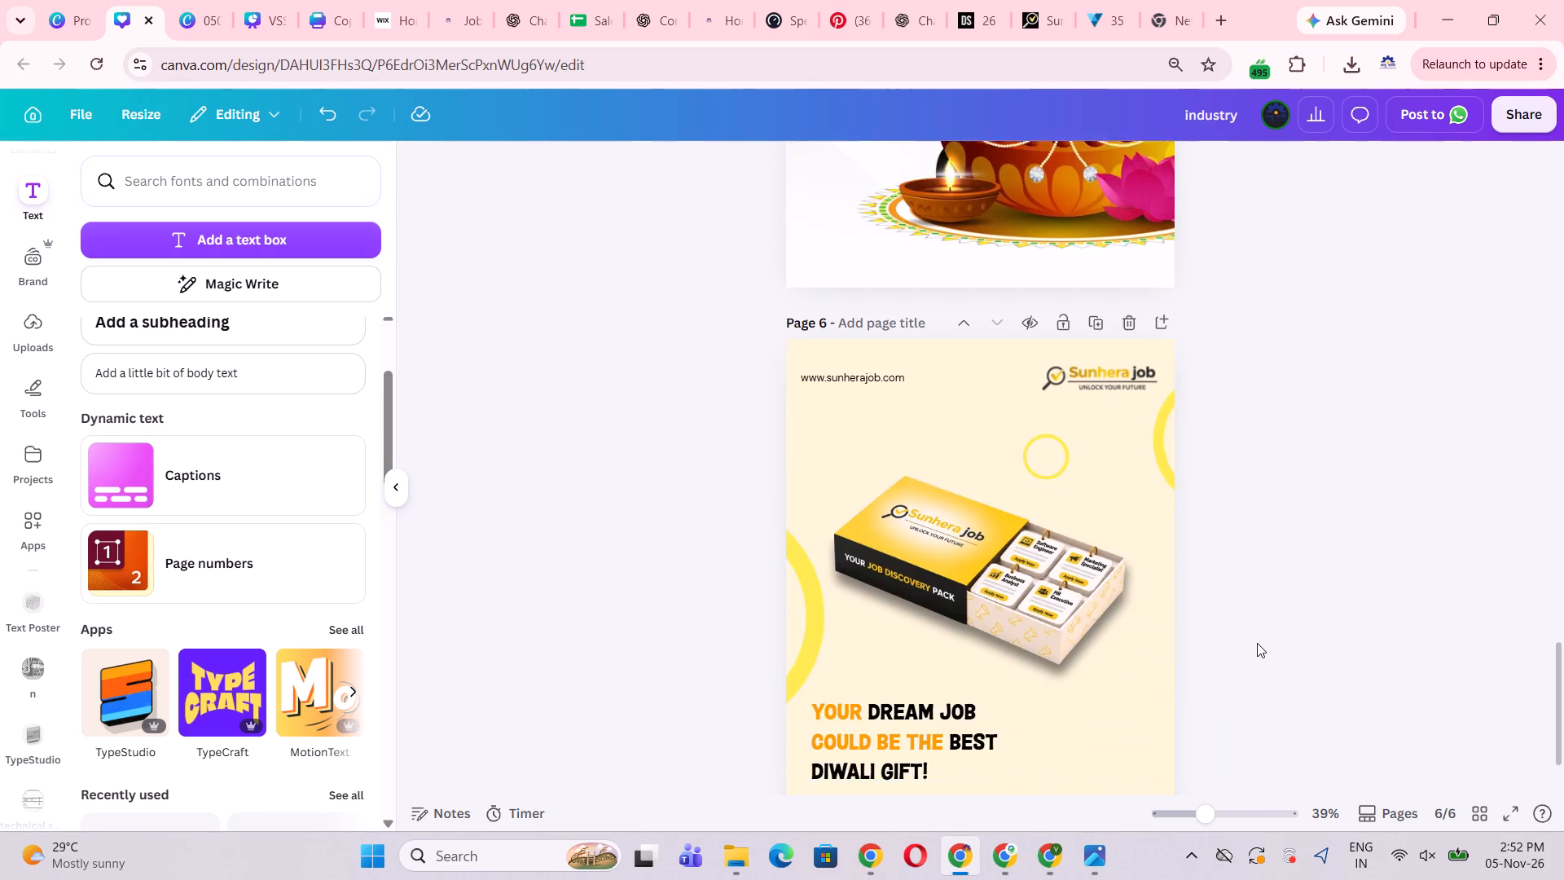
Move the yellow ring on page 6's right edge straight down, level with the lower part of the gift box.
scroll(1257, 643, "down", 2)
scroll(1257, 643, "up", 1)
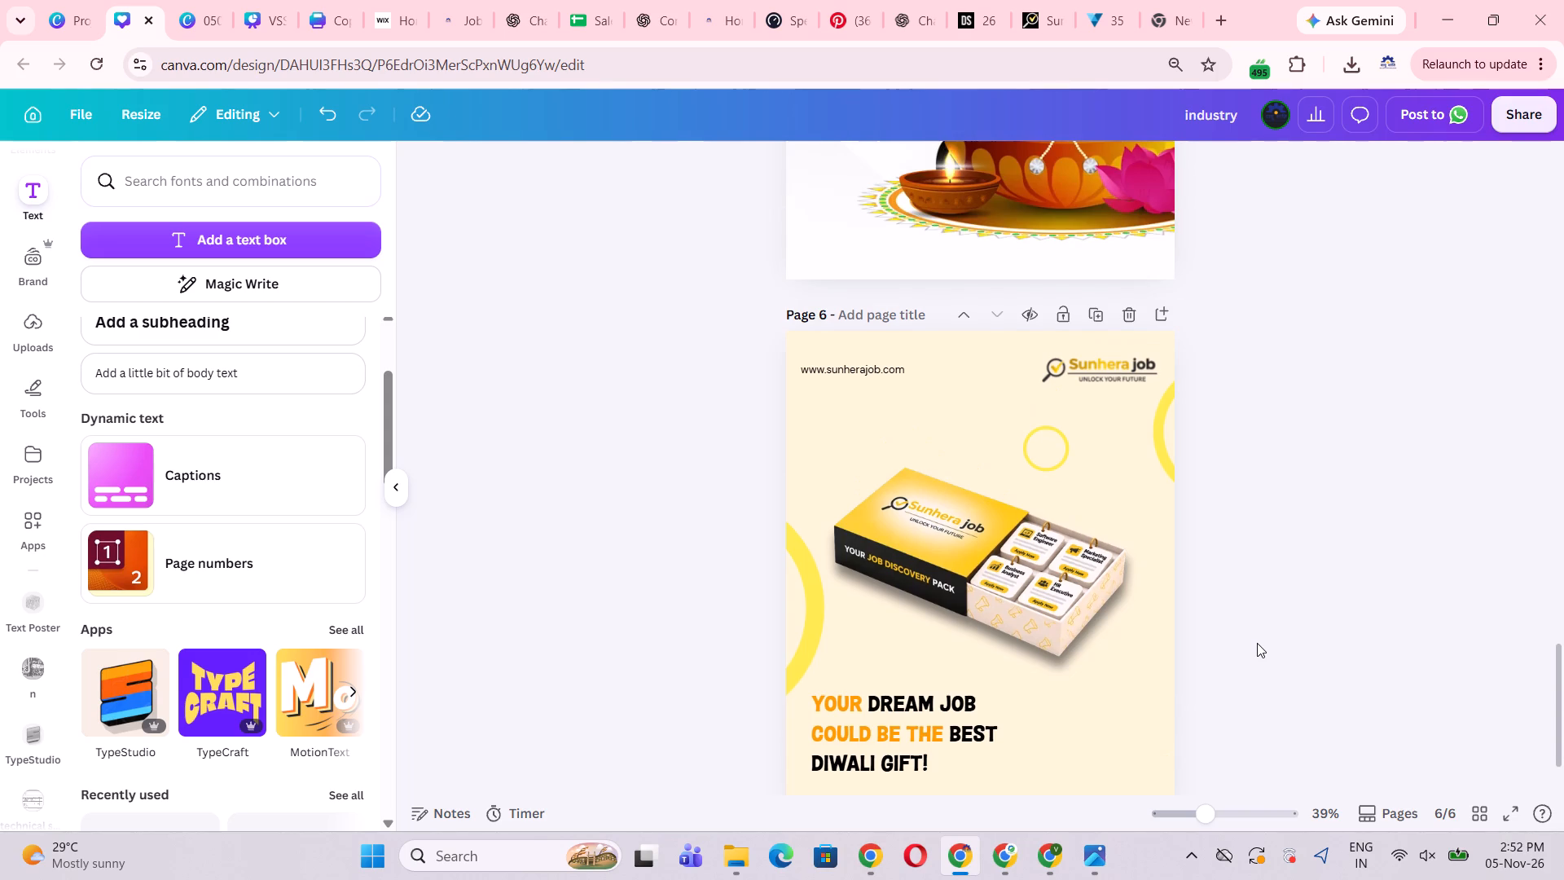
scroll(1257, 643, "down", 1)
left_click_drag(1175, 353, 1175, 517)
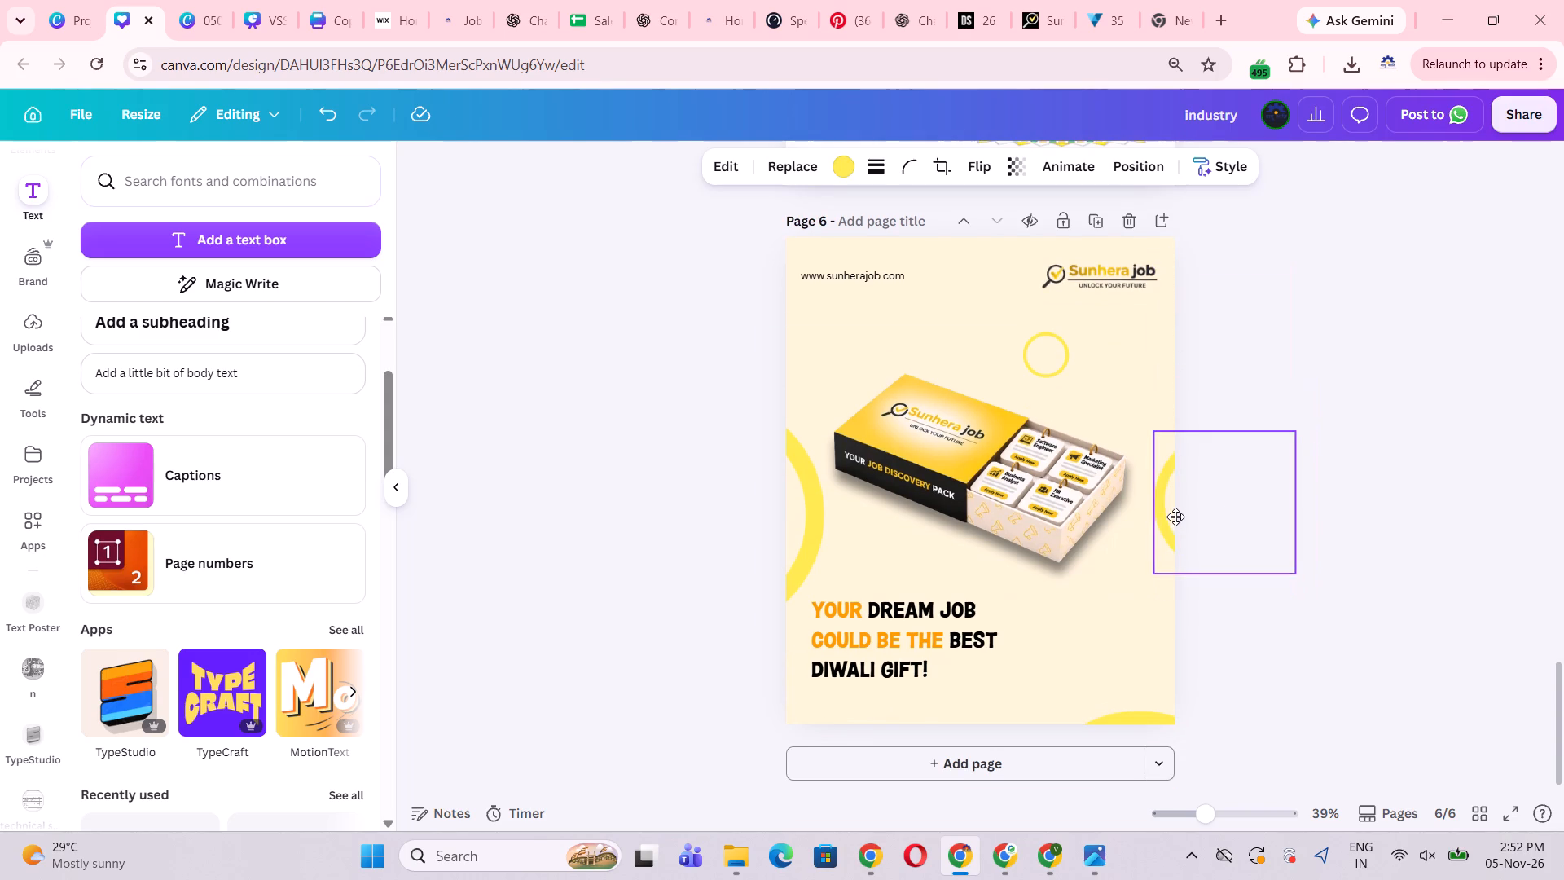
left_click_drag(1175, 517, 1175, 515)
left_click(1314, 474)
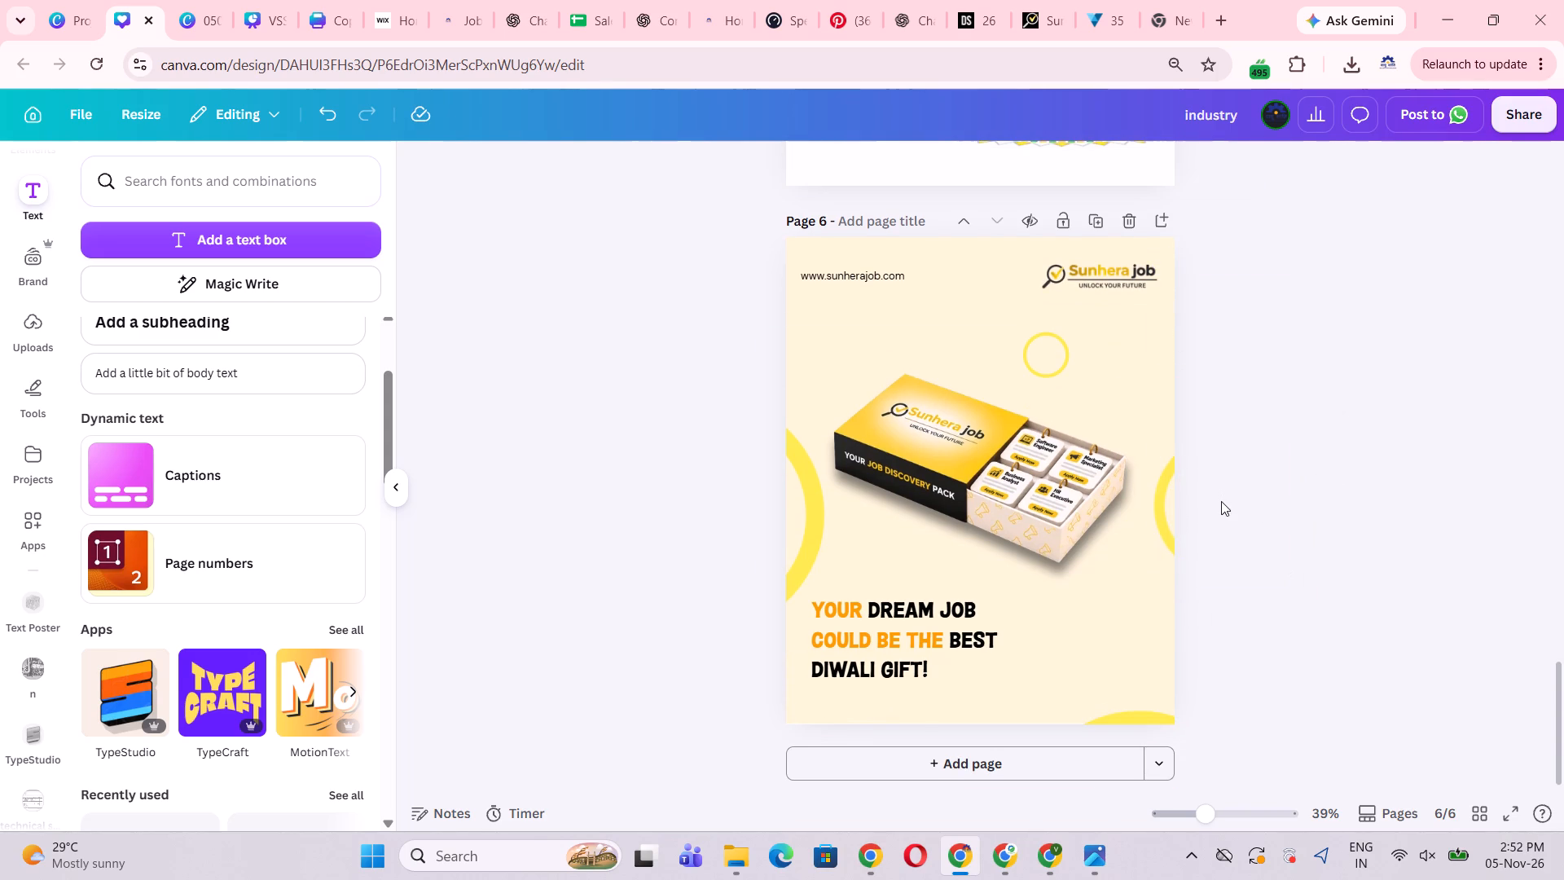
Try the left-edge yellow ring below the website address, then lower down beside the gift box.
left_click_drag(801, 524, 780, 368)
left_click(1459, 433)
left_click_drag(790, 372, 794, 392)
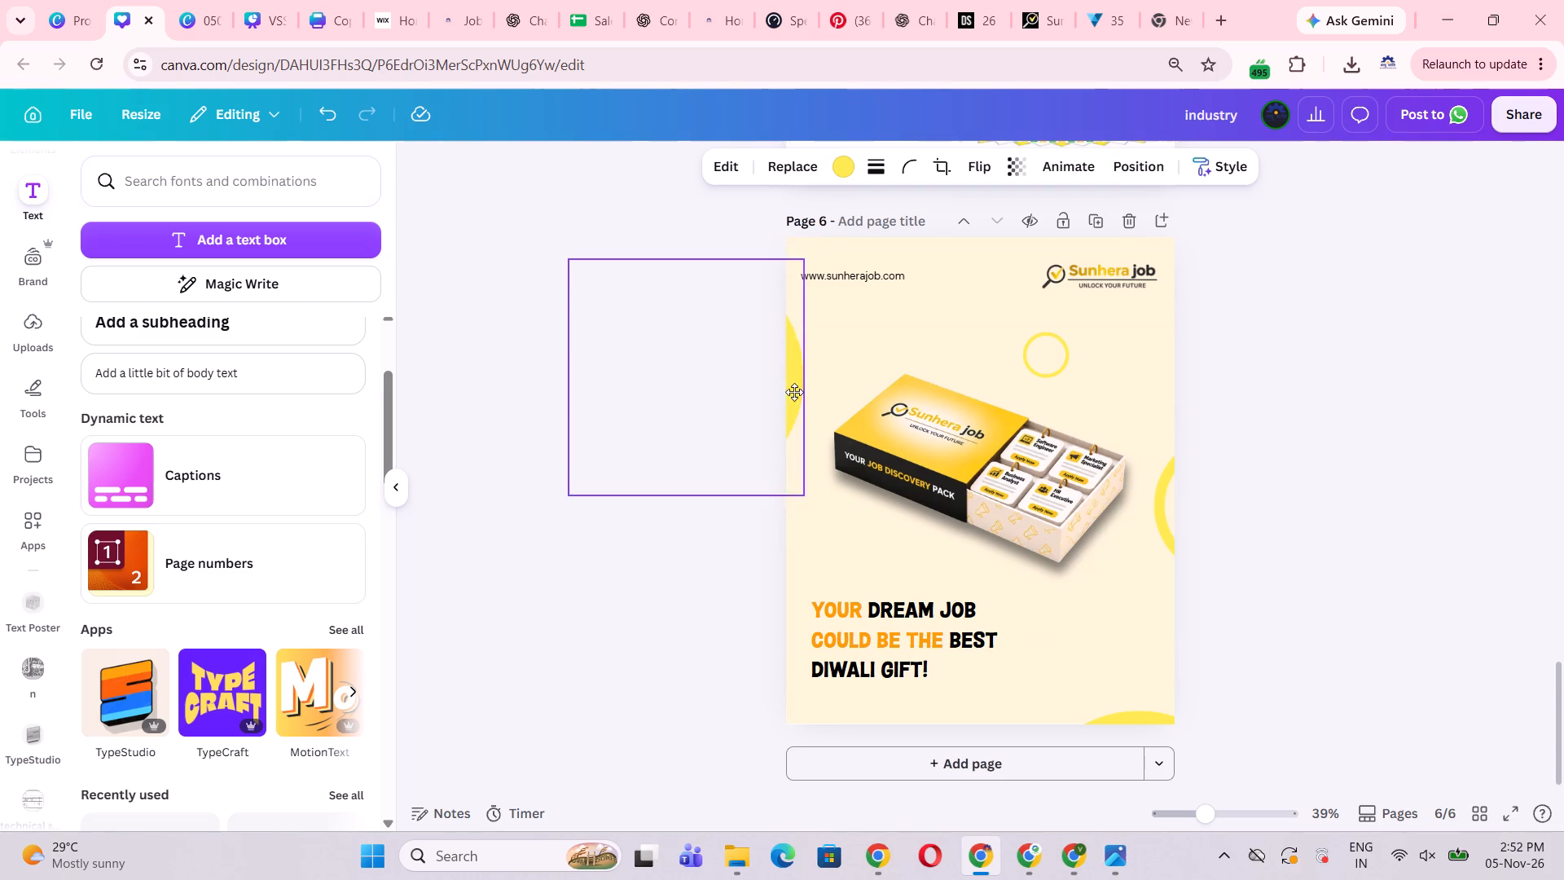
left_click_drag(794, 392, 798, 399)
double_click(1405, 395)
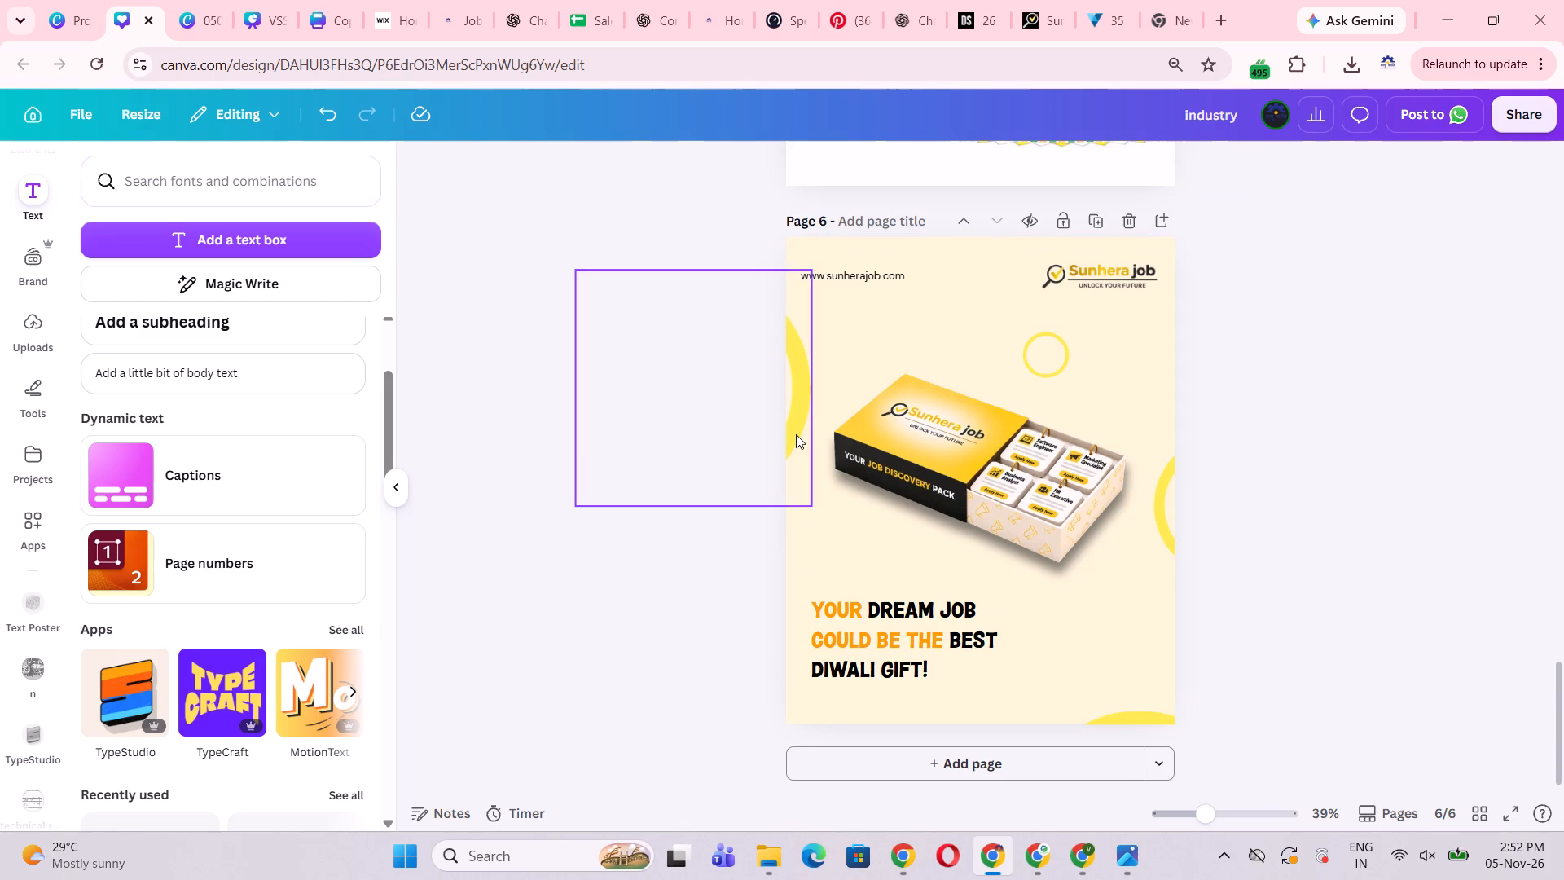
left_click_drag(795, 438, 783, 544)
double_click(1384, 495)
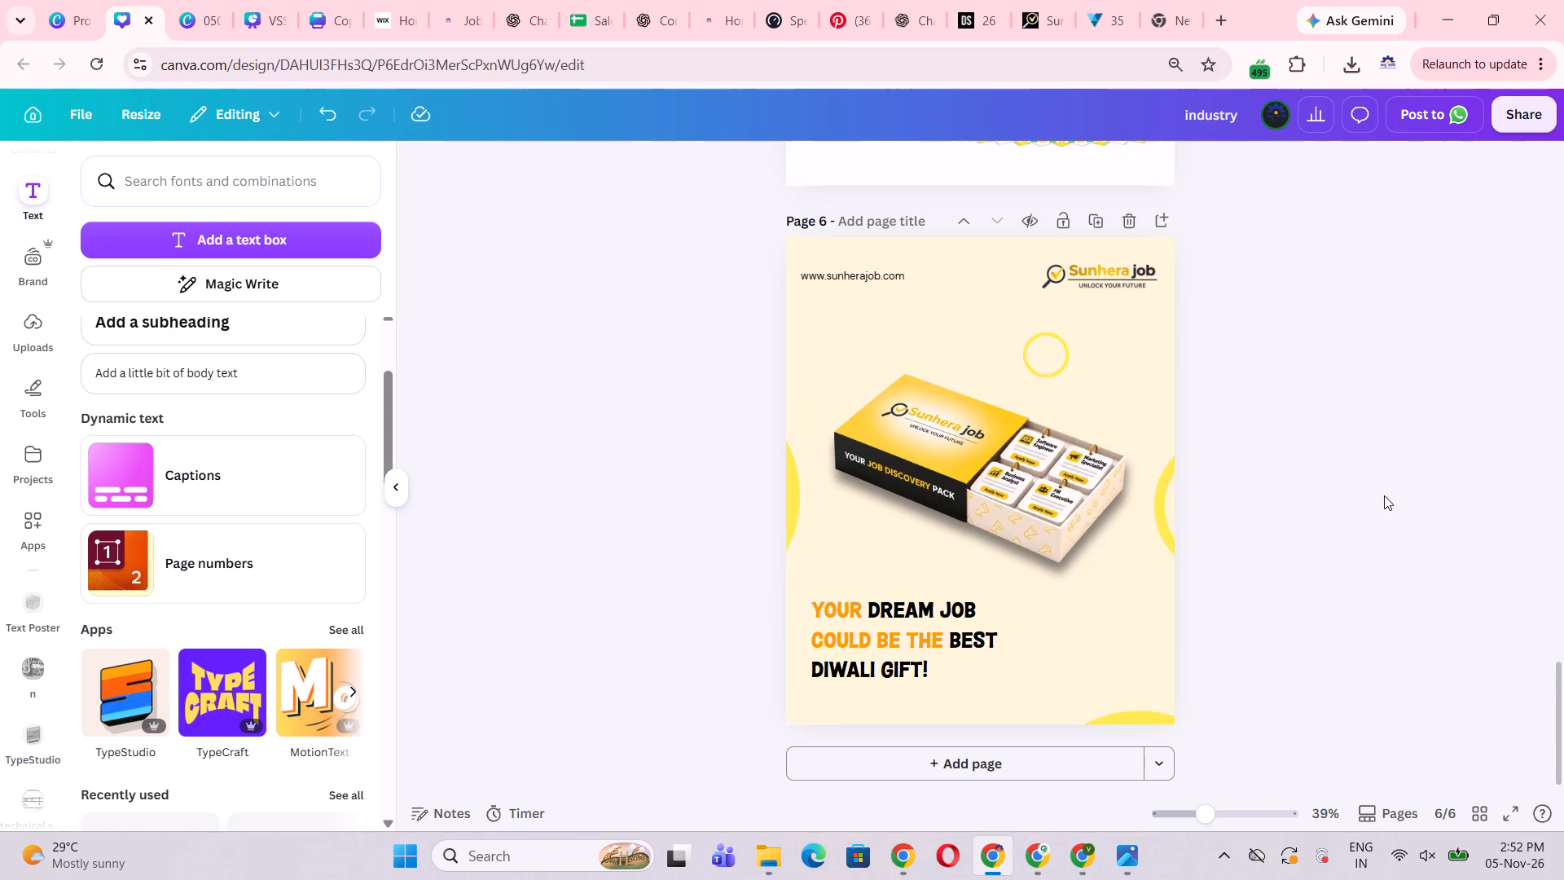
Move the left-edge yellow ring down beside the headline, leaving only a narrow arc on the page clear of the text.
left_click_drag(789, 517, 775, 627)
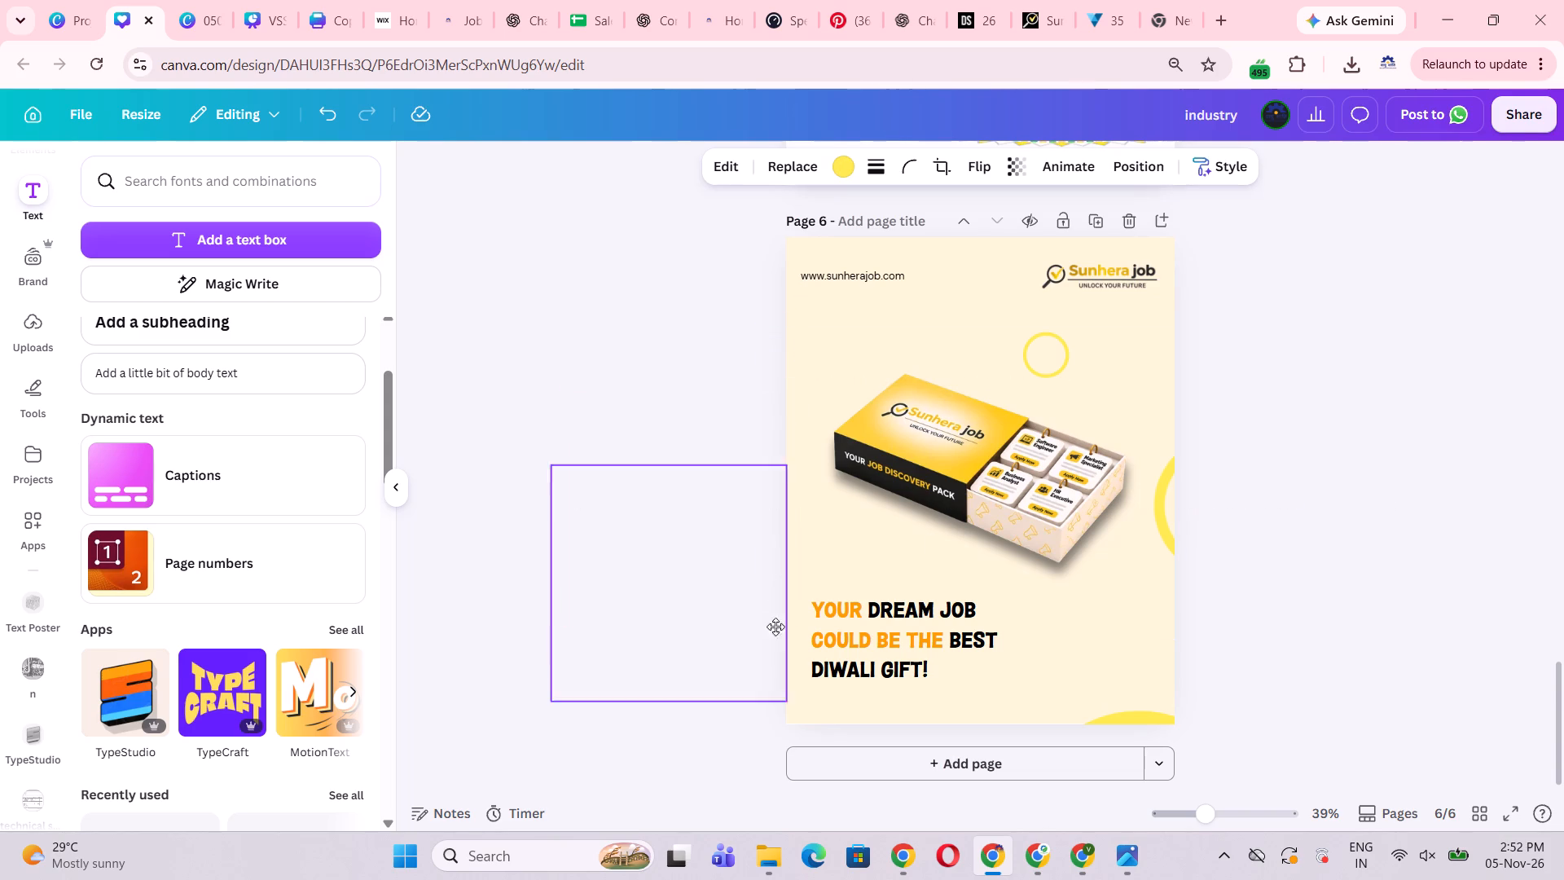
left_click_drag(775, 627, 789, 663)
double_click(1393, 557)
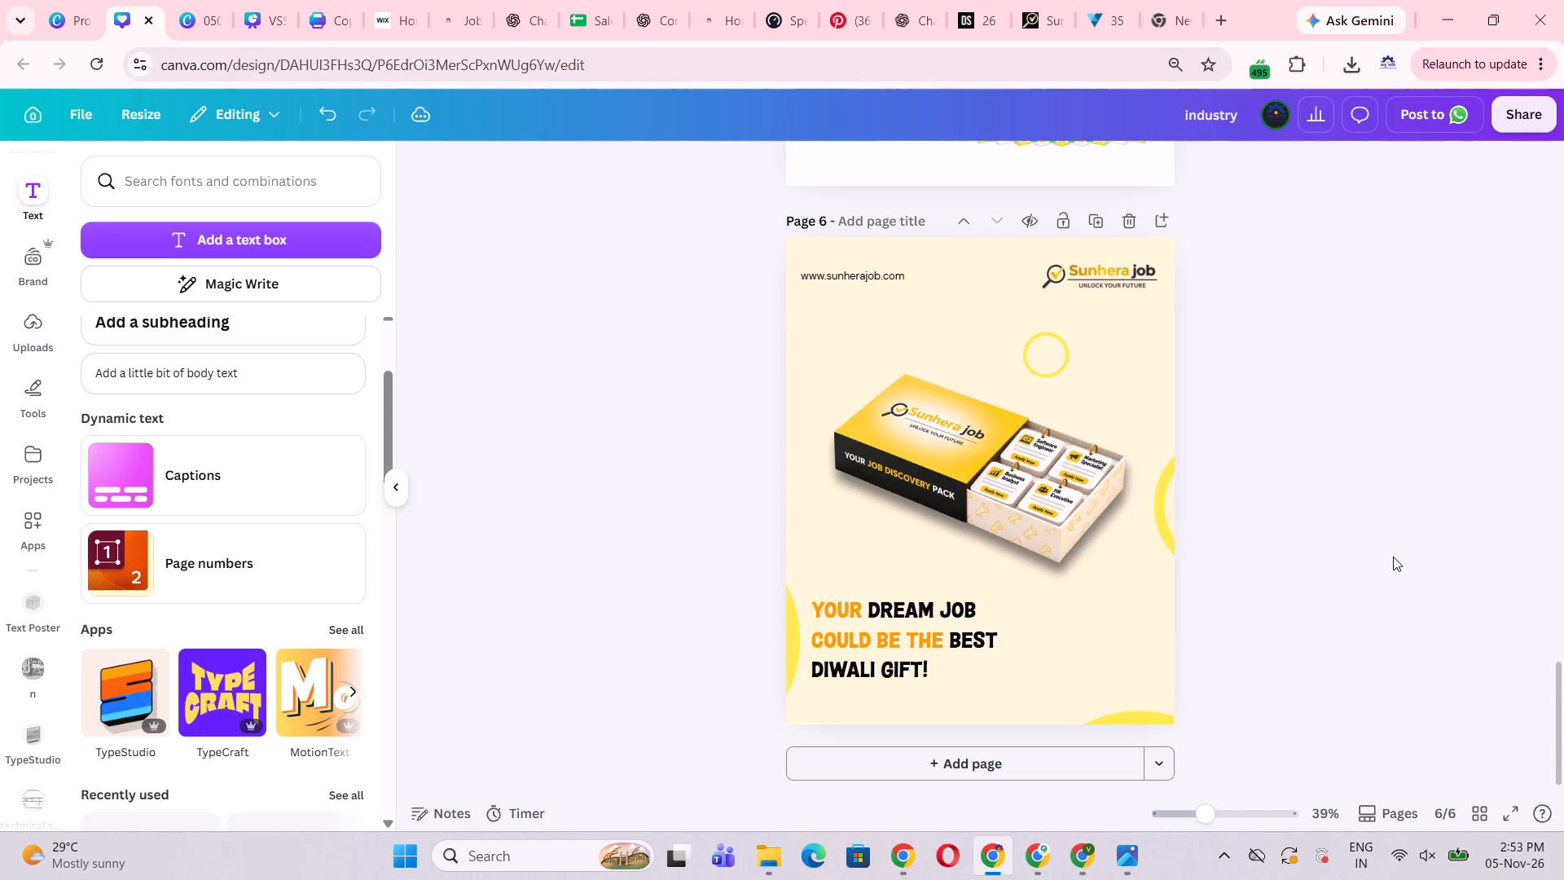
left_click(784, 668)
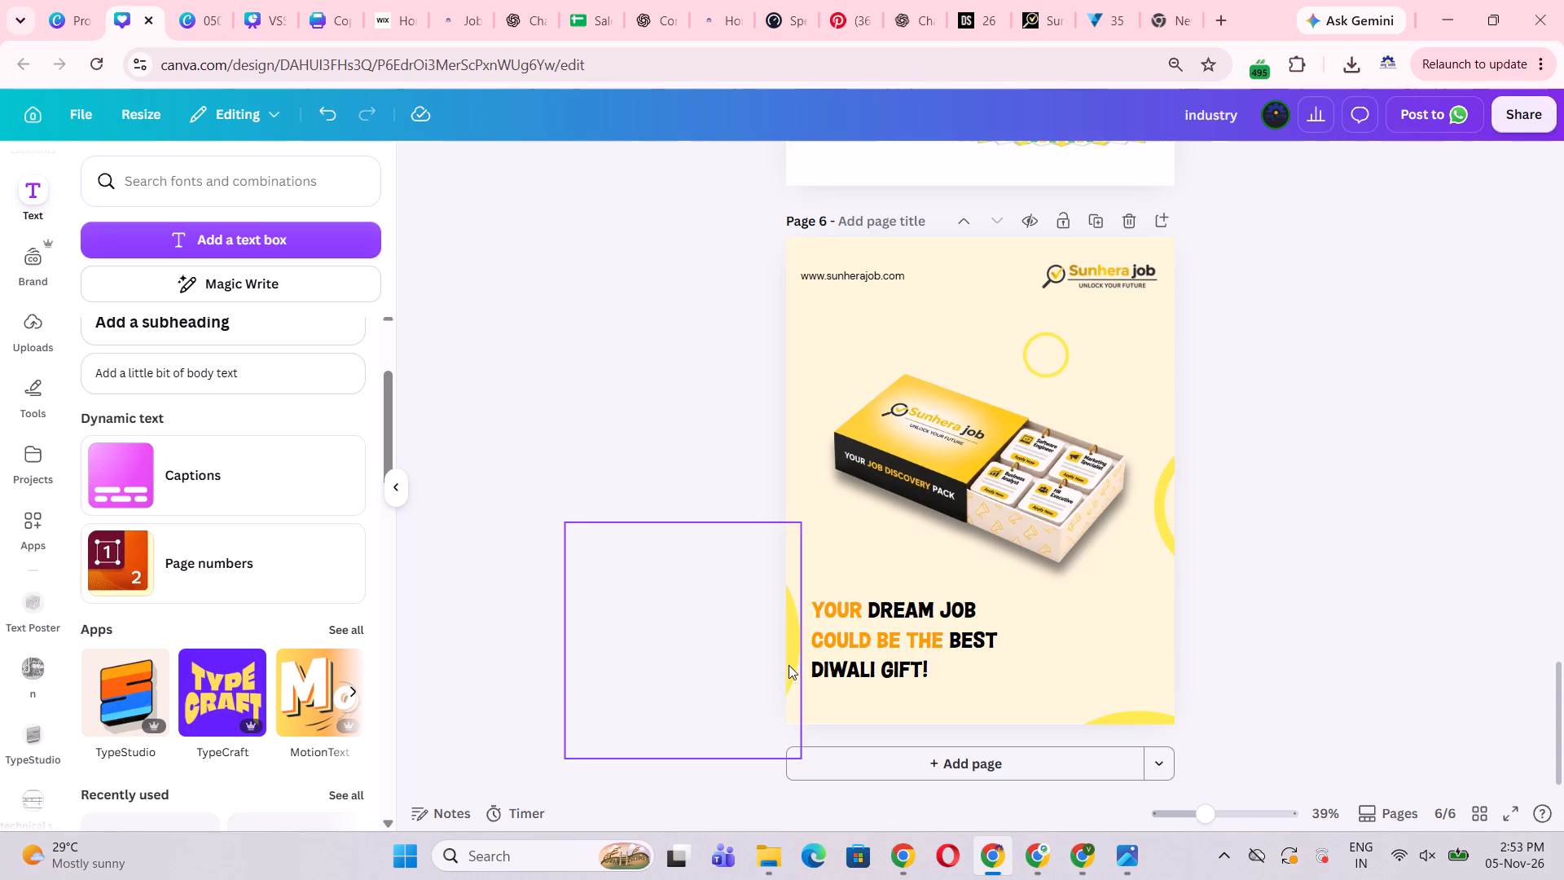
double_click(789, 665)
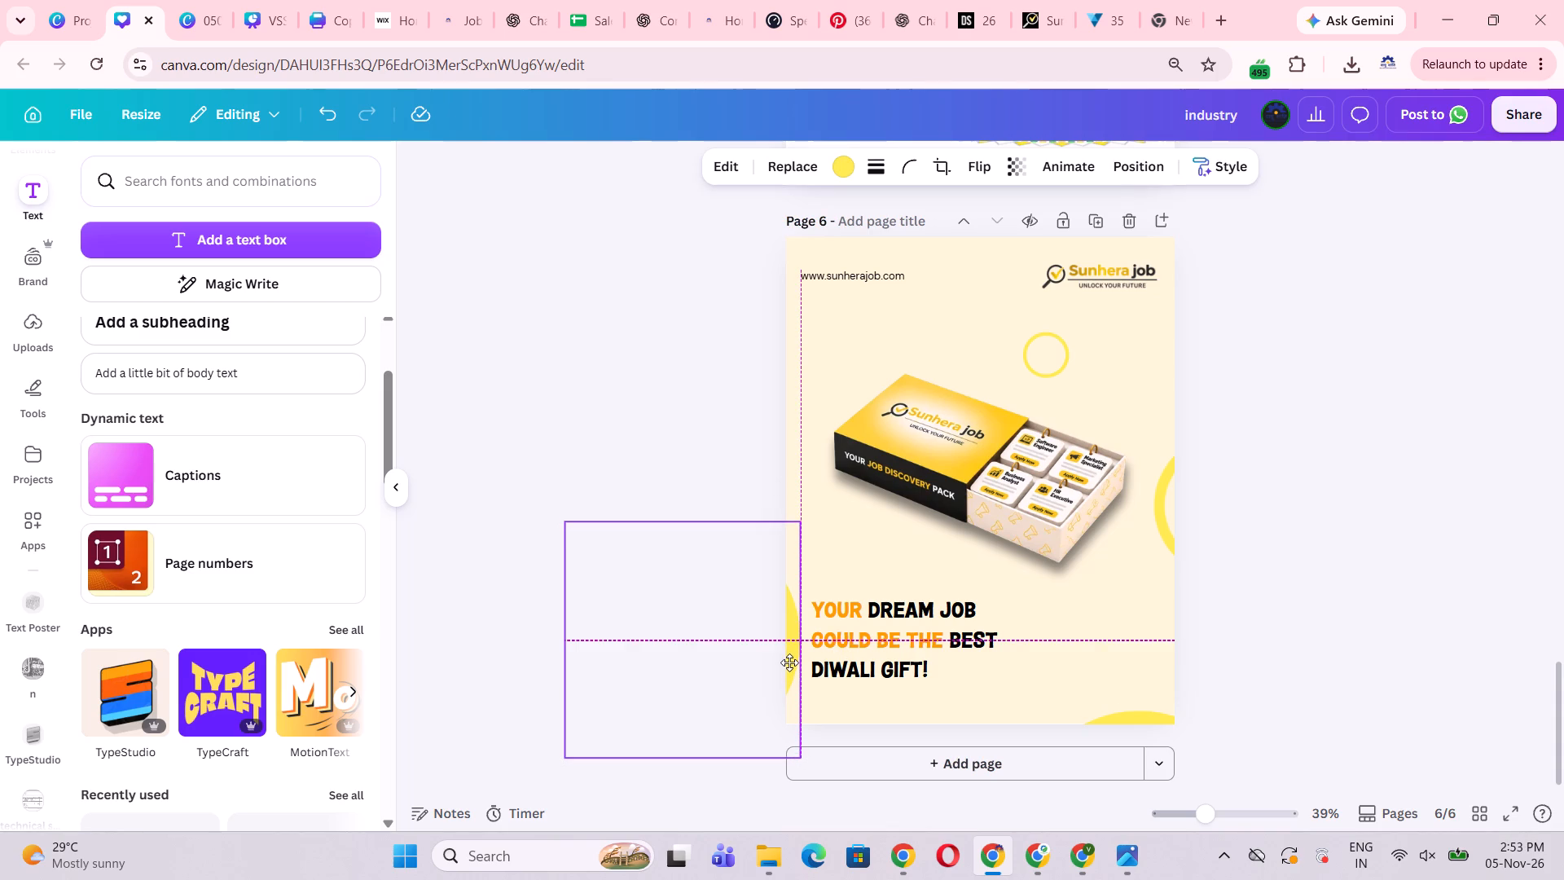
double_click(1326, 622)
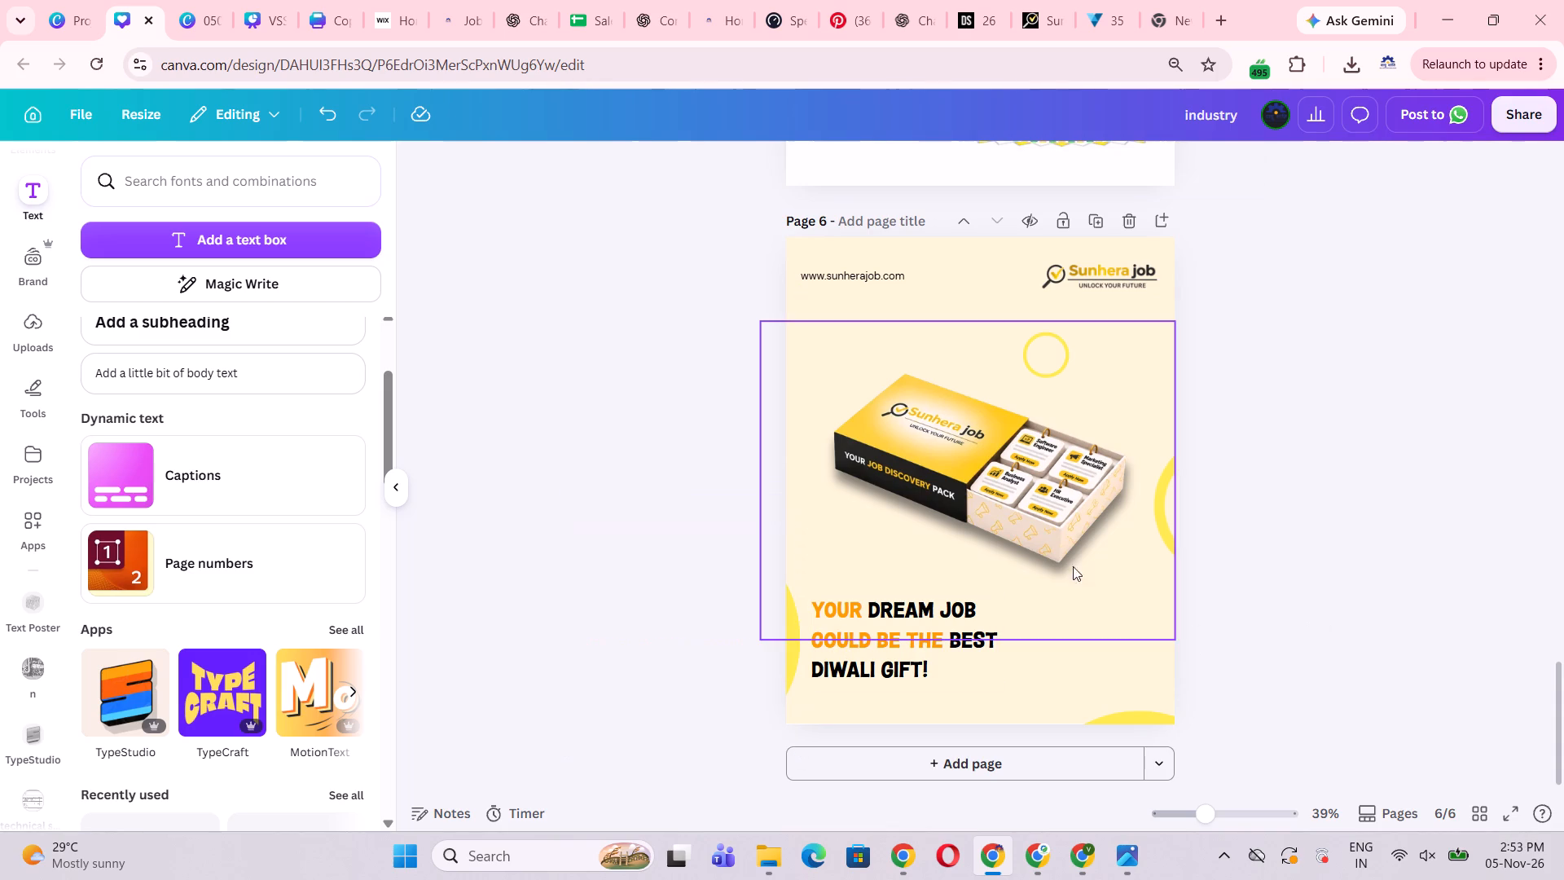
Duplicate the small yellow ring above the gift box and place the copy half off page 6's left edge beside the box.
left_click(1043, 362)
key("ctrl+c")
key("ctrl+v")
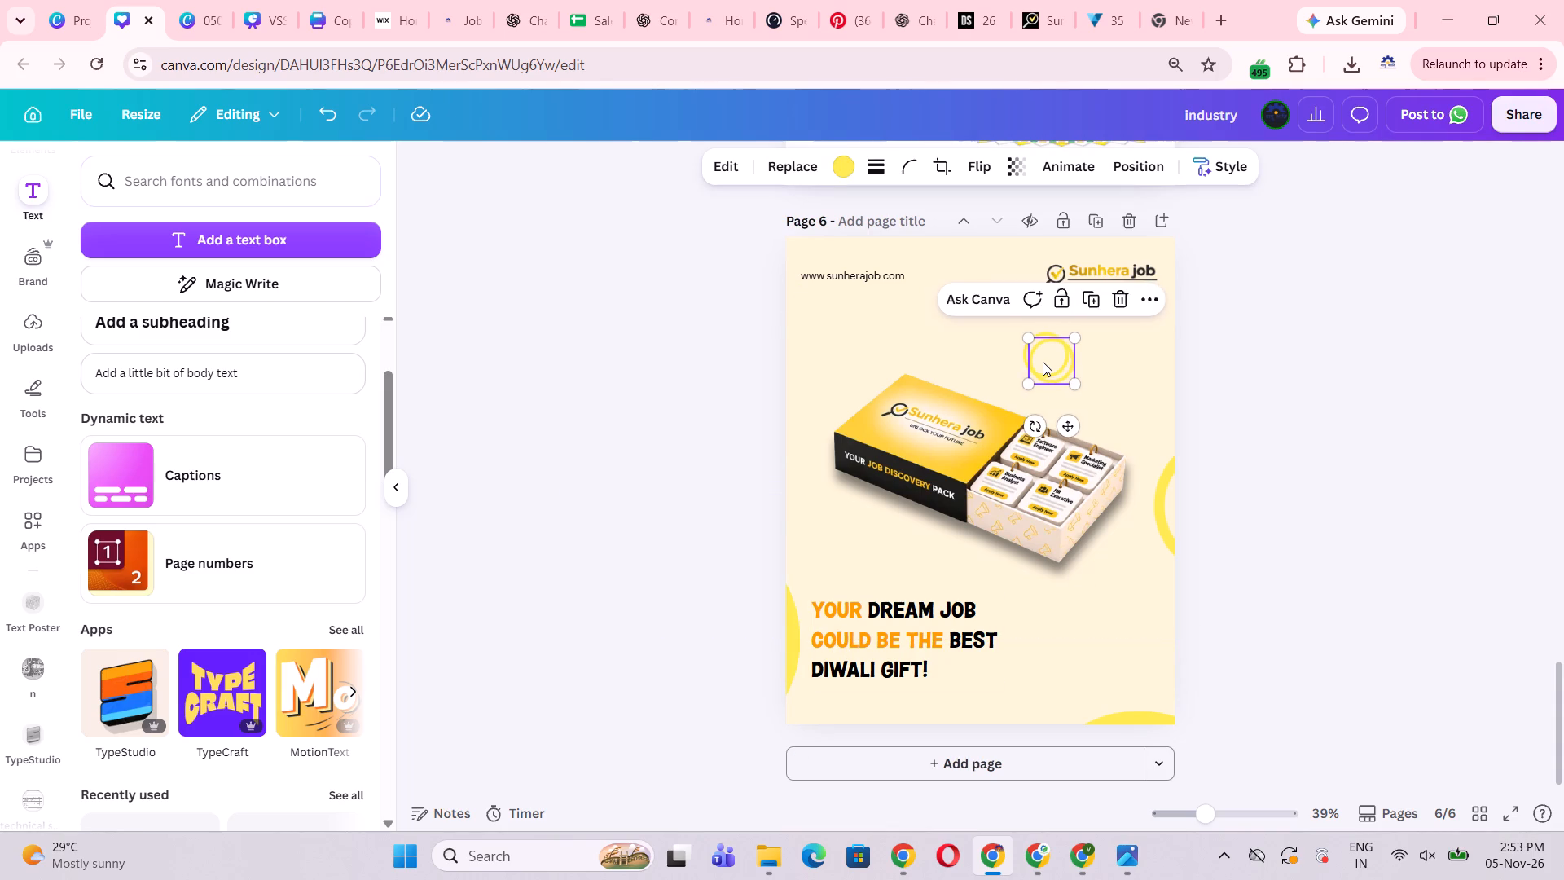
left_click_drag(1043, 362, 773, 437)
double_click(1335, 426)
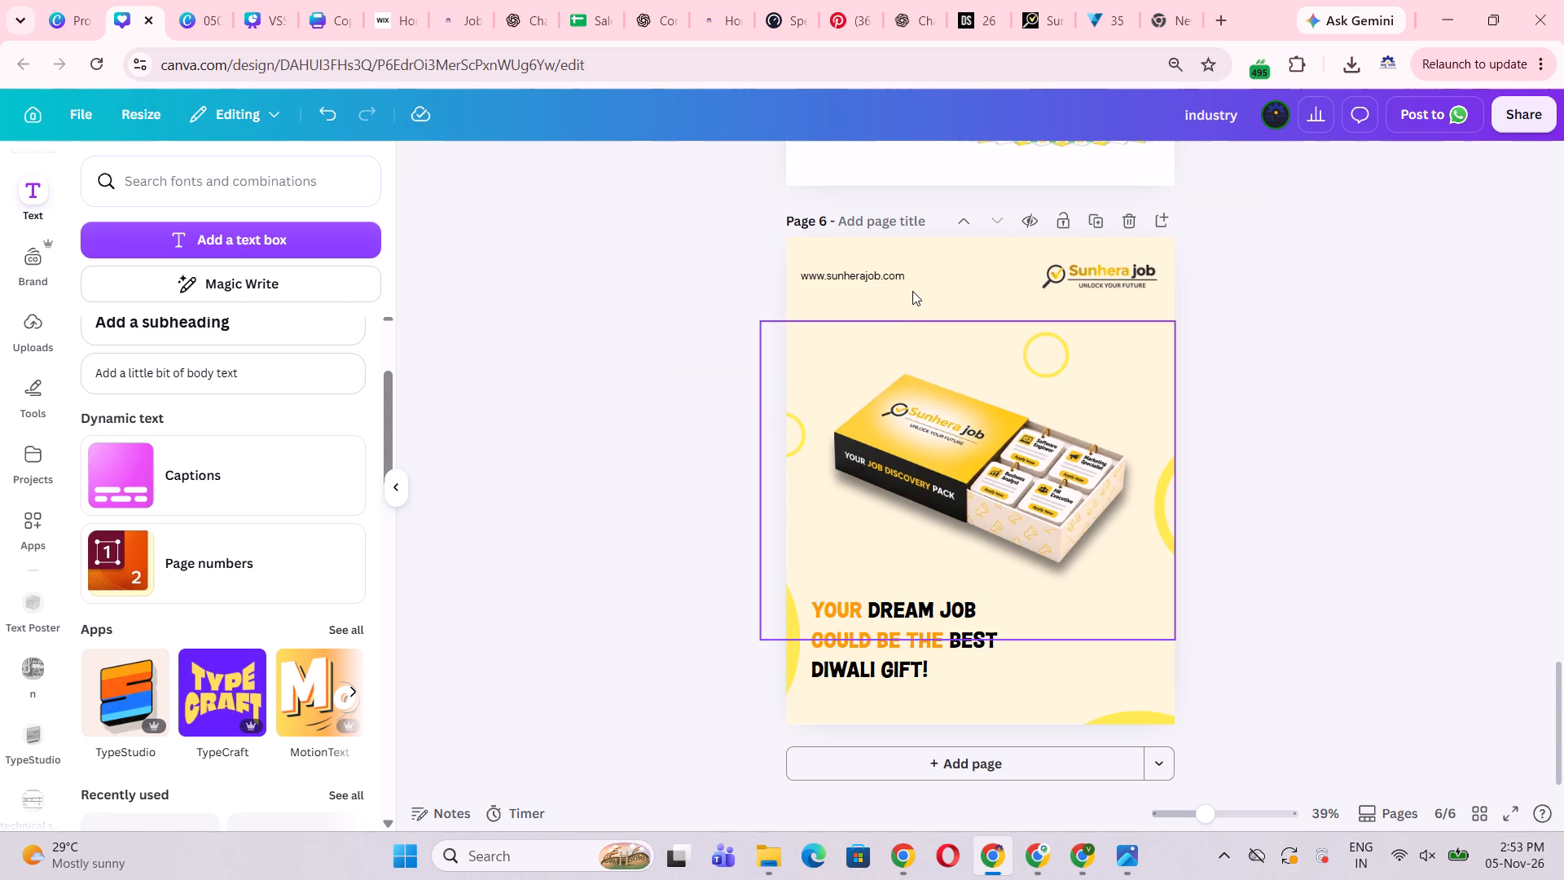
left_click(935, 319)
left_click(1276, 353)
scroll(1301, 415, "up", 1)
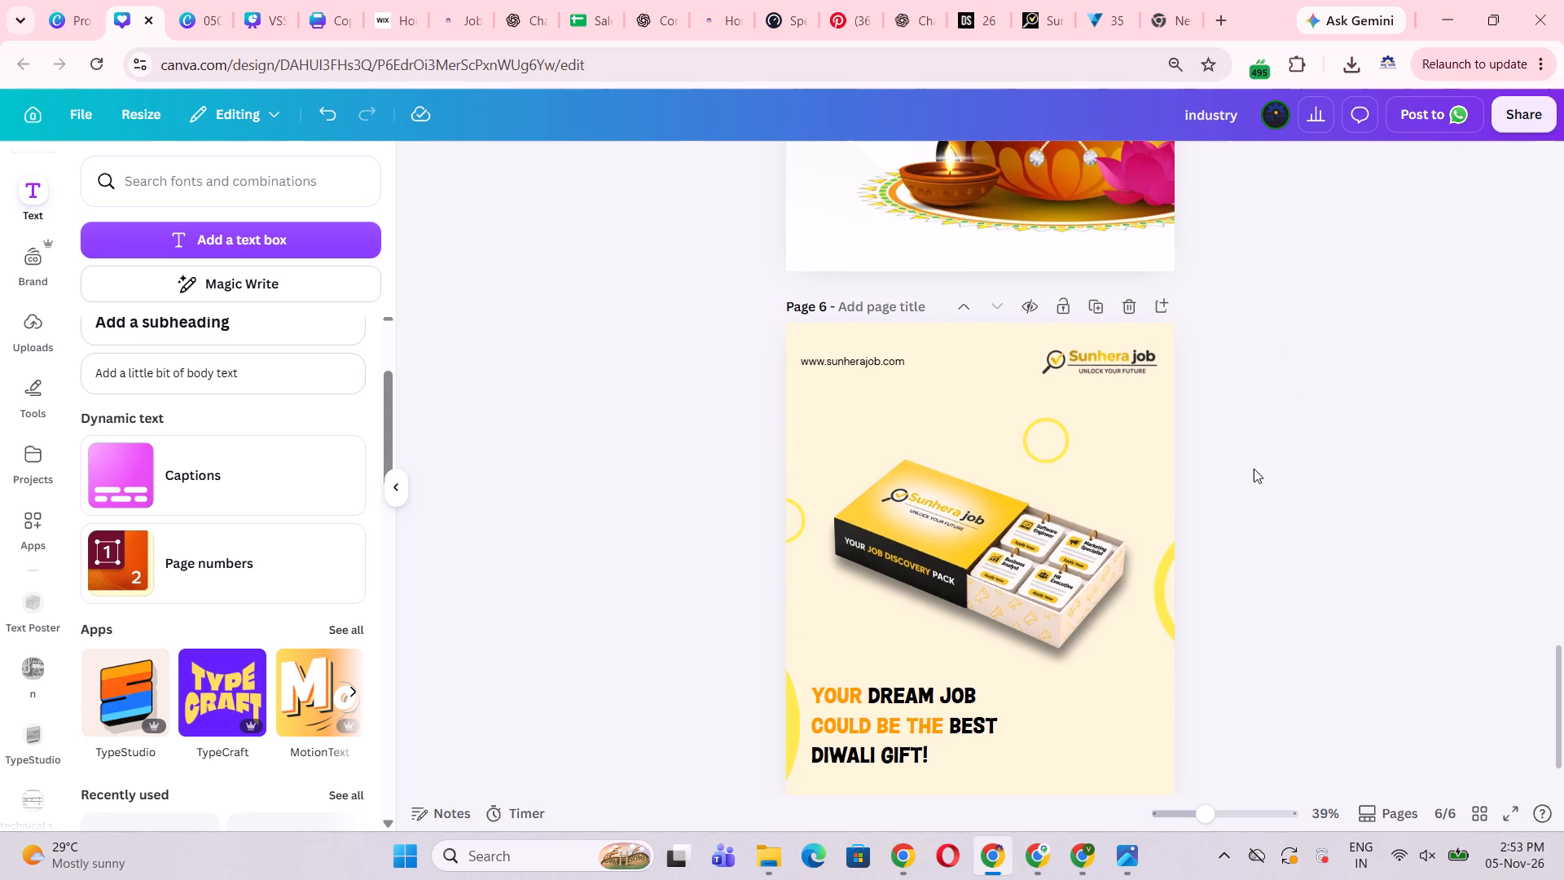
Nudge the website address slightly right, keeping it level with the Sunhera job logo.
left_click(843, 377)
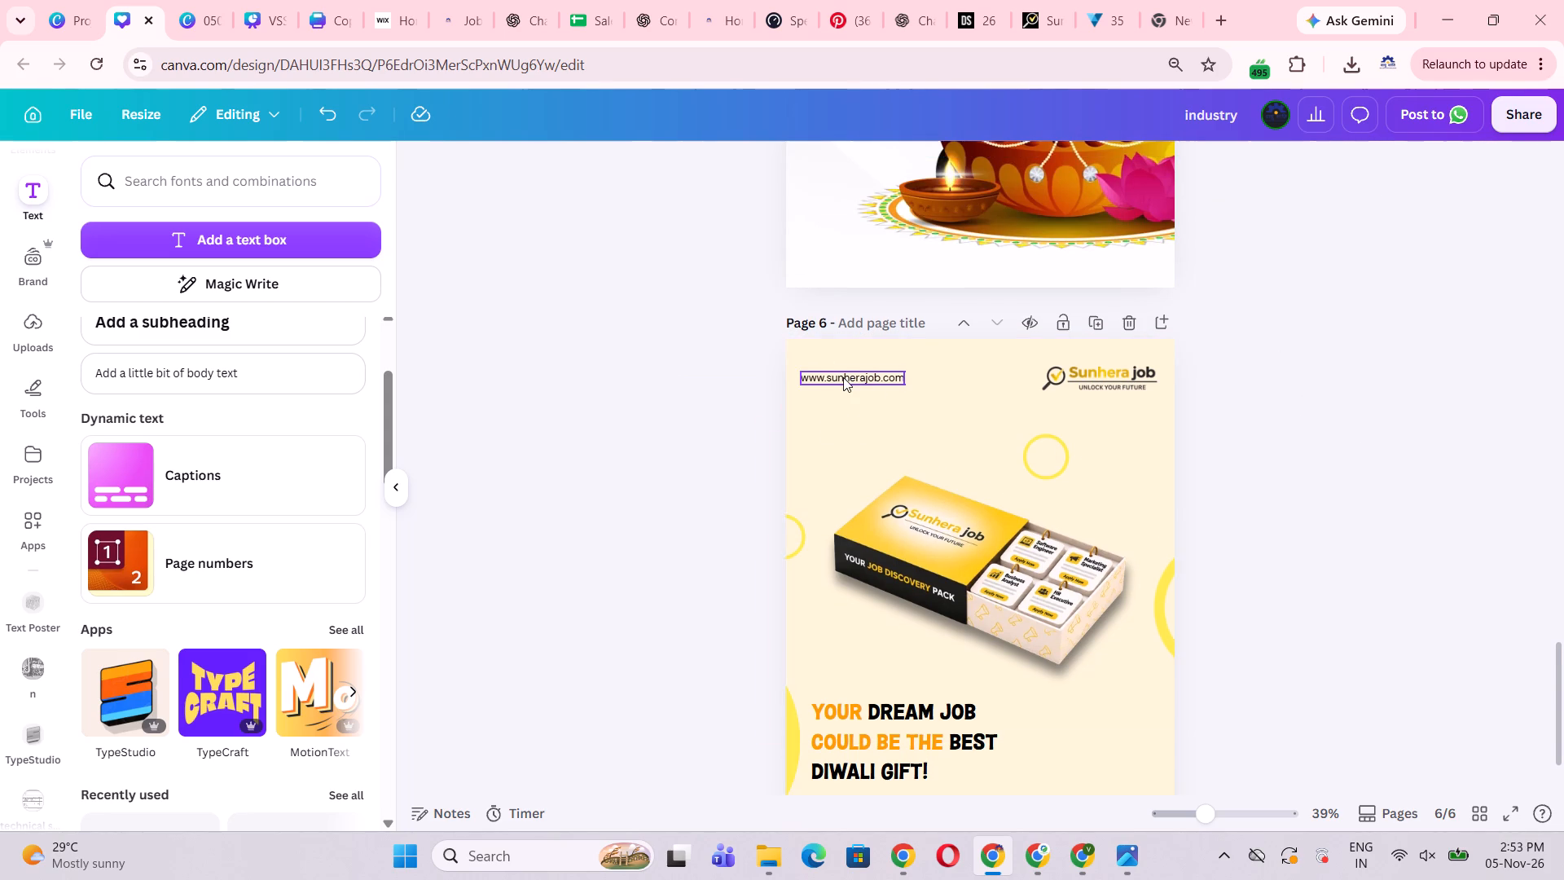
left_click(904, 413)
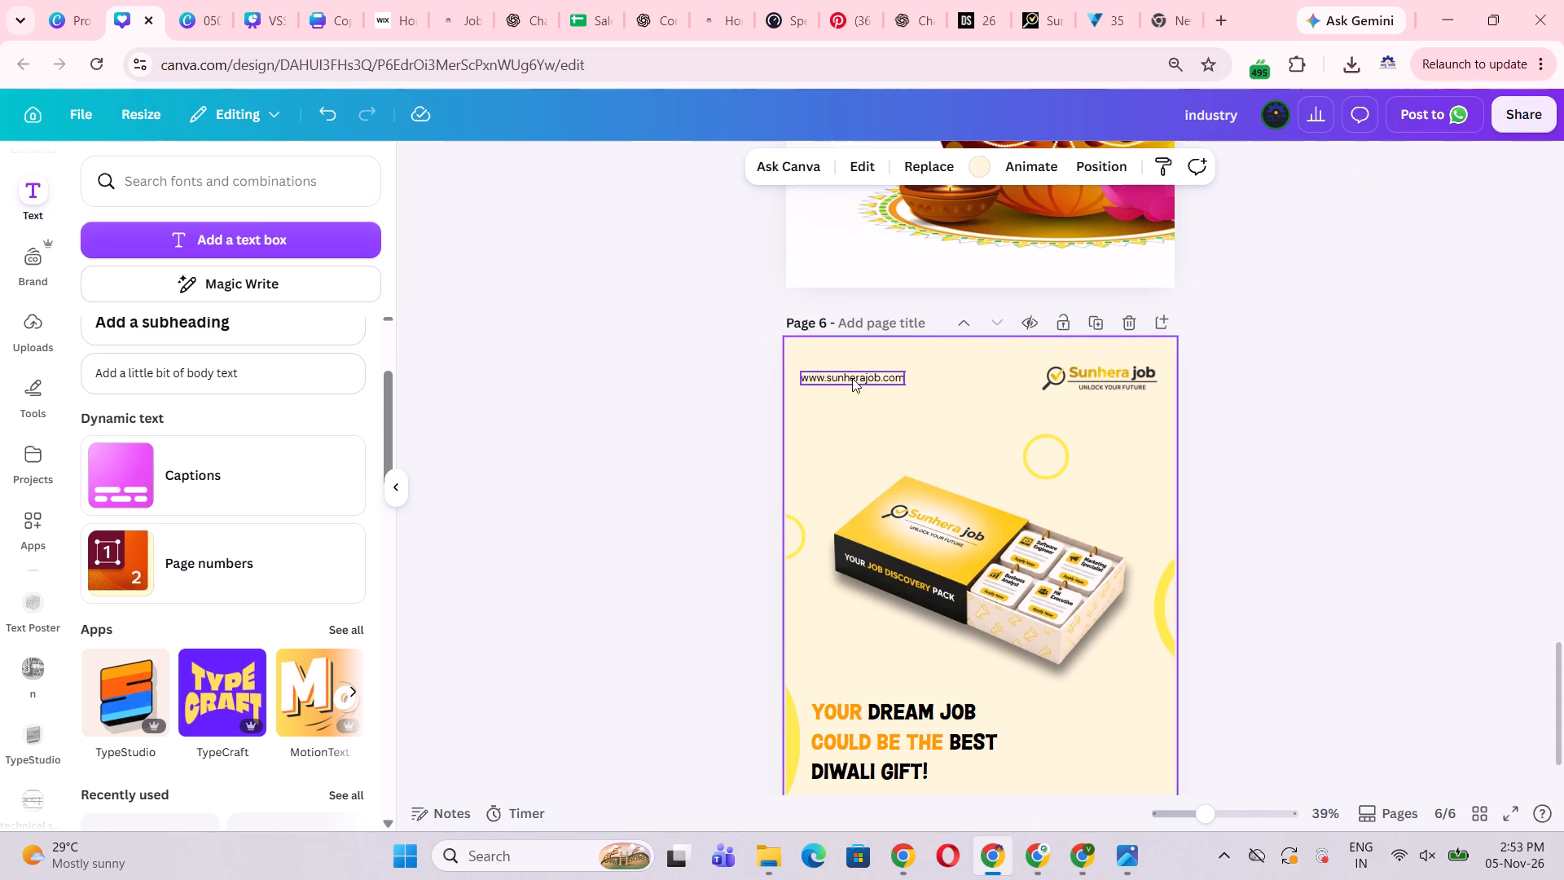
double_click(852, 378)
double_click(1325, 437)
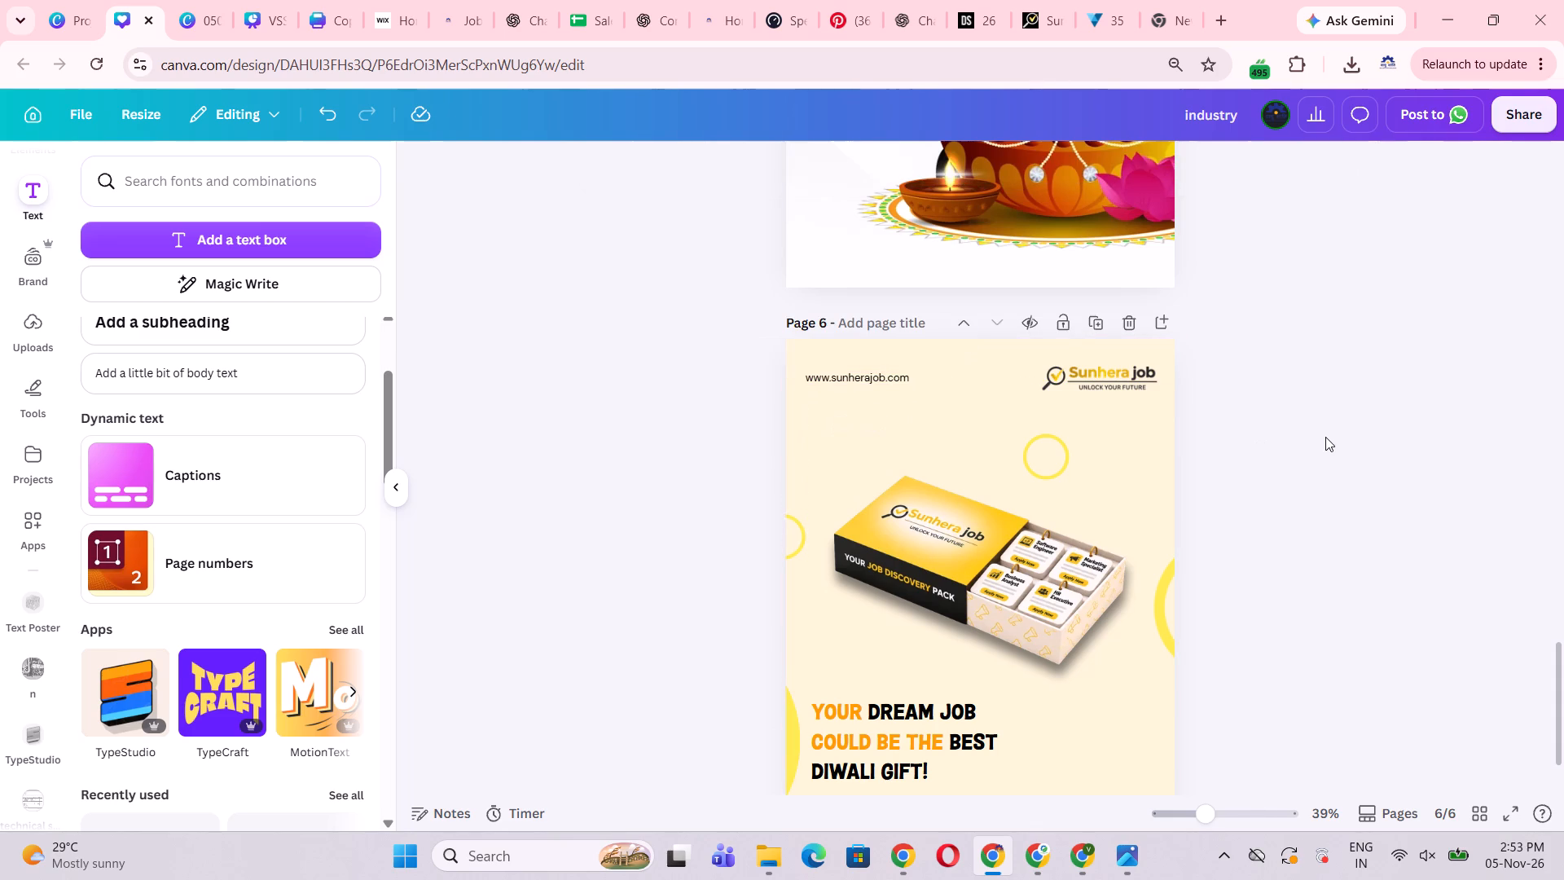
scroll(1325, 438, "down", 6)
scroll(1322, 466, "up", 1)
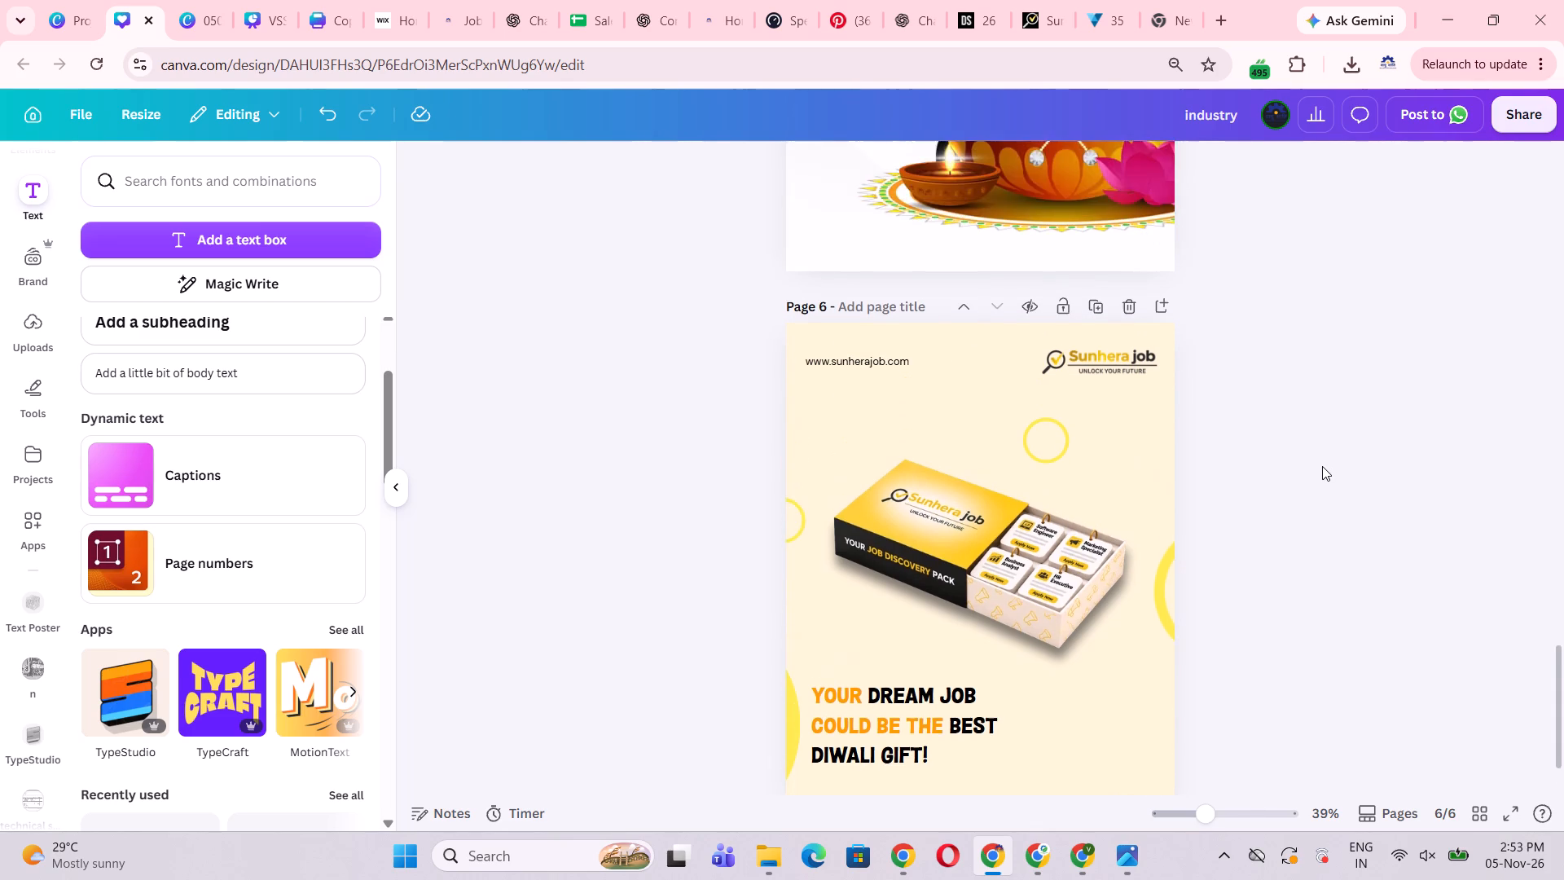
scroll(1322, 468, "down", 4)
left_click(1338, 628)
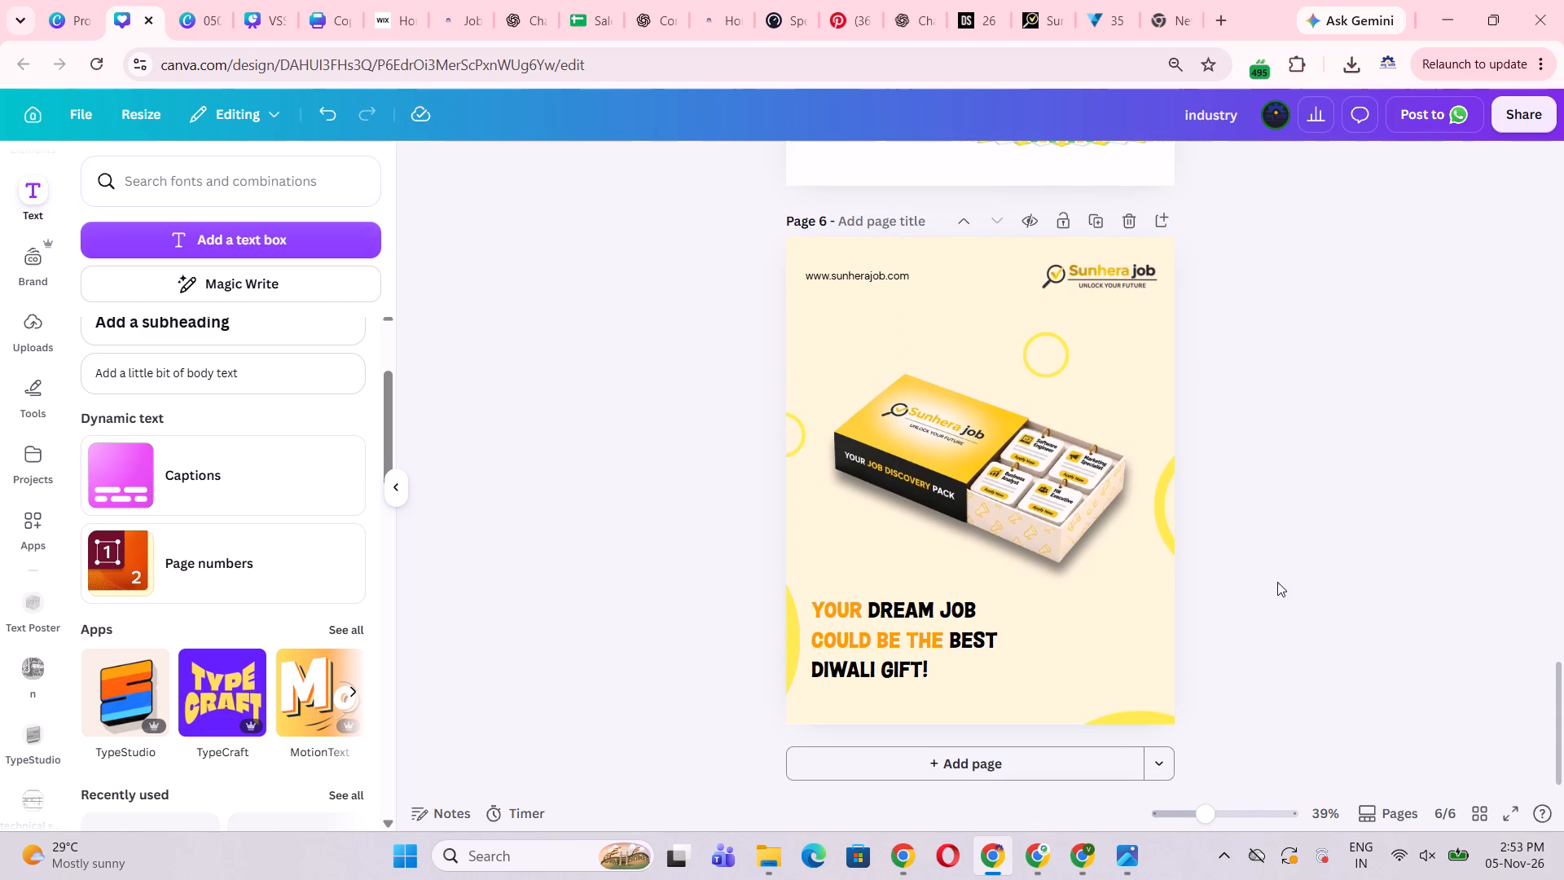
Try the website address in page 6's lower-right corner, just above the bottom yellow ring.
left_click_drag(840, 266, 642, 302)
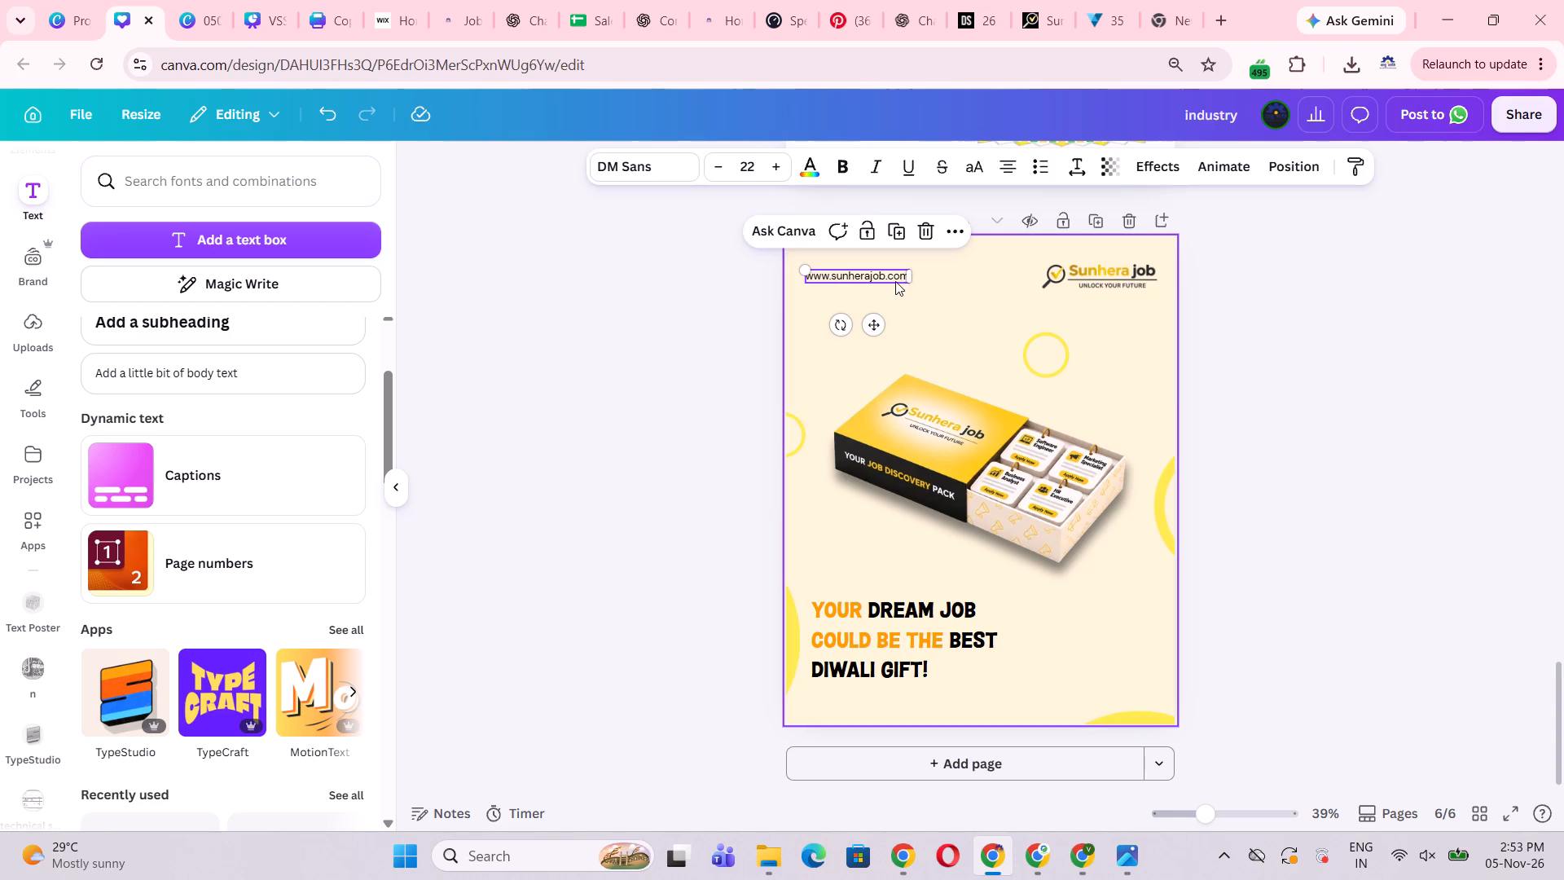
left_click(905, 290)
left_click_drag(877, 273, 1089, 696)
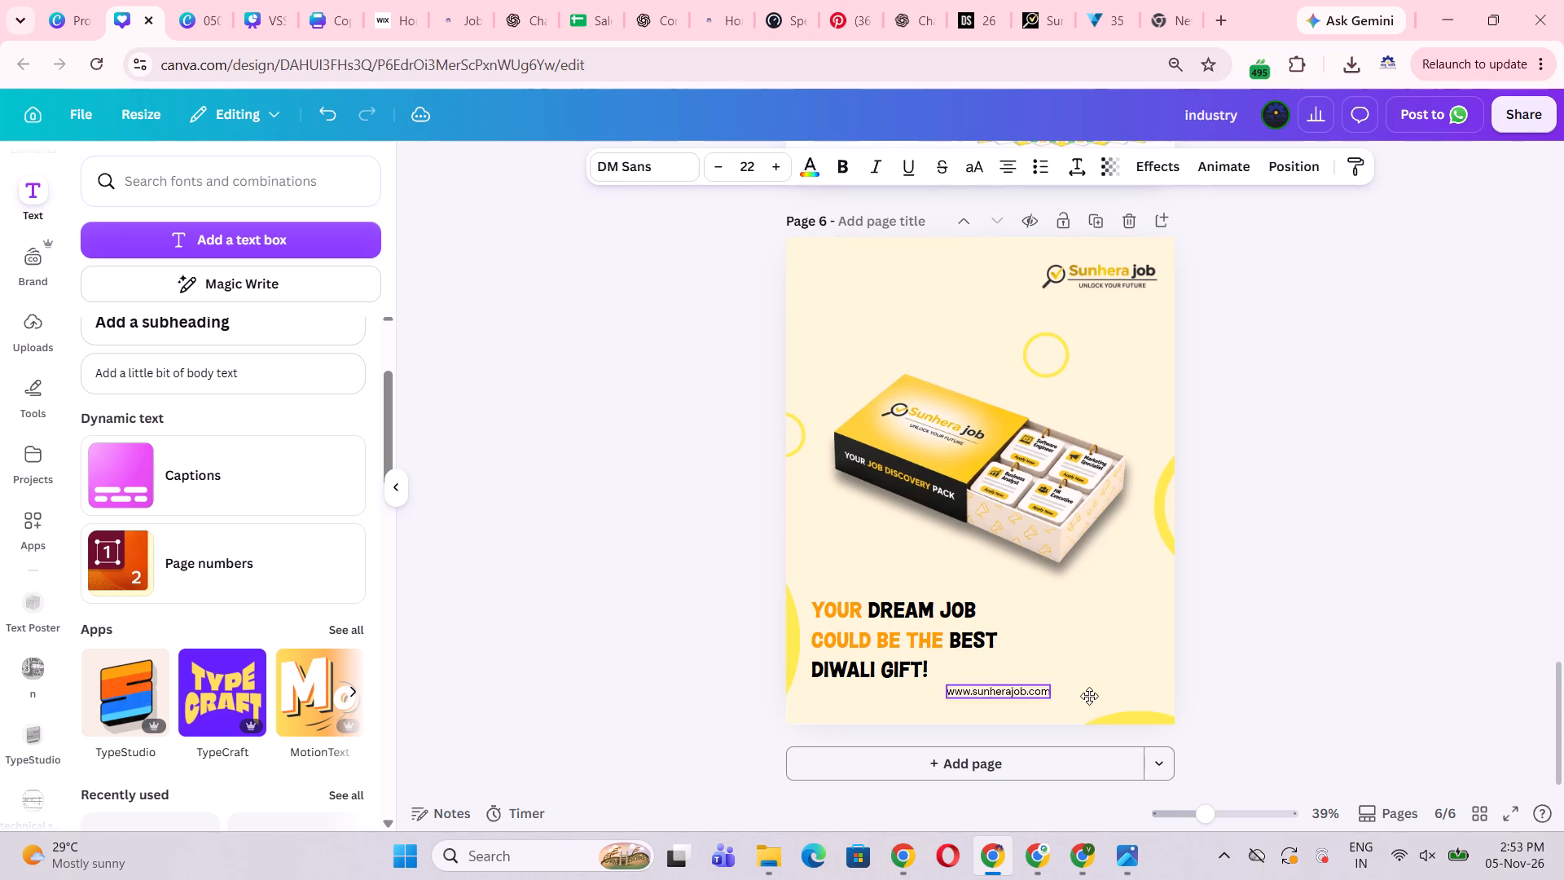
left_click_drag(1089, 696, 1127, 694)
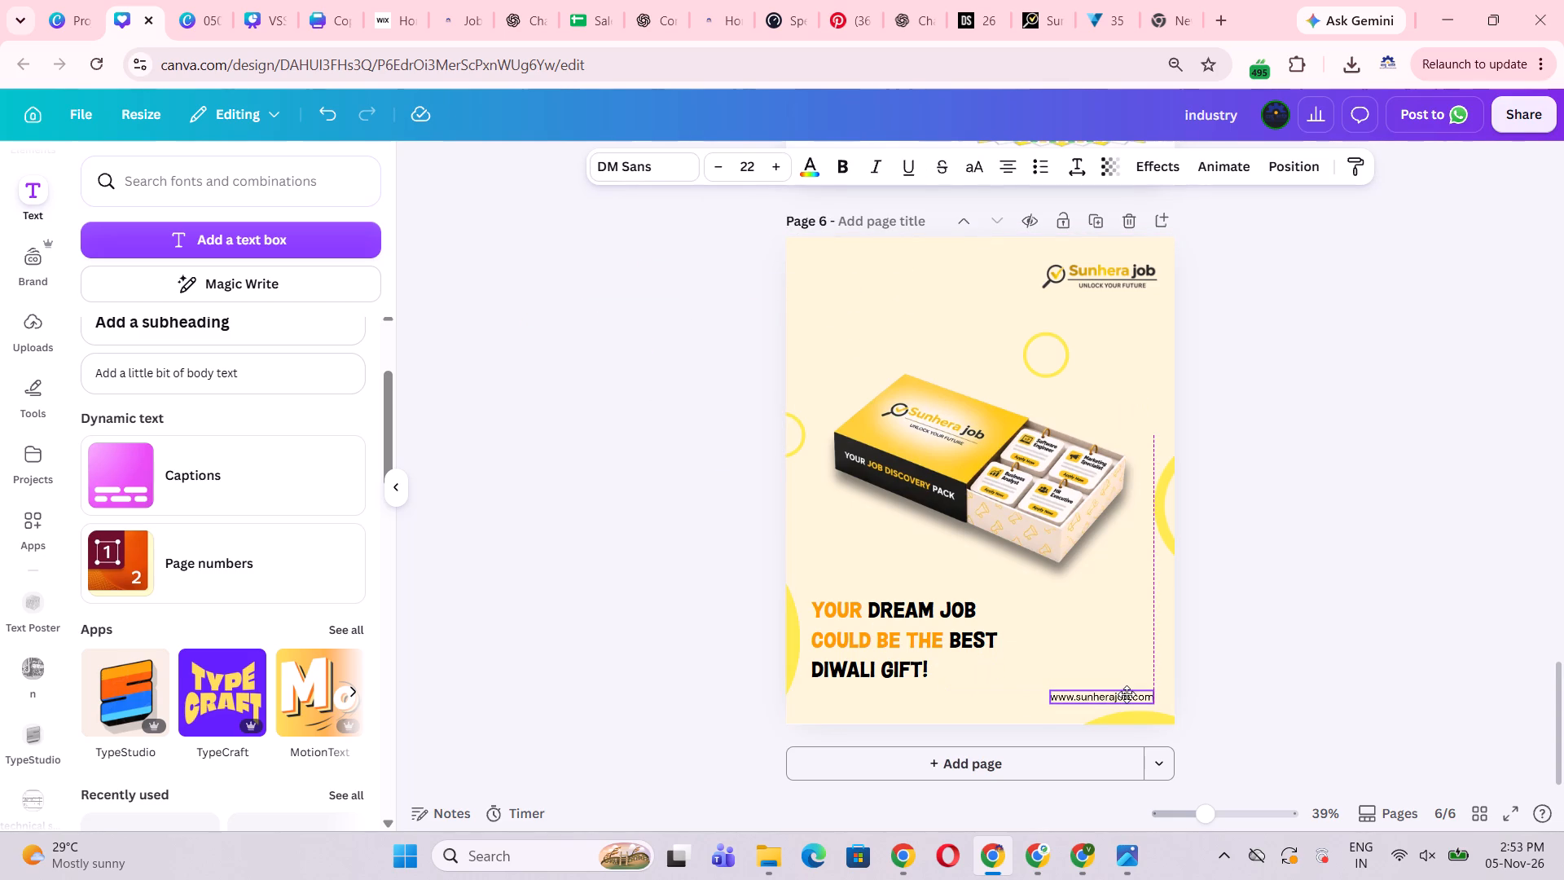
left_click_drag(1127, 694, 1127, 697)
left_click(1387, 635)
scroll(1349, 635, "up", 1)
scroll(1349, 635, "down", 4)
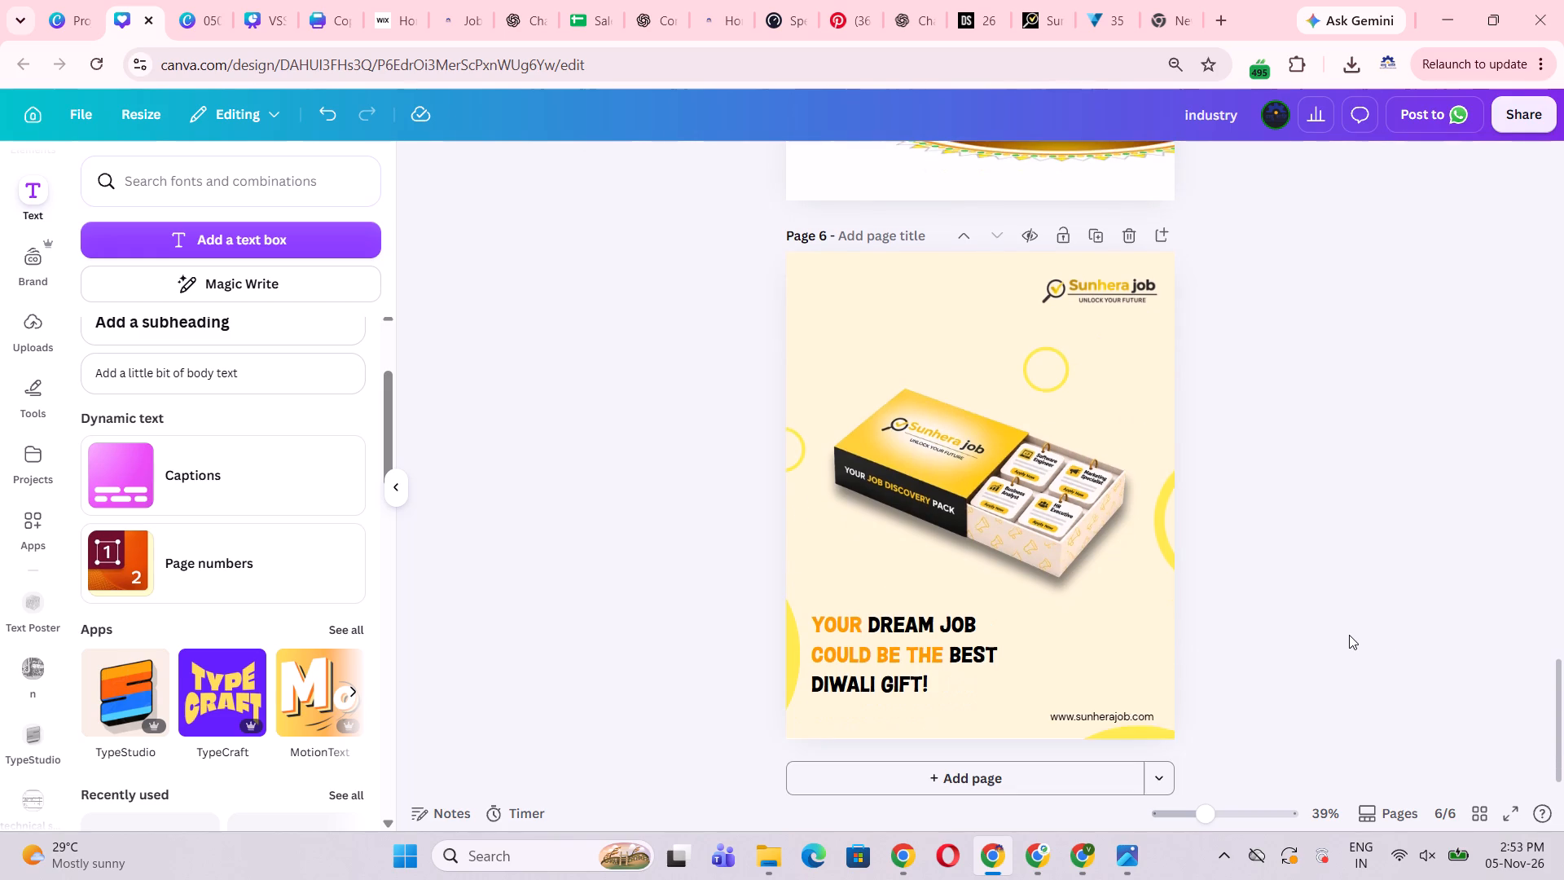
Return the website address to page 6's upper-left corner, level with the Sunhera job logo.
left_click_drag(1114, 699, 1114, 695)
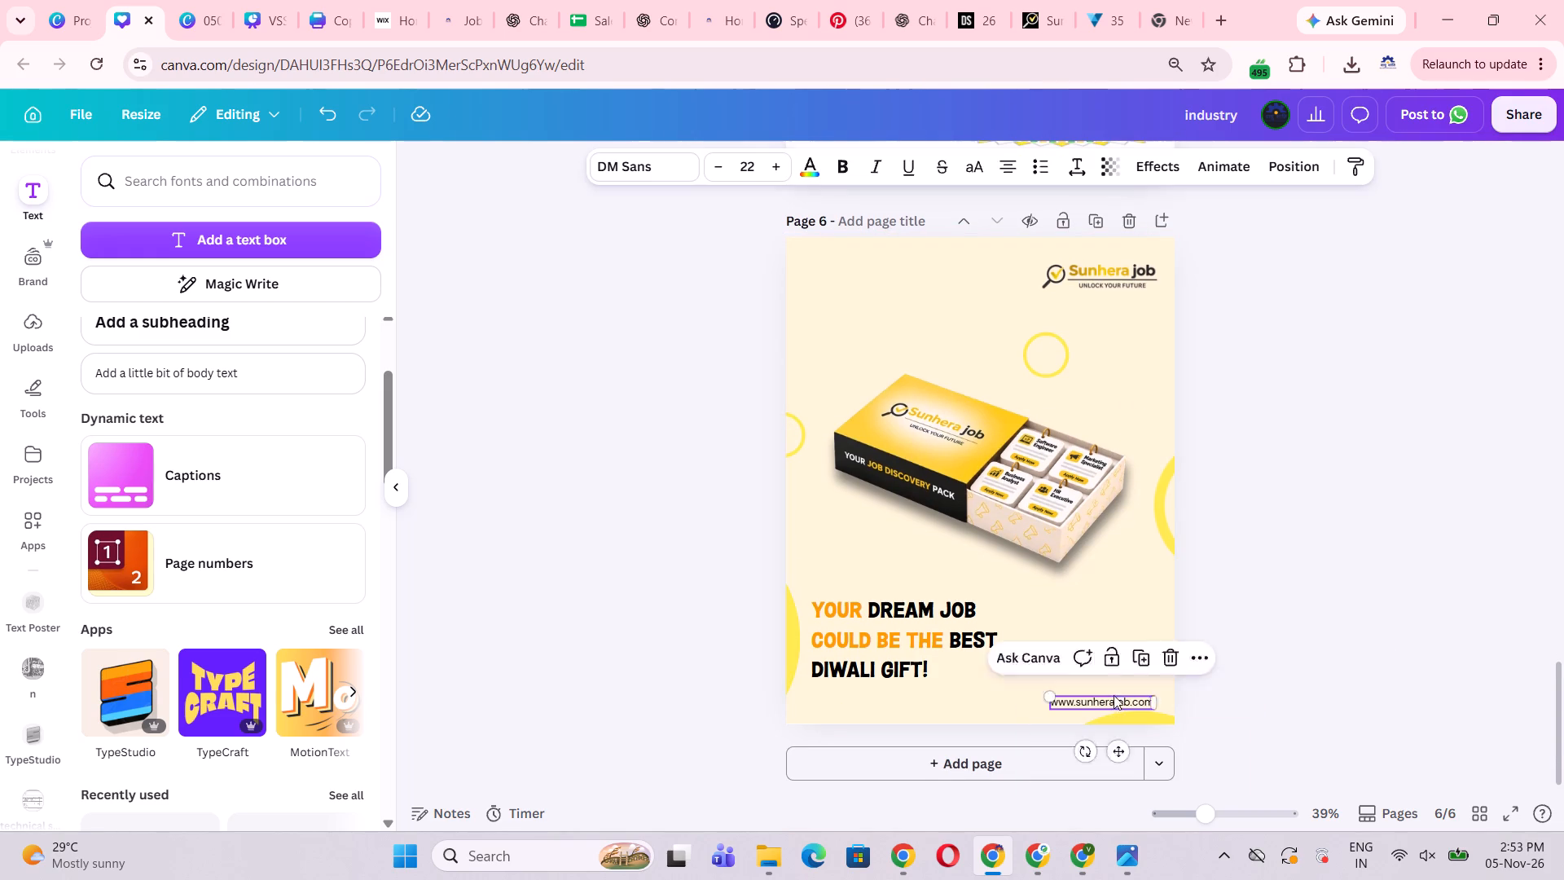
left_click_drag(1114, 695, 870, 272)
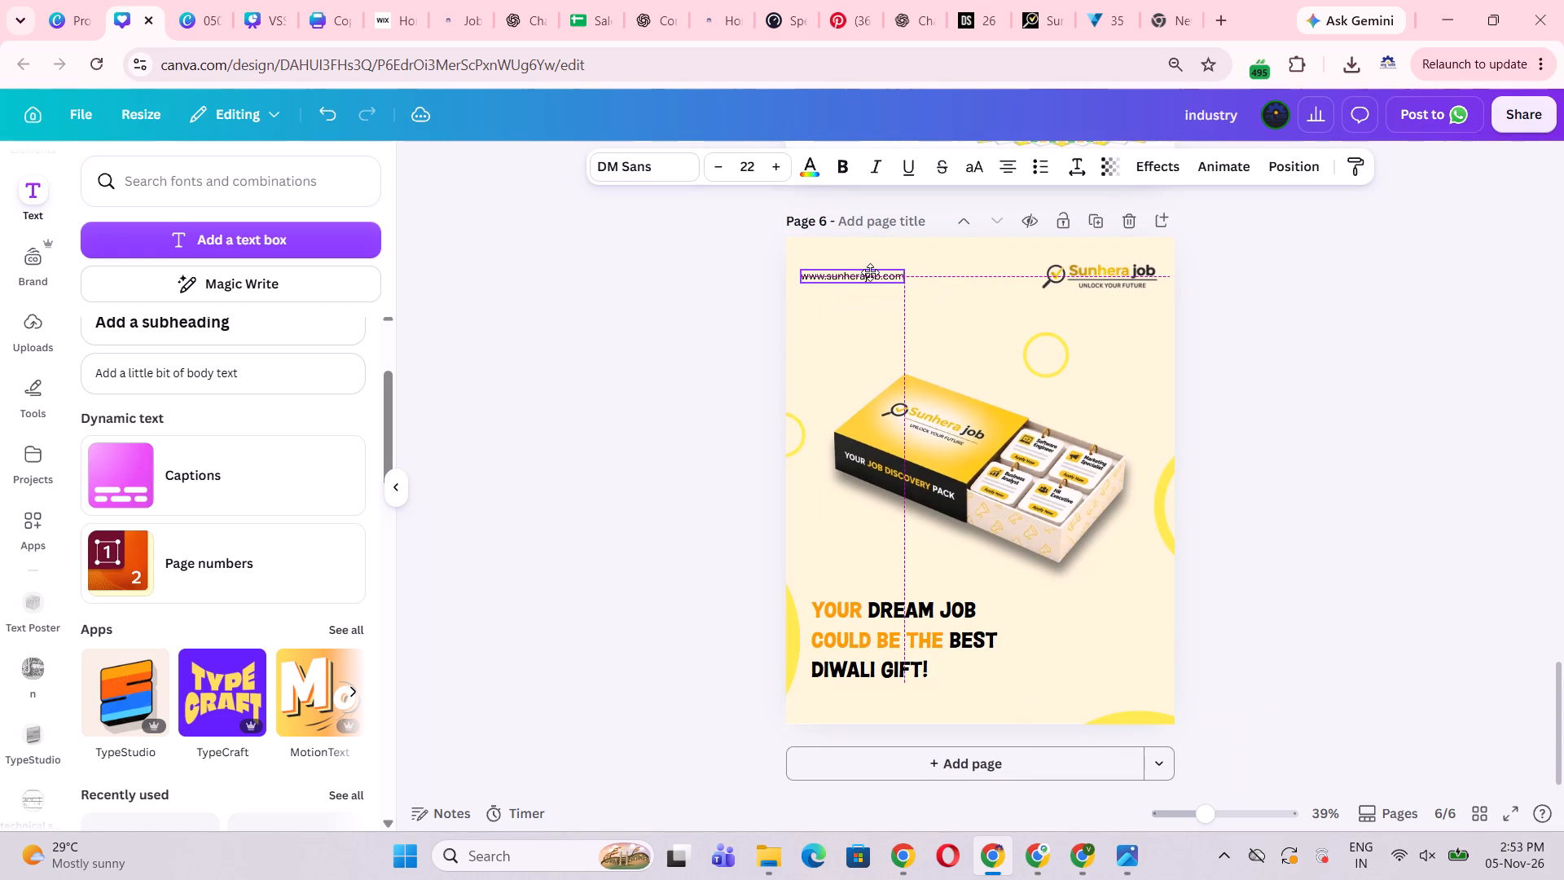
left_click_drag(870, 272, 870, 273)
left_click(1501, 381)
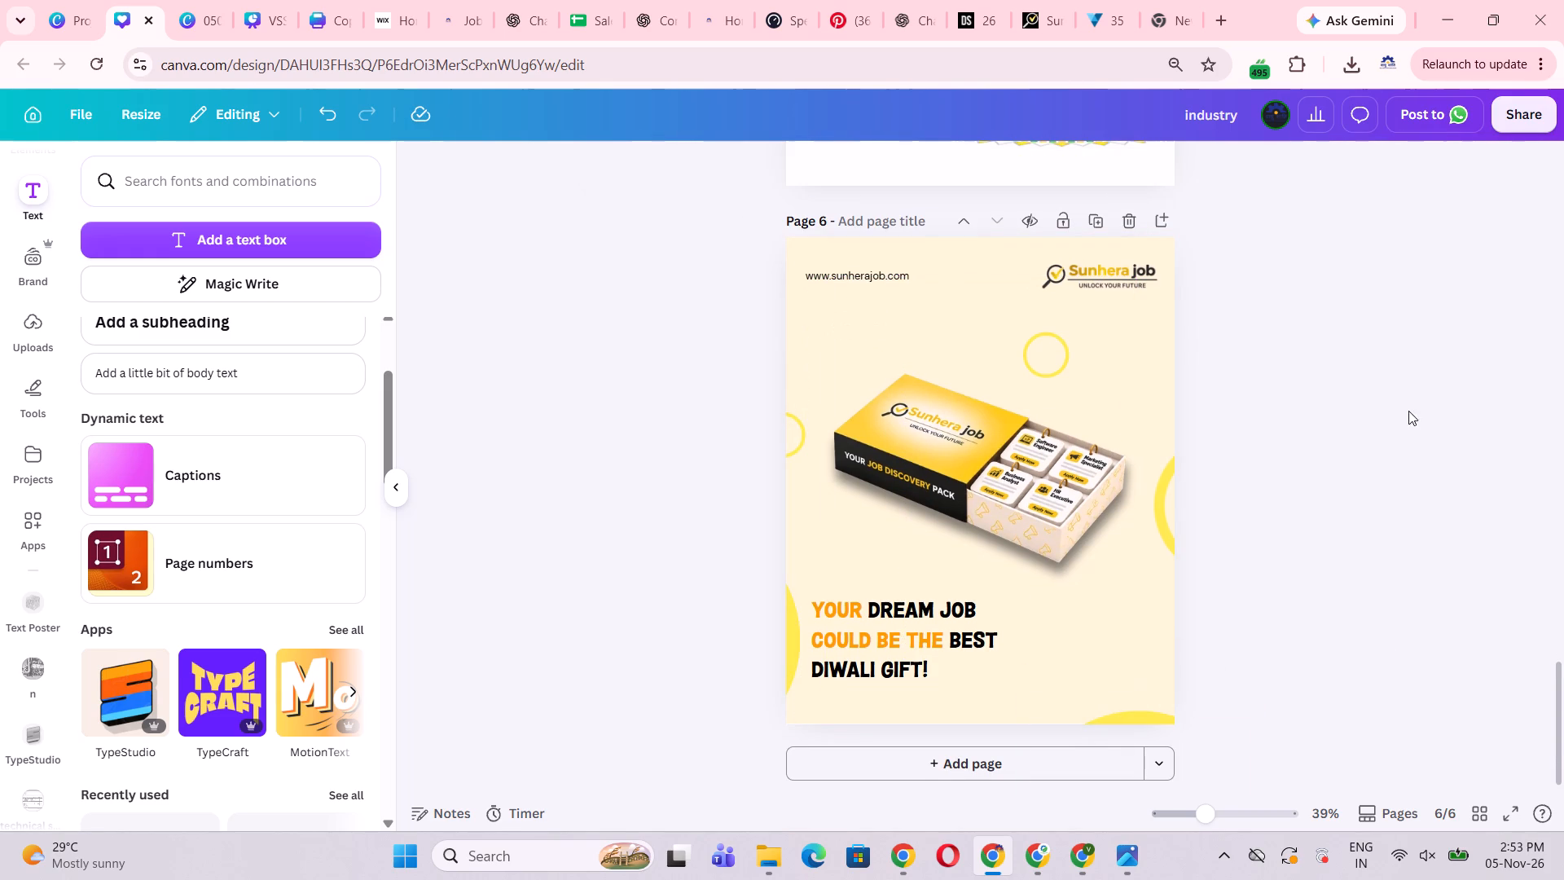
Move the Sunhera job logo from page 6's upper-right corner completely off the page.
left_click(1344, 365)
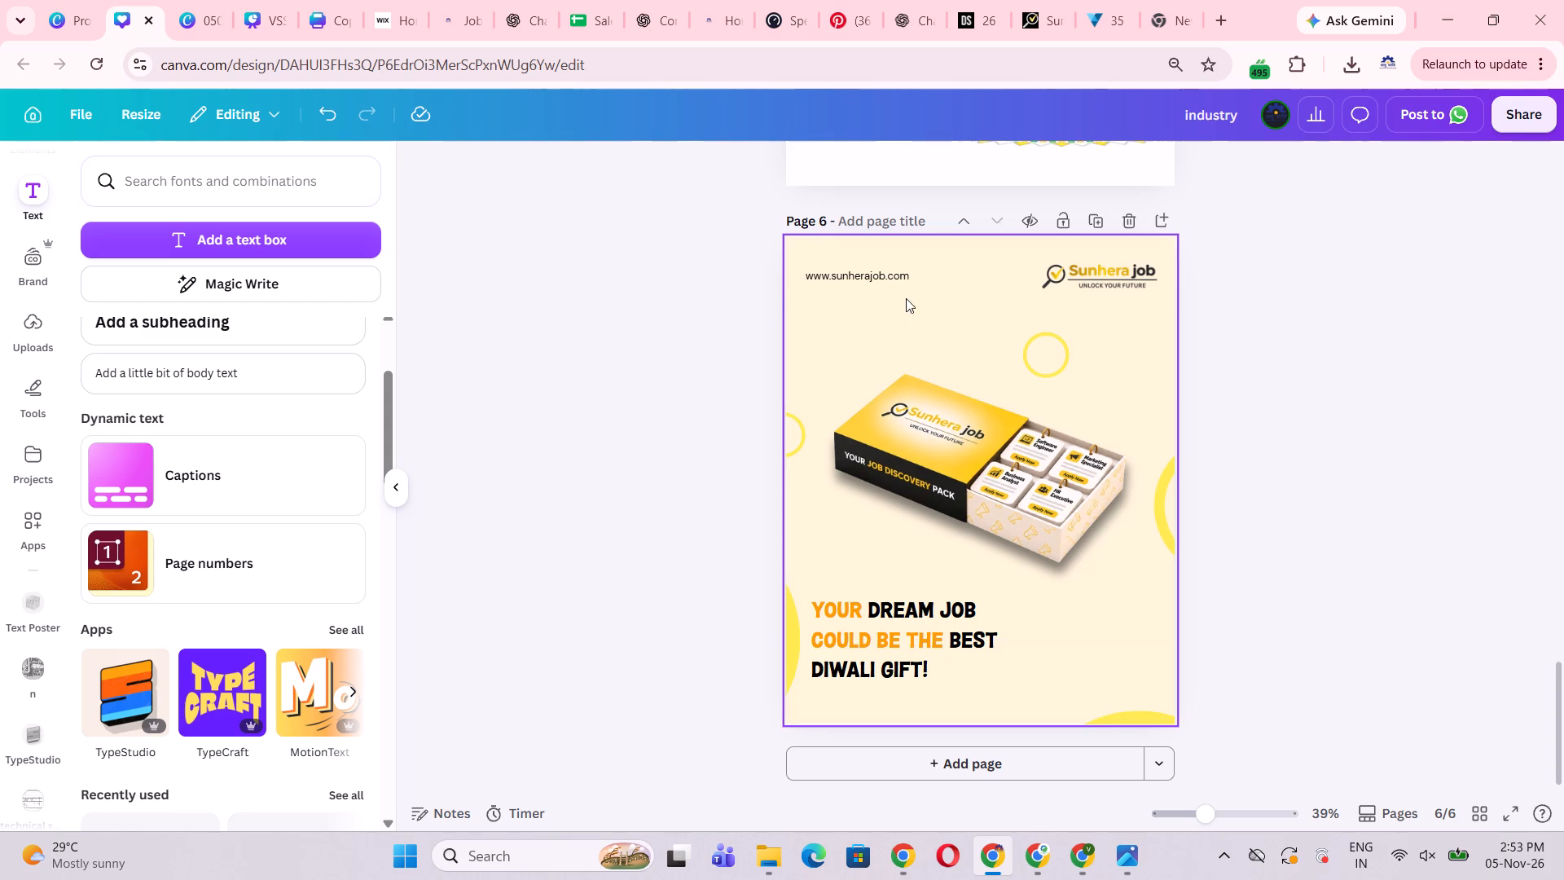
scroll(1042, 351, "up", 5)
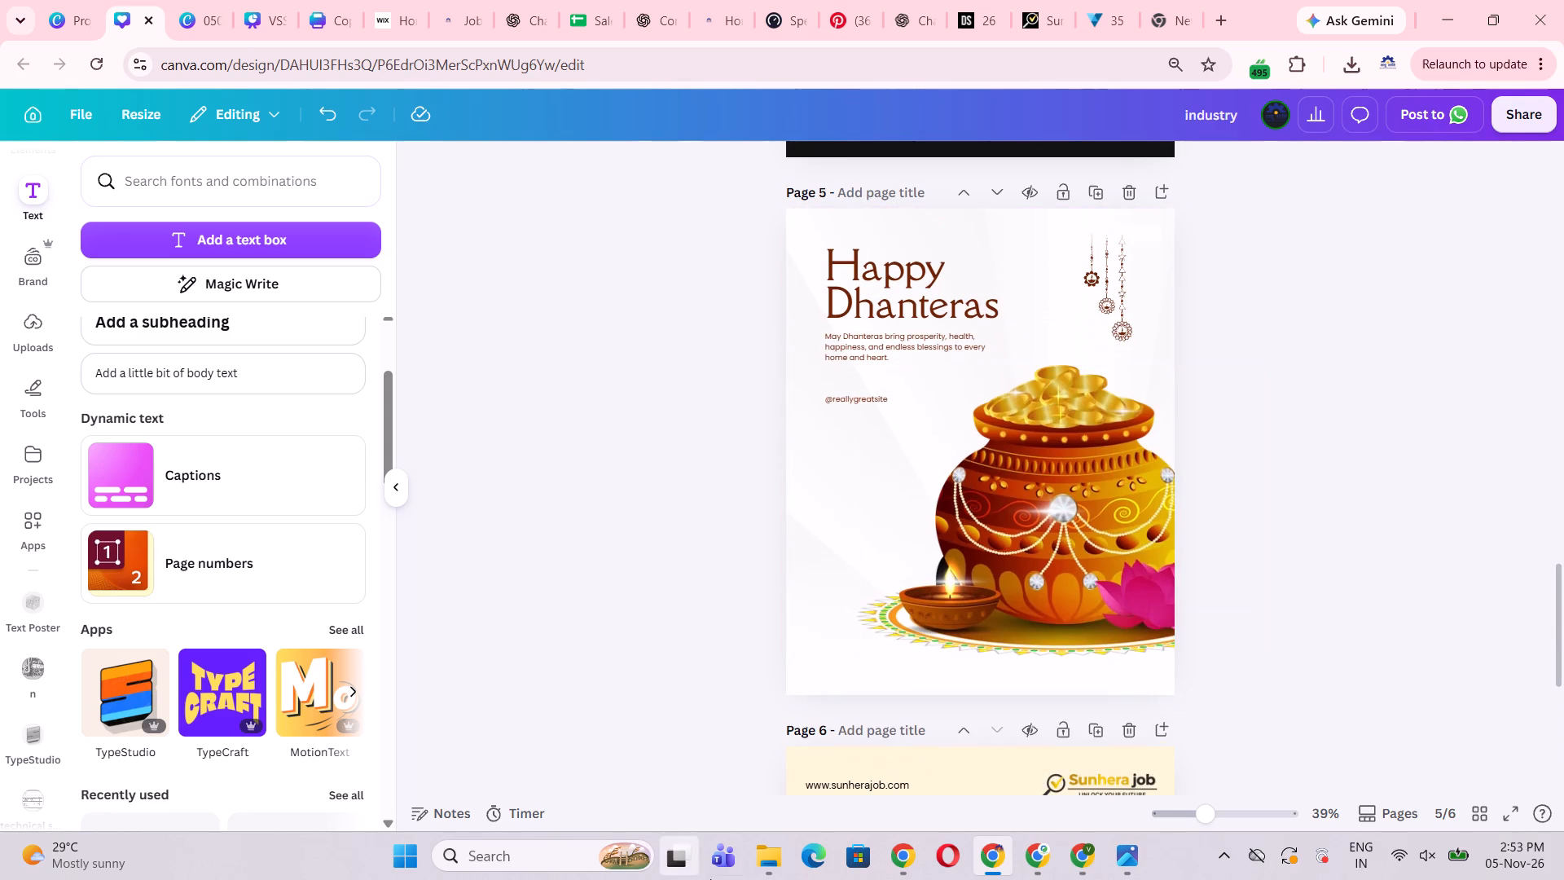
left_click(752, 865)
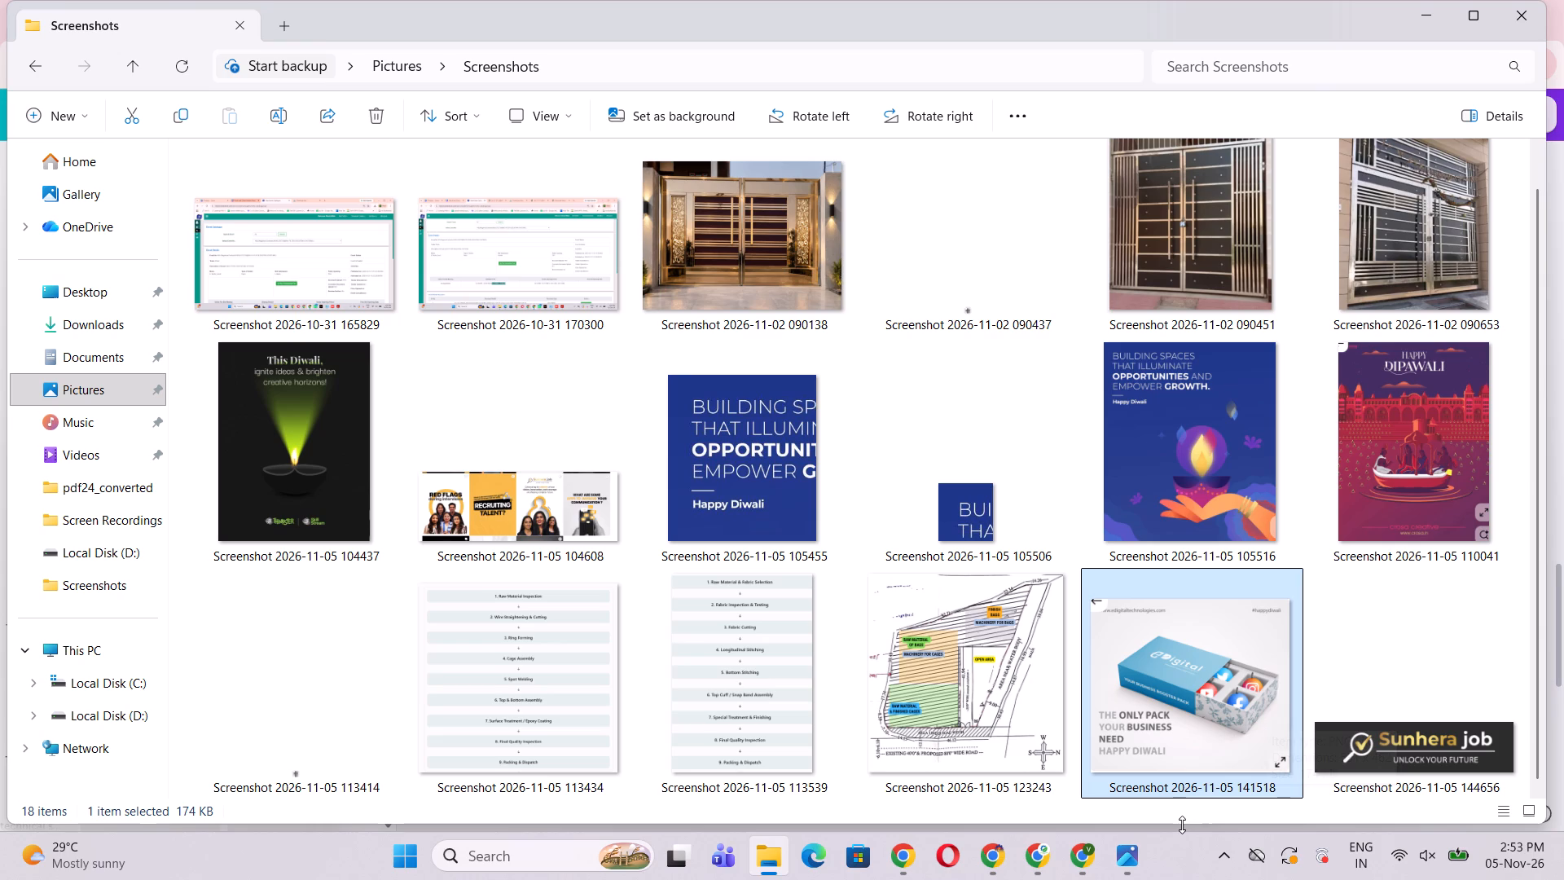
left_click(1415, 29)
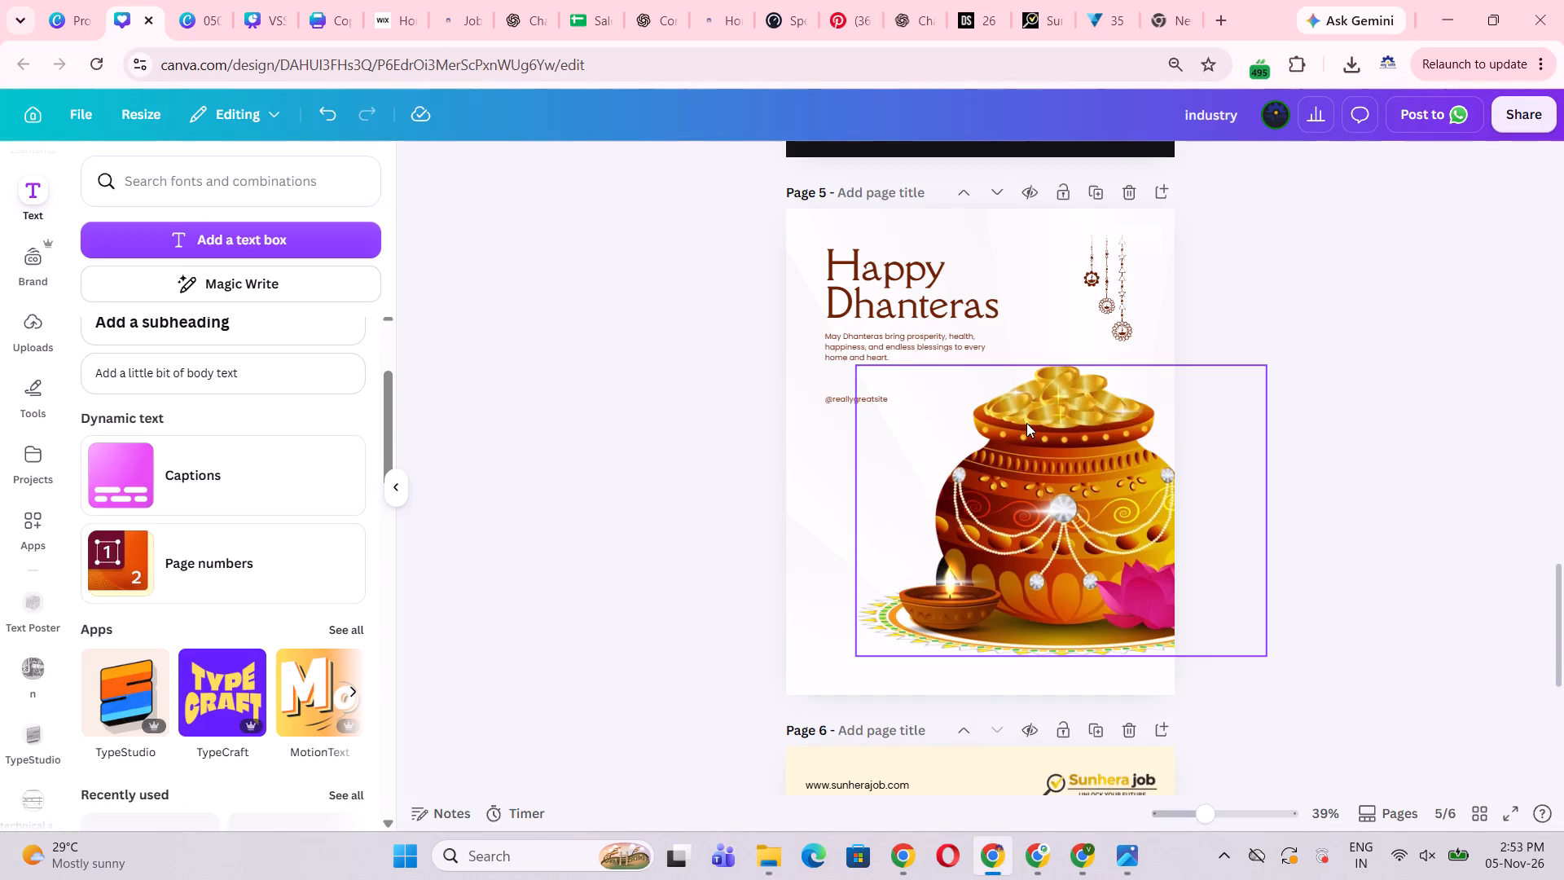
scroll(1058, 548, "down", 7)
left_click_drag(1093, 285, 1220, 271)
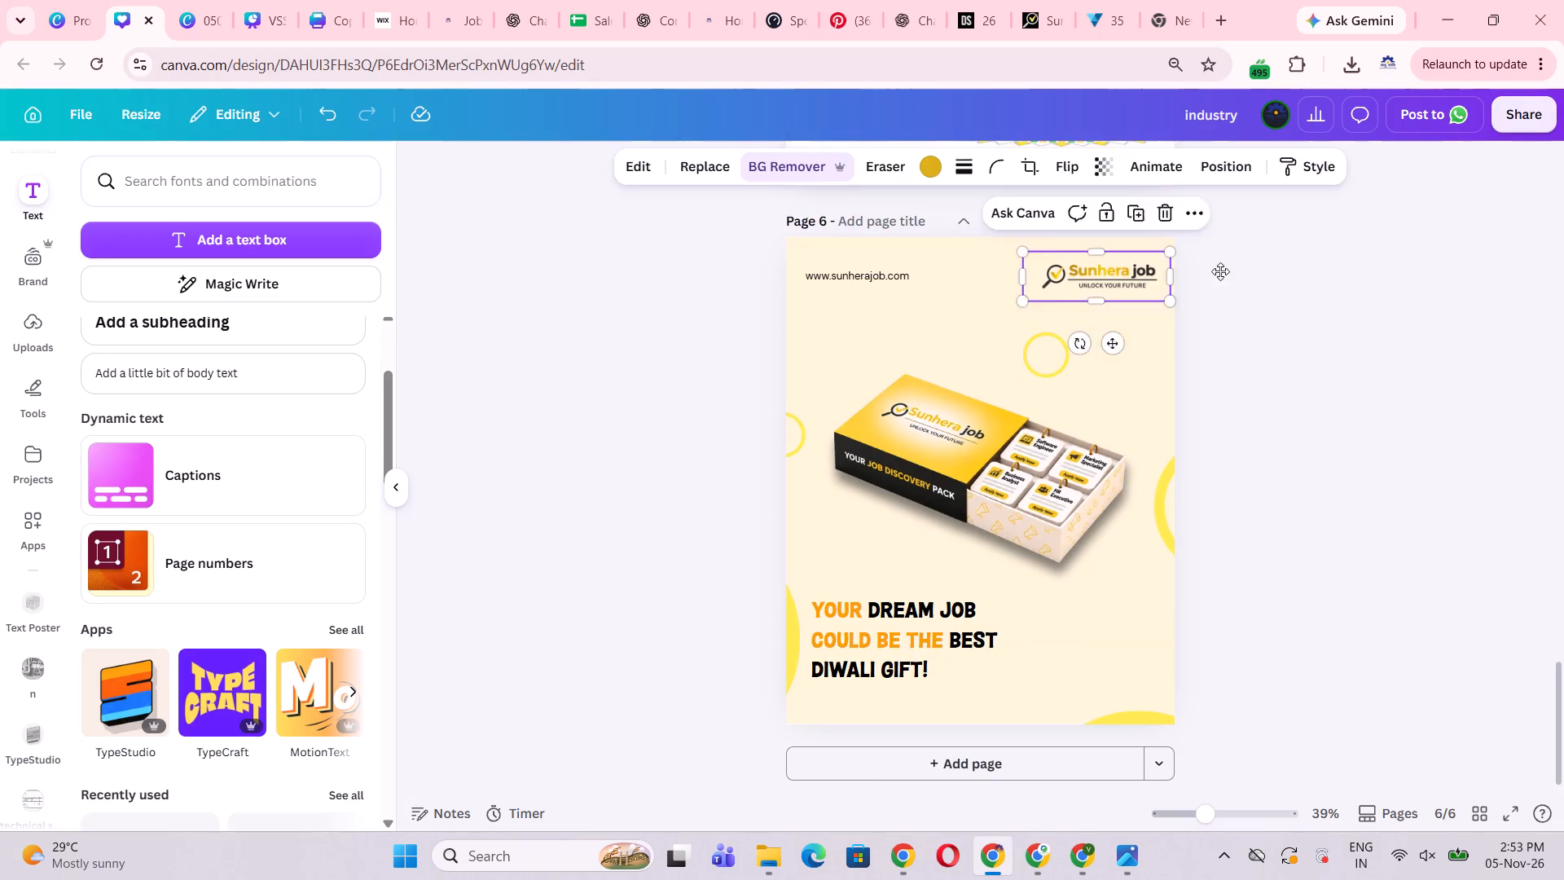
left_click_drag(1220, 271, 1563, 304)
Duplicate the website address and place the copy in page 6's upper-right corner.
left_click(842, 273)
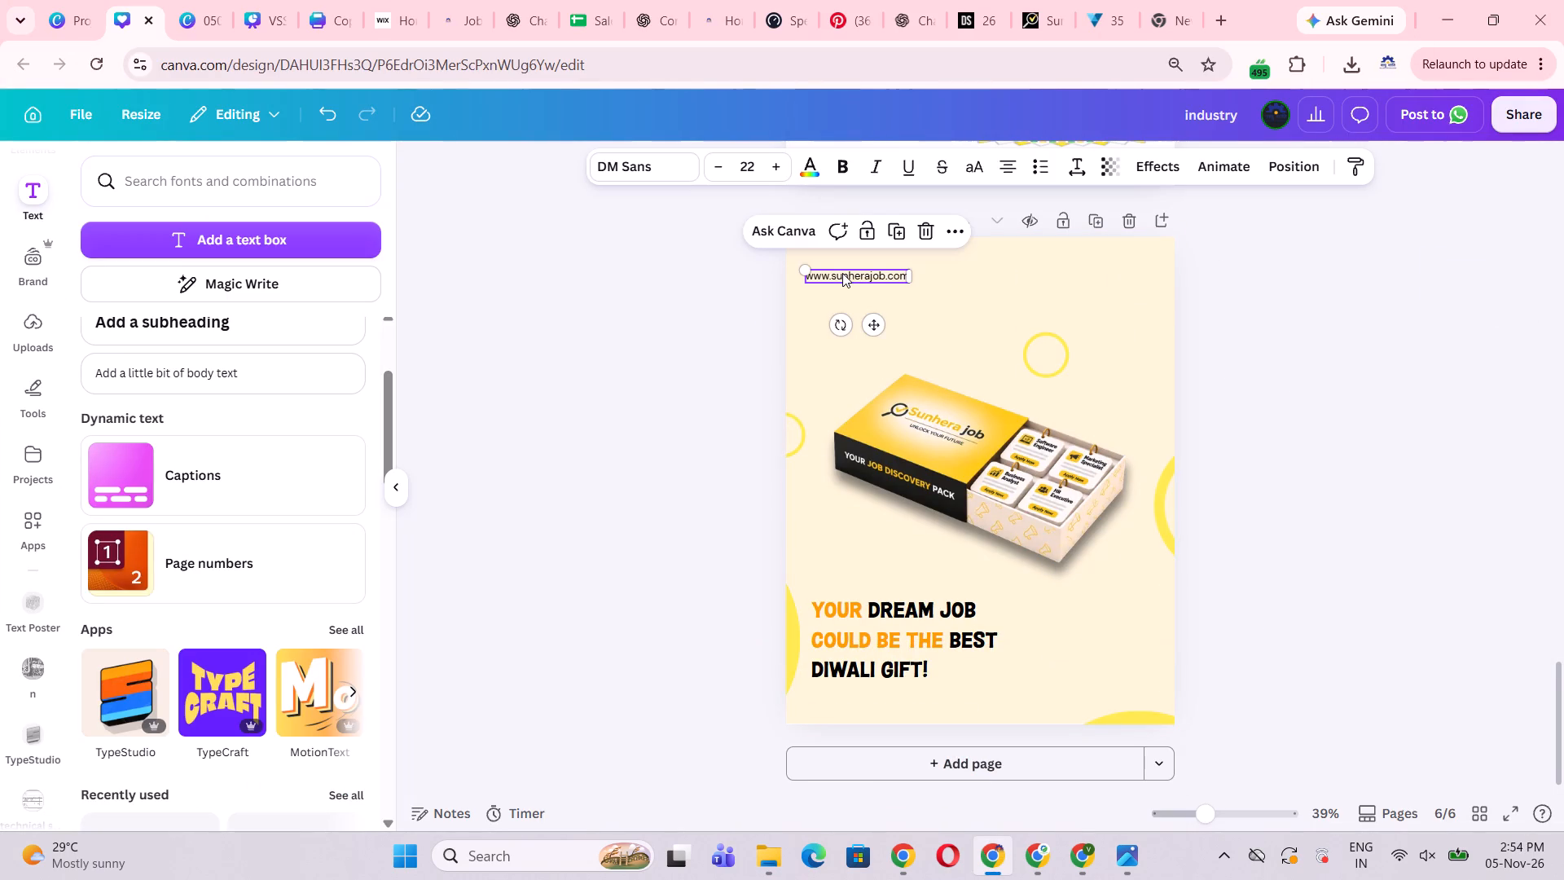
key("ctrl+c")
key("ctrl+v")
left_click_drag(850, 277, 1087, 266)
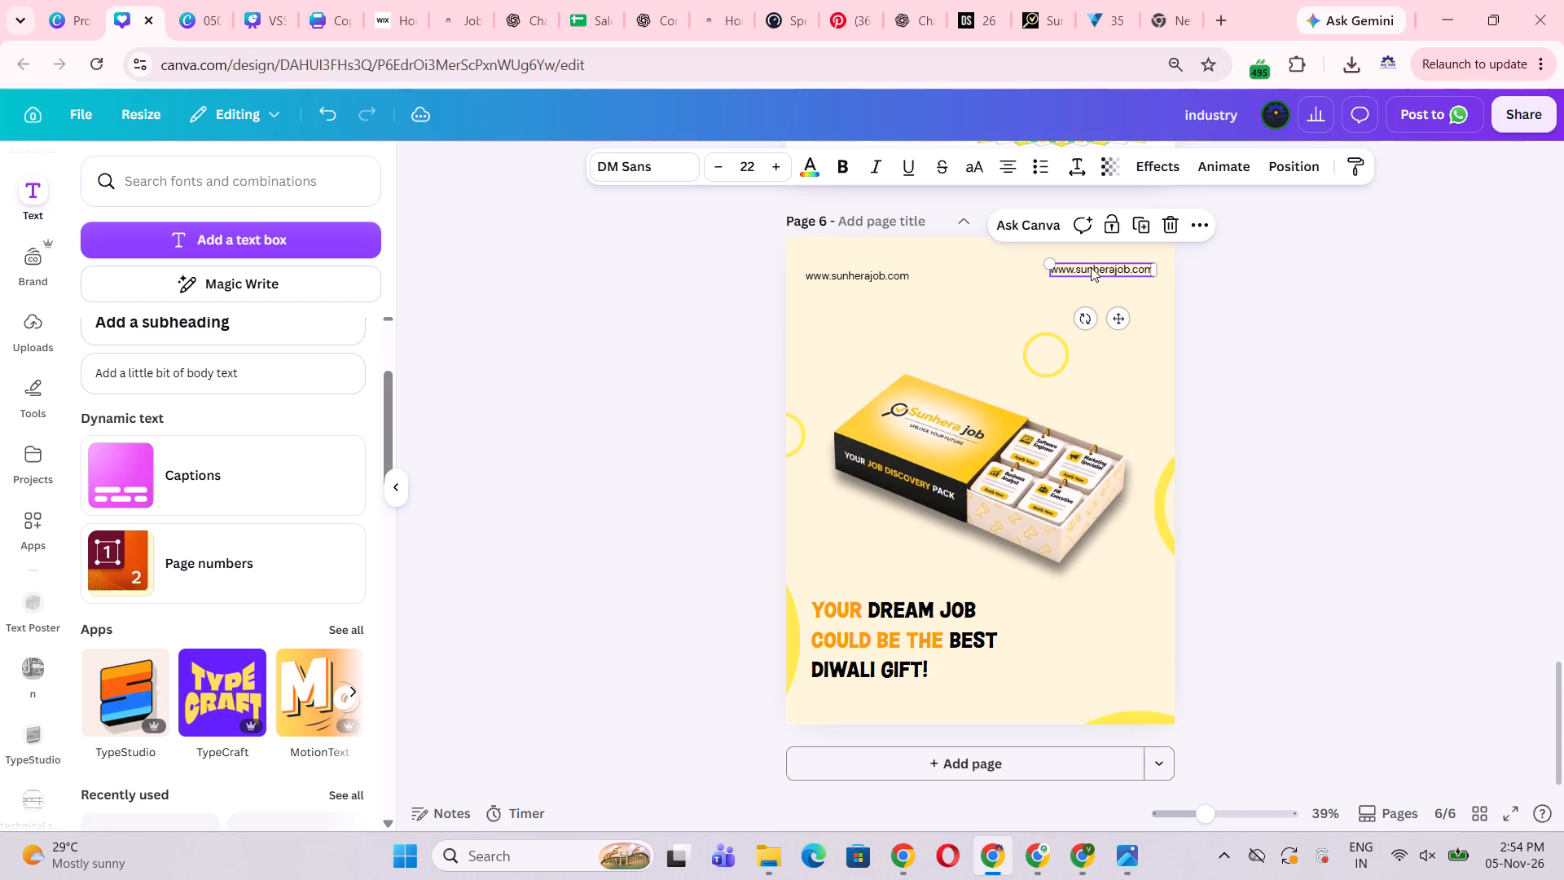
Replace the text of the copied website address in page 6's upper-right corner with #happyDiwali.
double_click(1092, 267)
key("BackSpace")
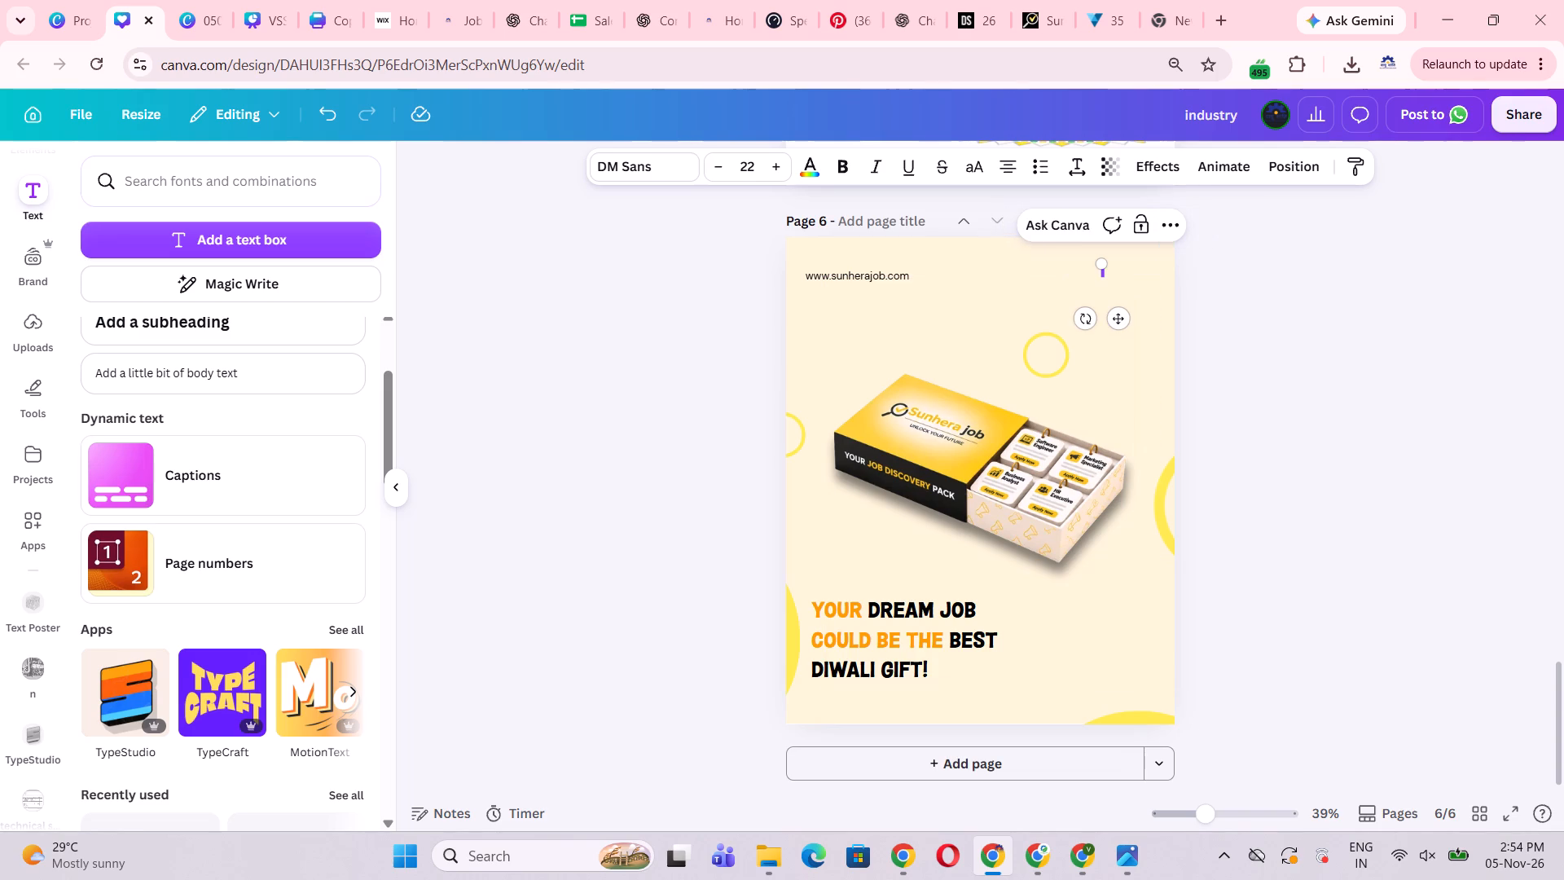
key("shift+numbersign")
type("haa")
key("BackSpace")
type("ppy")
key("space")
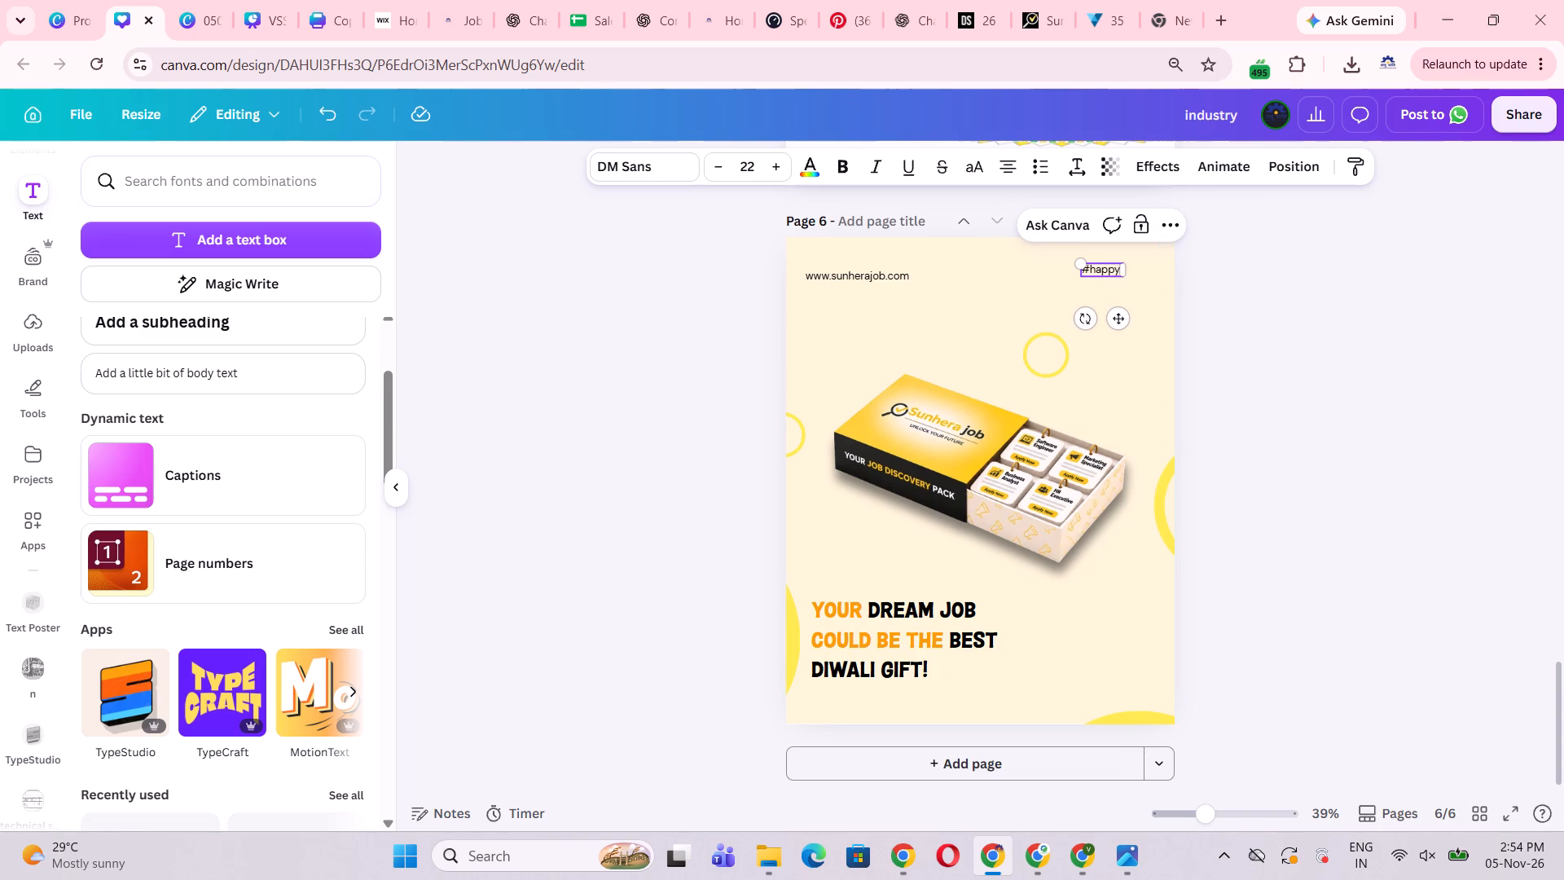
key("BackSpace")
type("di")
key("BackSpace")
key("BackSpace")
type("Diwali")
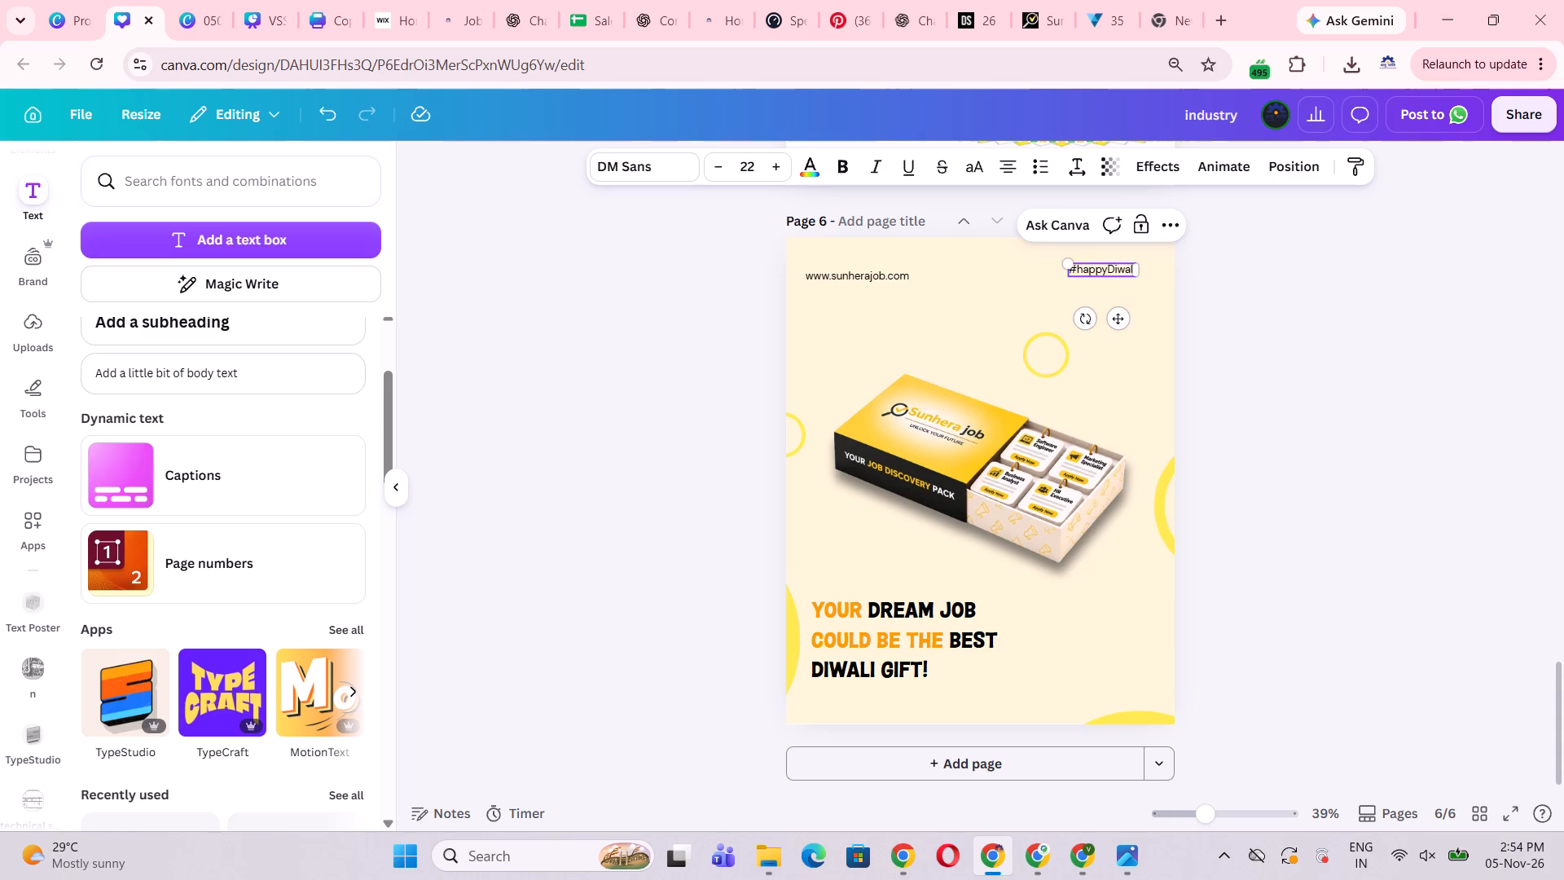
left_click(1354, 274)
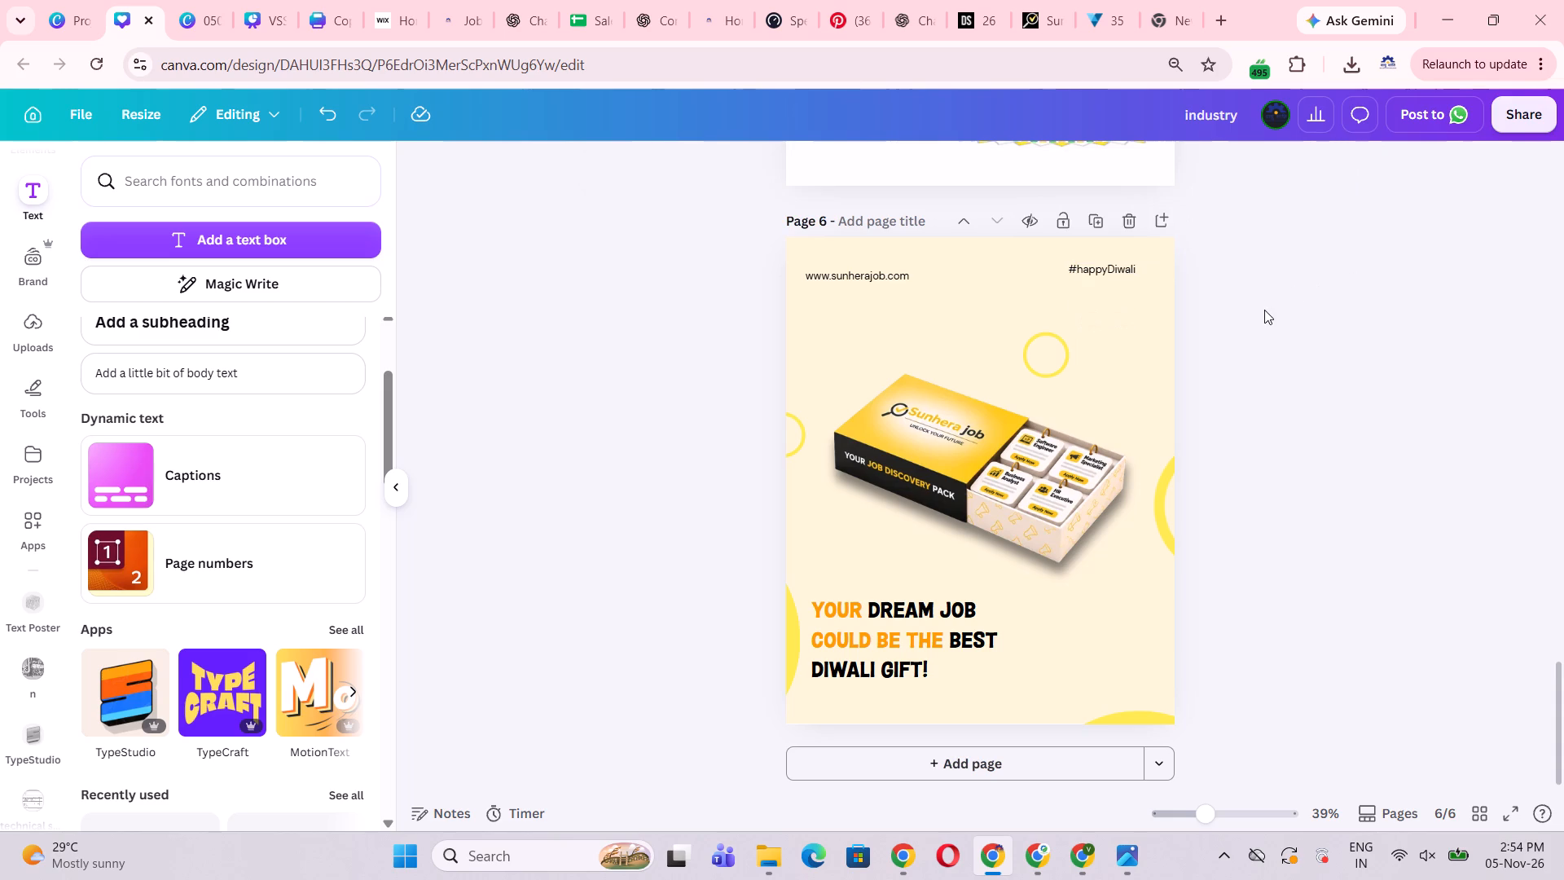
Lower the #happyDiwali hashtag slightly so it lines up level with the website address on page 6.
left_click(1096, 279)
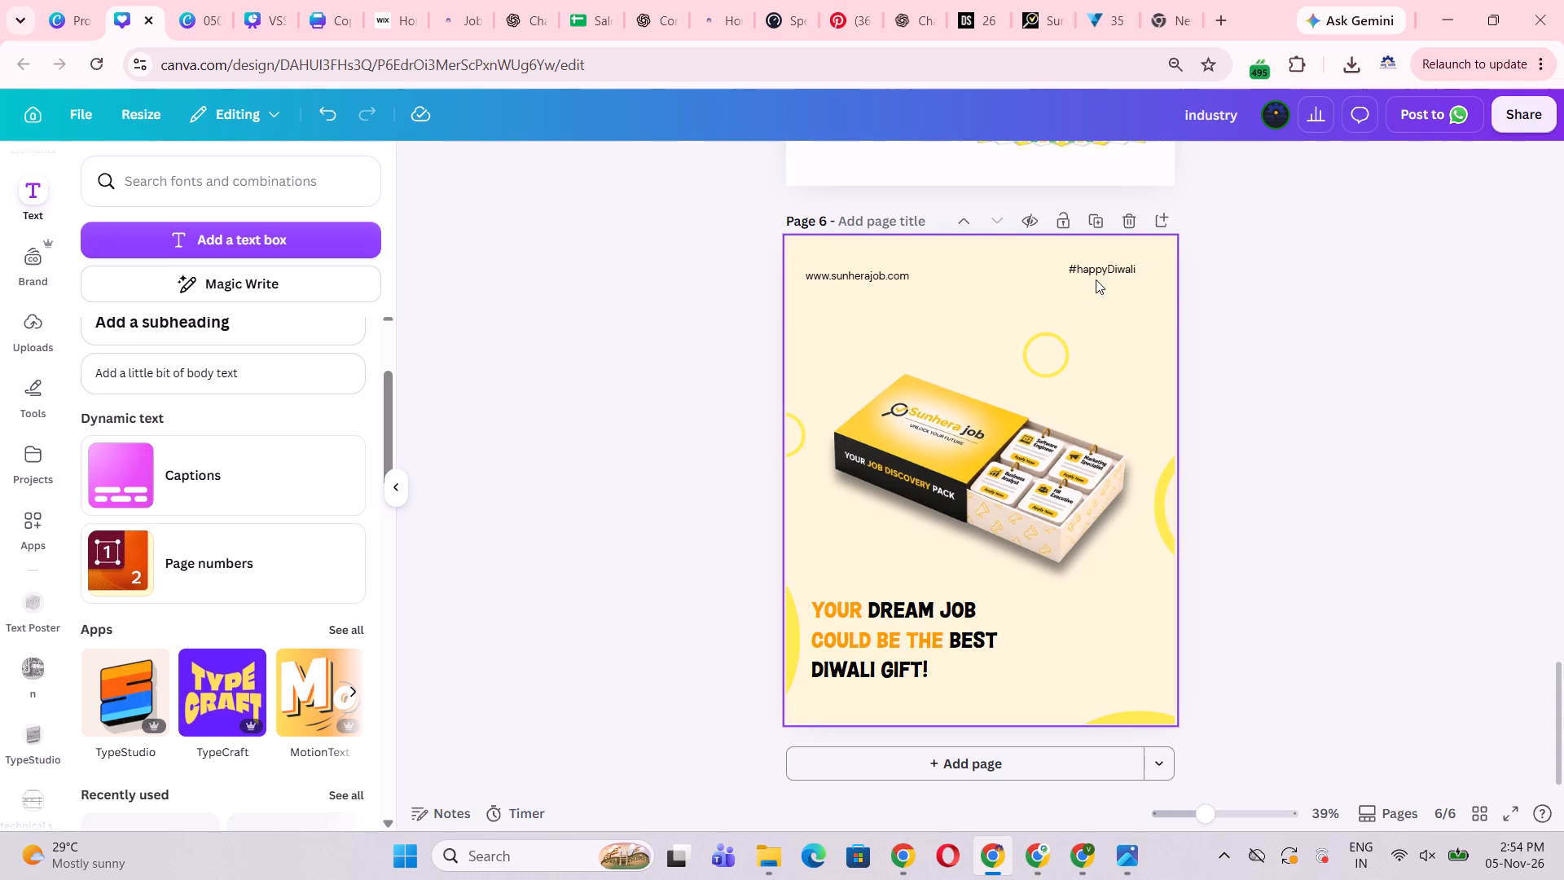
left_click(1096, 269)
left_click_drag(1096, 269, 1094, 277)
double_click(1209, 276)
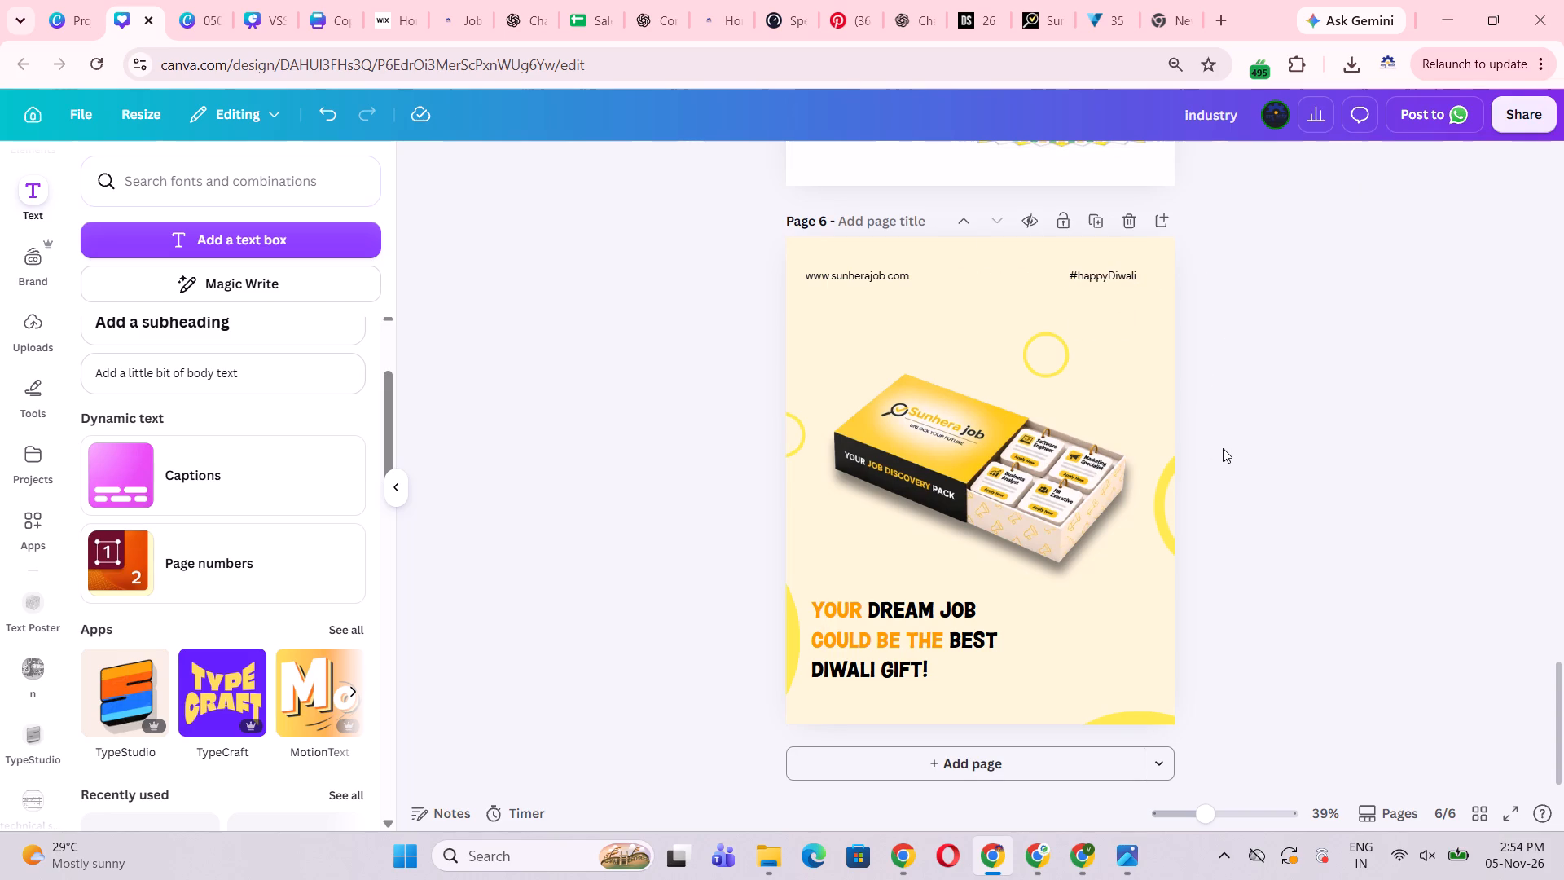
Move the gift box image slightly down on page 6, closer to the headline.
scroll(1223, 448, "up", 3)
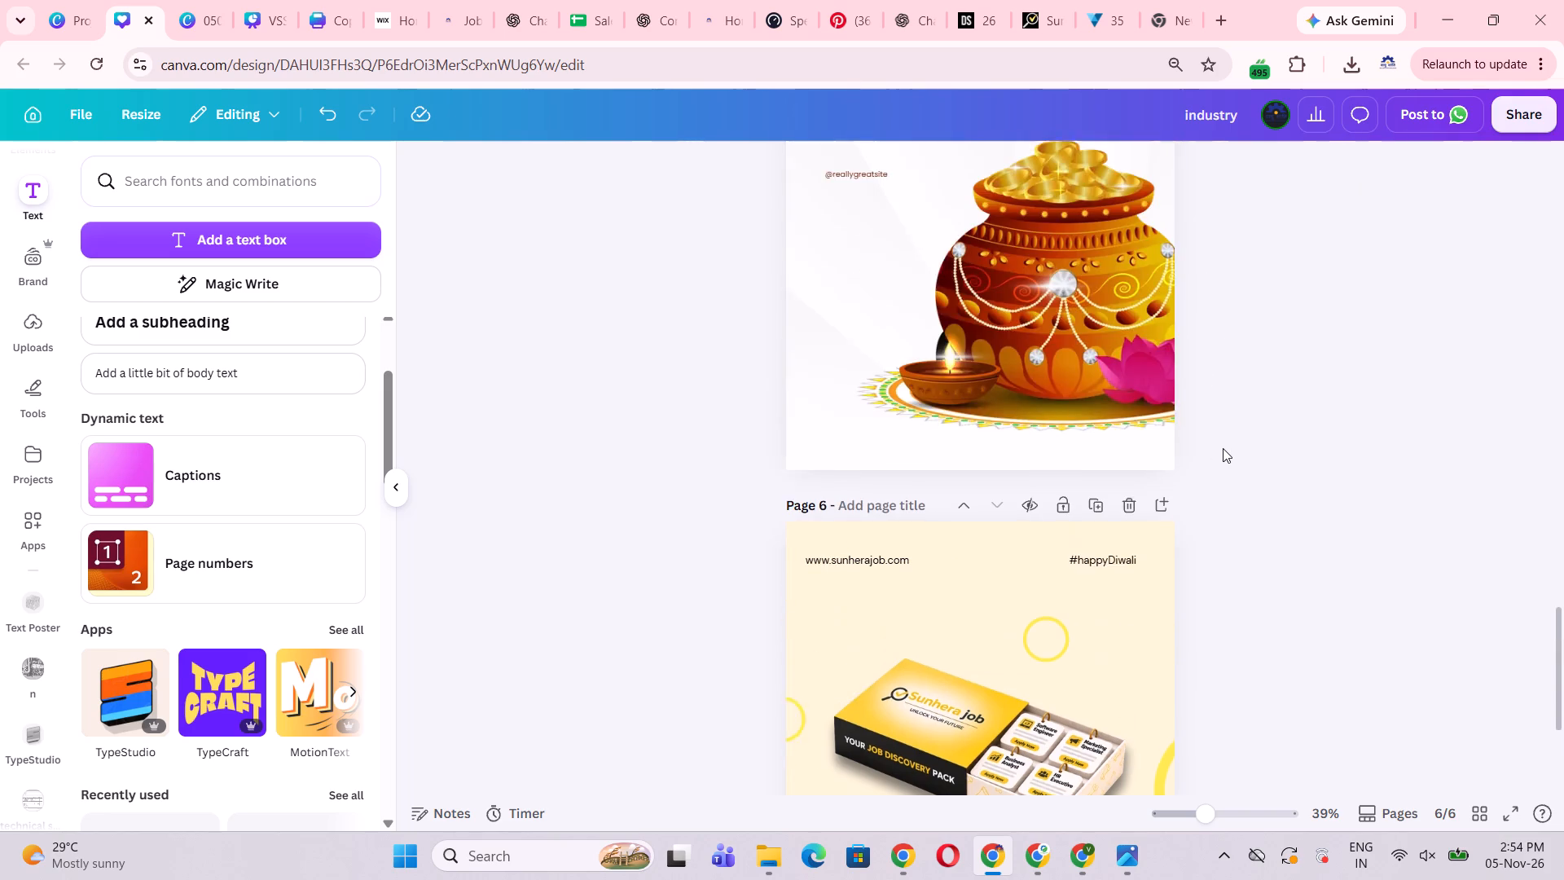
scroll(1223, 448, "up", 10)
scroll(1223, 451, "down", 14)
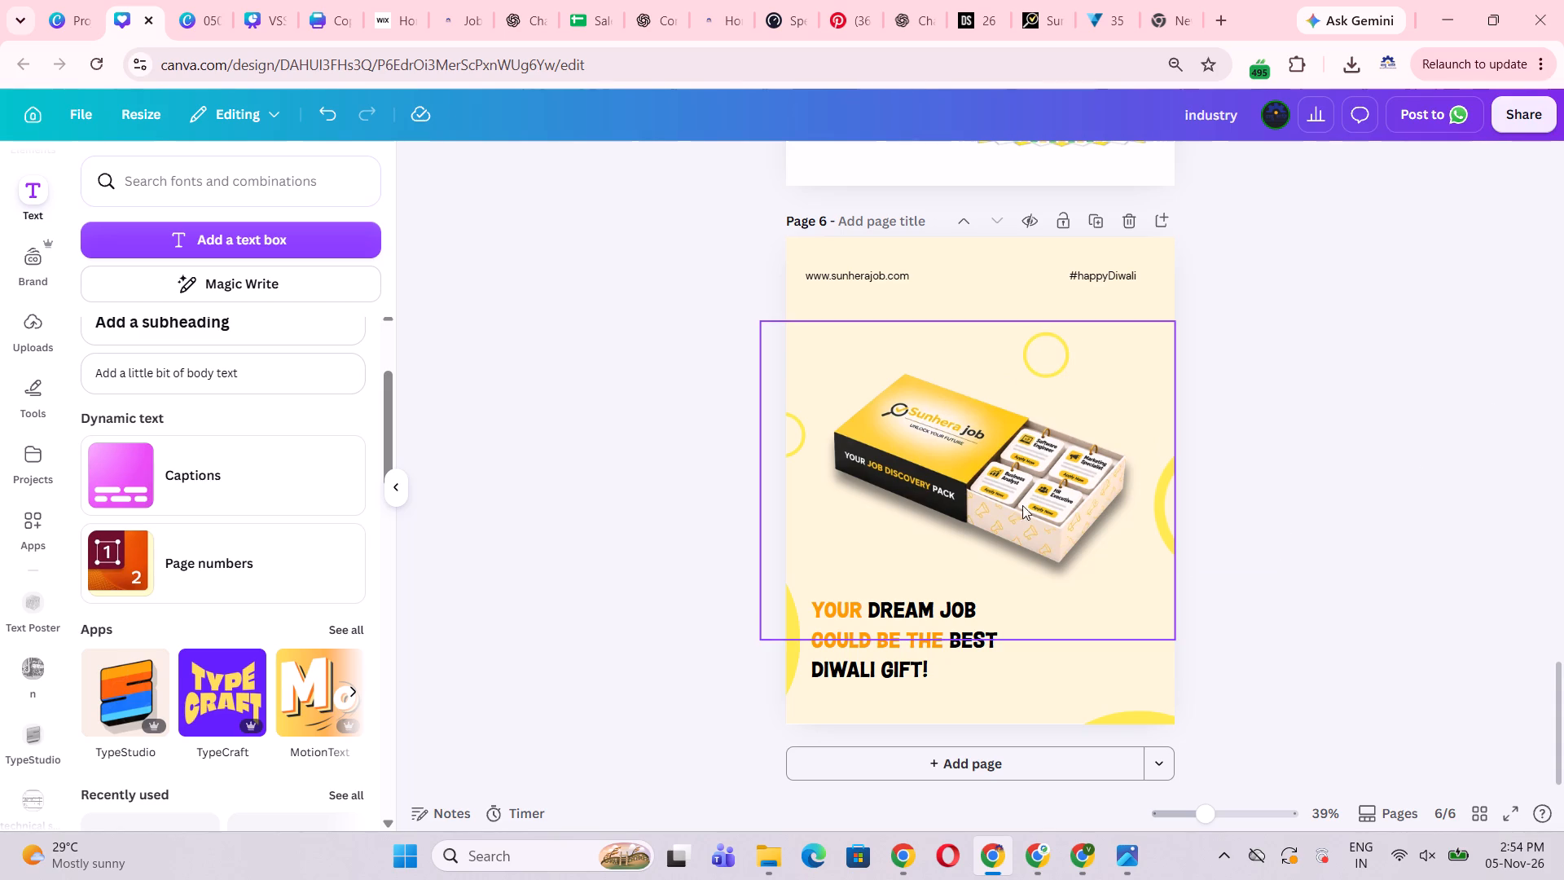
left_click_drag(1023, 483, 1023, 492)
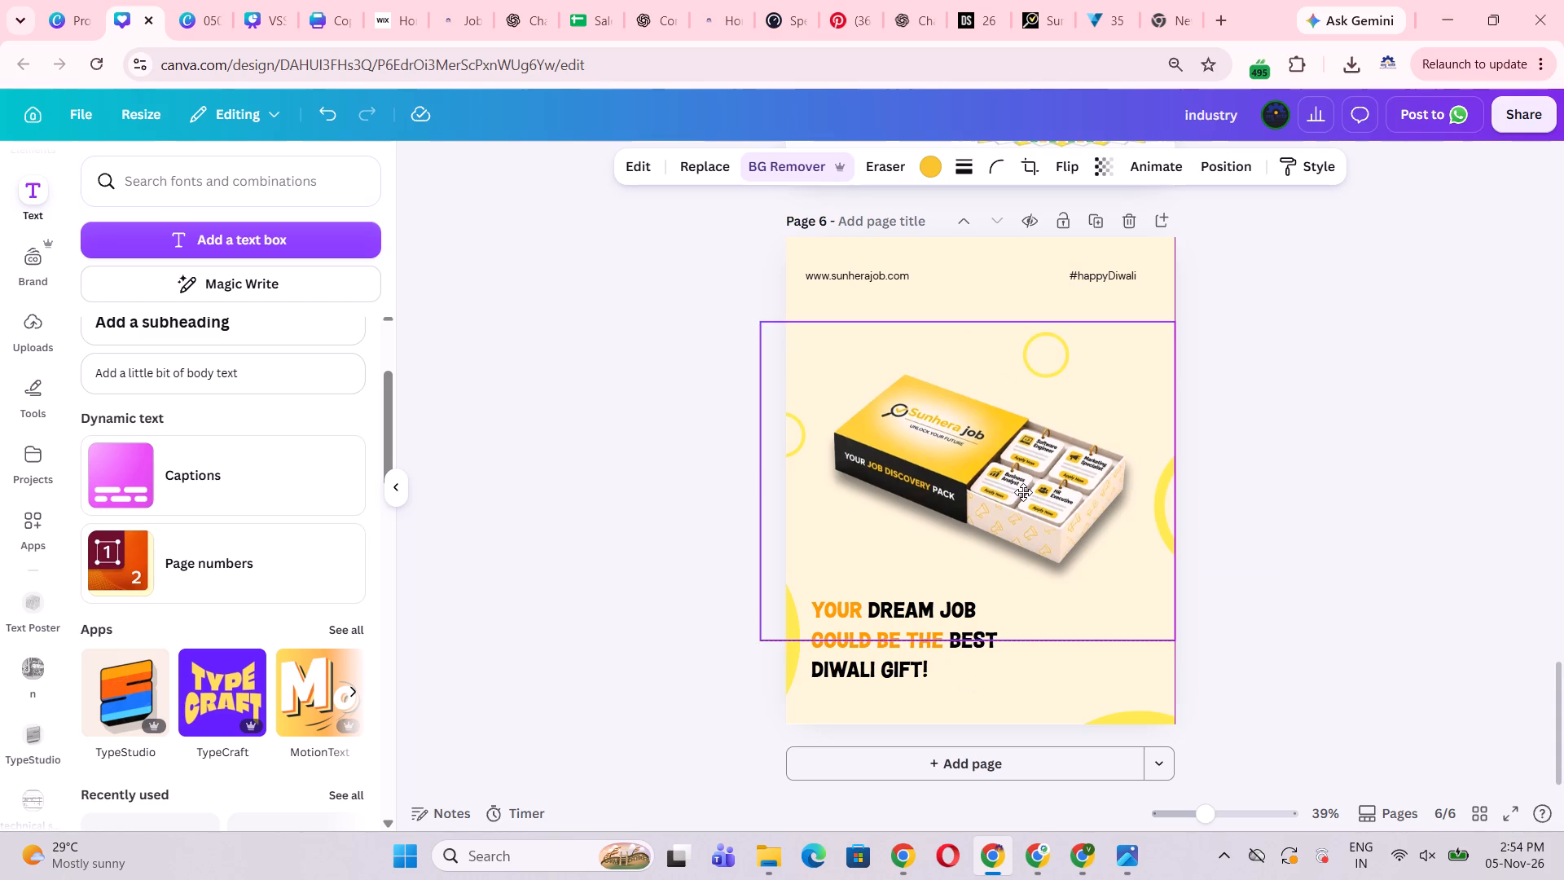
left_click_drag(1023, 492, 1022, 492)
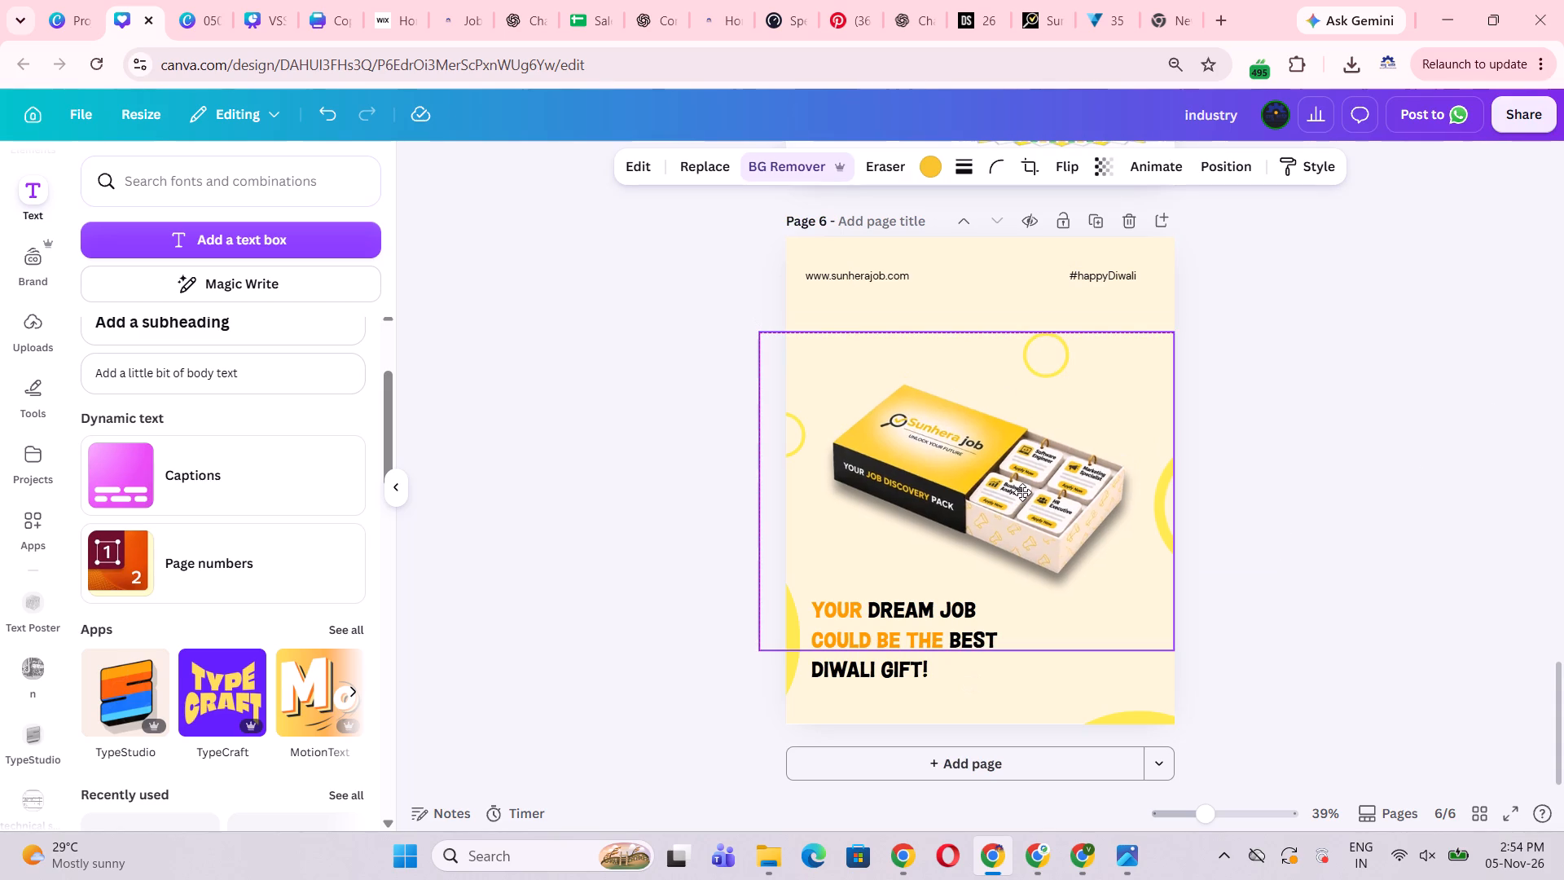
left_click_drag(1022, 492, 1024, 492)
double_click(1233, 485)
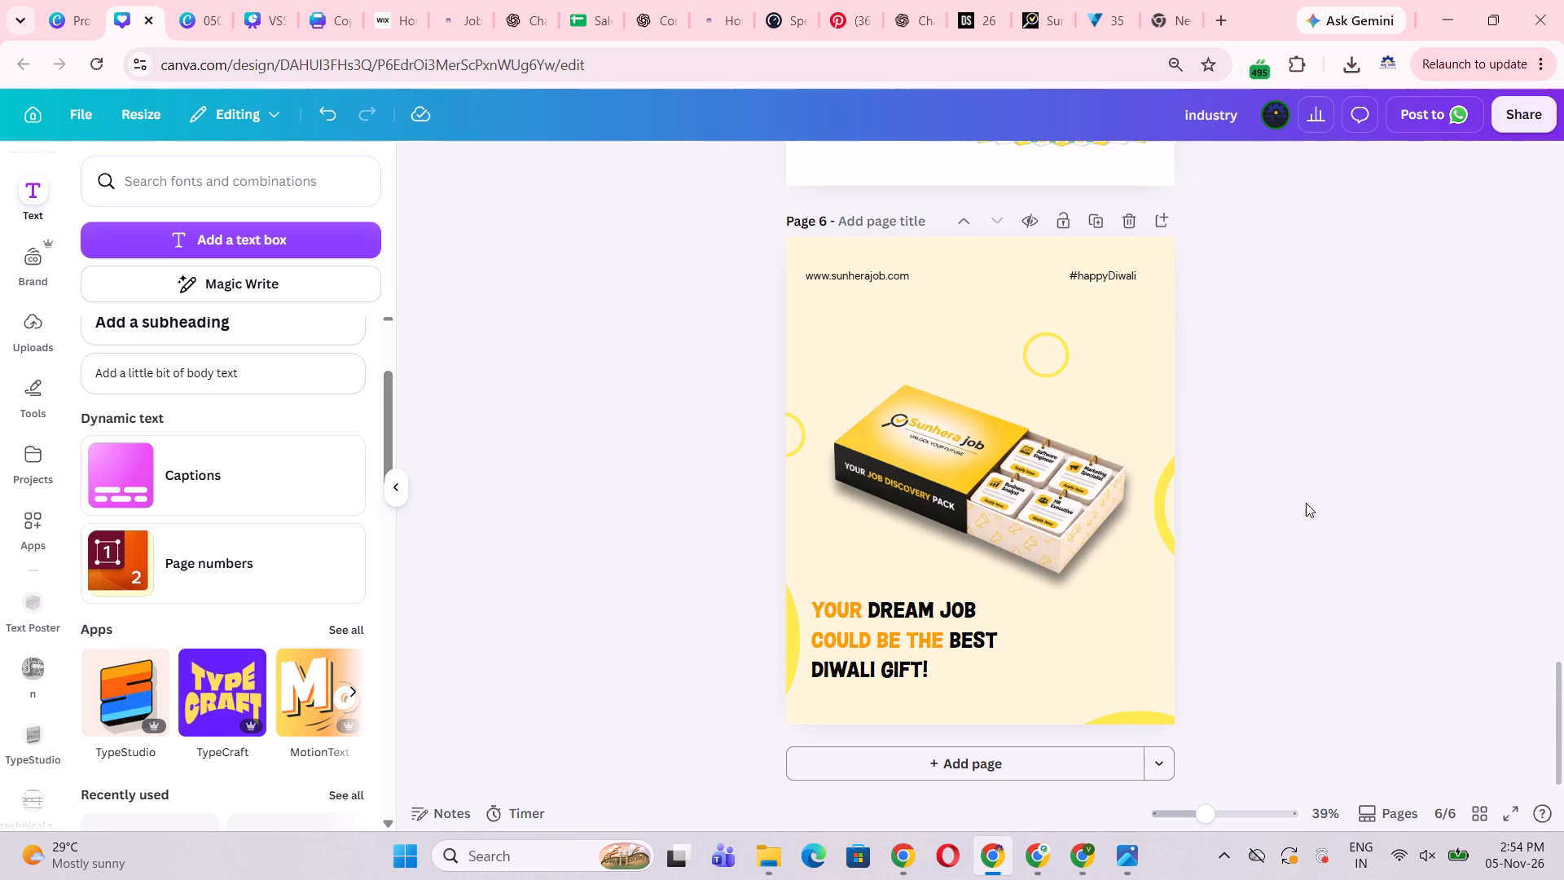
Place the uploaded dark-background Sunhera job logo on page 3, over the lower part of the diya.
scroll(1306, 503, "up", 2)
scroll(1306, 503, "down", 5)
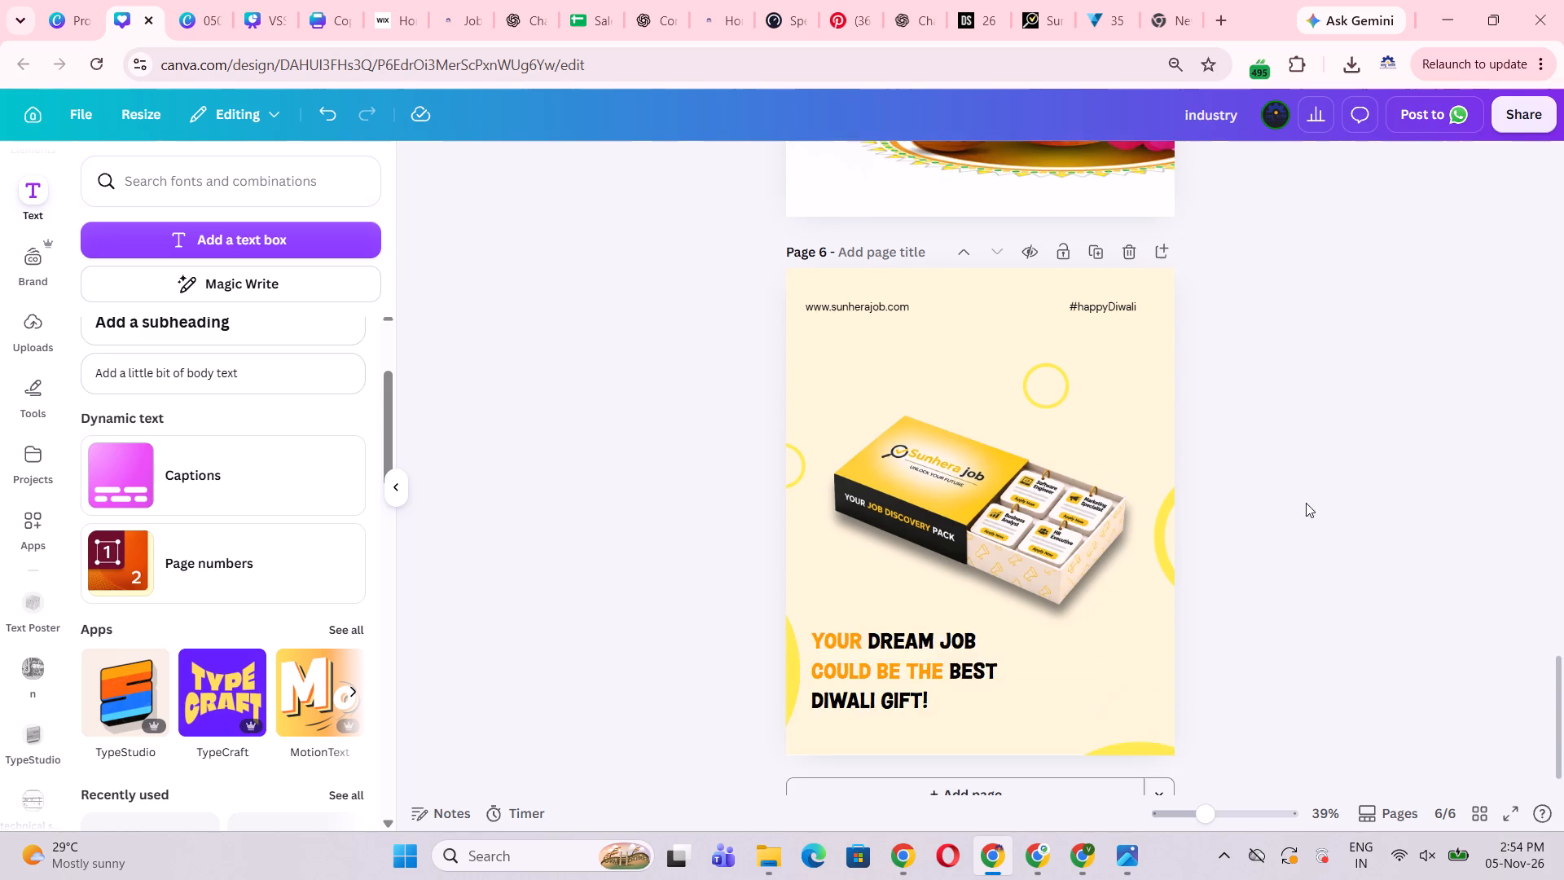
scroll(1306, 503, "up", 16)
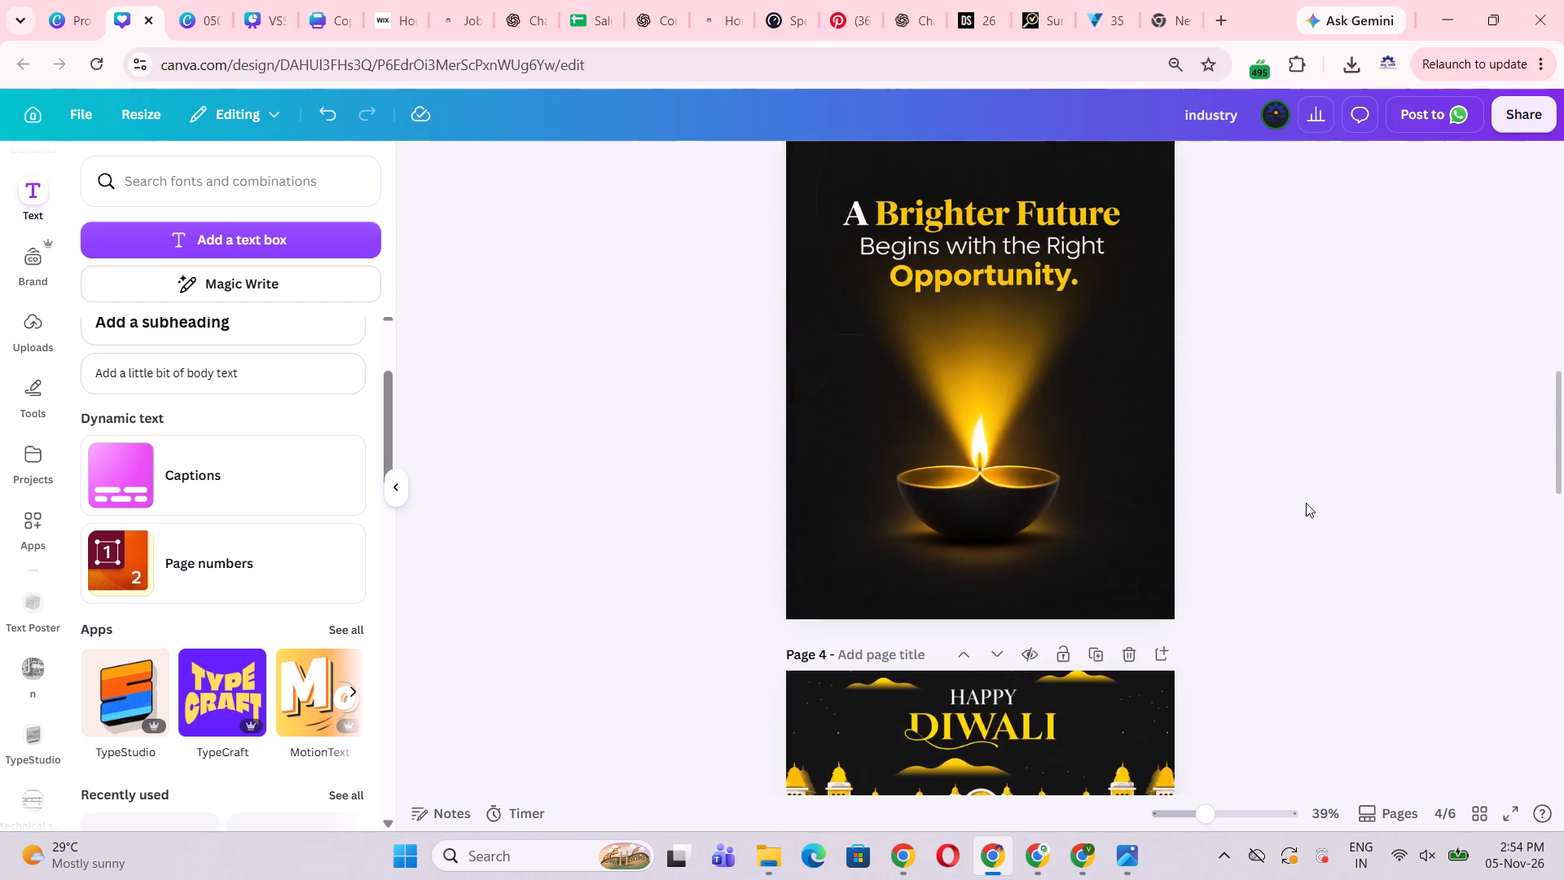
scroll(1306, 503, "up", 1)
scroll(1306, 503, "down", 2)
scroll(1306, 503, "up", 2)
scroll(1306, 503, "down", 2)
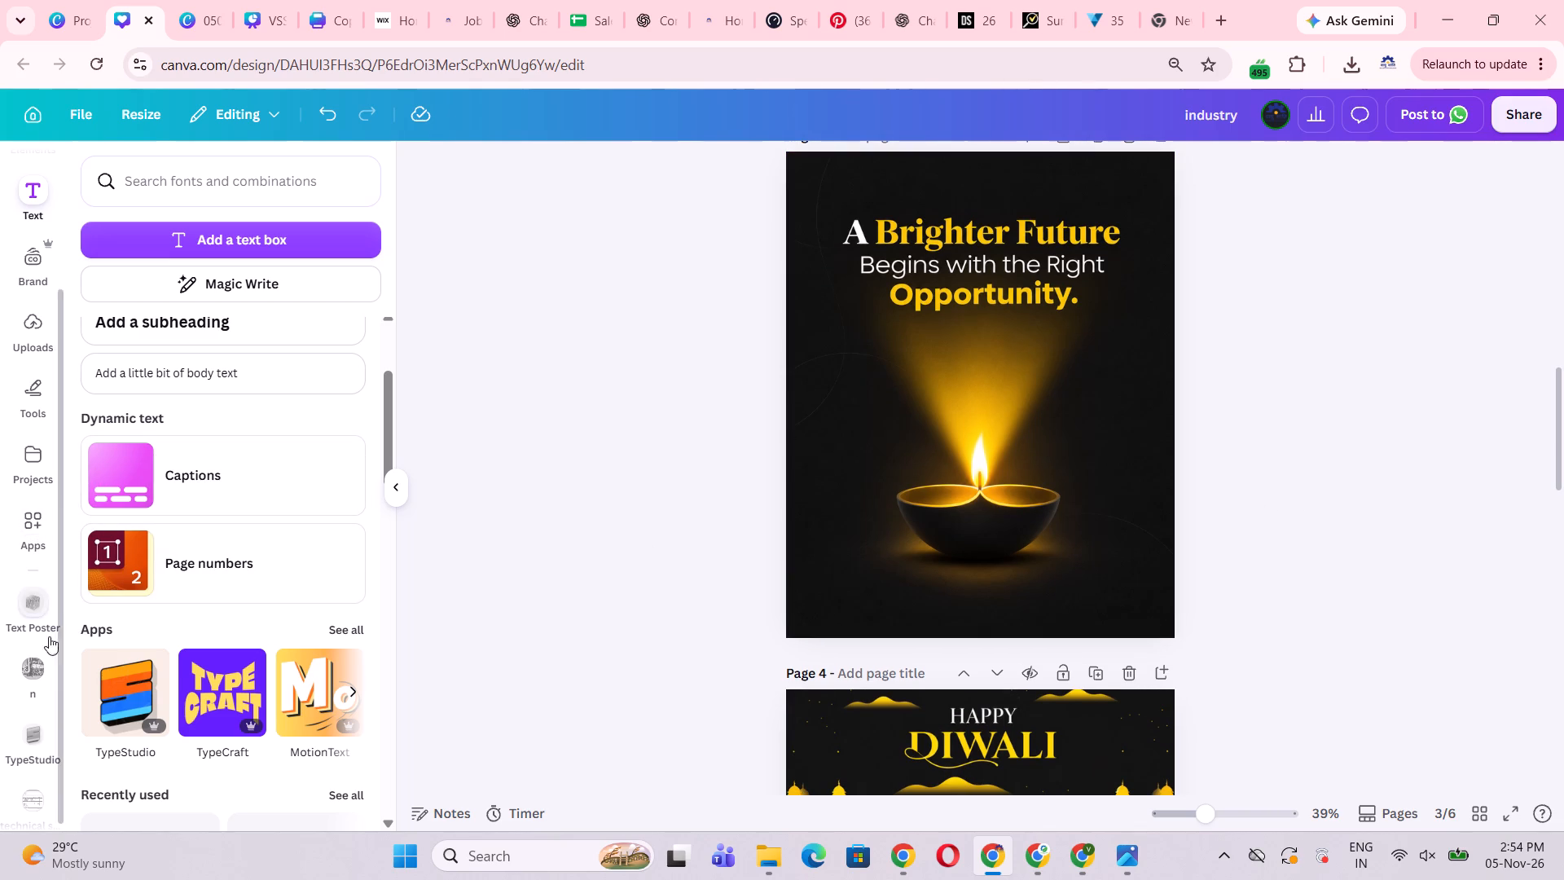
scroll(242, 559, "down", 1)
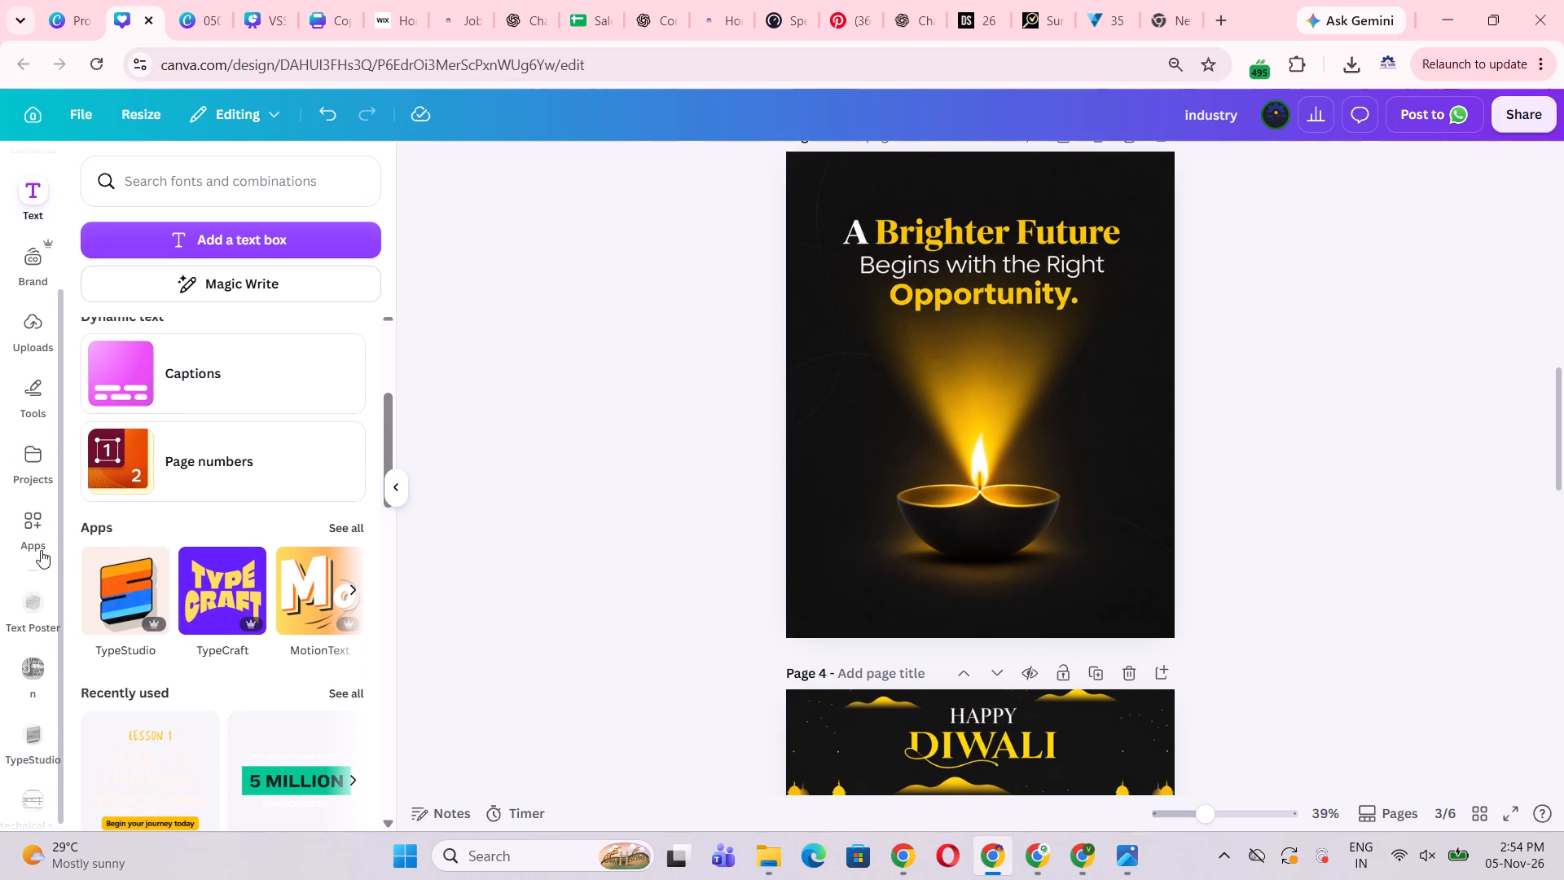
left_click(47, 358)
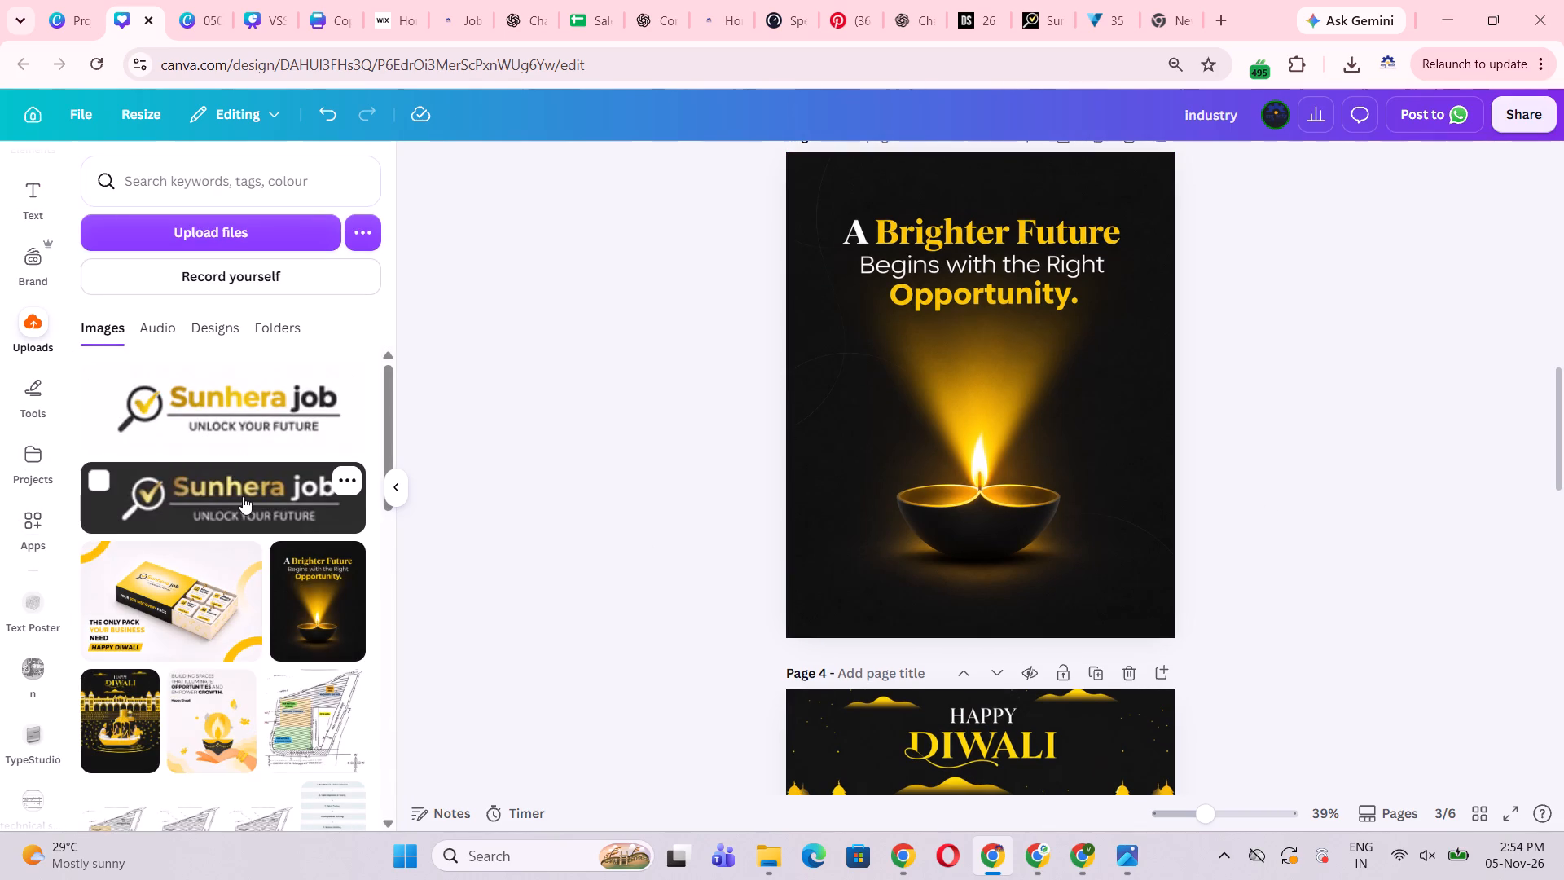
left_click_drag(243, 496, 1046, 574)
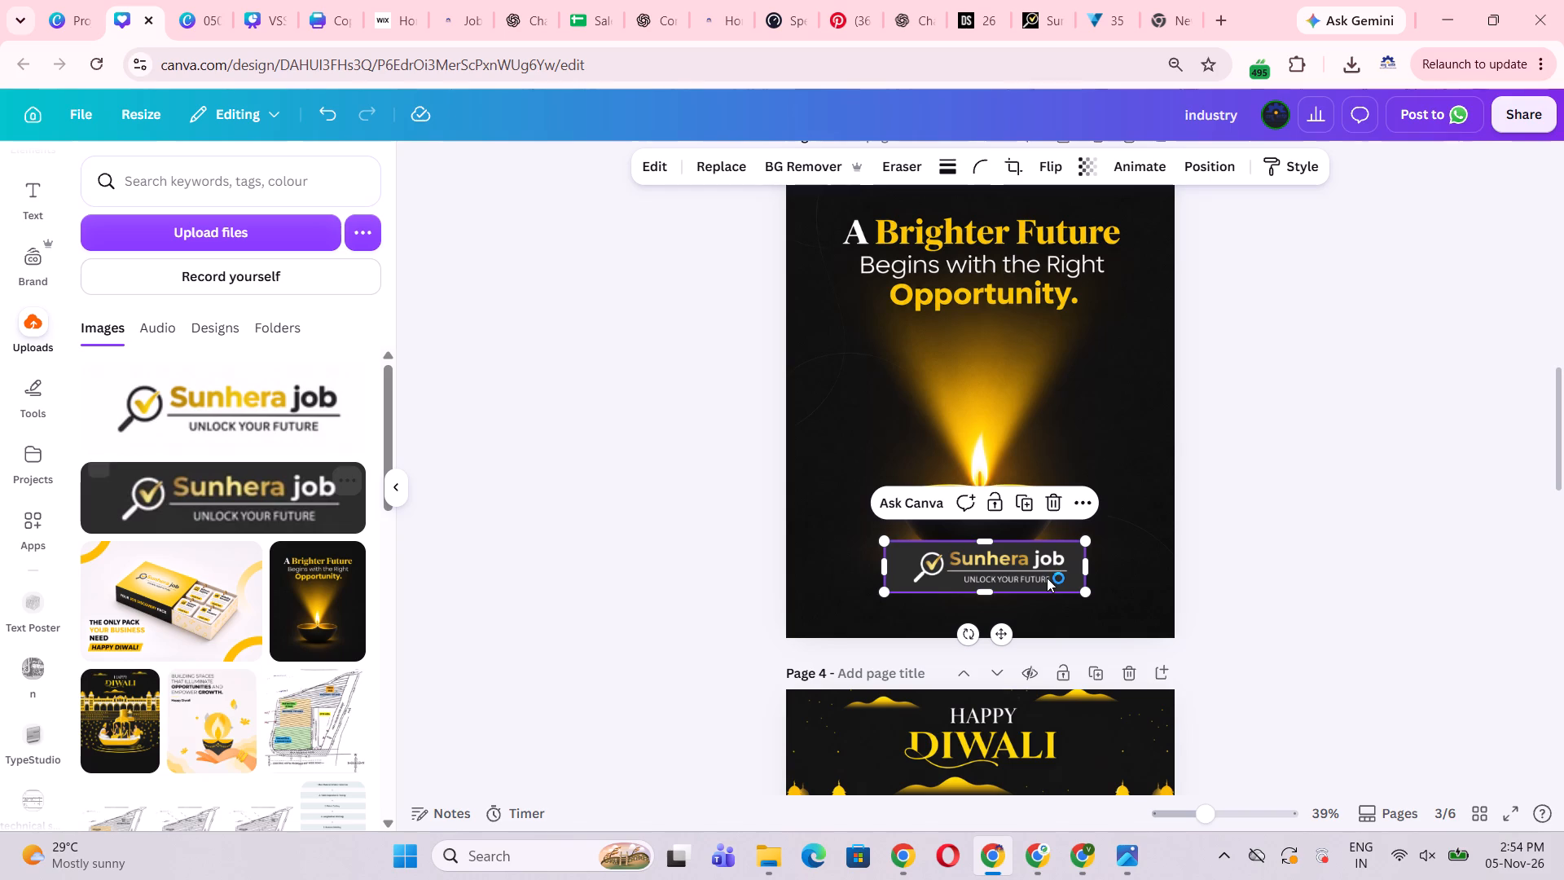
Remove the background from the Sunhera job logo on page 3.
left_click(779, 165)
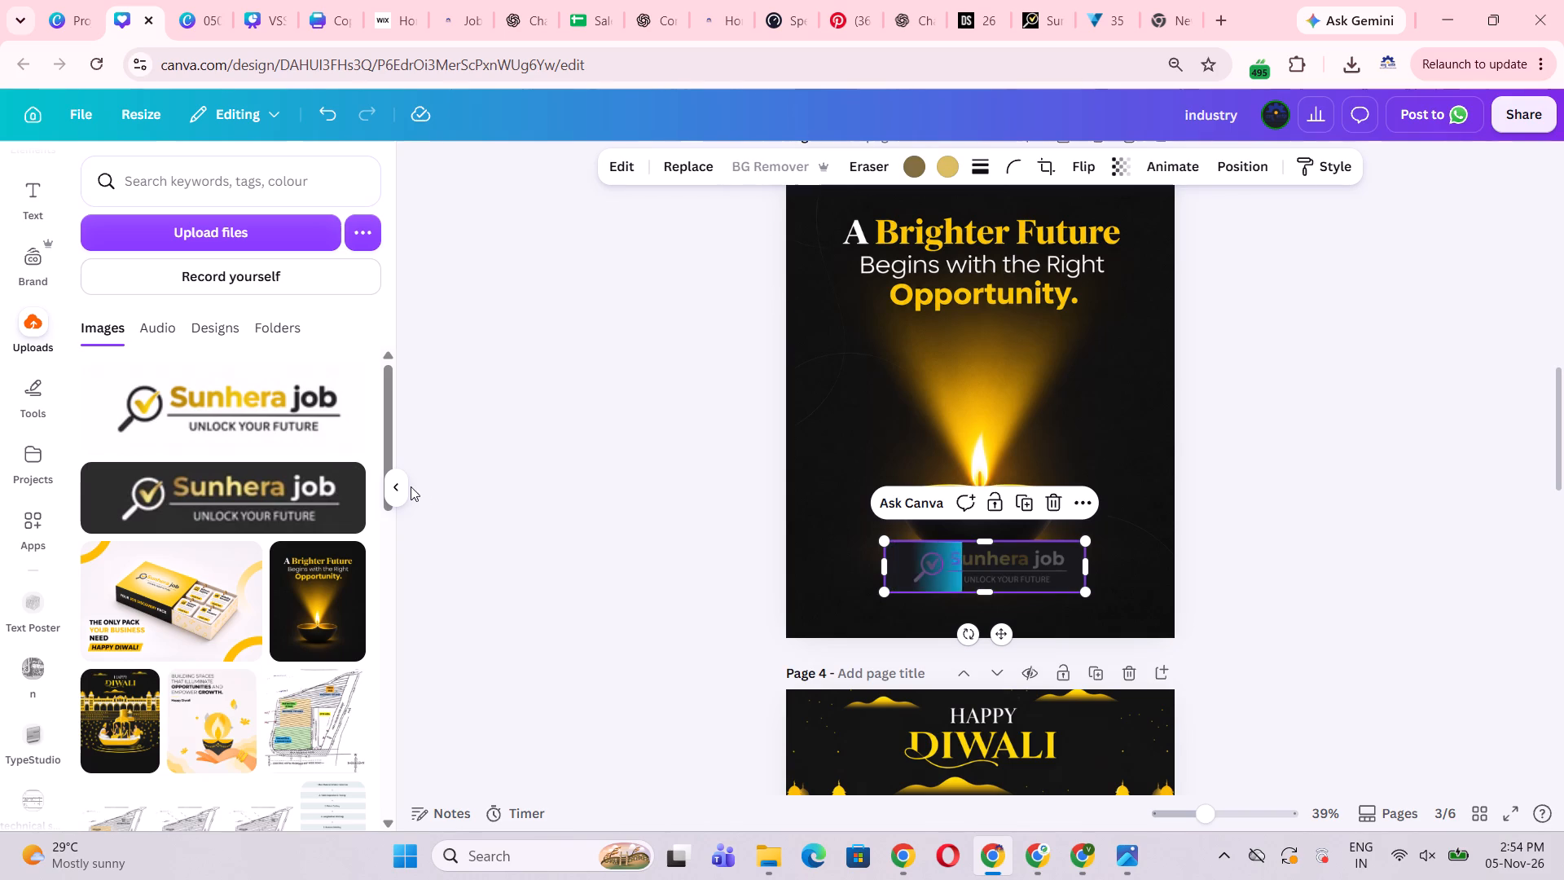
left_click(398, 486)
left_click(1287, 508)
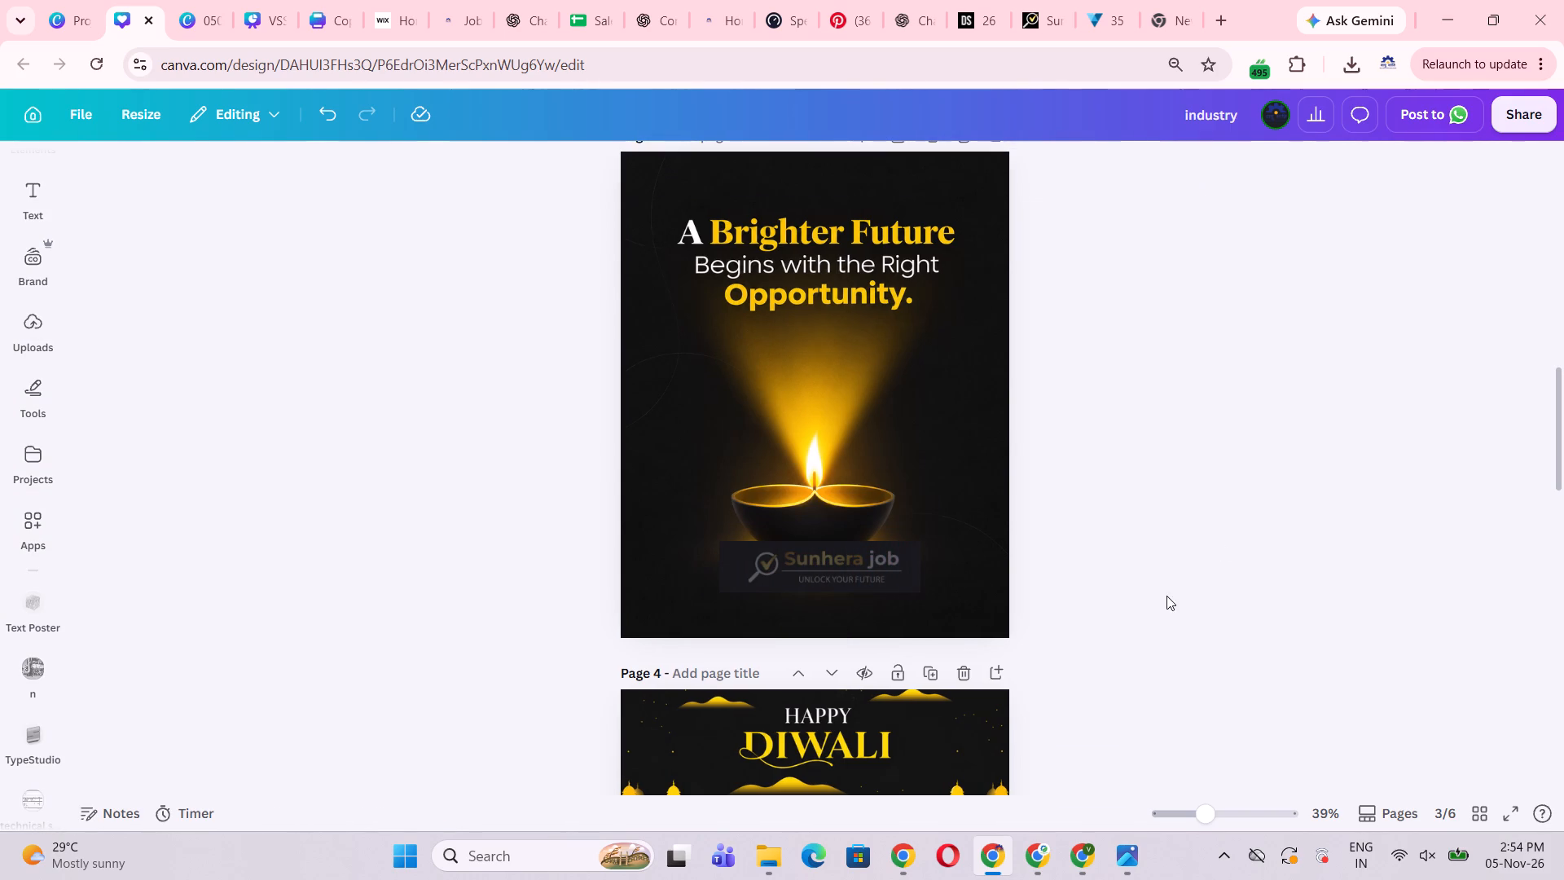
Shrink the Sunhera job logo and centre it below the diya, near page 3's bottom edge.
left_click_drag(853, 574, 850, 608)
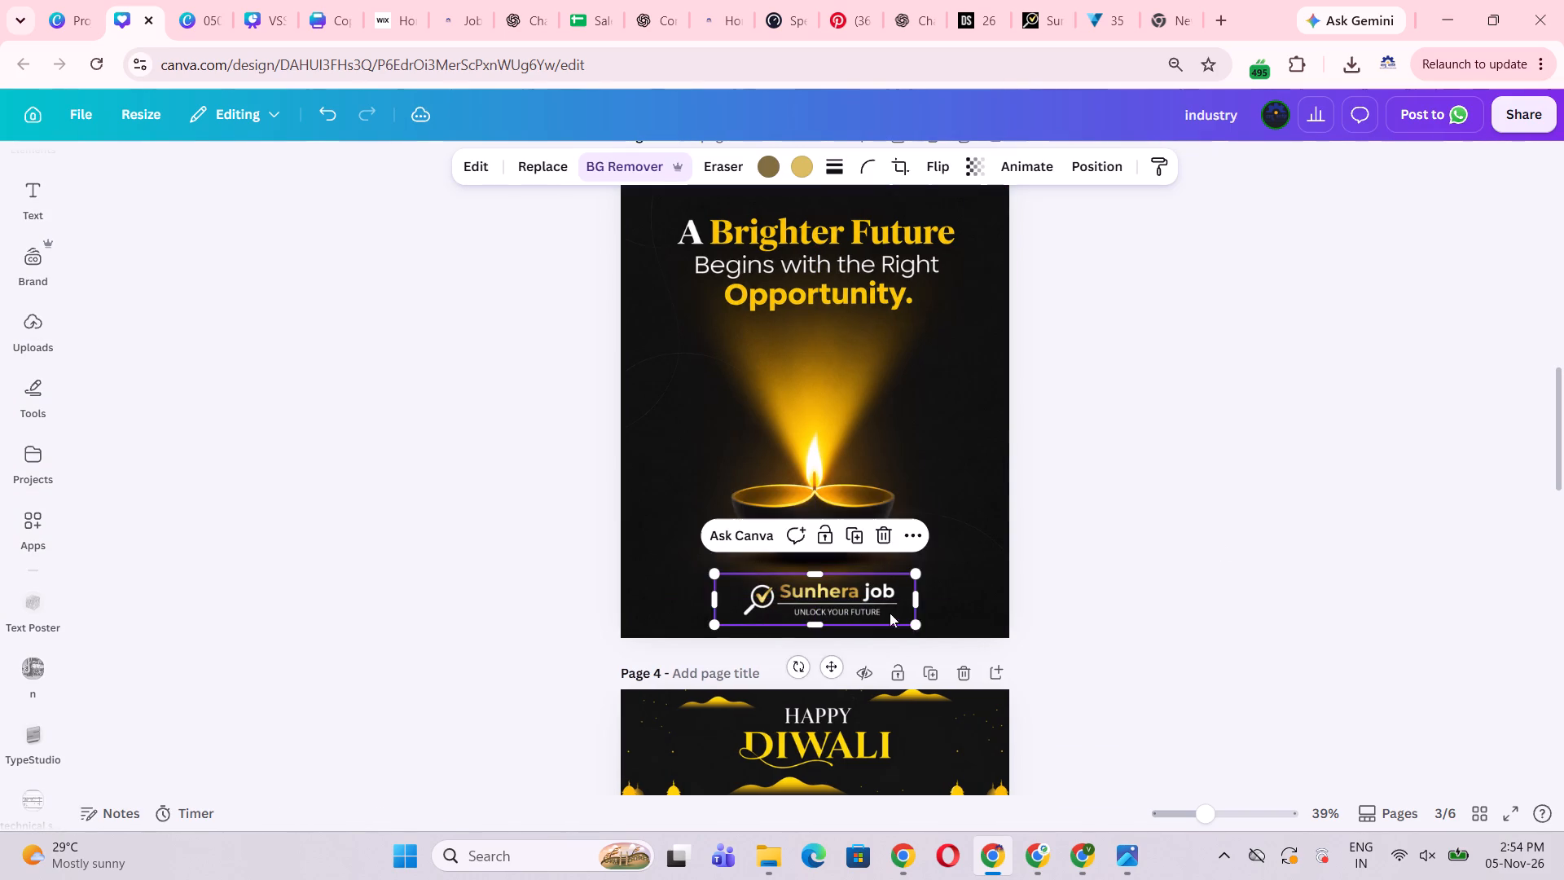
left_click_drag(916, 631, 875, 616)
left_click_drag(837, 606, 858, 608)
left_click(1196, 568)
scroll(1206, 573, "up", 1)
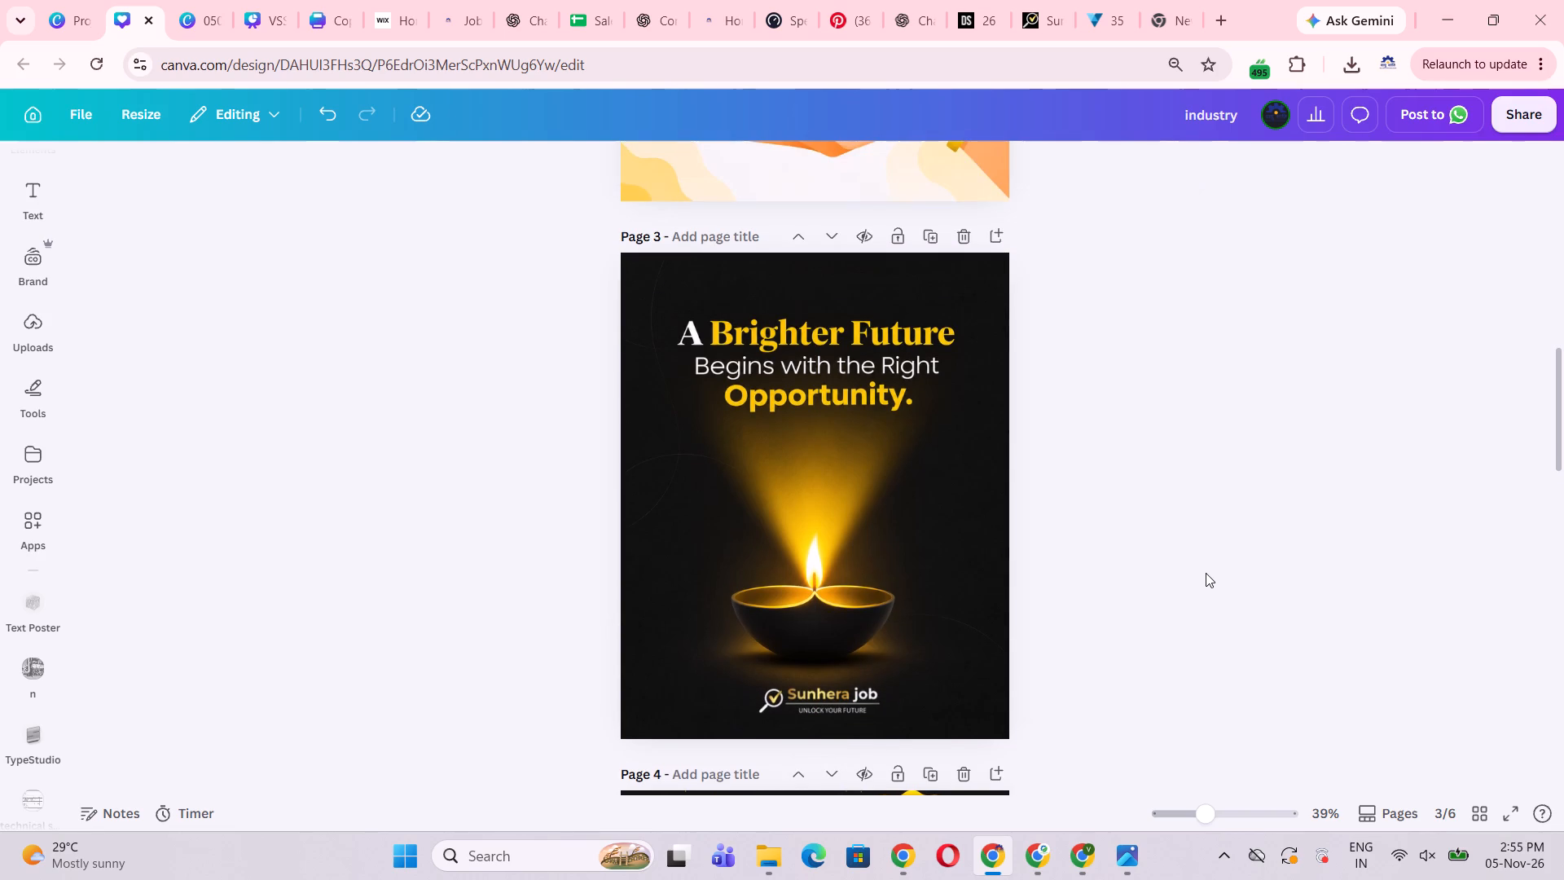
double_click(813, 710)
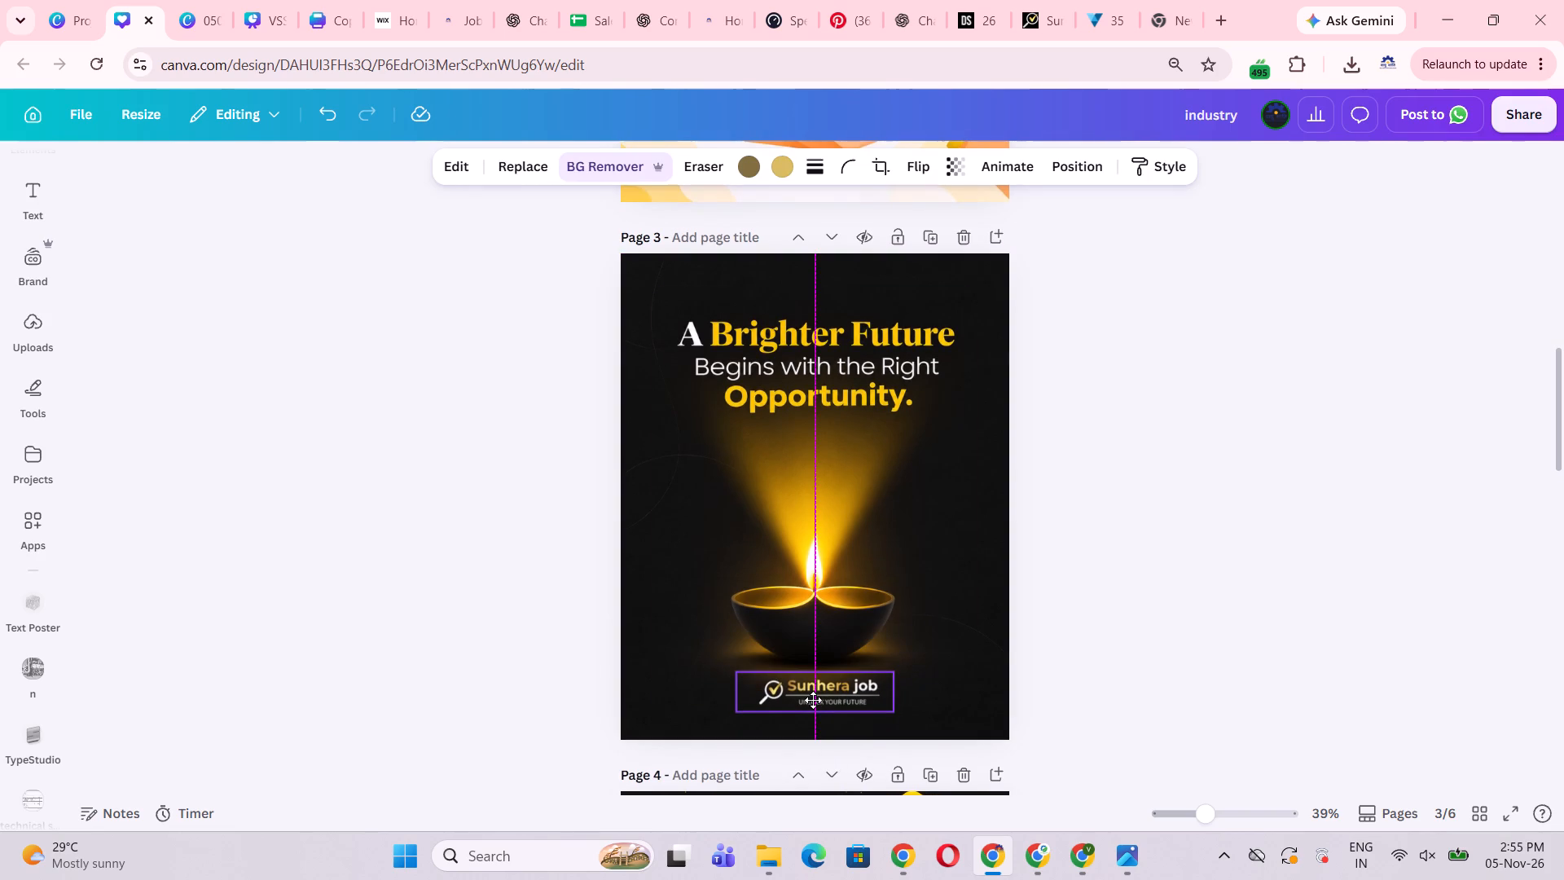
left_click(1071, 666)
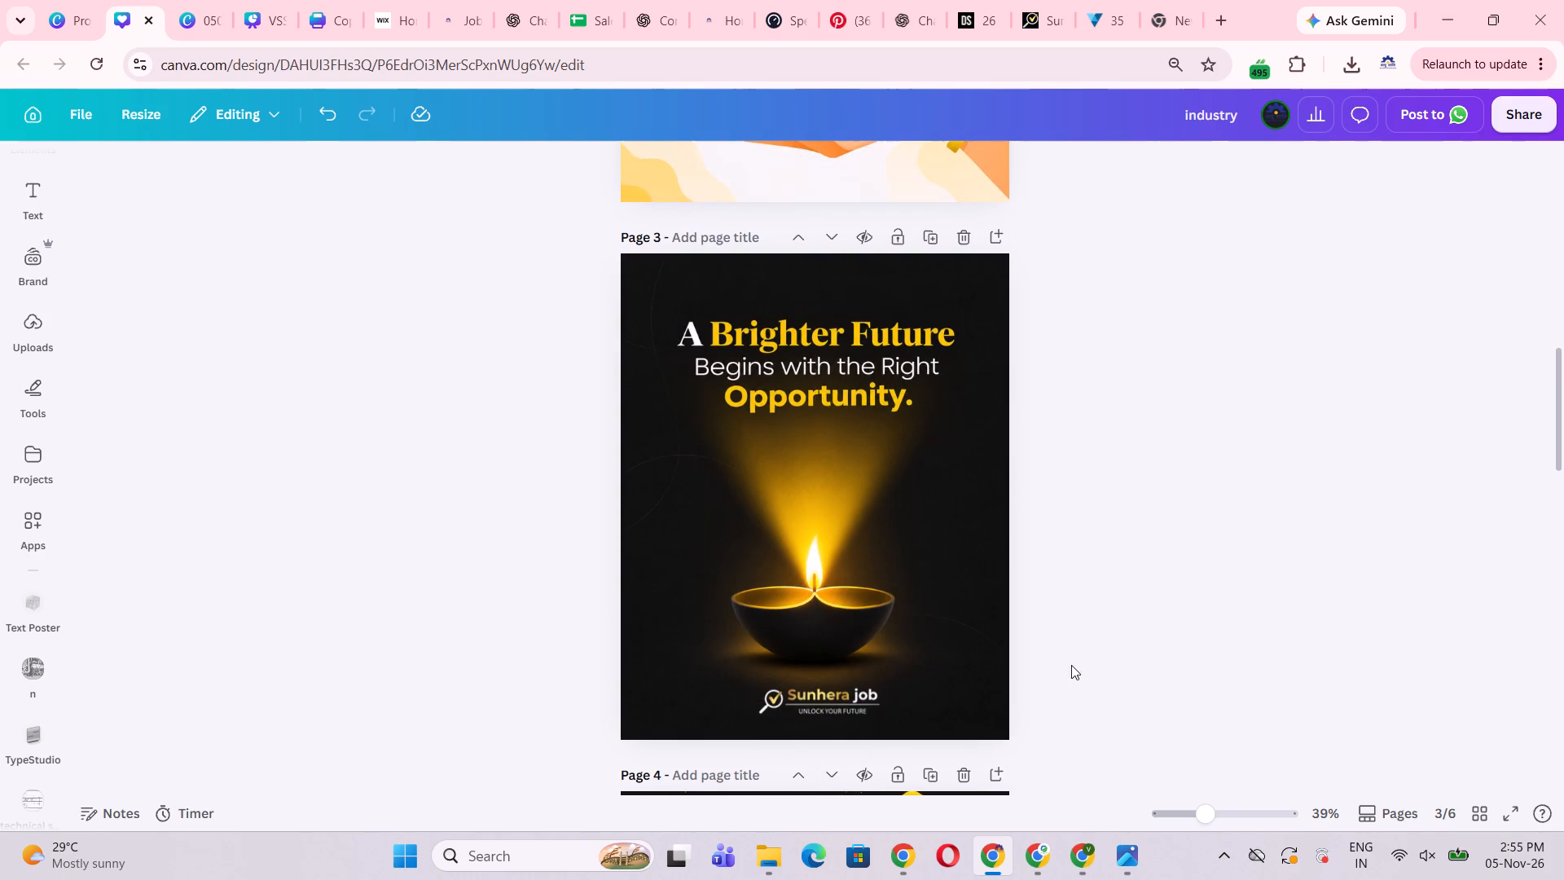
Cut the website address from page 6's upper-left corner.
scroll(1083, 660, "down", 17)
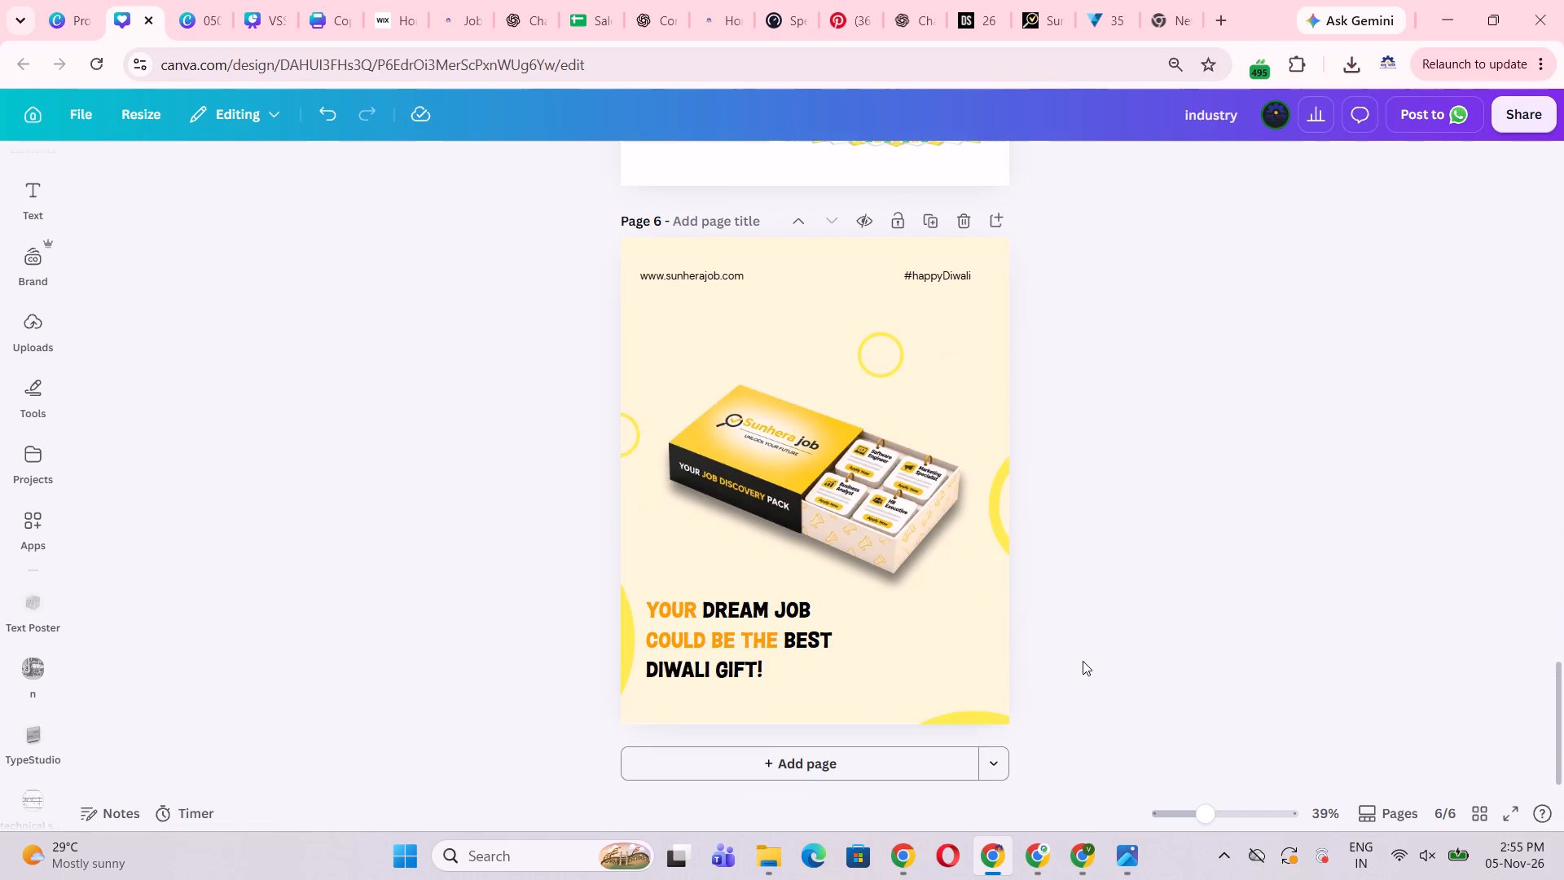
scroll(1083, 661, "down", 8)
left_click(708, 270)
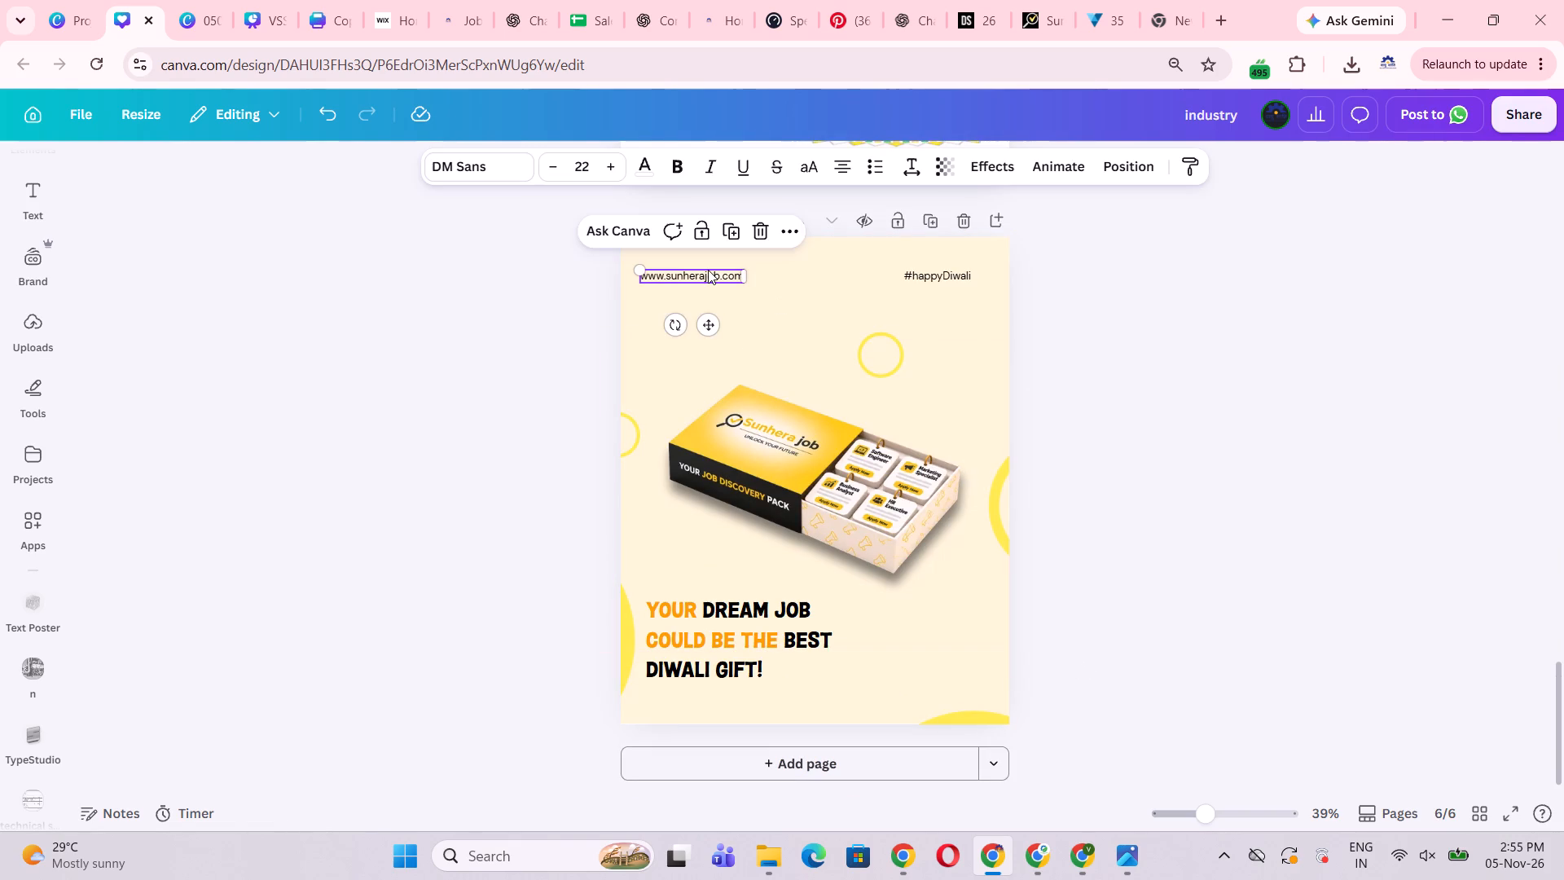
key("ctrl+x")
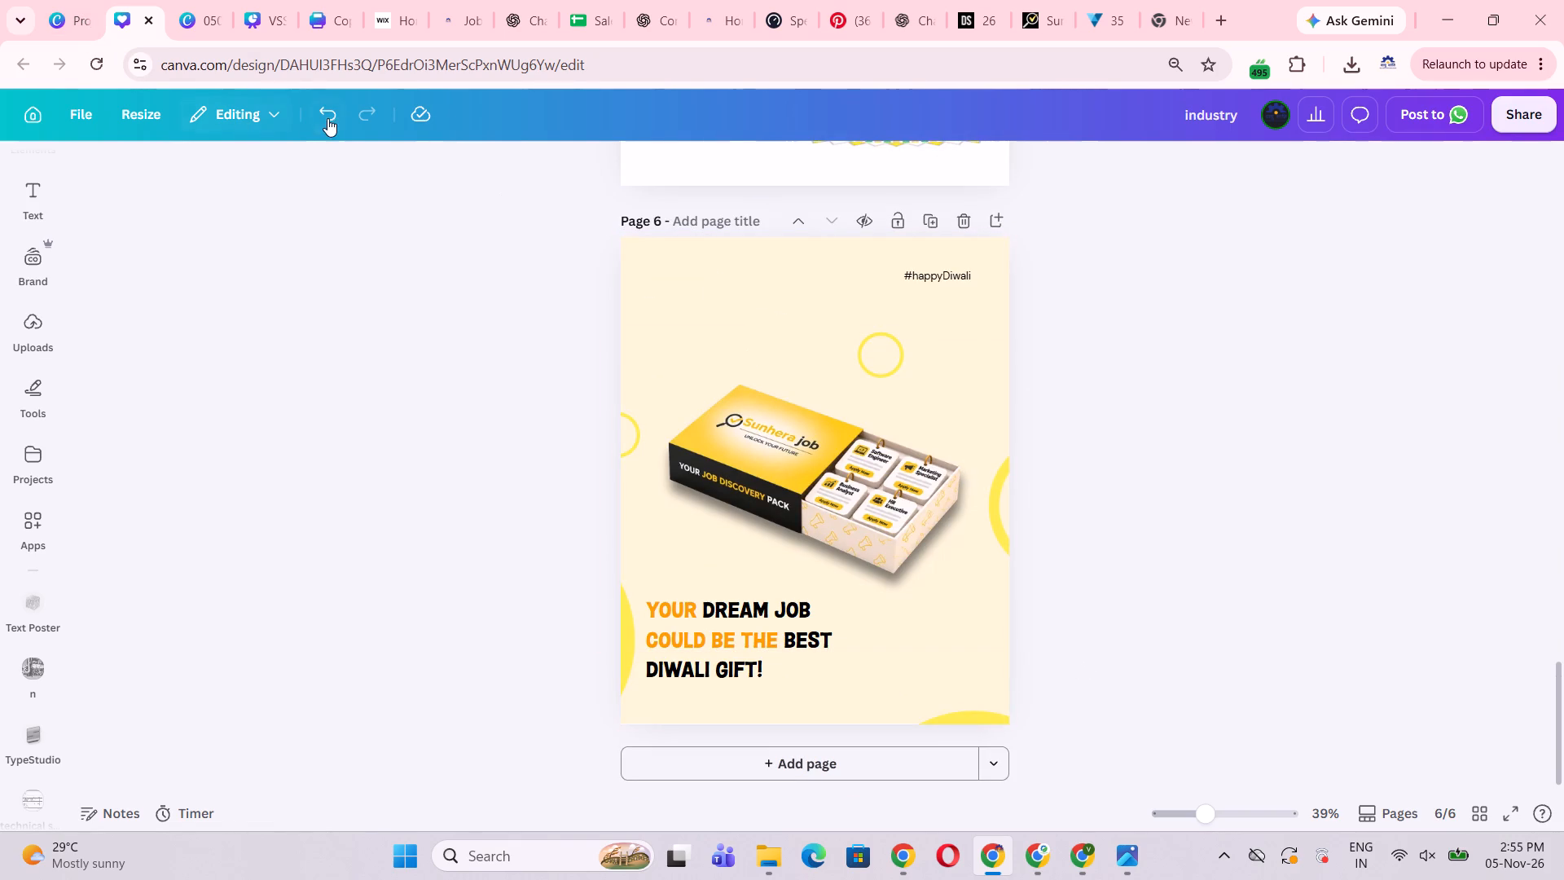
Undo the cut of page 6's website address and copy the address text.
left_click(328, 118)
left_click(668, 273)
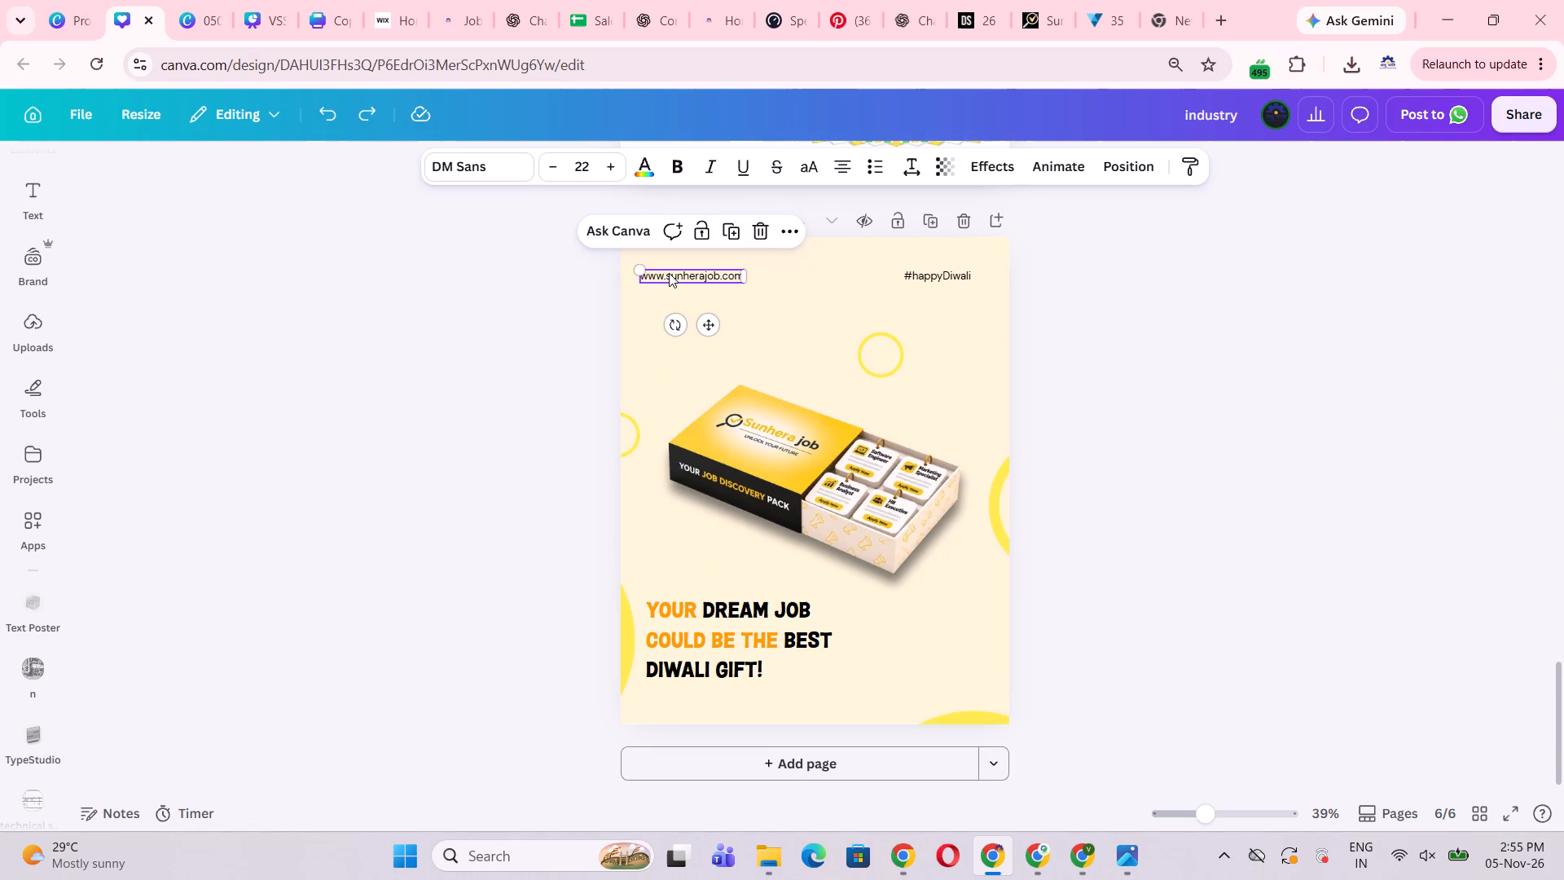
key("ctrl+c")
key("ctrl+c")
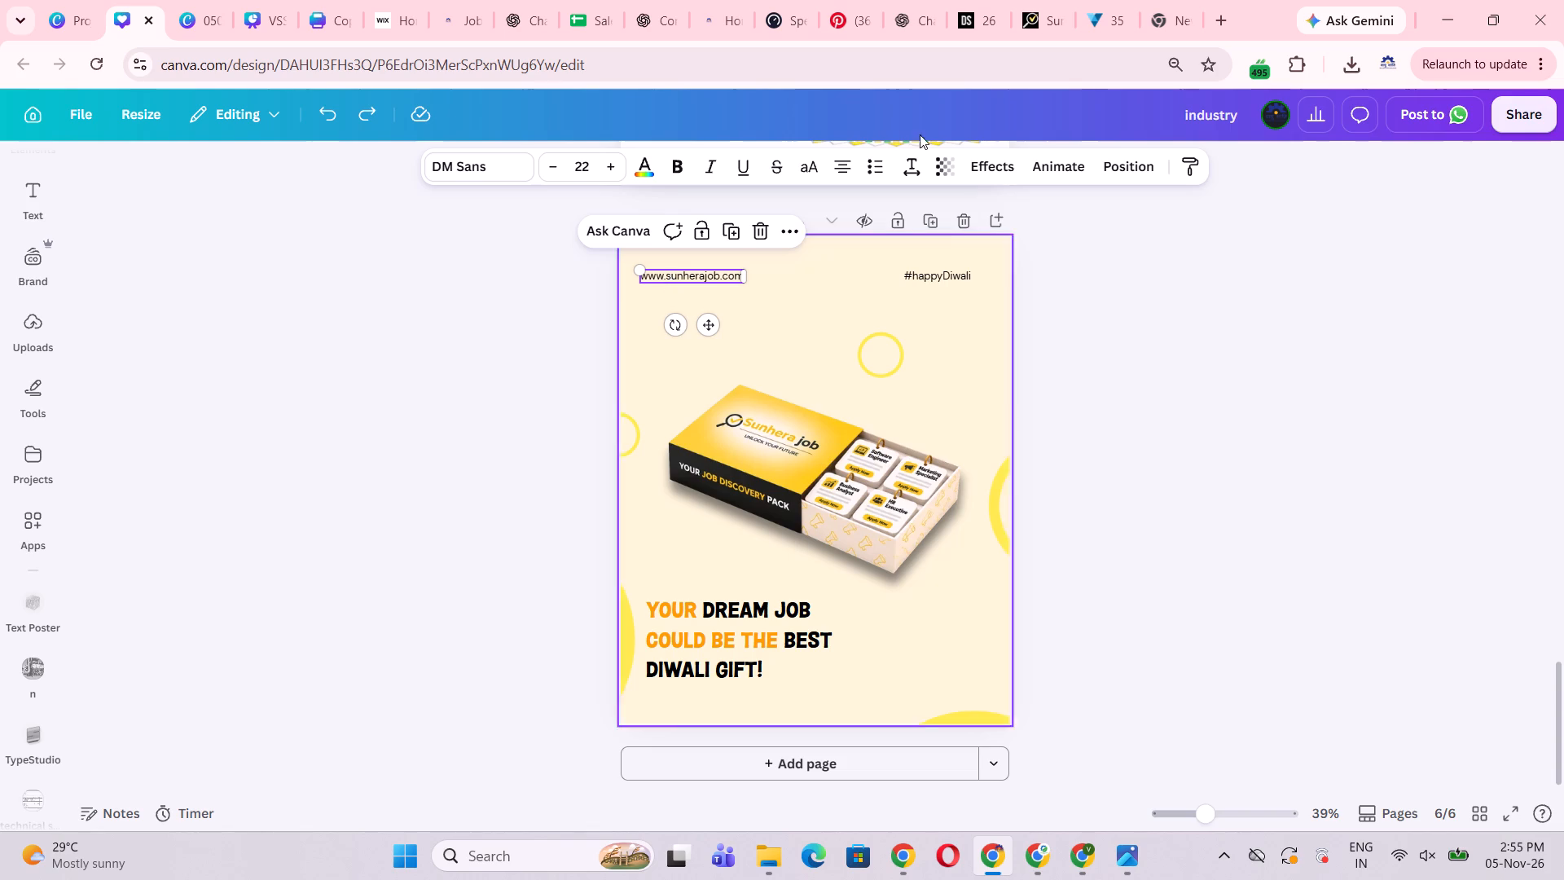
Paste the website address onto page 3 and colour its text white.
left_click(1127, 279)
scroll(1125, 337, "up", 8)
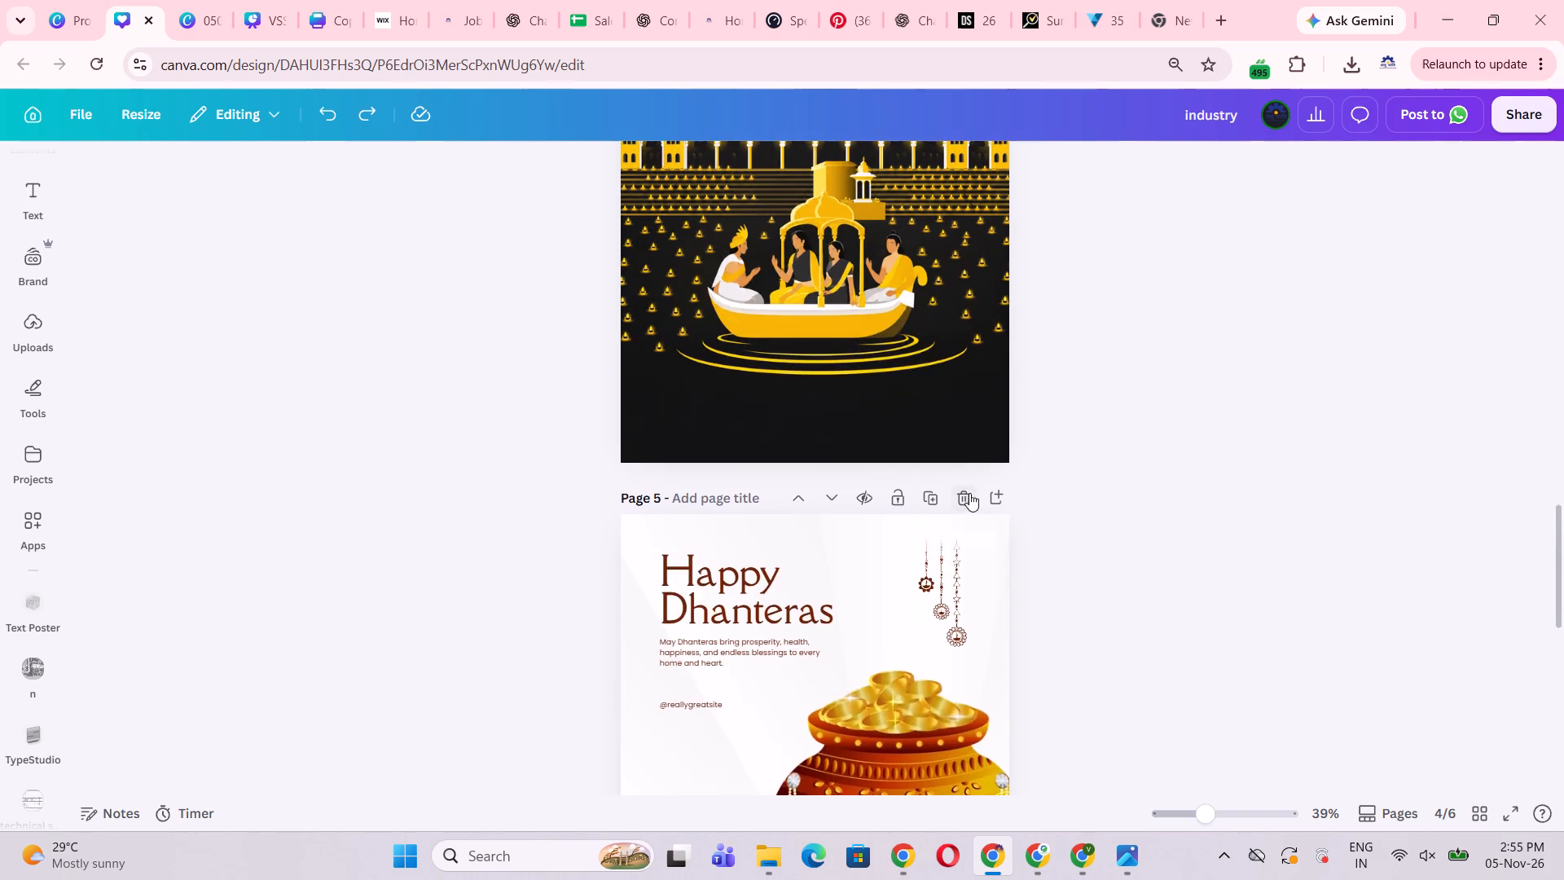
scroll(969, 495, "up", 11)
scroll(975, 496, "down", 4)
left_click(972, 526)
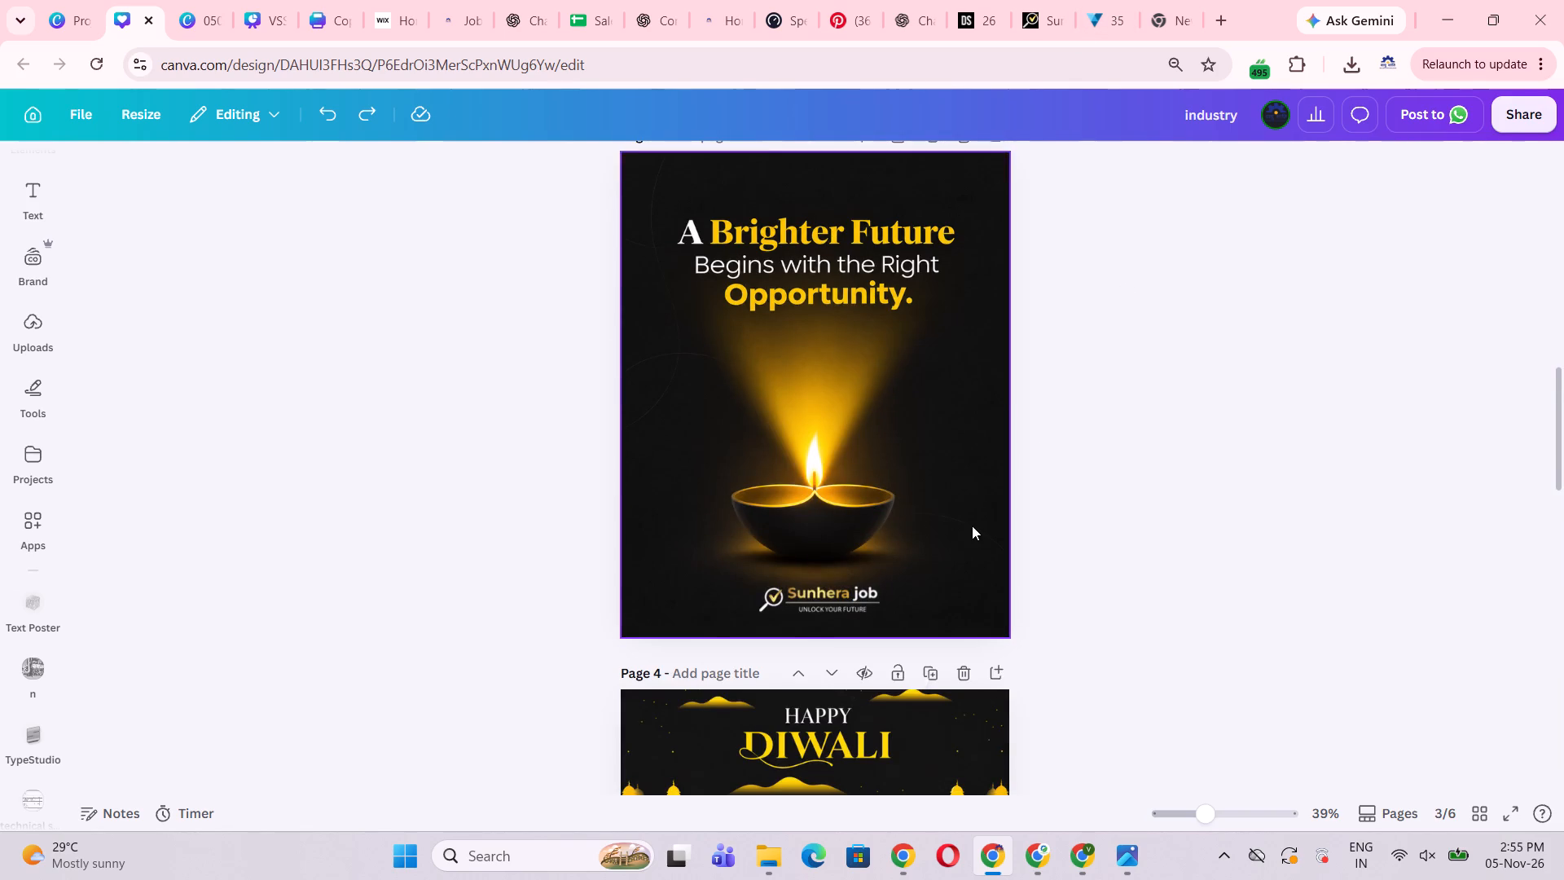
key("ctrl+v")
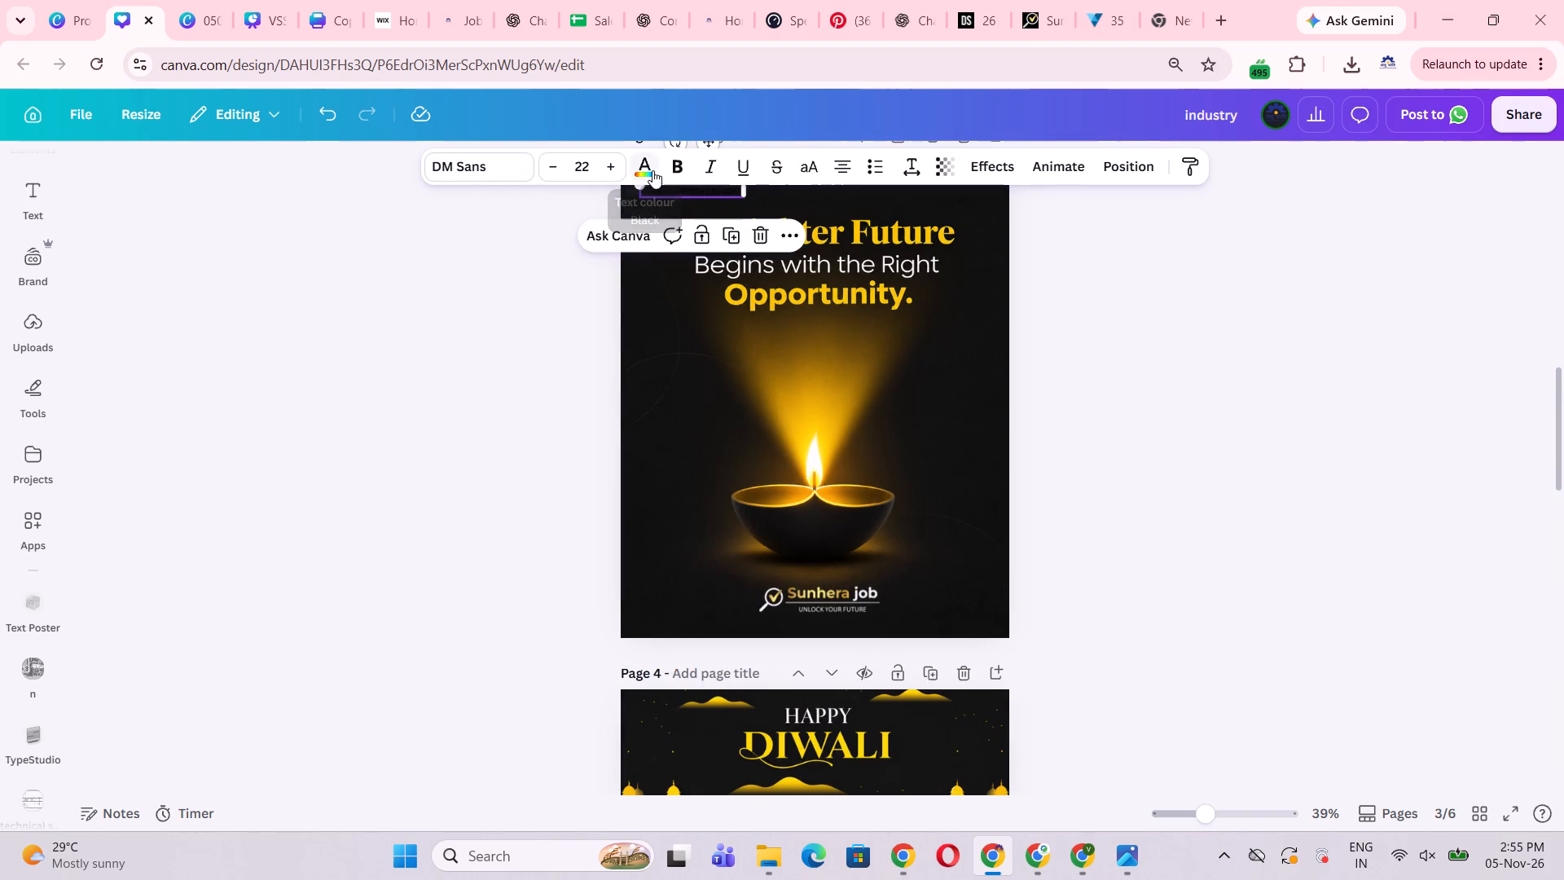
left_click(648, 174)
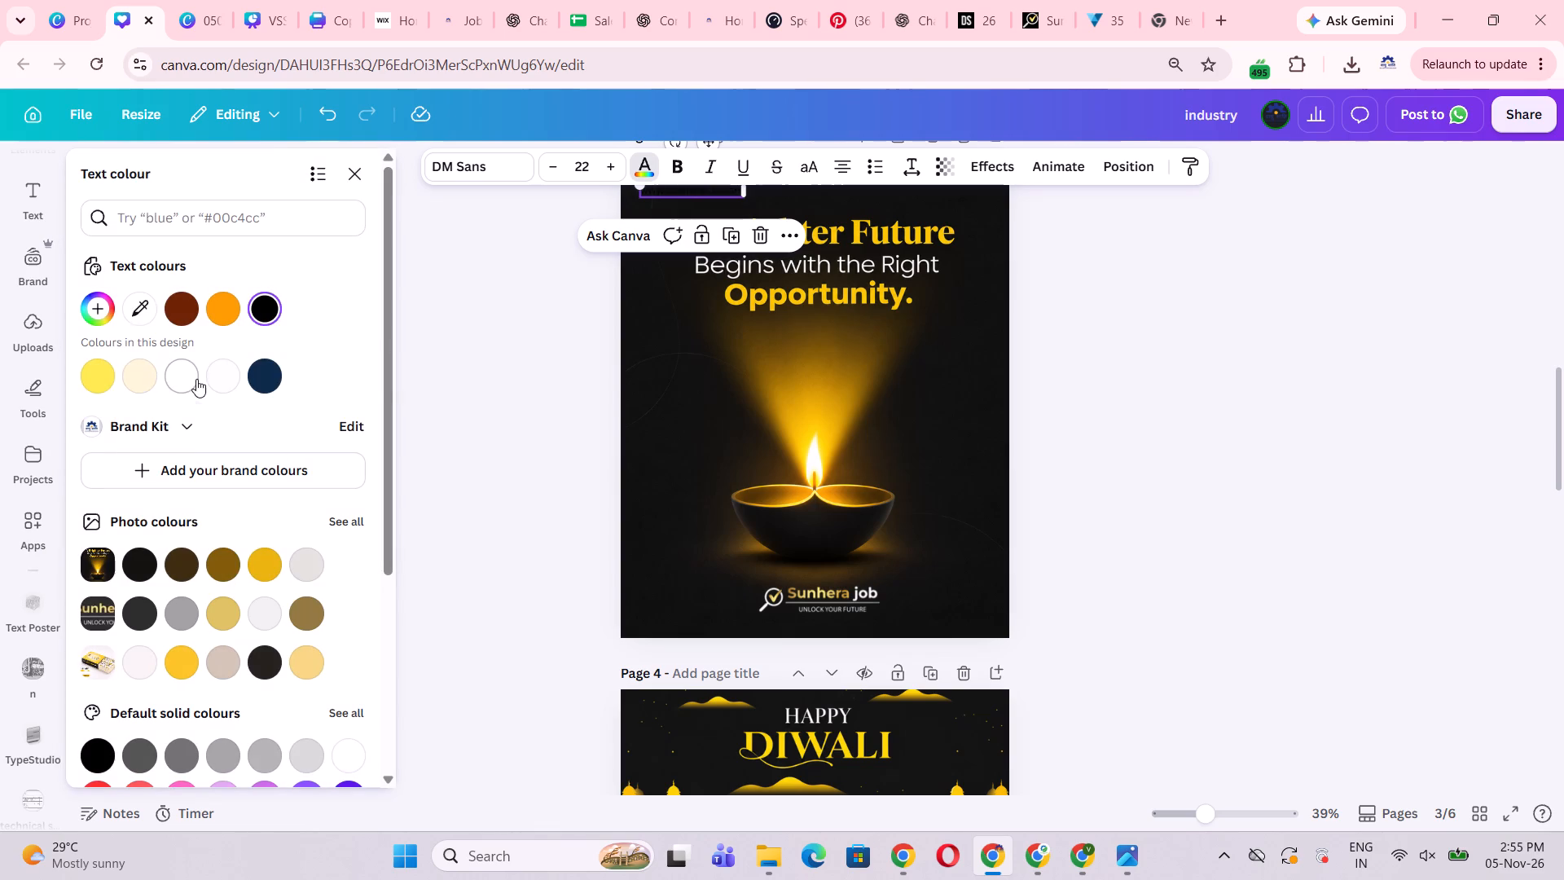
left_click(196, 379)
left_click(481, 376)
Move page 3's website address directly beneath the Sunhera job logo near the page's bottom edge.
scroll(582, 425, "up", 1)
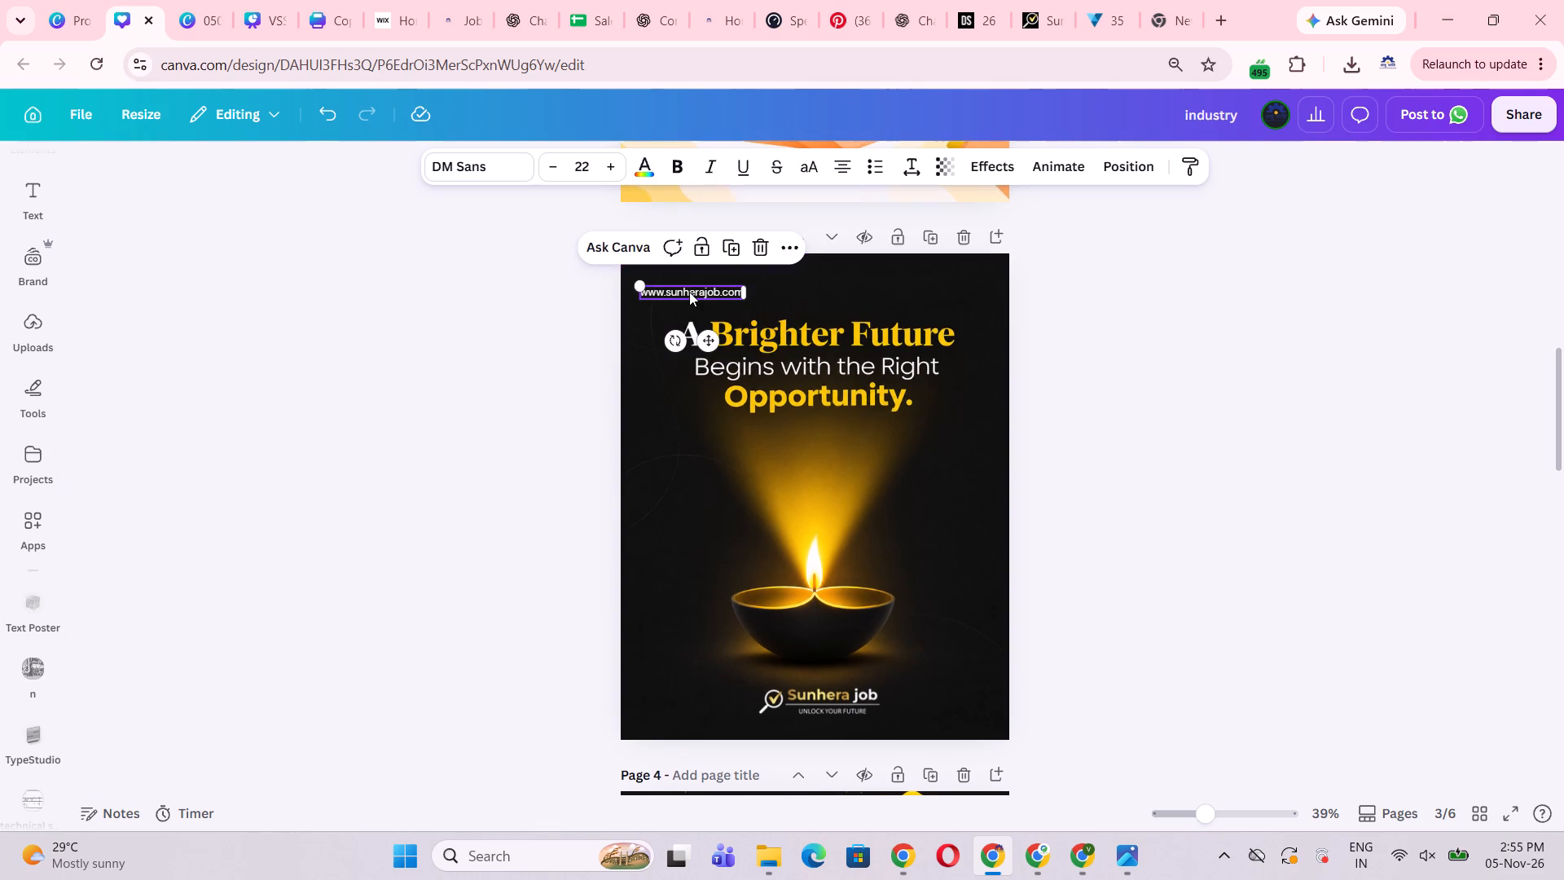
left_click_drag(689, 292, 866, 697)
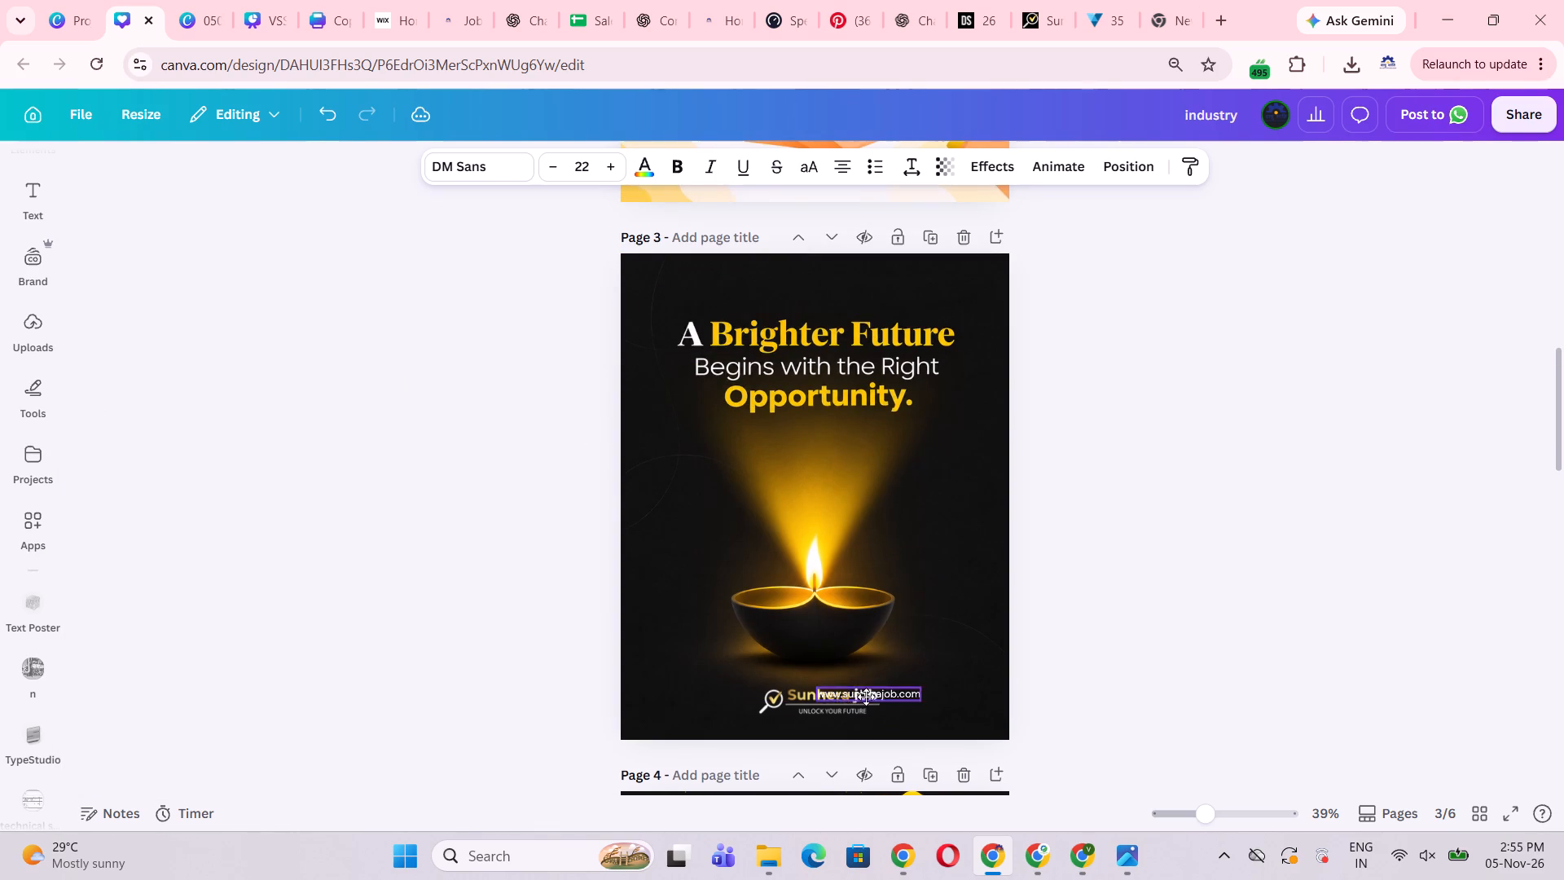
left_click_drag(866, 697, 912, 693)
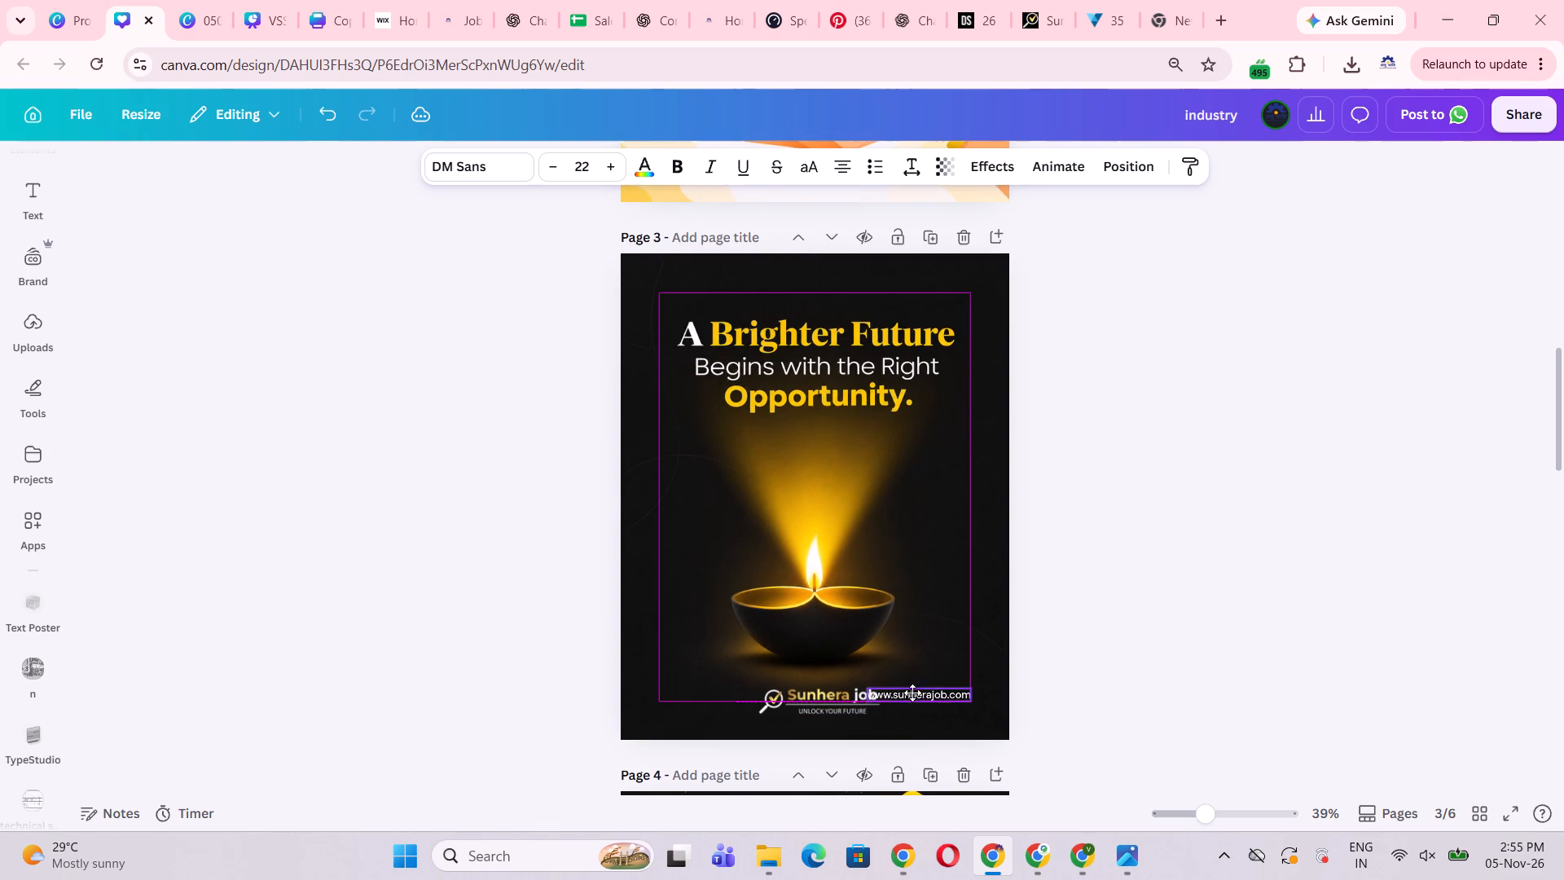
left_click_drag(912, 693, 770, 509)
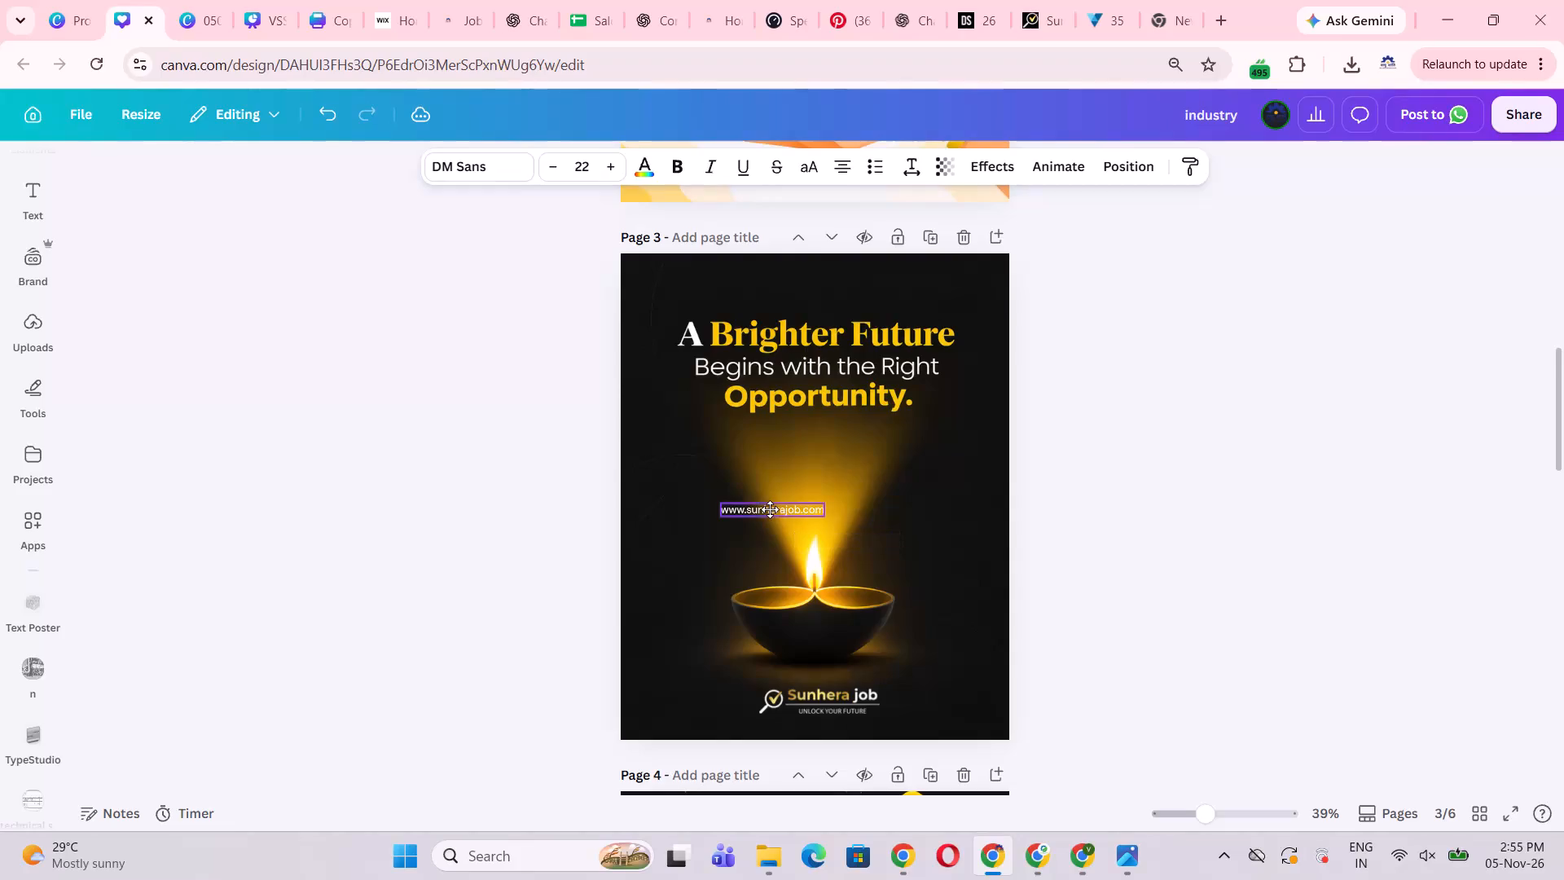
left_click_drag(770, 509, 1136, 577)
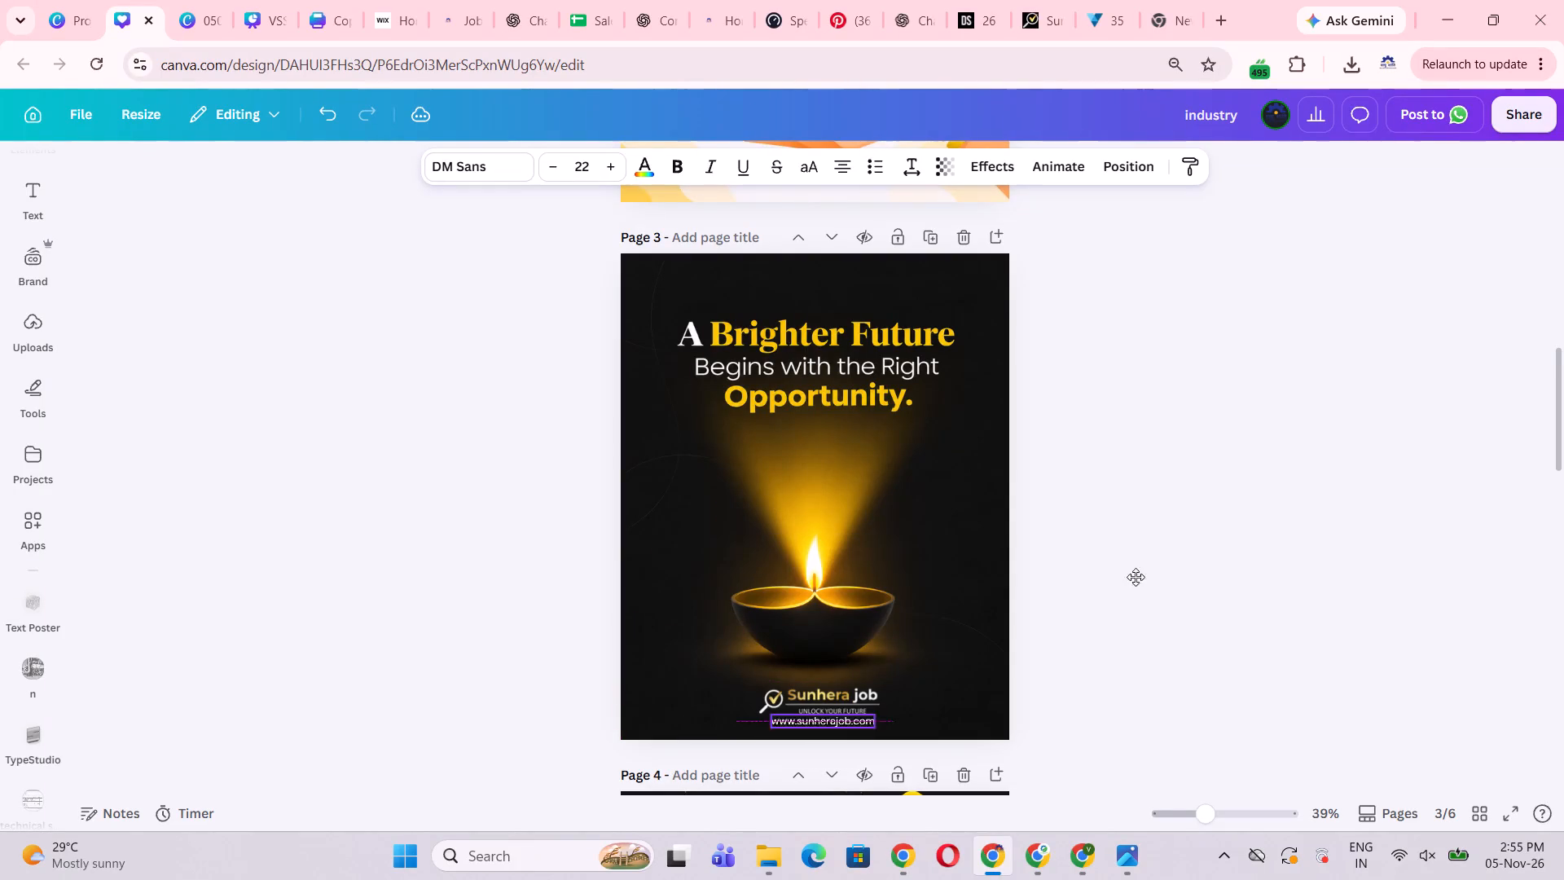
left_click_drag(1136, 577, 1209, 504)
scroll(1113, 541, "up", 3)
scroll(1113, 541, "down", 3)
scroll(1113, 541, "up", 6)
scroll(1112, 541, "down", 3)
scroll(1111, 541, "up", 3)
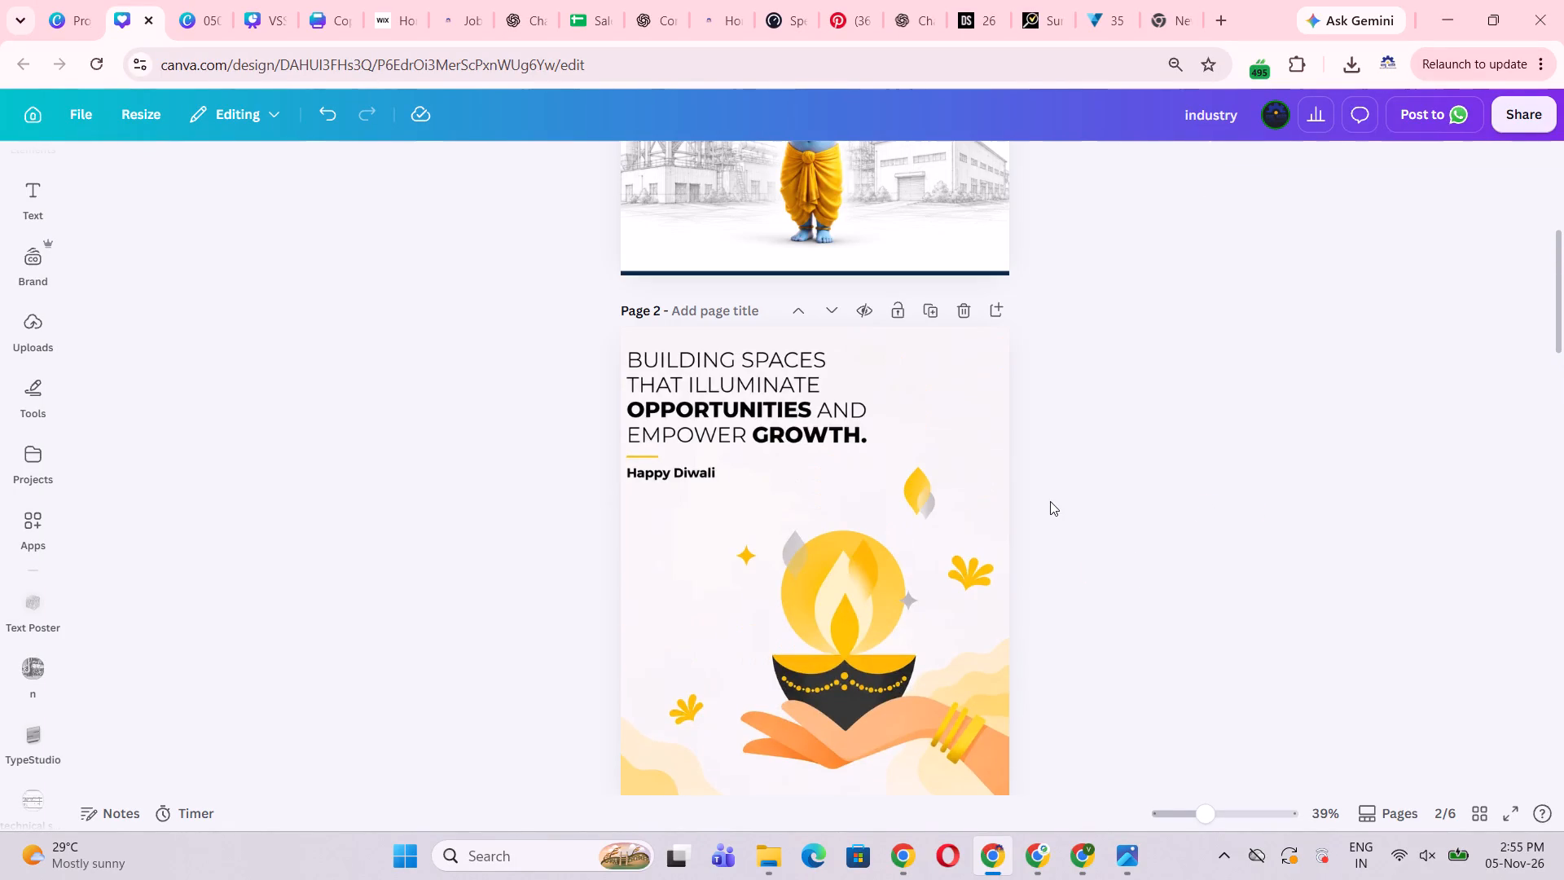
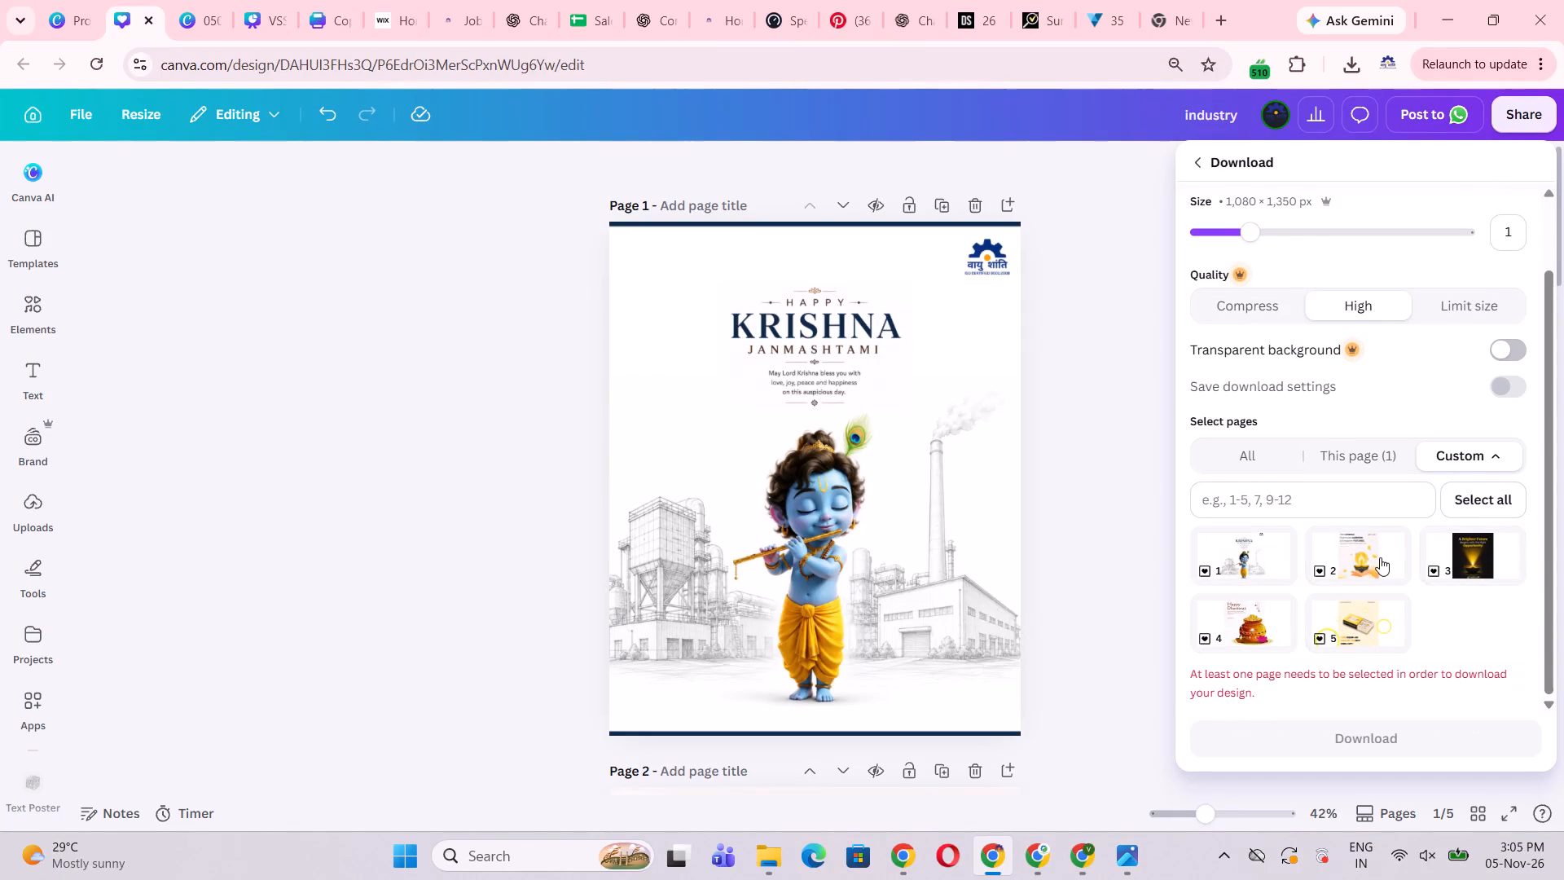
left_click(1378, 557)
left_click(1470, 587)
left_click(1366, 662)
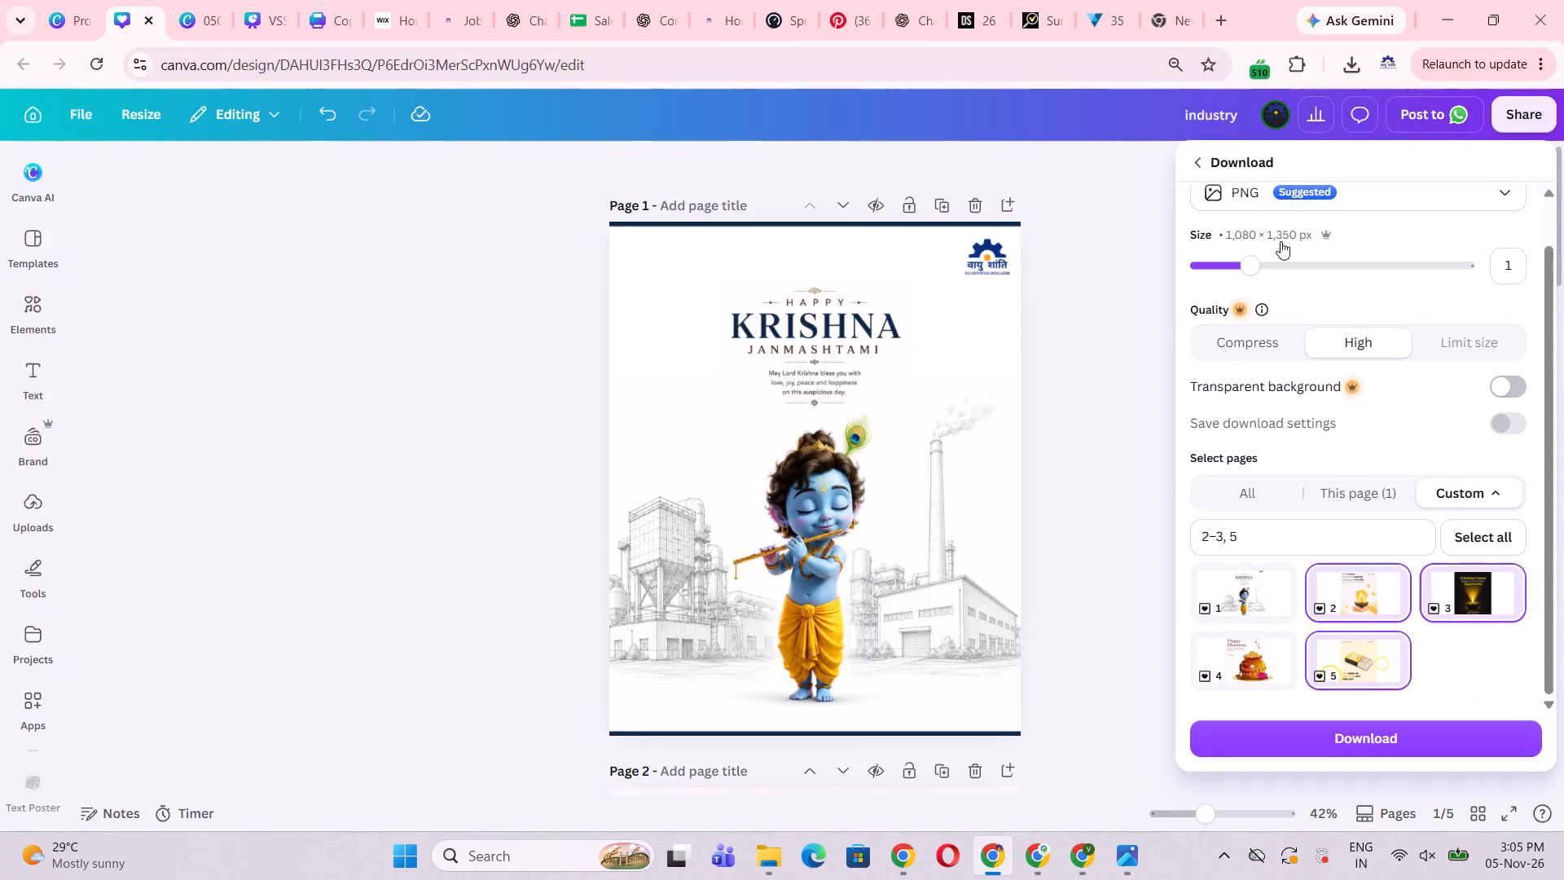
Download the chosen pages as JPG files with the quality set to High.
left_click(1357, 202)
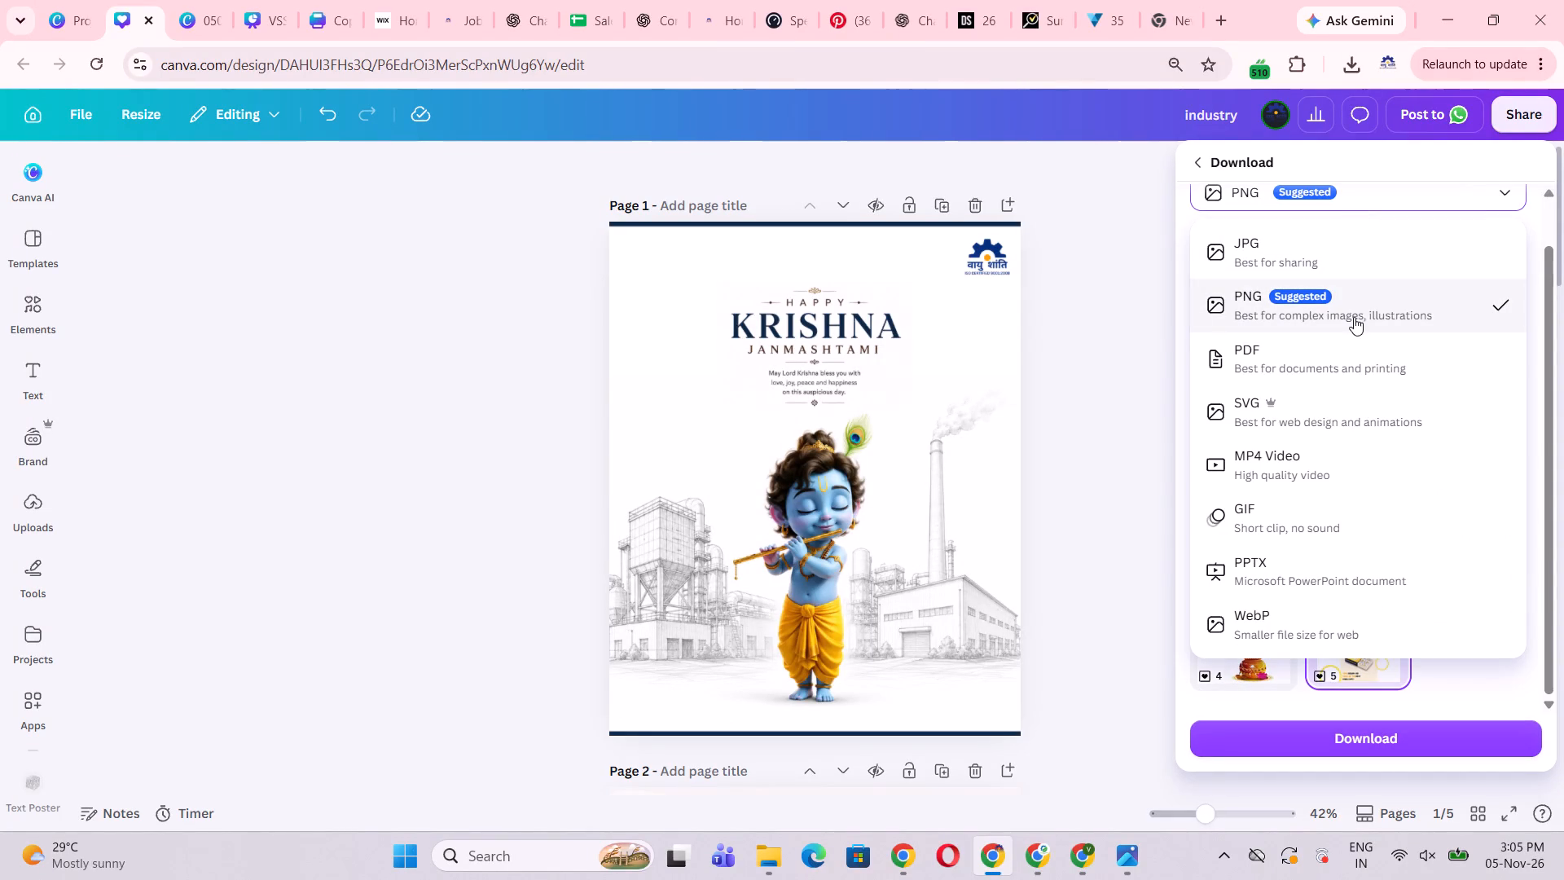
left_click(1354, 262)
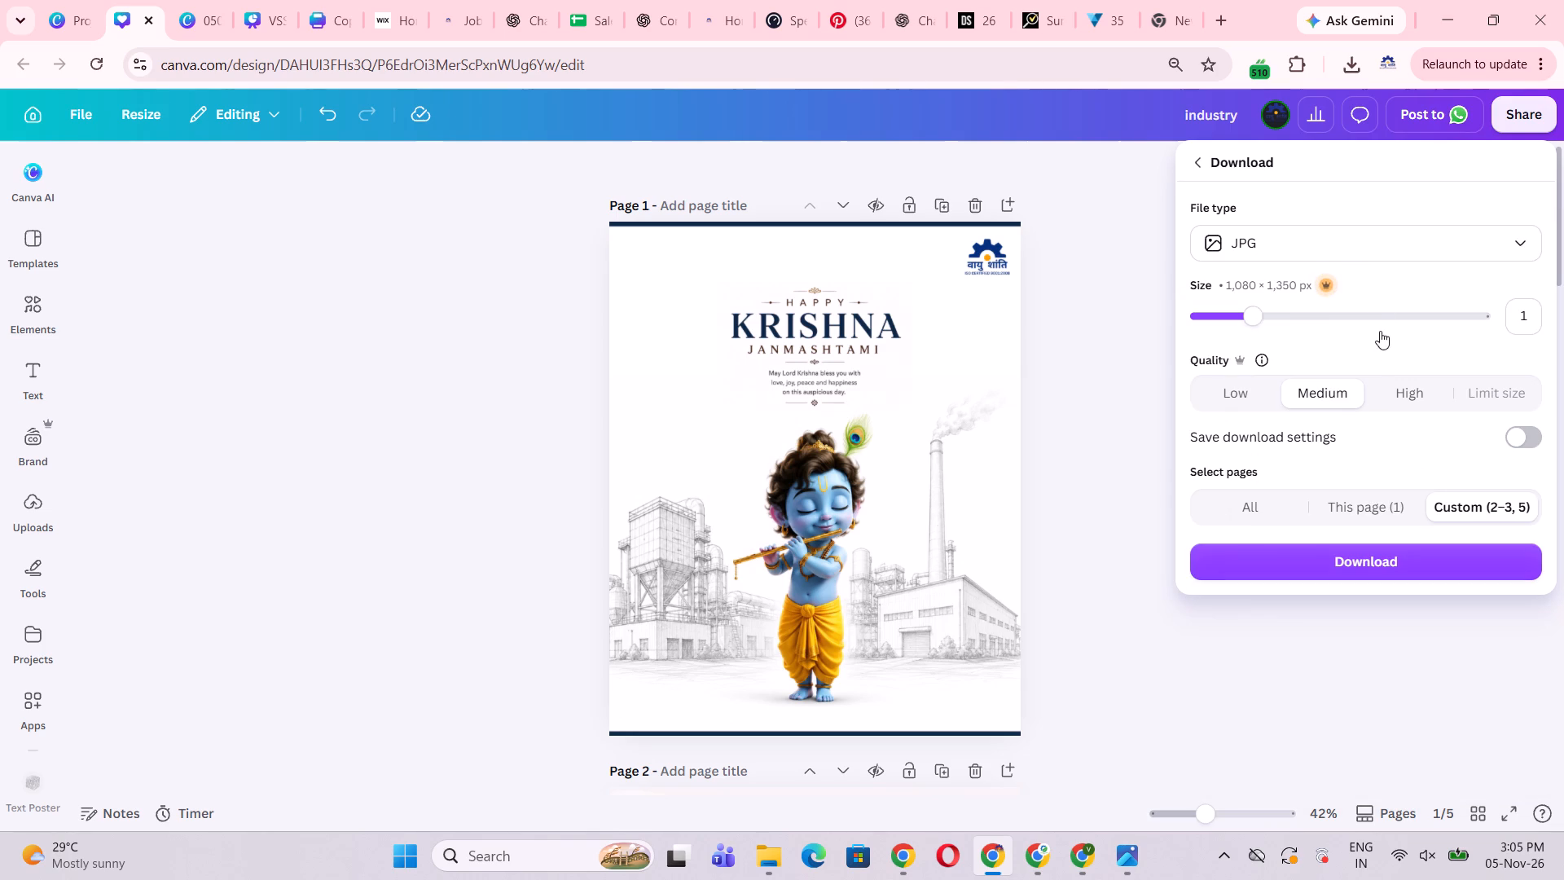
left_click(1410, 376)
left_click(1410, 391)
left_click(1436, 565)
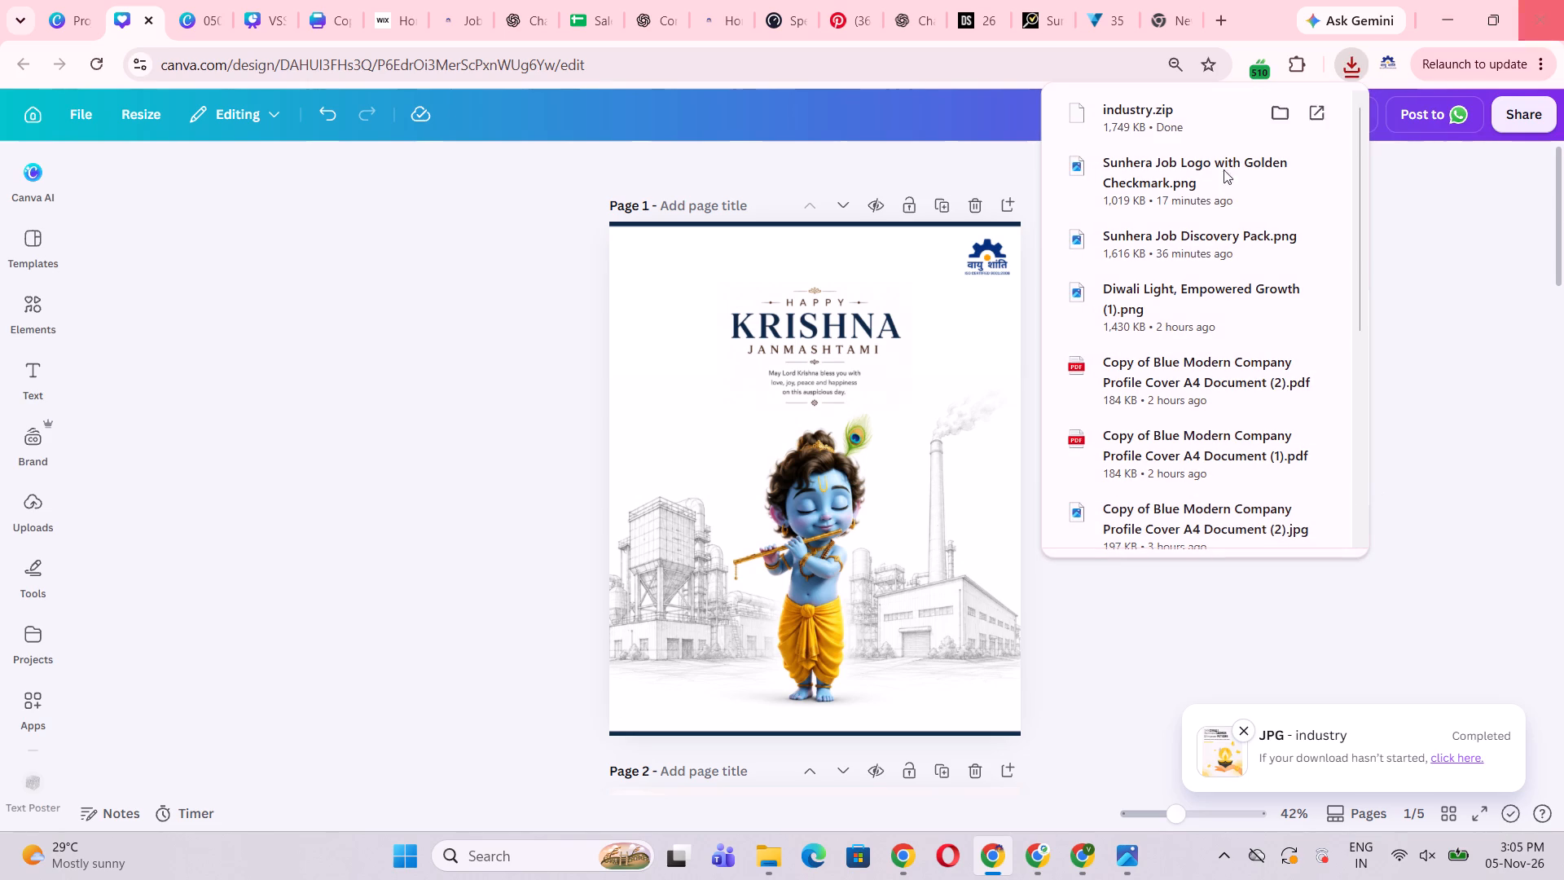
left_click(1439, 407)
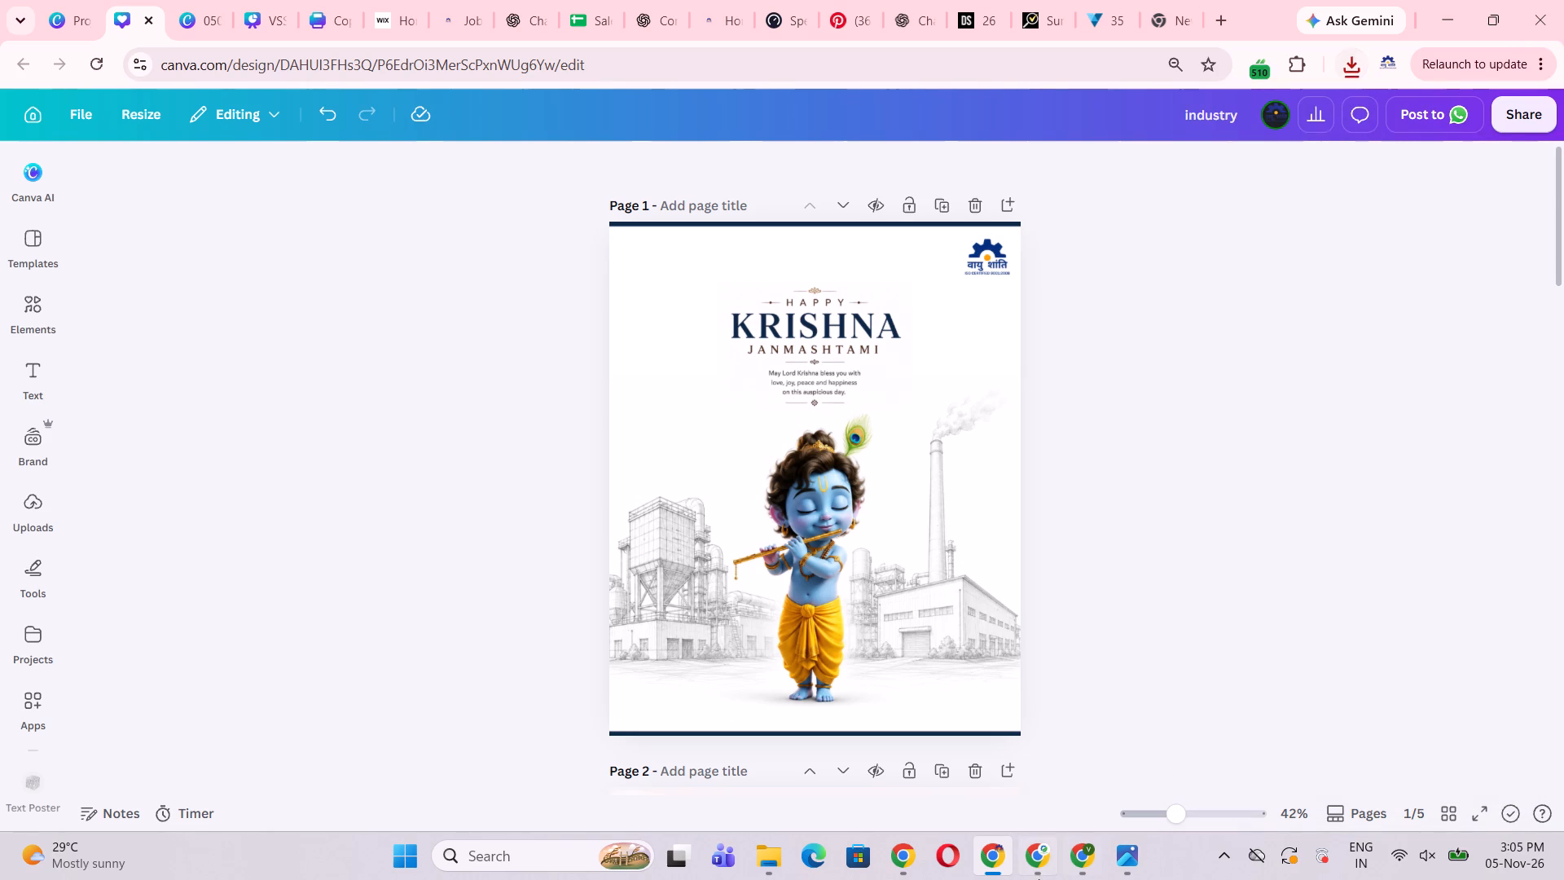
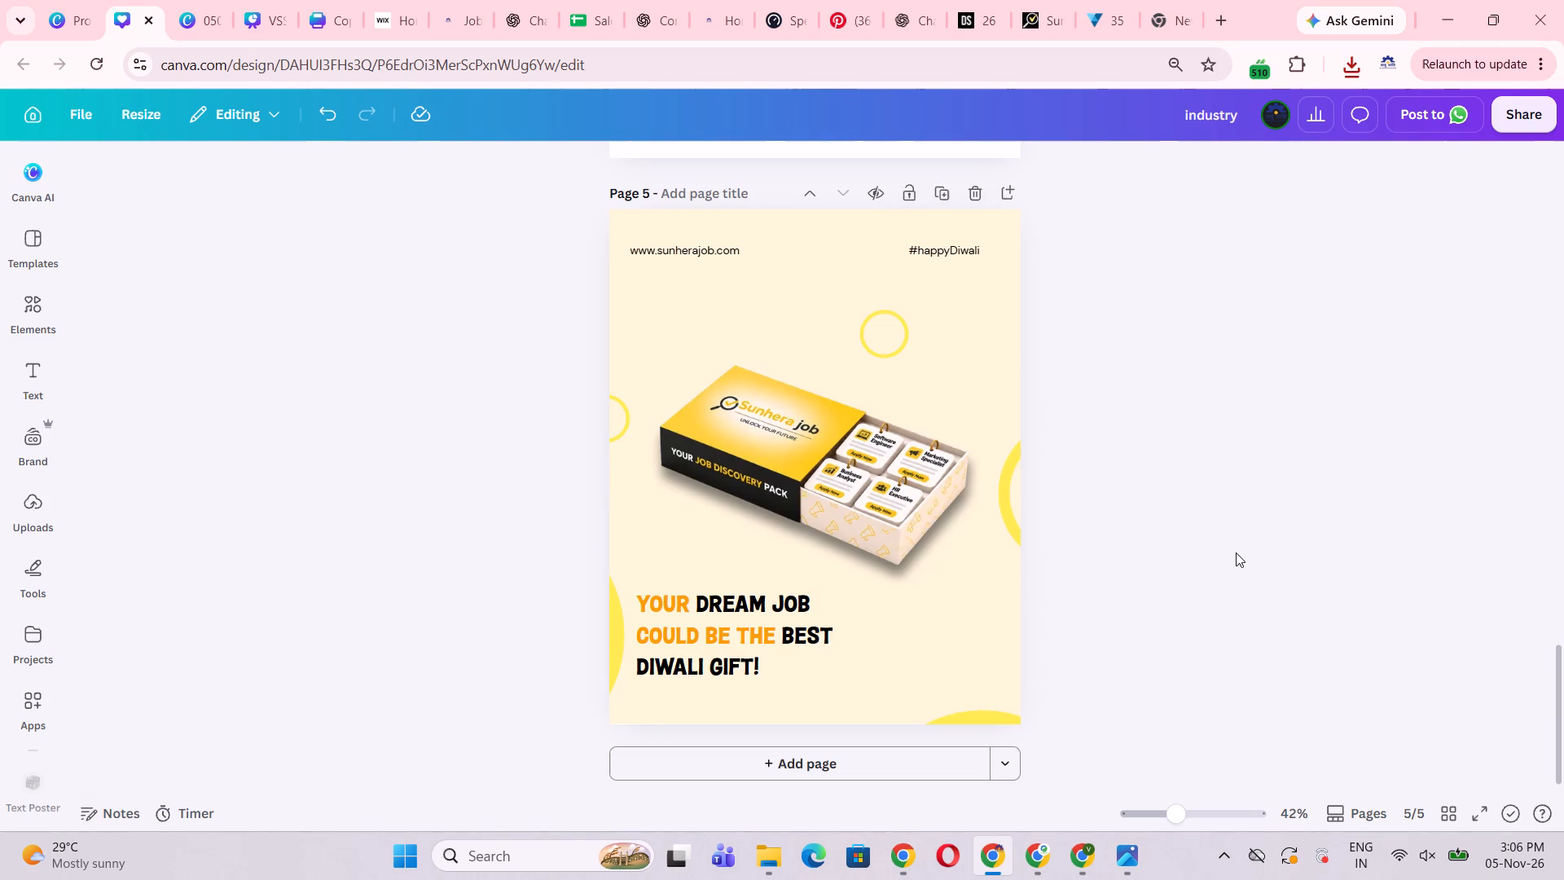
Add a new blank page at the end of the design, after the page 5 dream-job Diwali gift post.
left_click(878, 772)
Review the existing Diwali and Dhanteras post designs on pages 2 to 5.
scroll(878, 772, "up", 11)
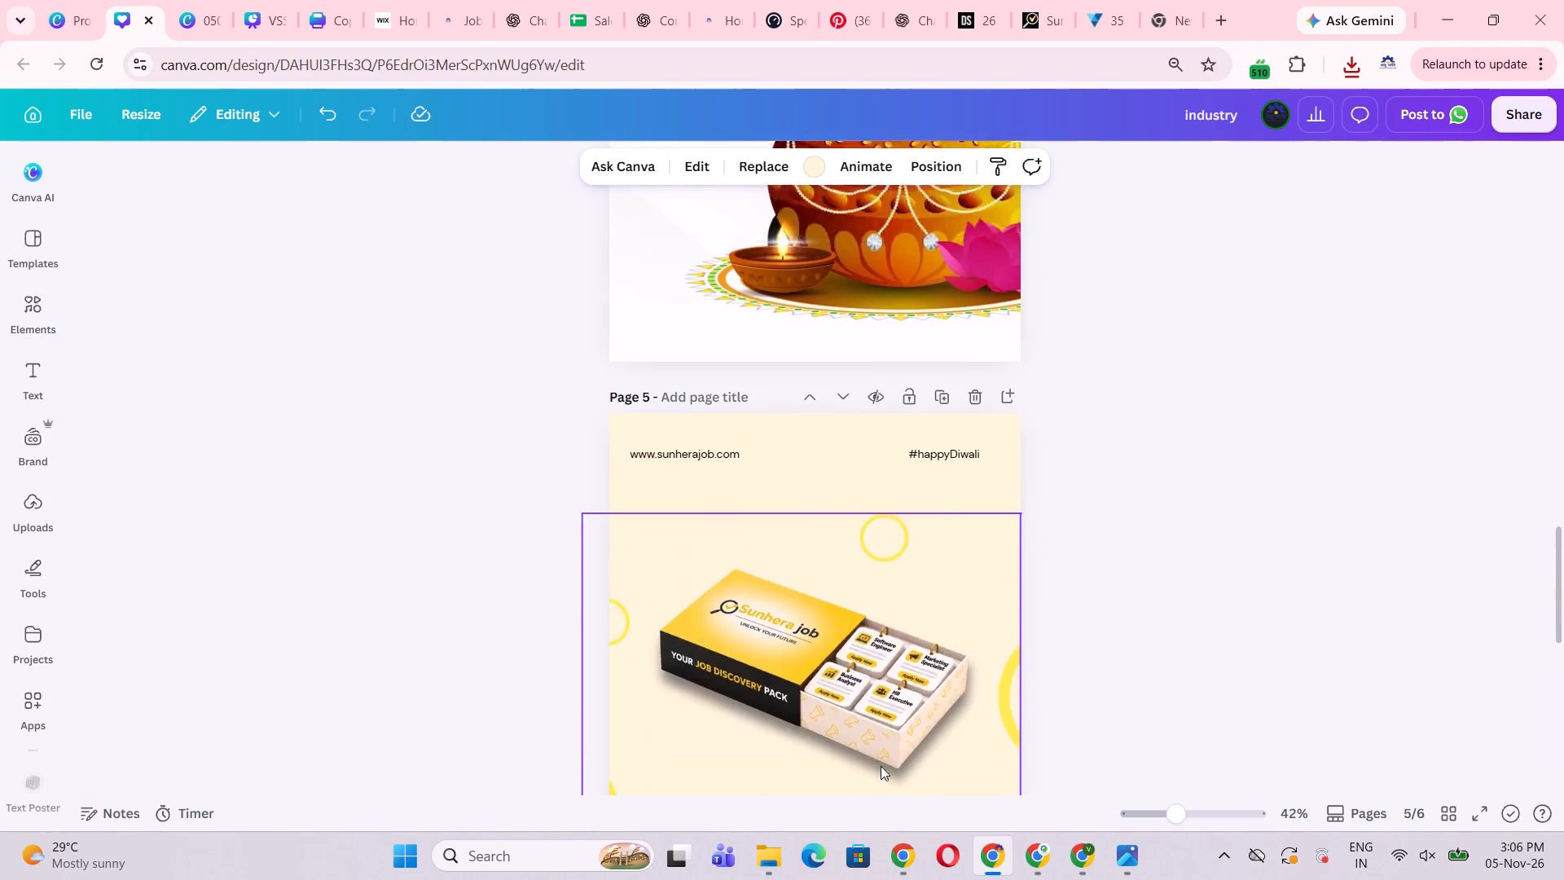
scroll(881, 766, "down", 3)
scroll(881, 766, "up", 10)
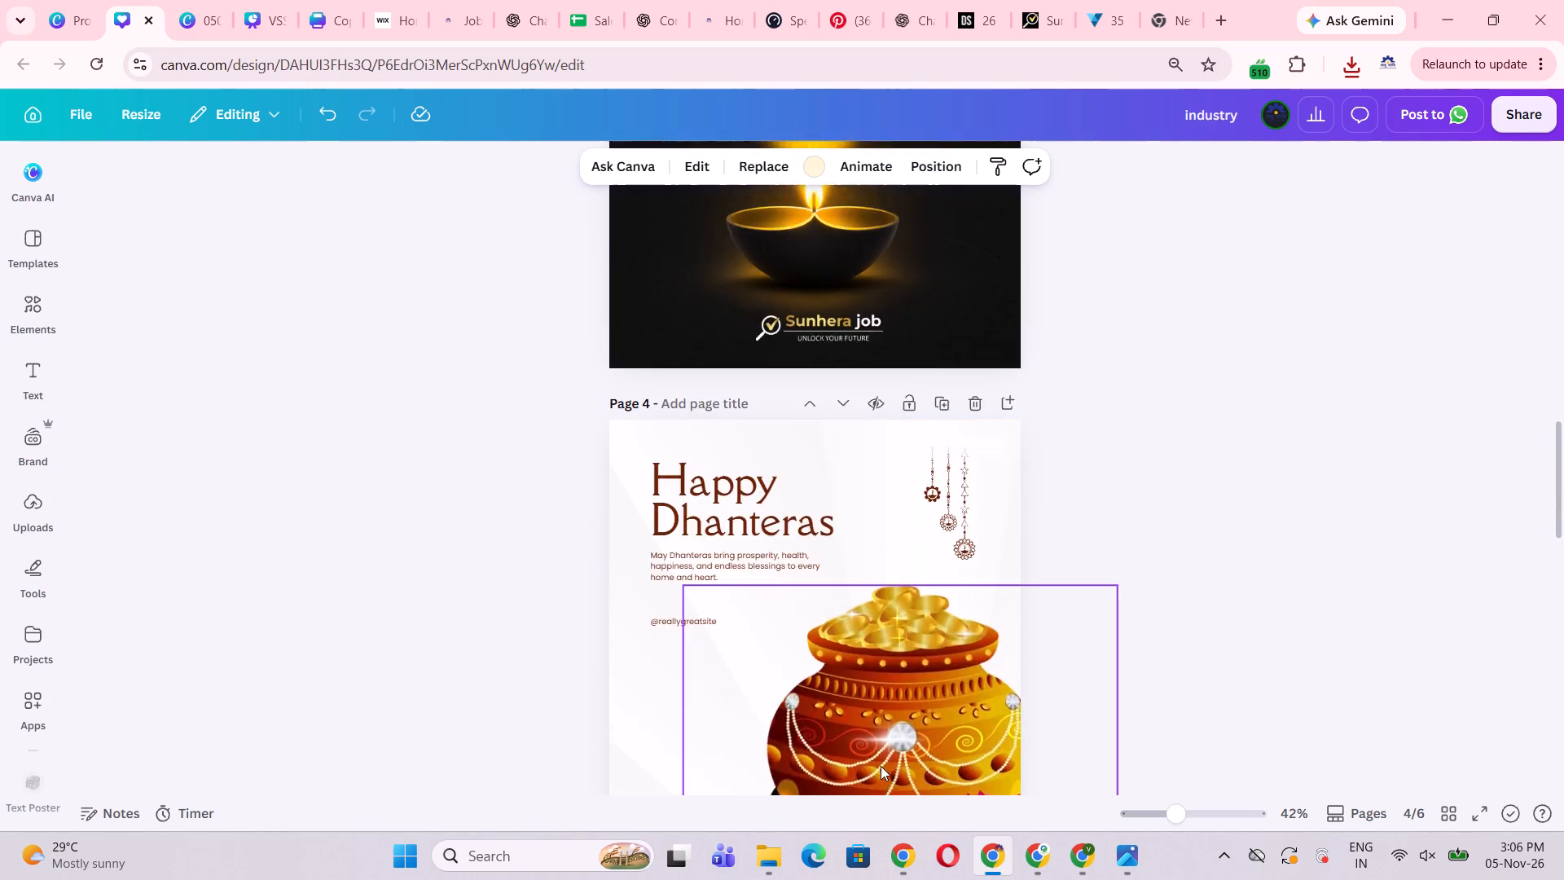
scroll(881, 766, "up", 13)
scroll(881, 766, "down", 10)
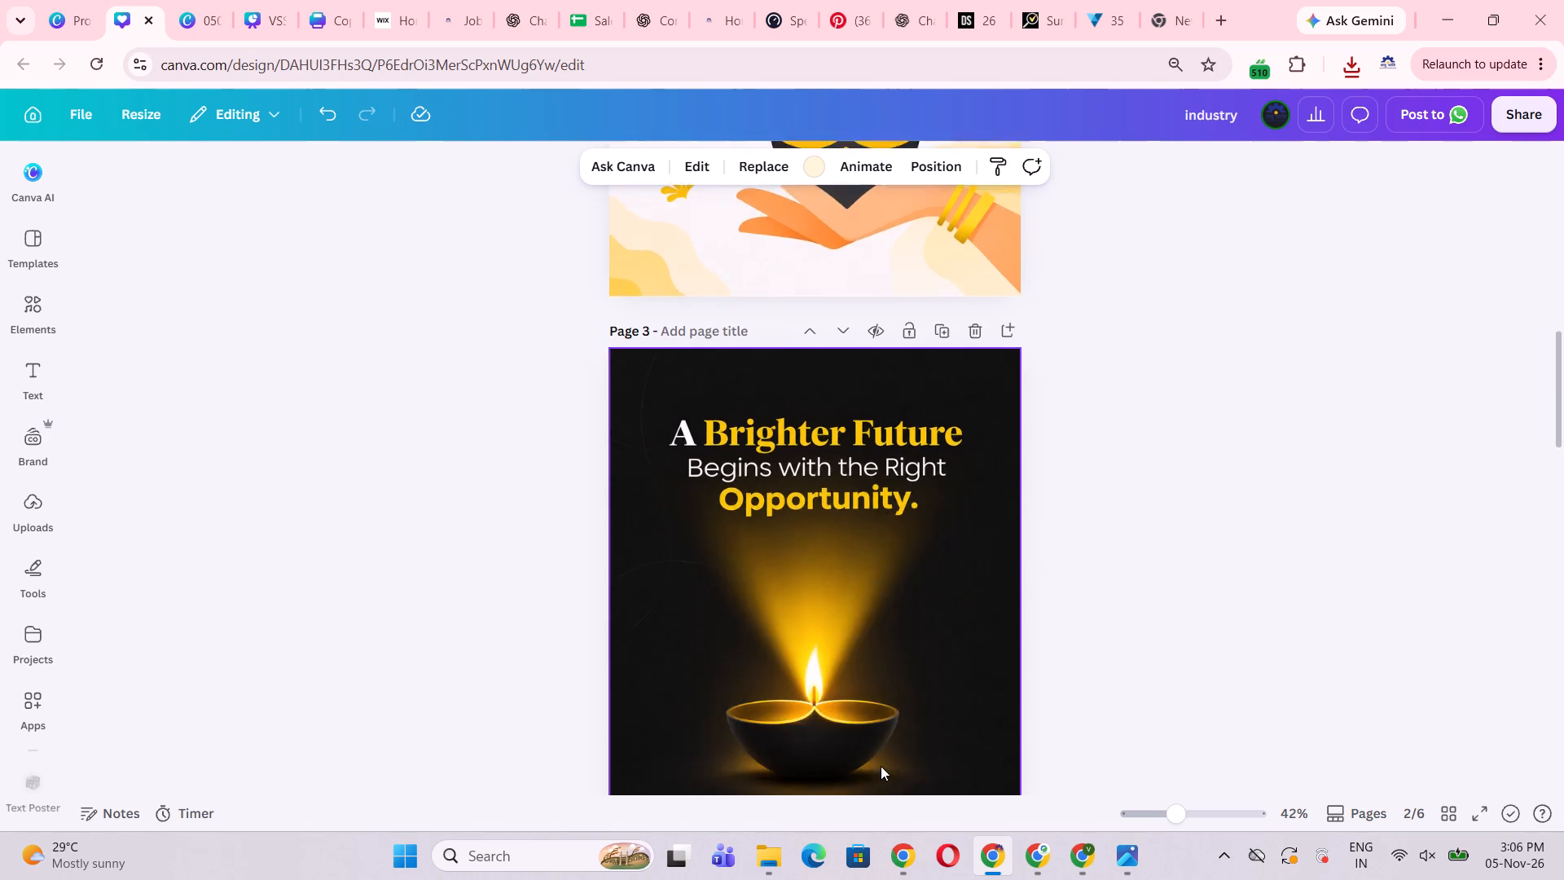
scroll(881, 766, "down", 5)
scroll(1058, 517, "down", 2)
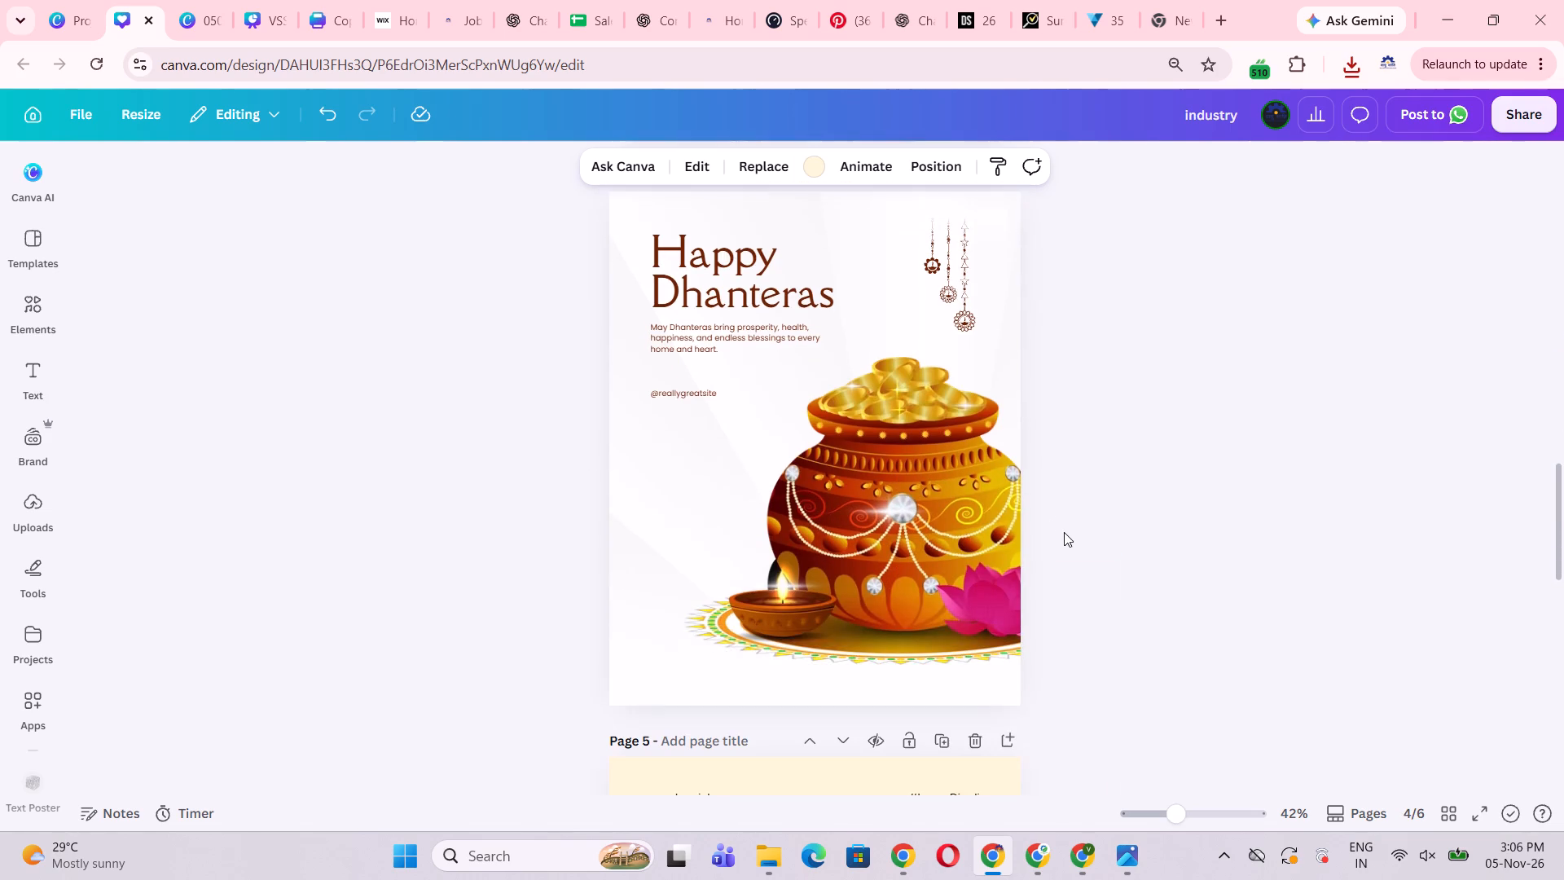
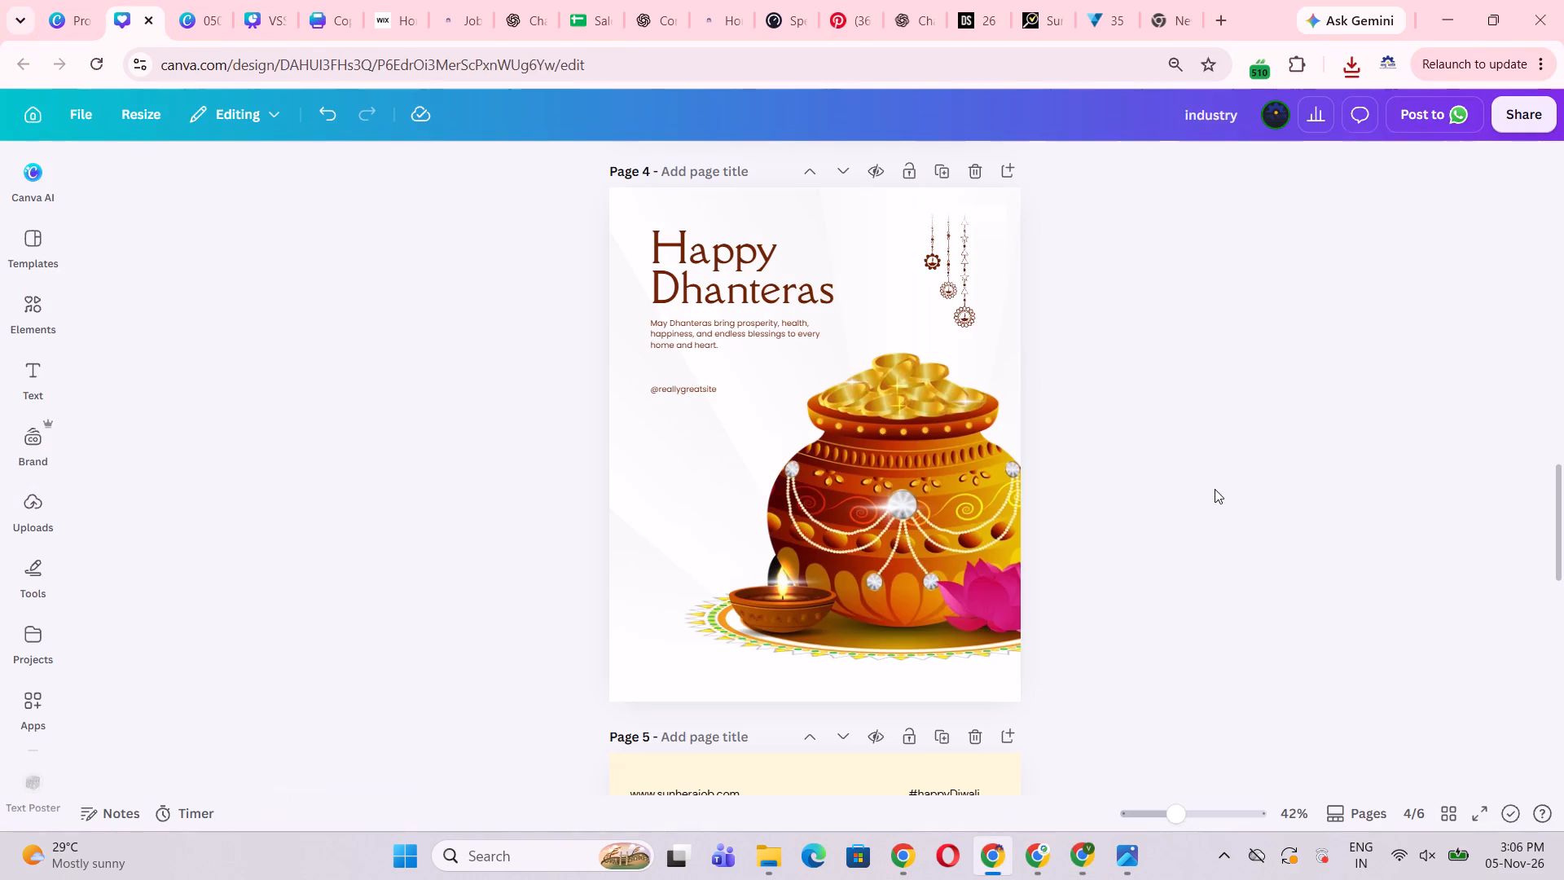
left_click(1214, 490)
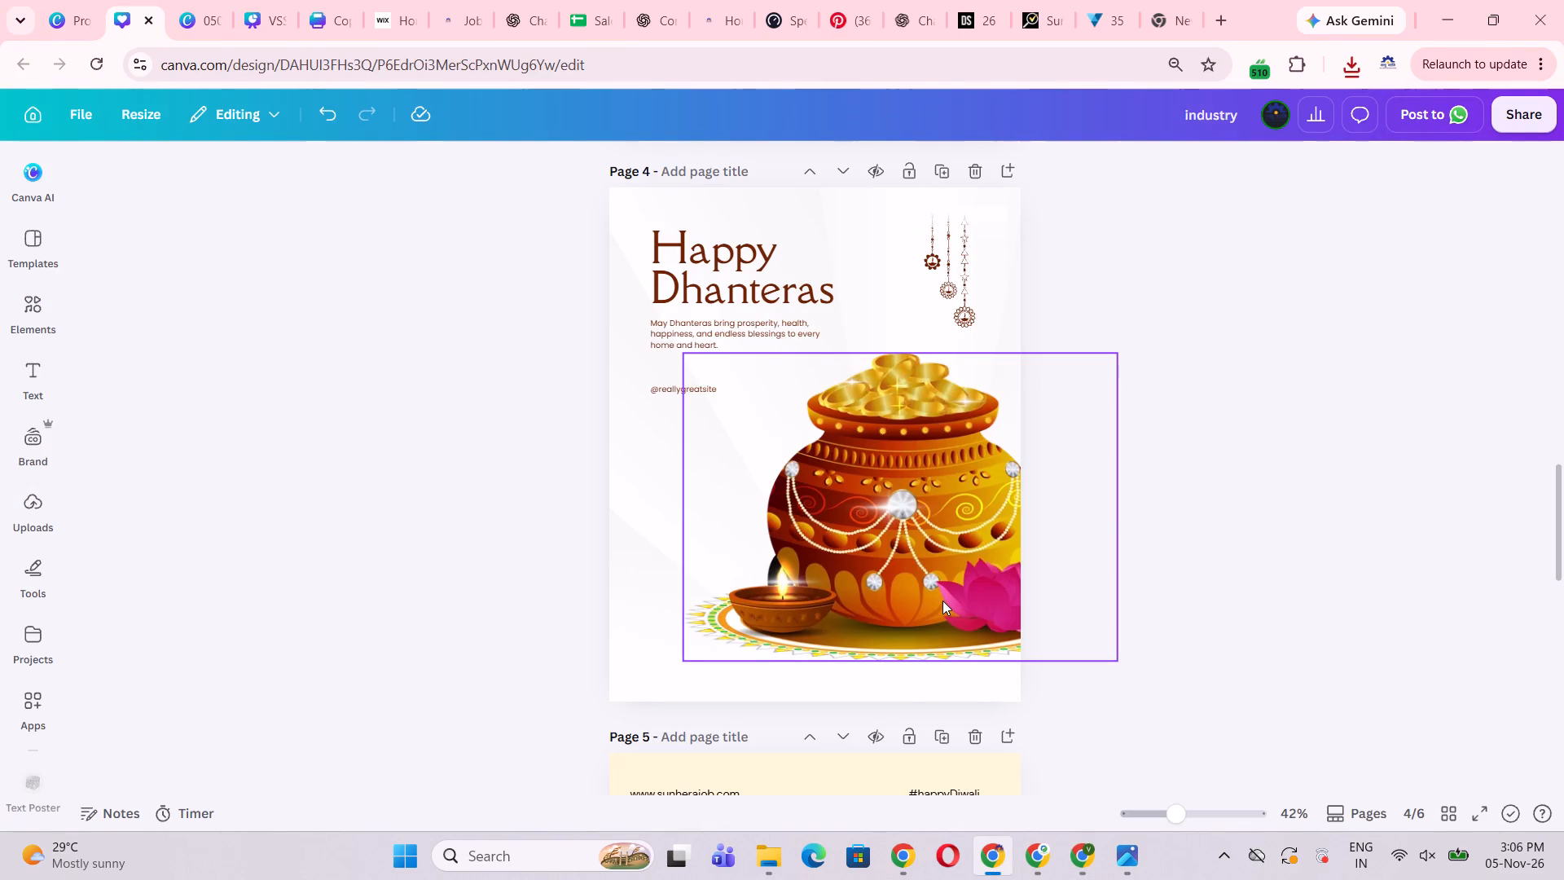
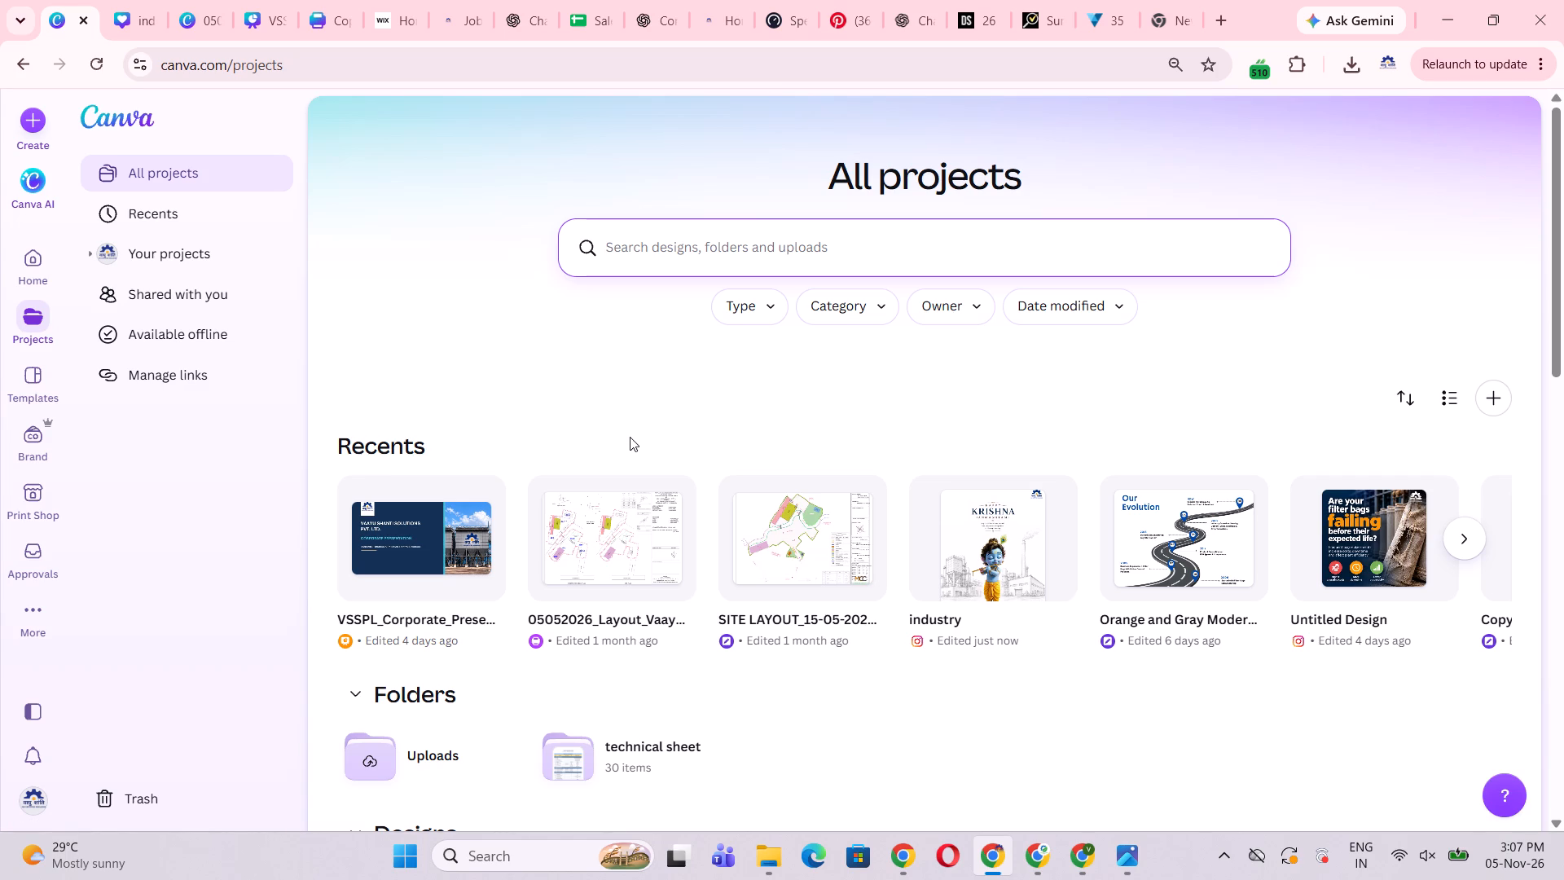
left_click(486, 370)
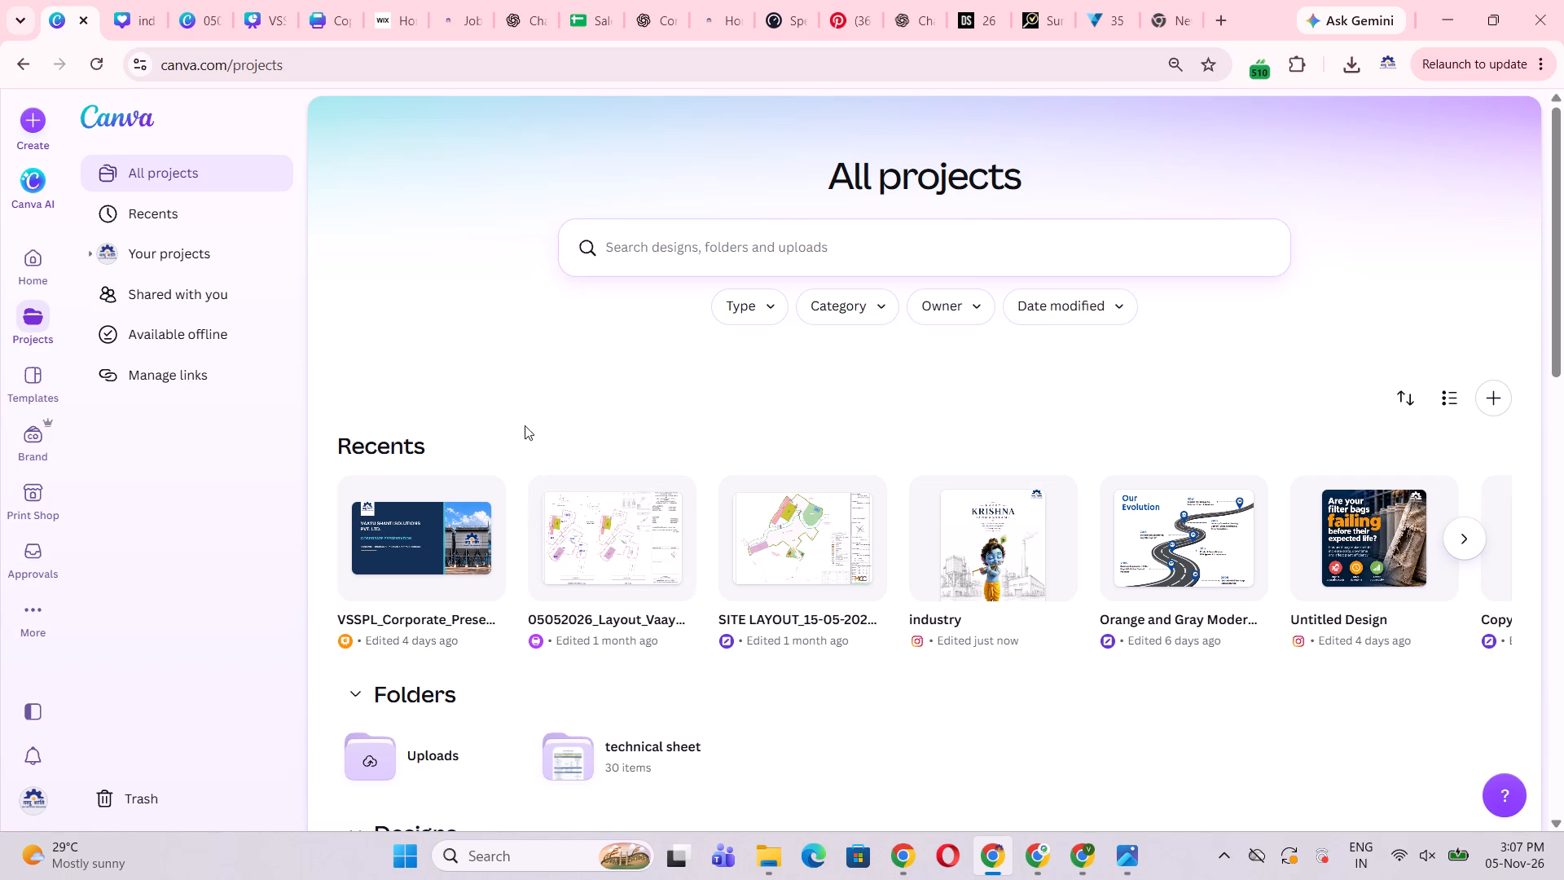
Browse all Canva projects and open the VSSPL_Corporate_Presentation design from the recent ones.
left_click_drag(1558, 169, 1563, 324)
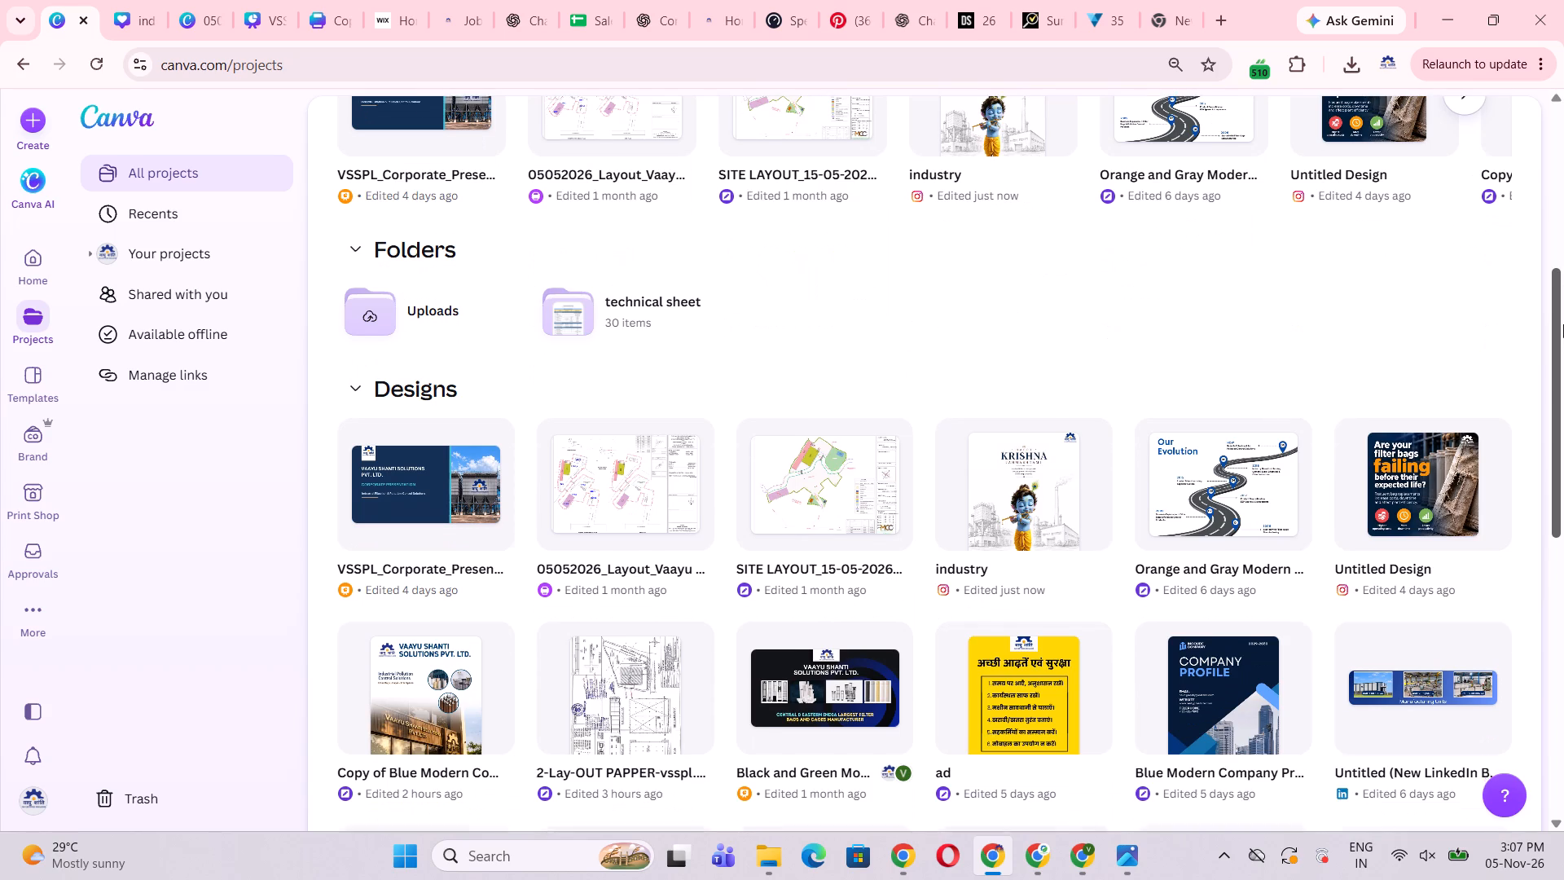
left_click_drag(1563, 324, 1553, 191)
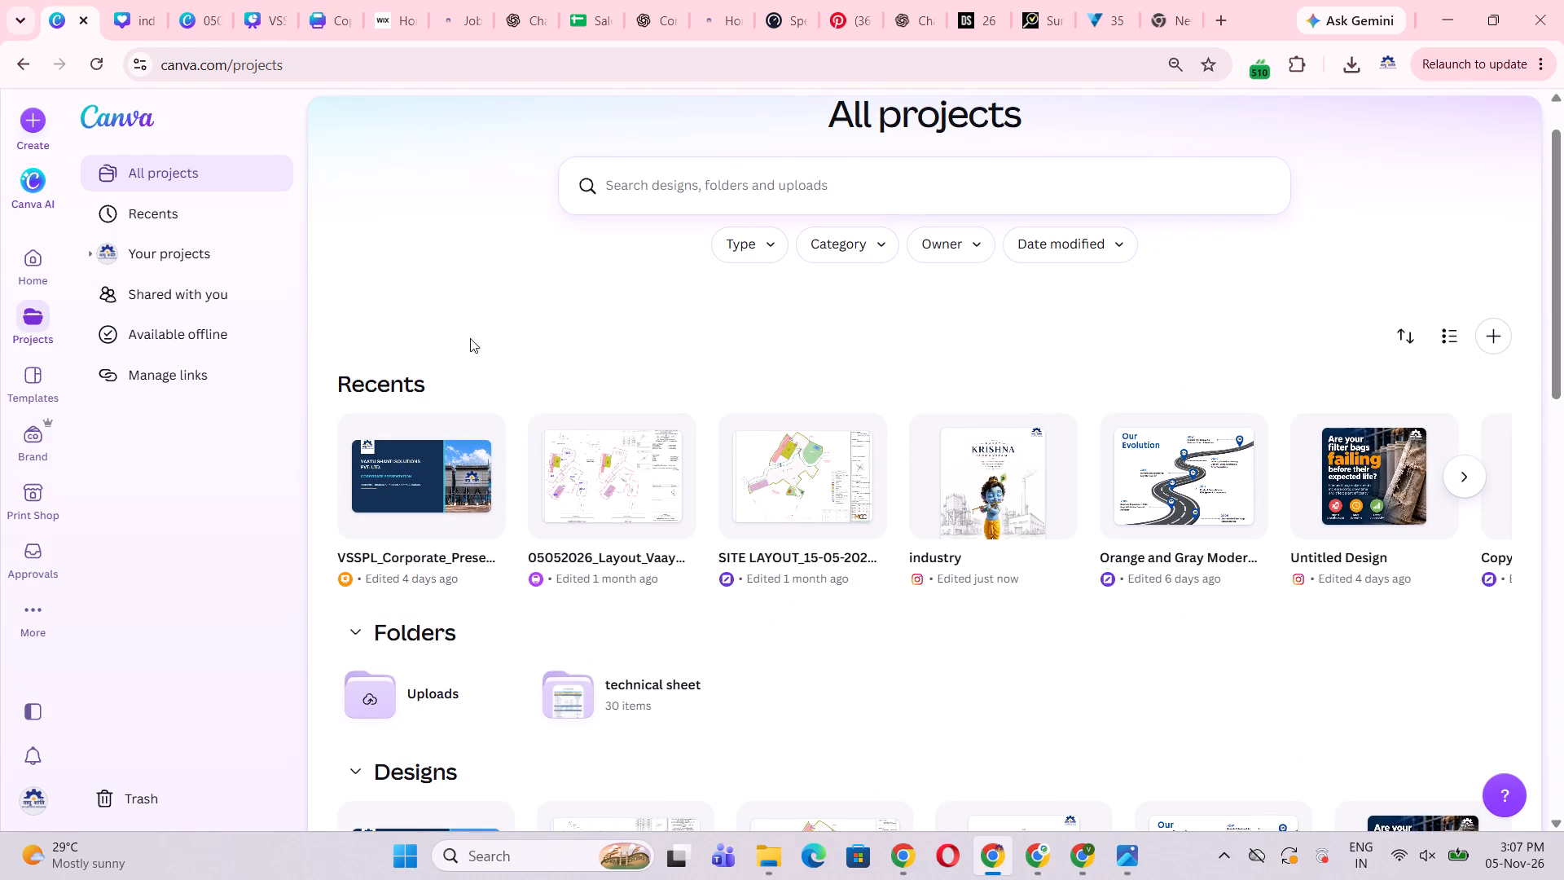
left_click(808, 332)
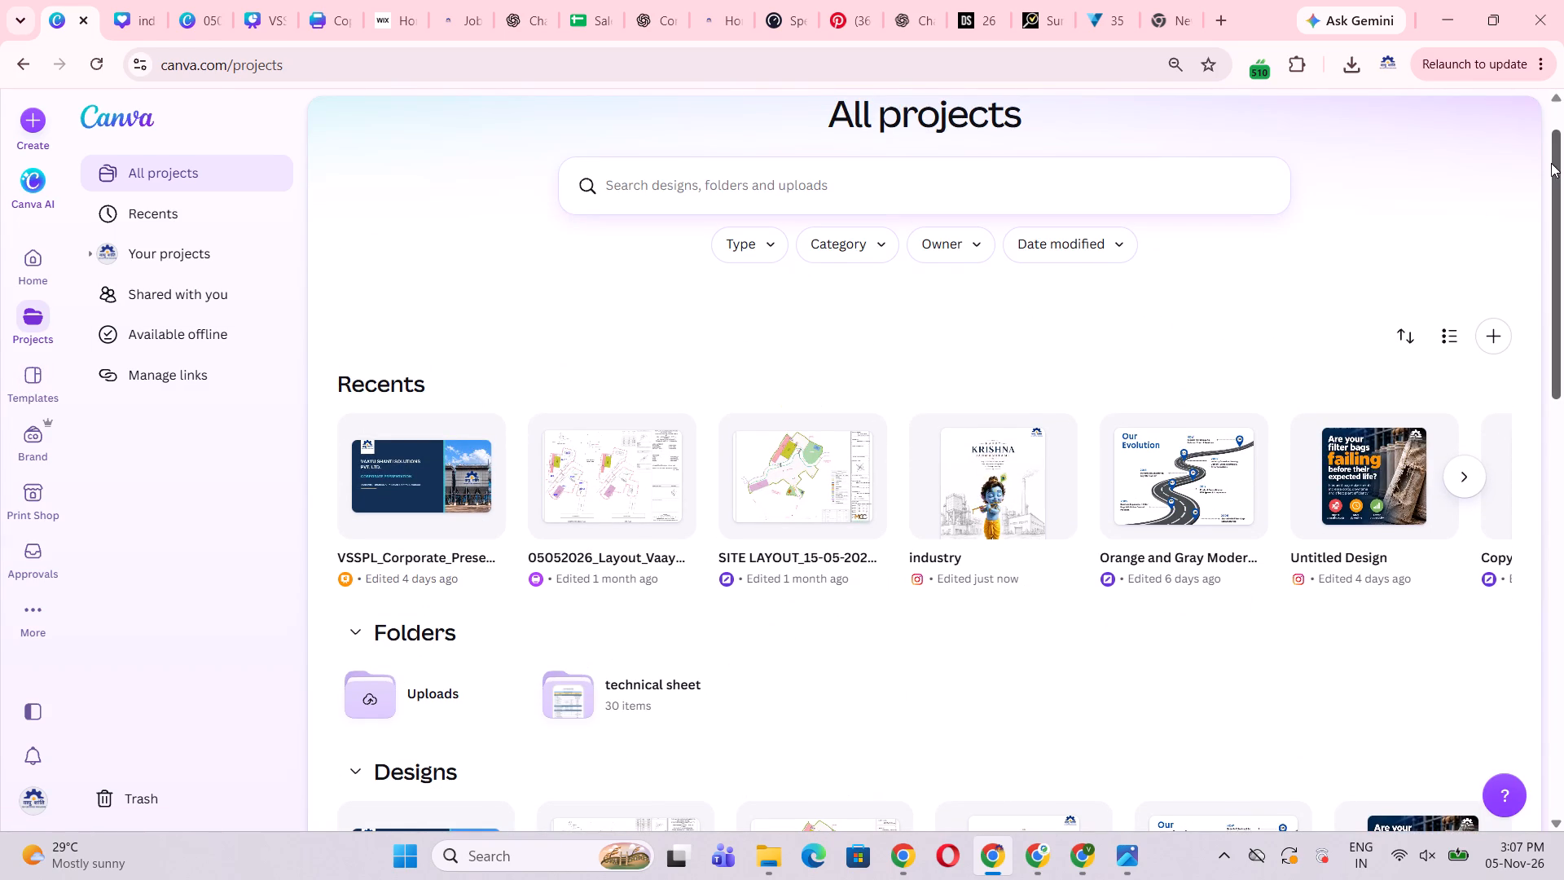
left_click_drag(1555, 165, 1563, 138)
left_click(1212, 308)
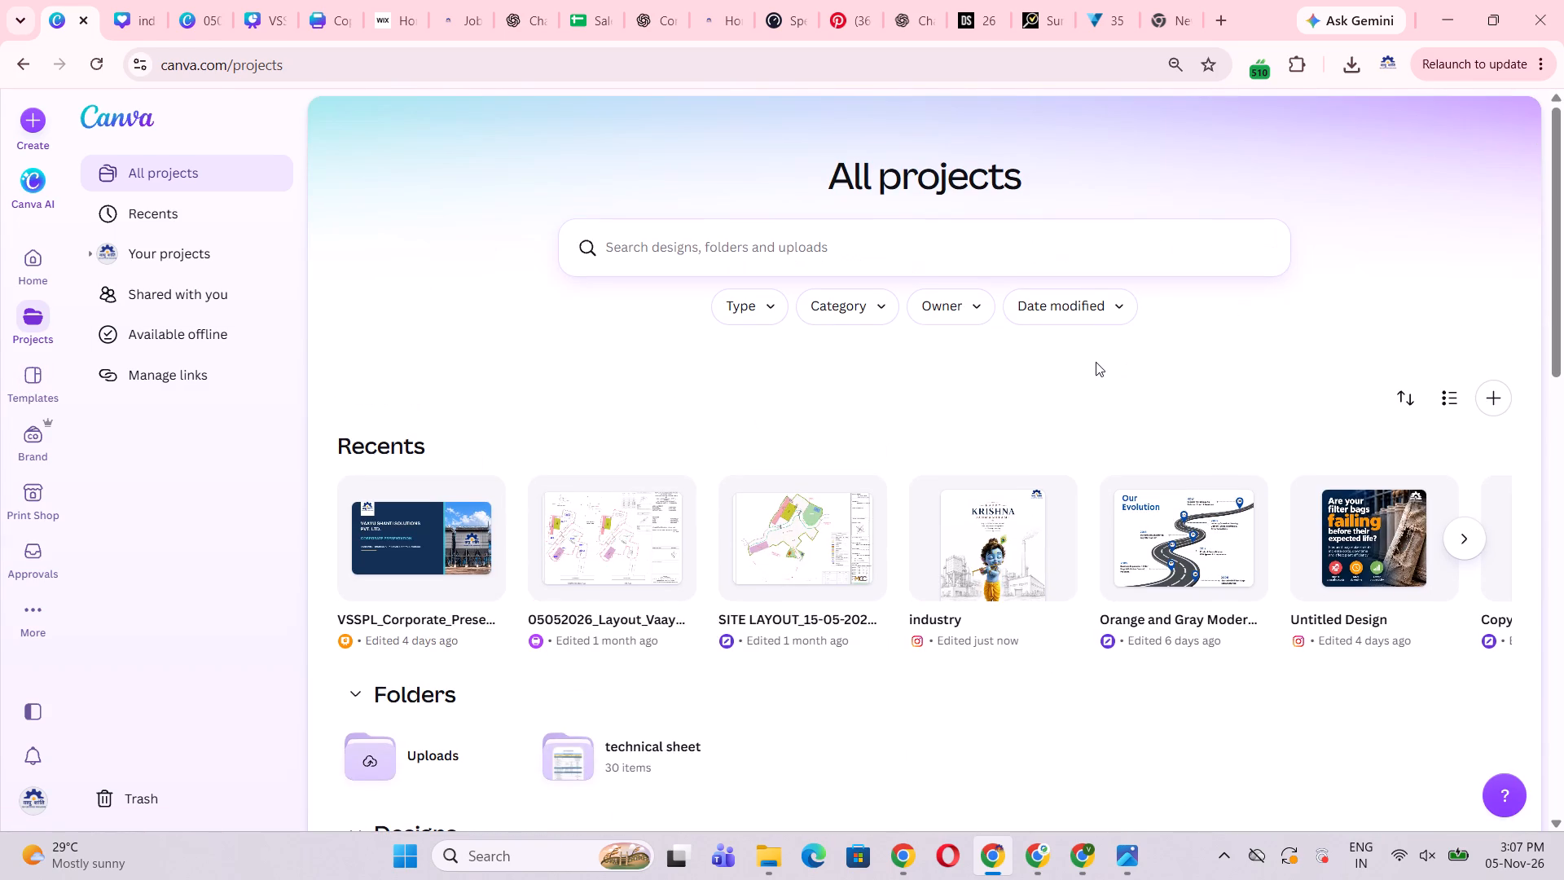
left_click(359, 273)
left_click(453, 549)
Close the open industry design, the 05052026 Vaayu Shanti layout and the newly opened duplicate of the VSSPL presentation.
left_click(193, 15)
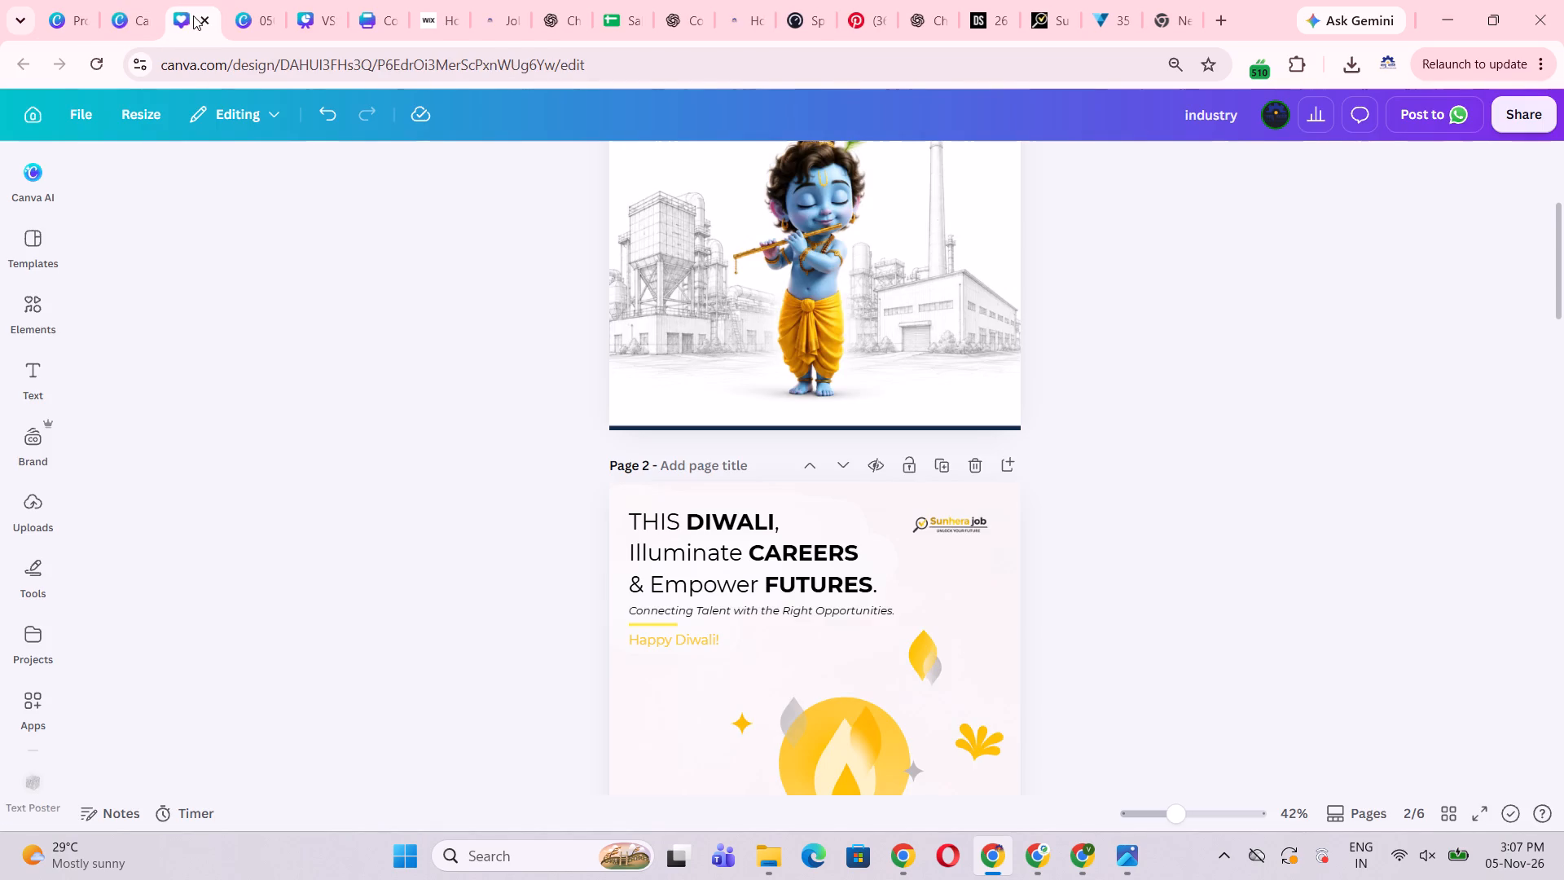
left_click(205, 24)
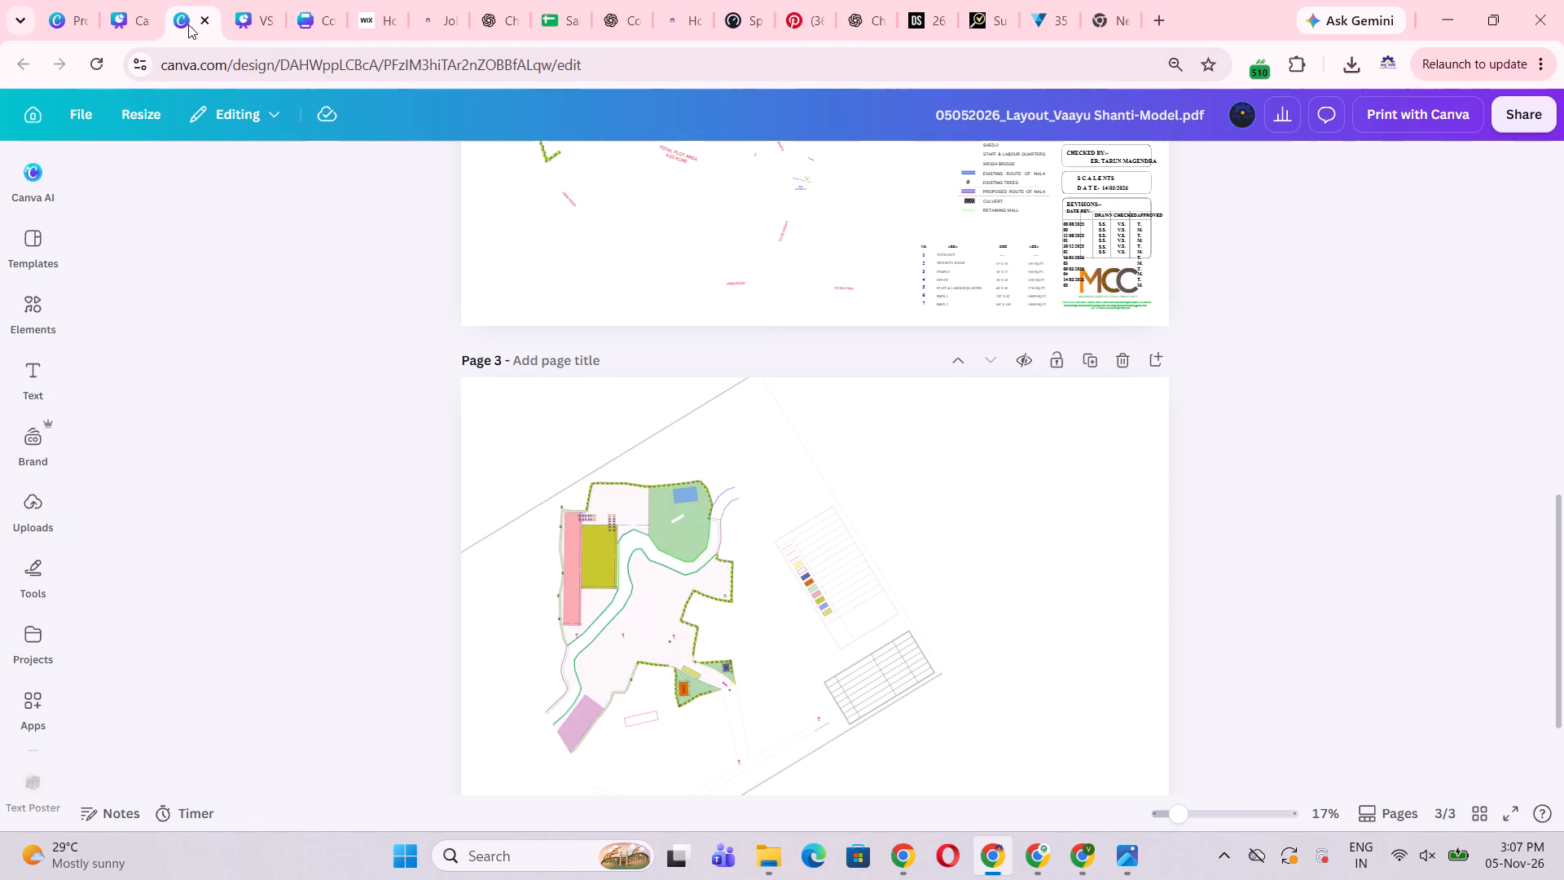
left_click(199, 24)
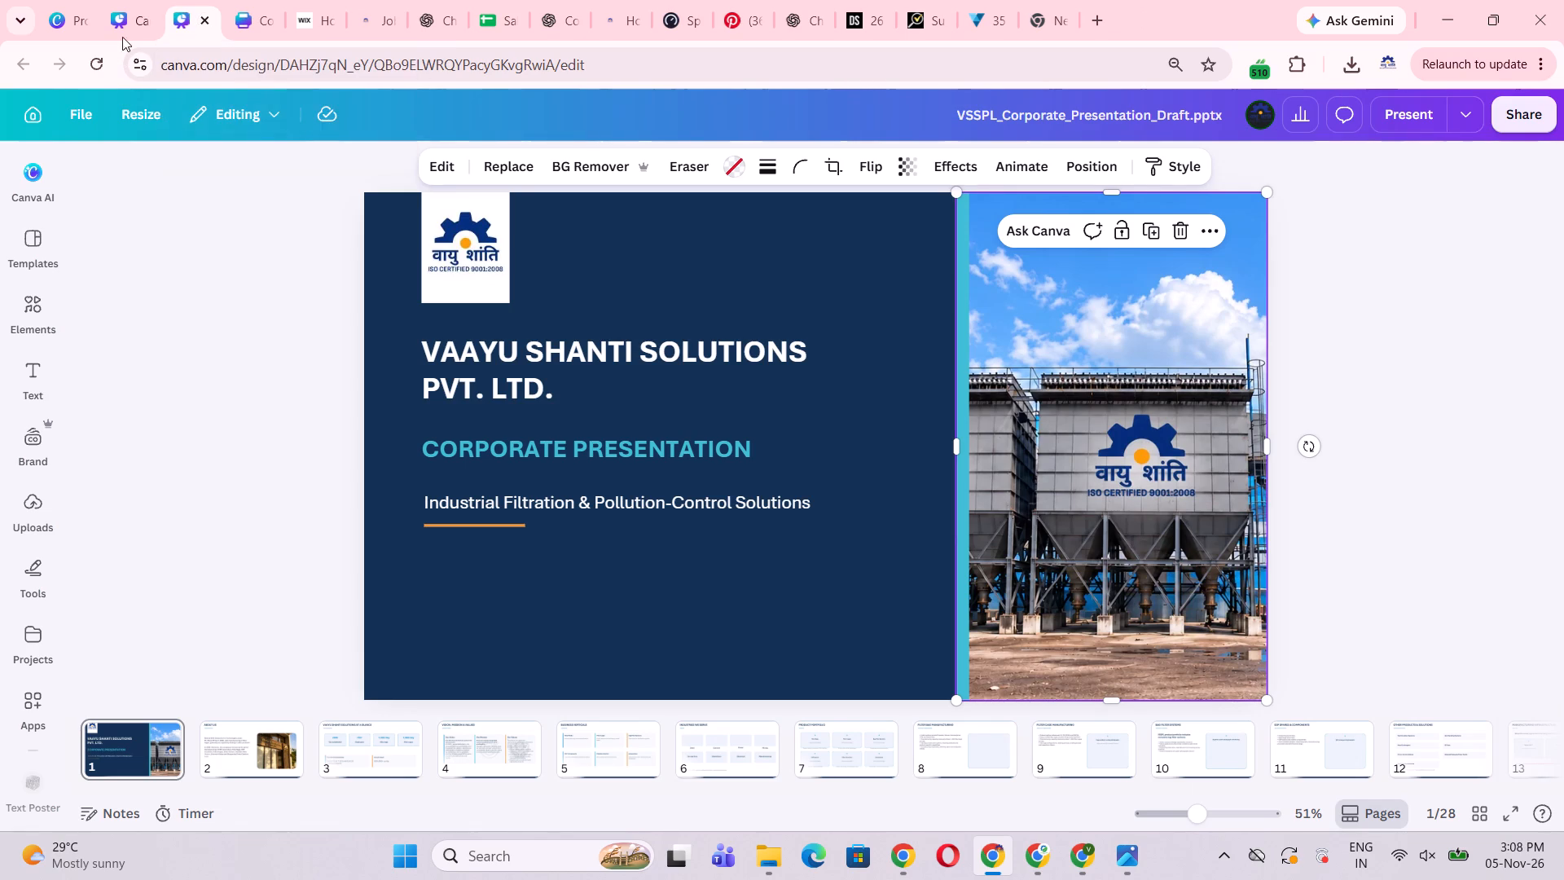
left_click(125, 24)
left_click(146, 23)
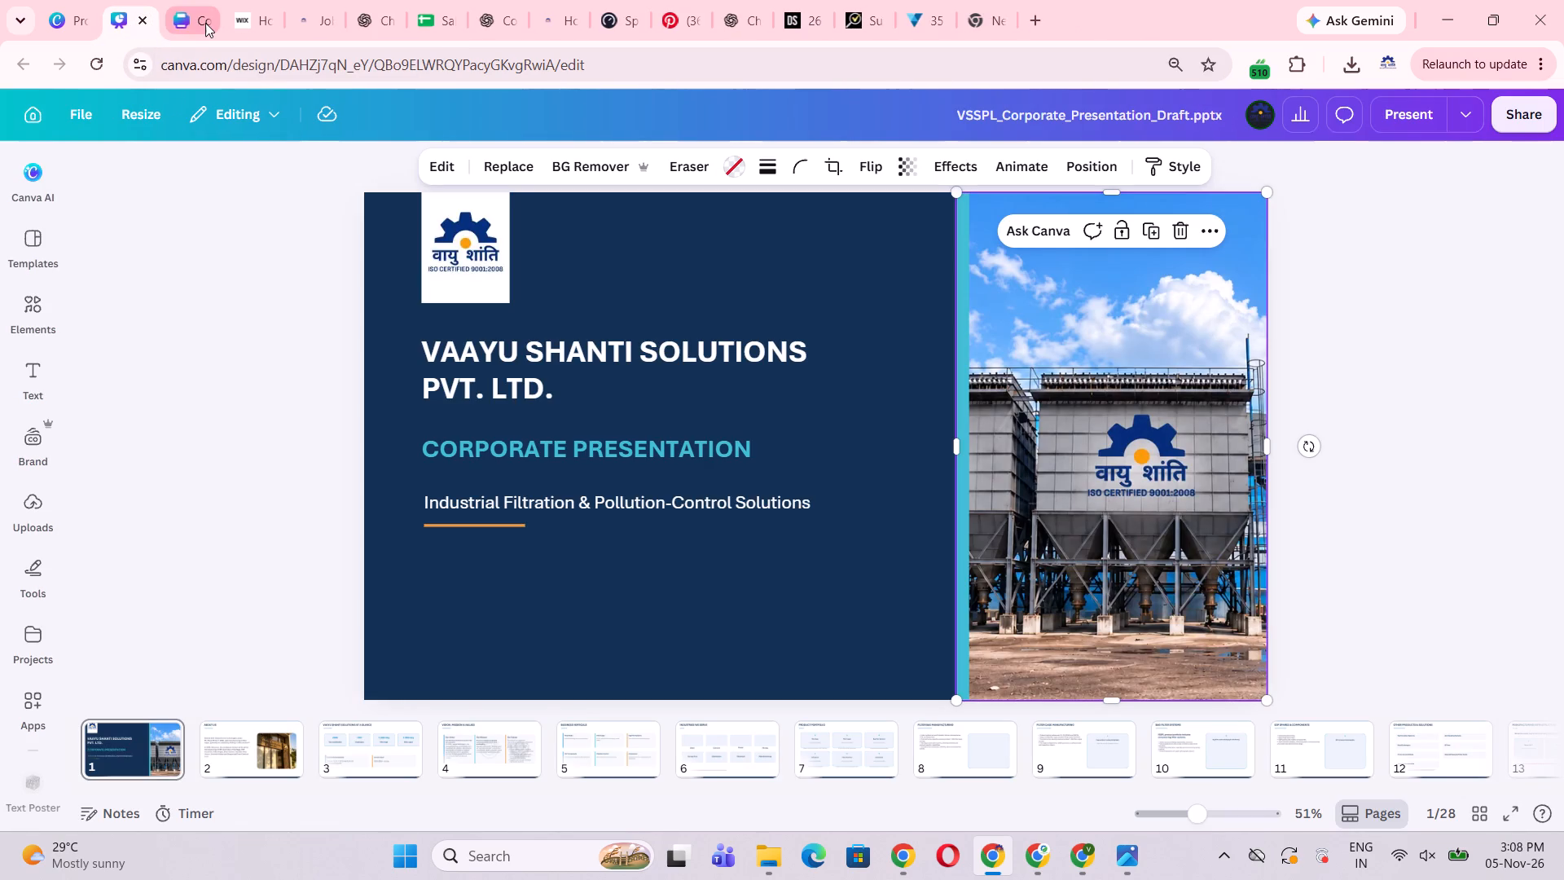
Look over the last pages of the Blue Modern Company Profile copy and the cover slide of the VSSPL presentation.
left_click(201, 23)
scroll(501, 341, "up", 2)
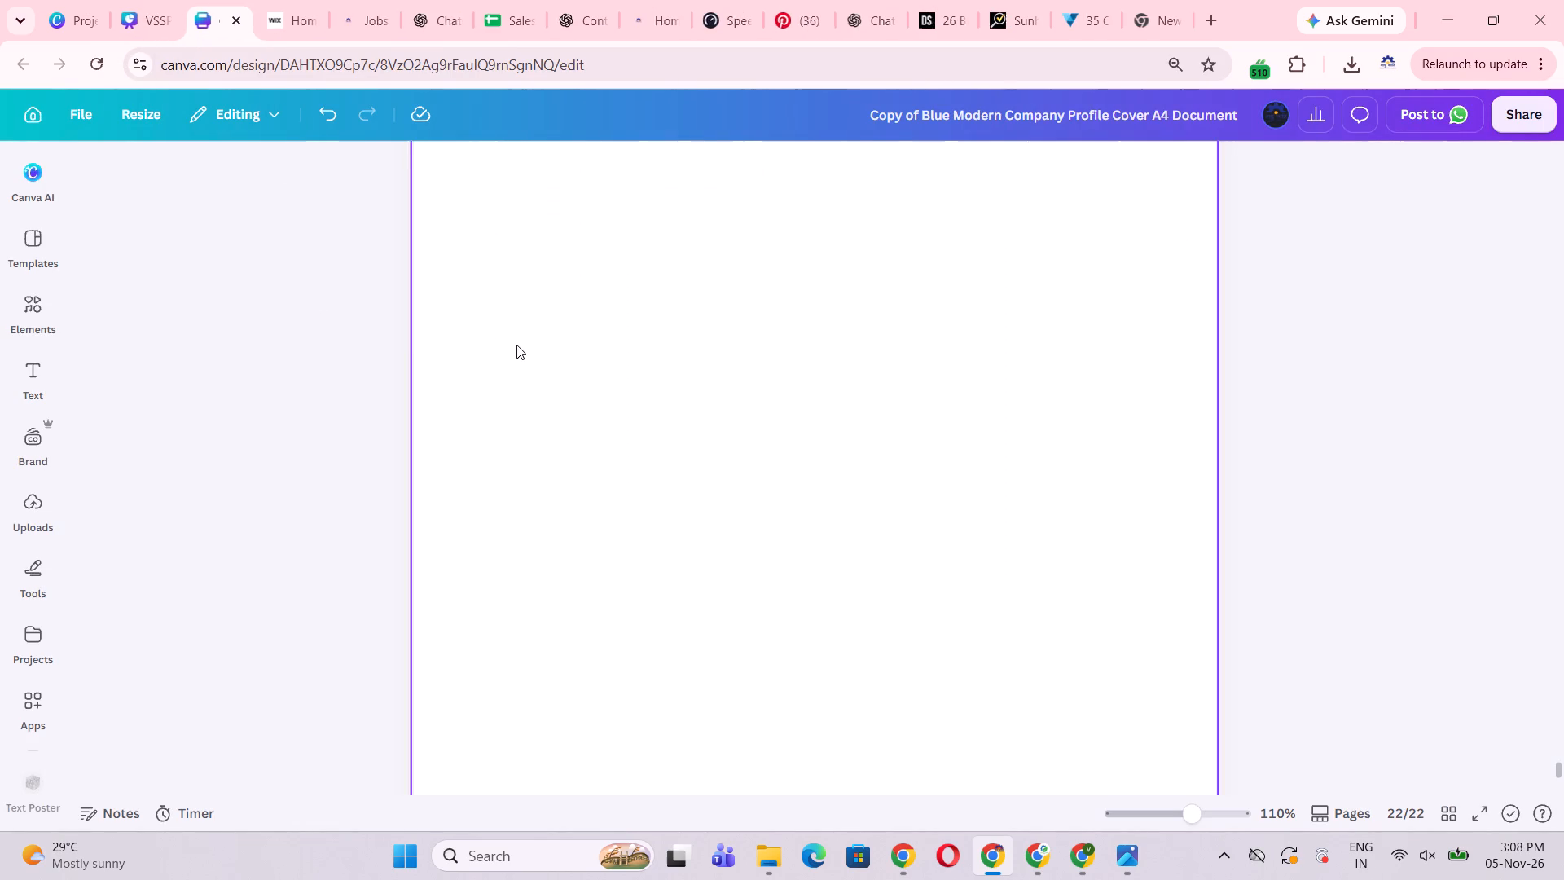
scroll(516, 345, "up", 11)
scroll(519, 344, "down", 7)
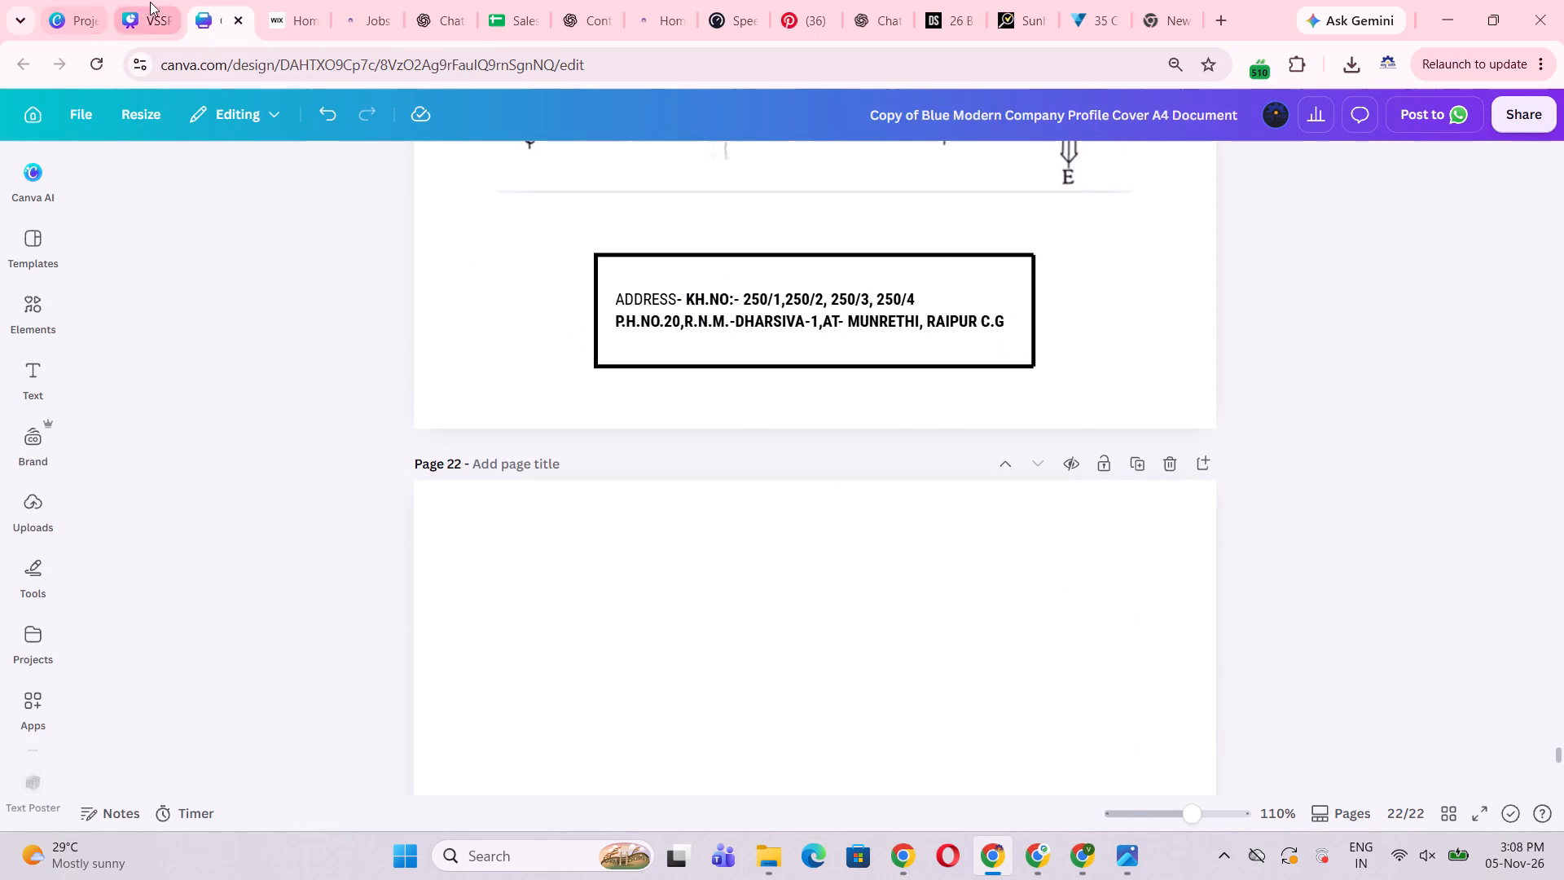
left_click(150, 2)
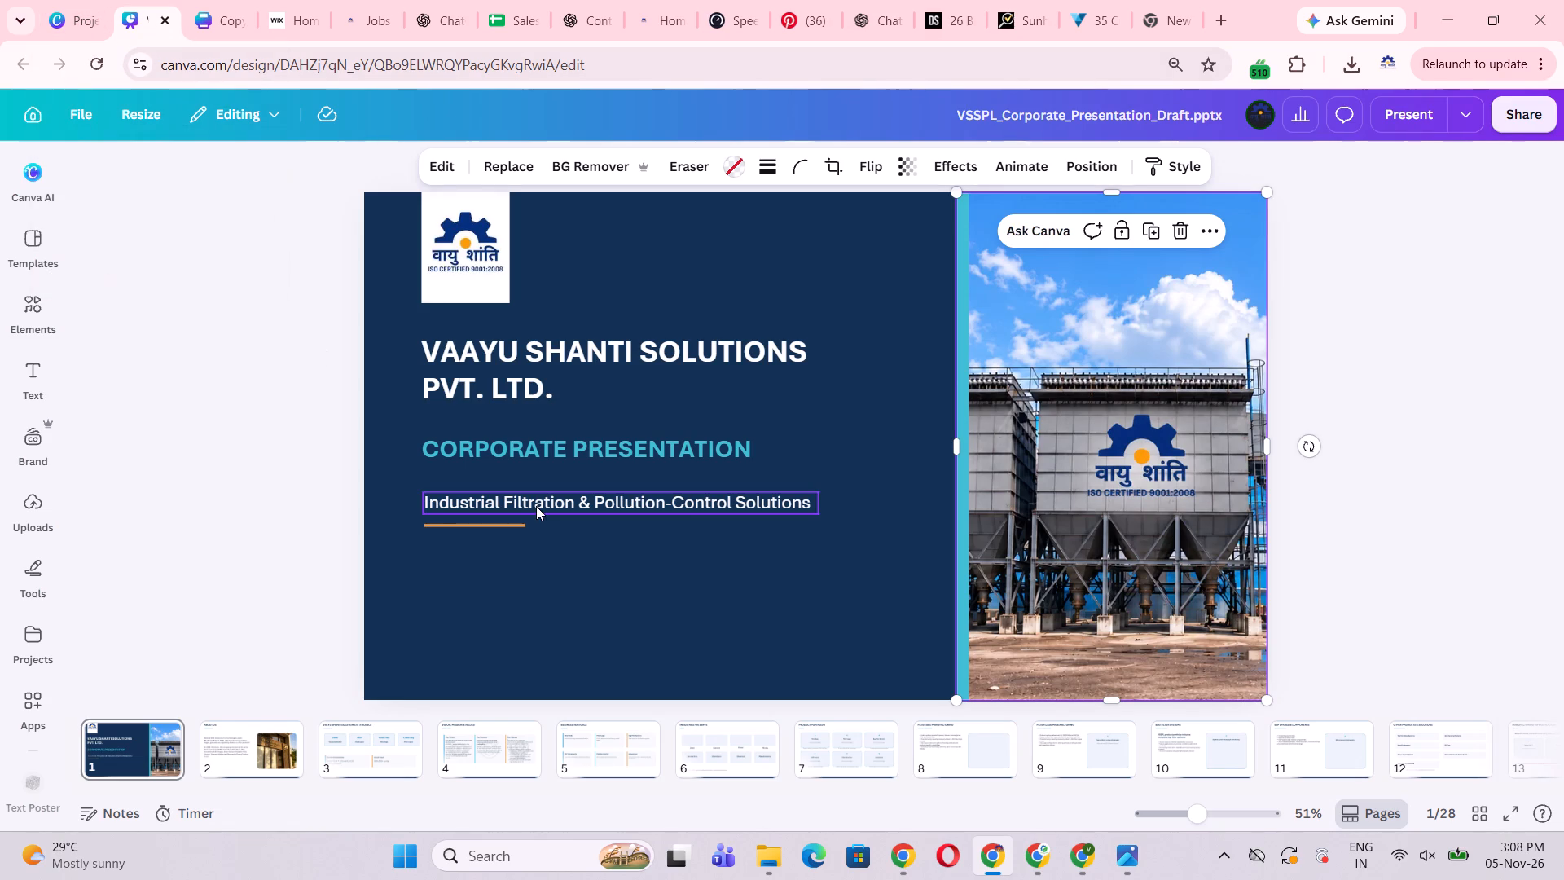
left_click(1355, 485)
left_click(1109, 586)
left_click(1537, 584)
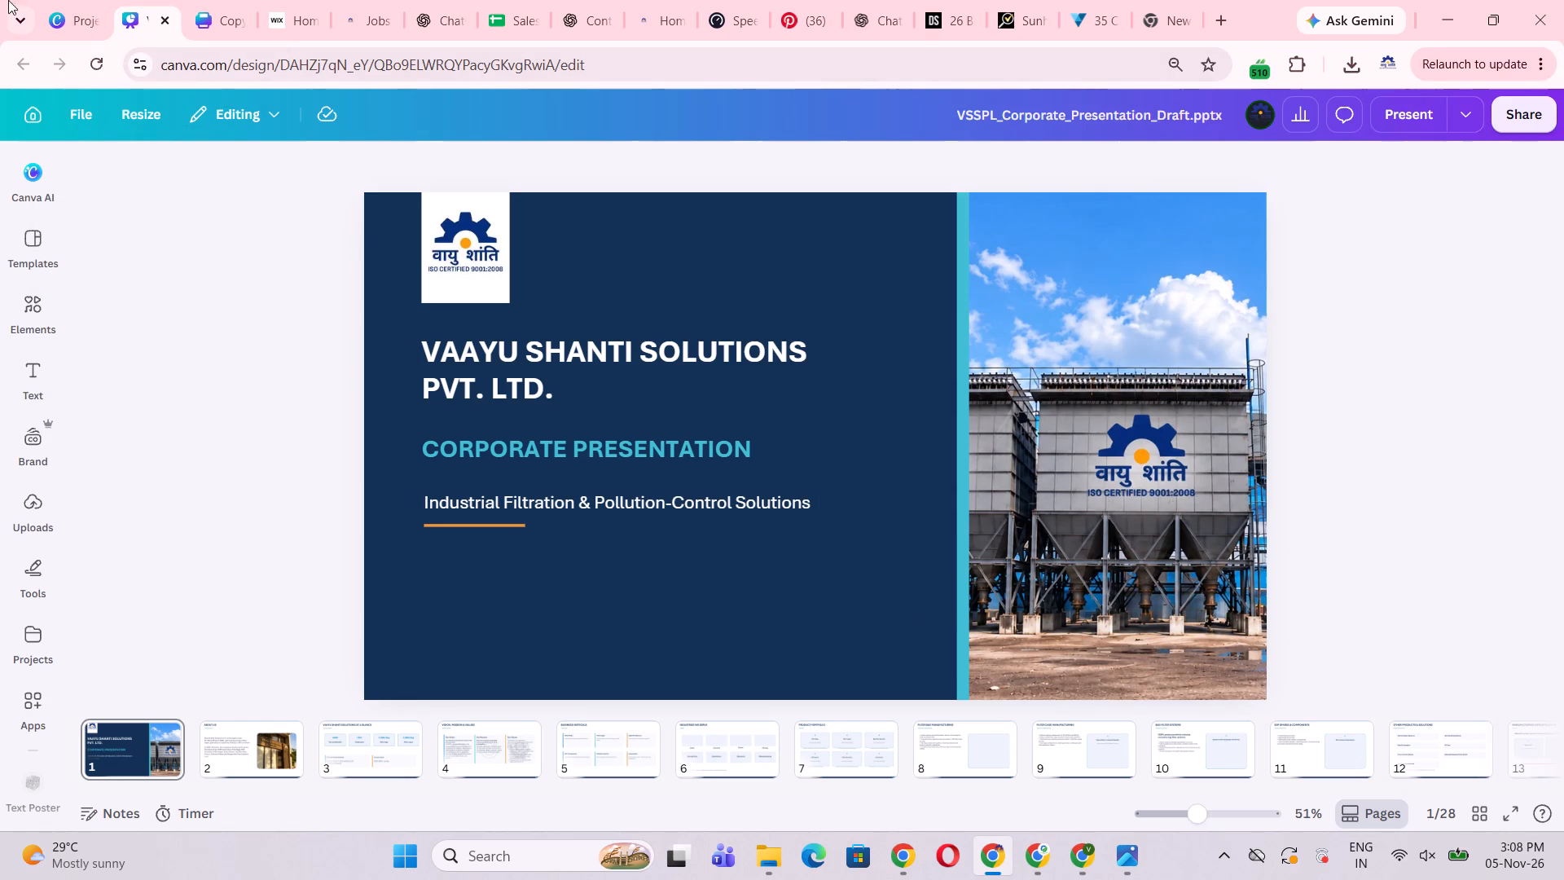
Create a new blank Instagram Post (4:5) design from the Canva projects page.
left_click(80, 8)
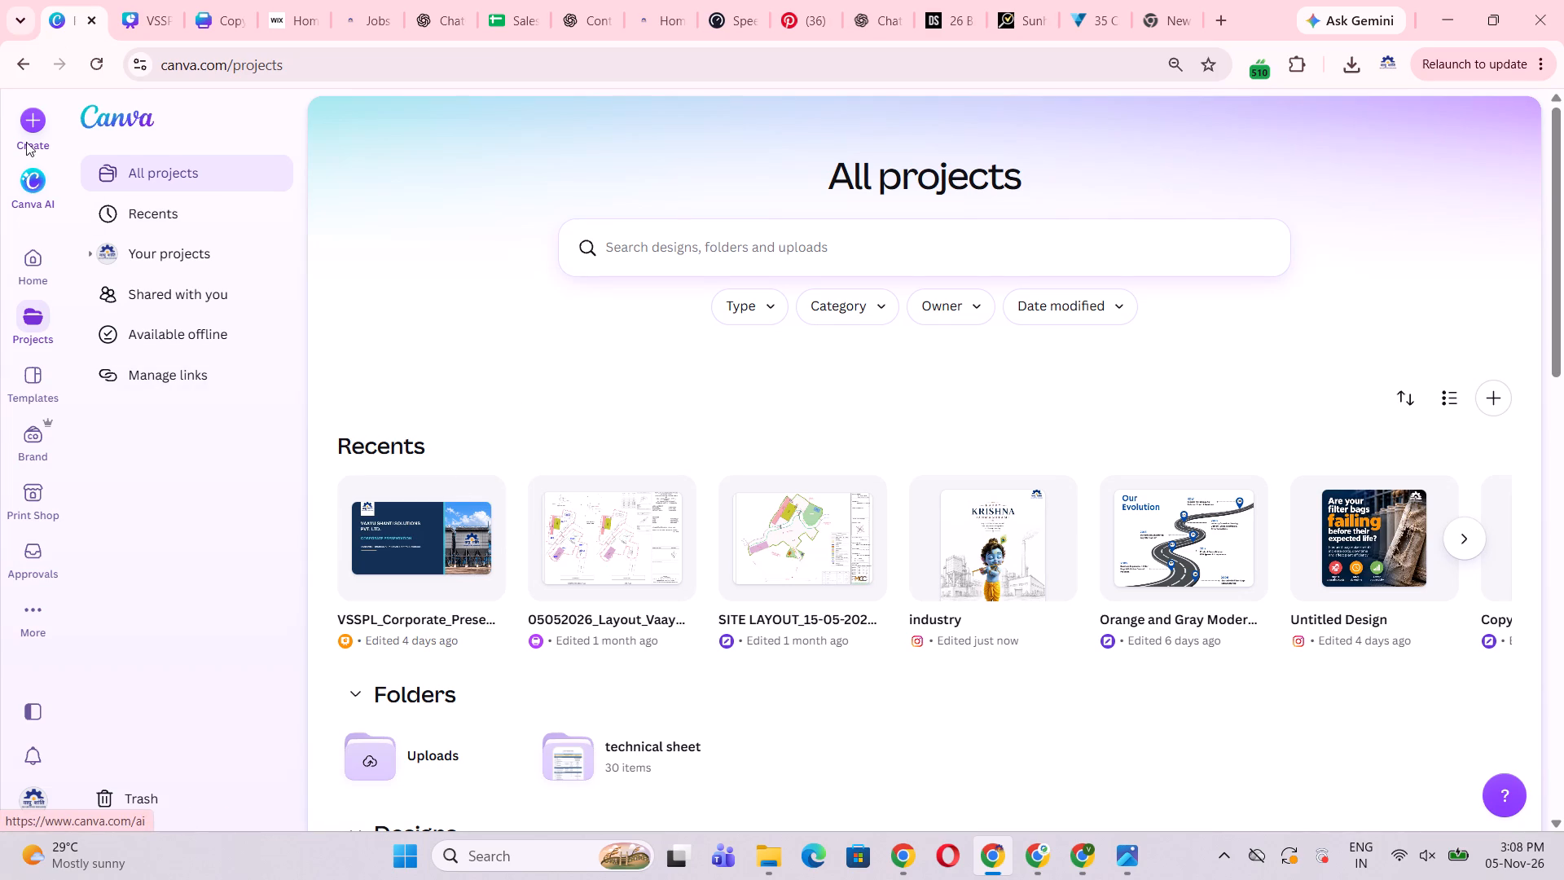
left_click(26, 134)
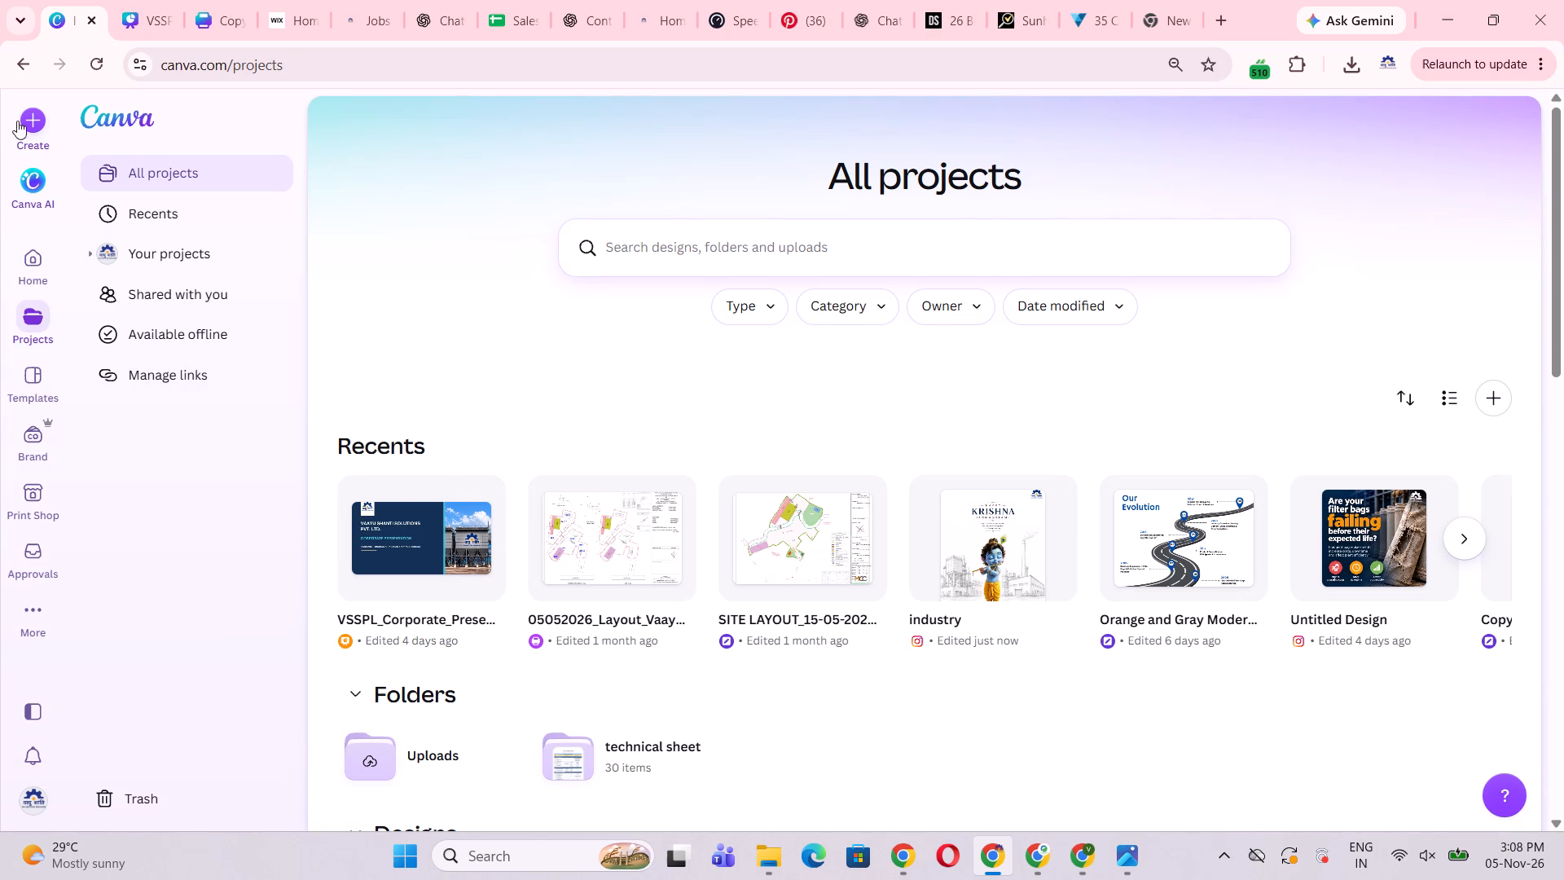
left_click(13, 121)
left_click(26, 121)
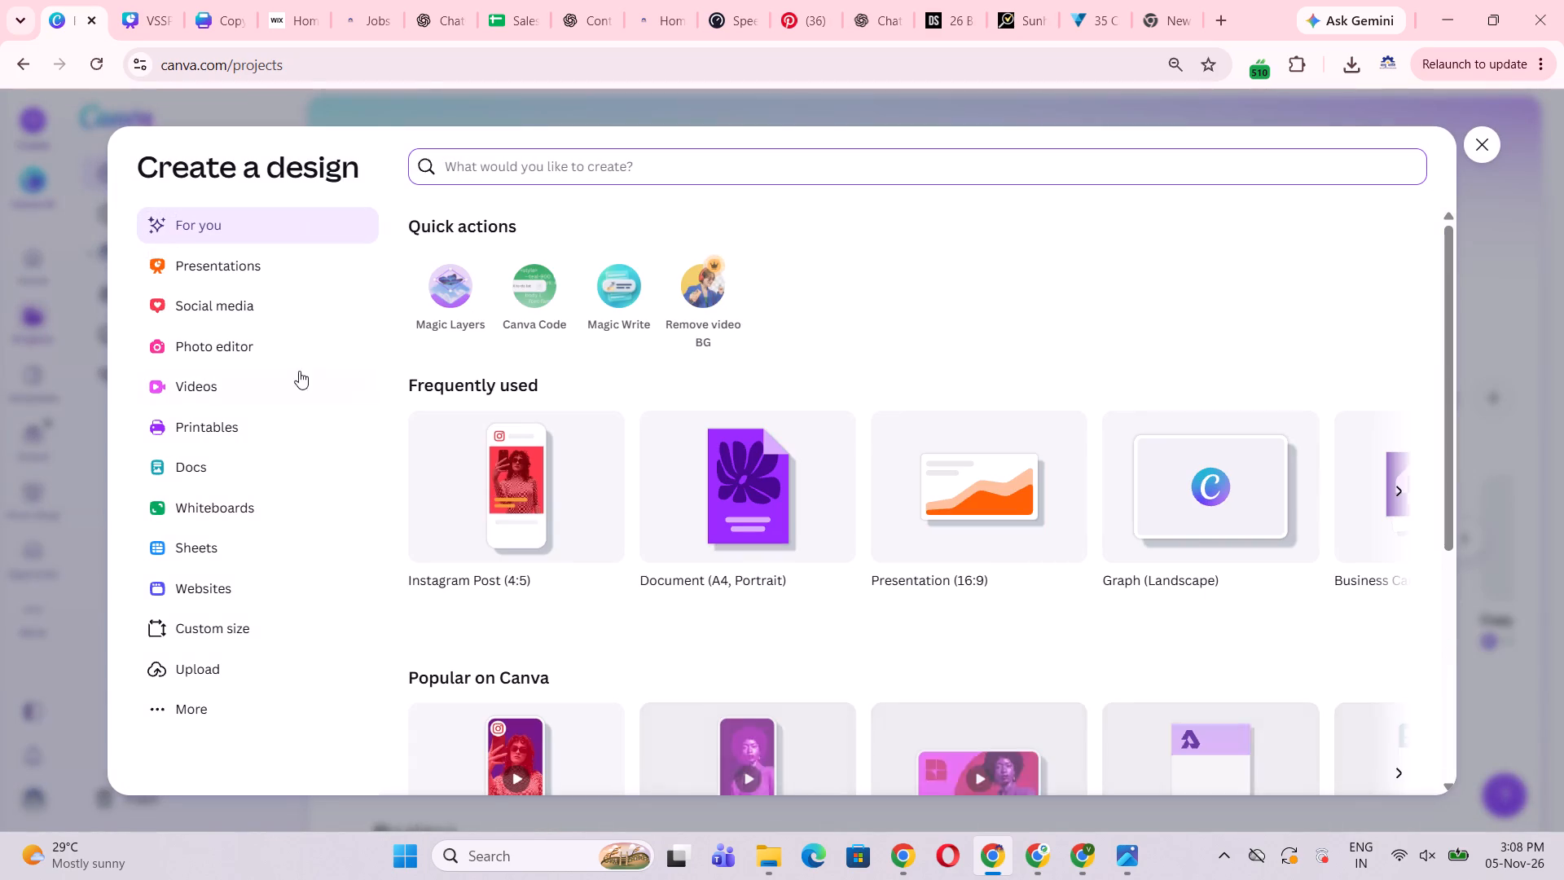
left_click(552, 533)
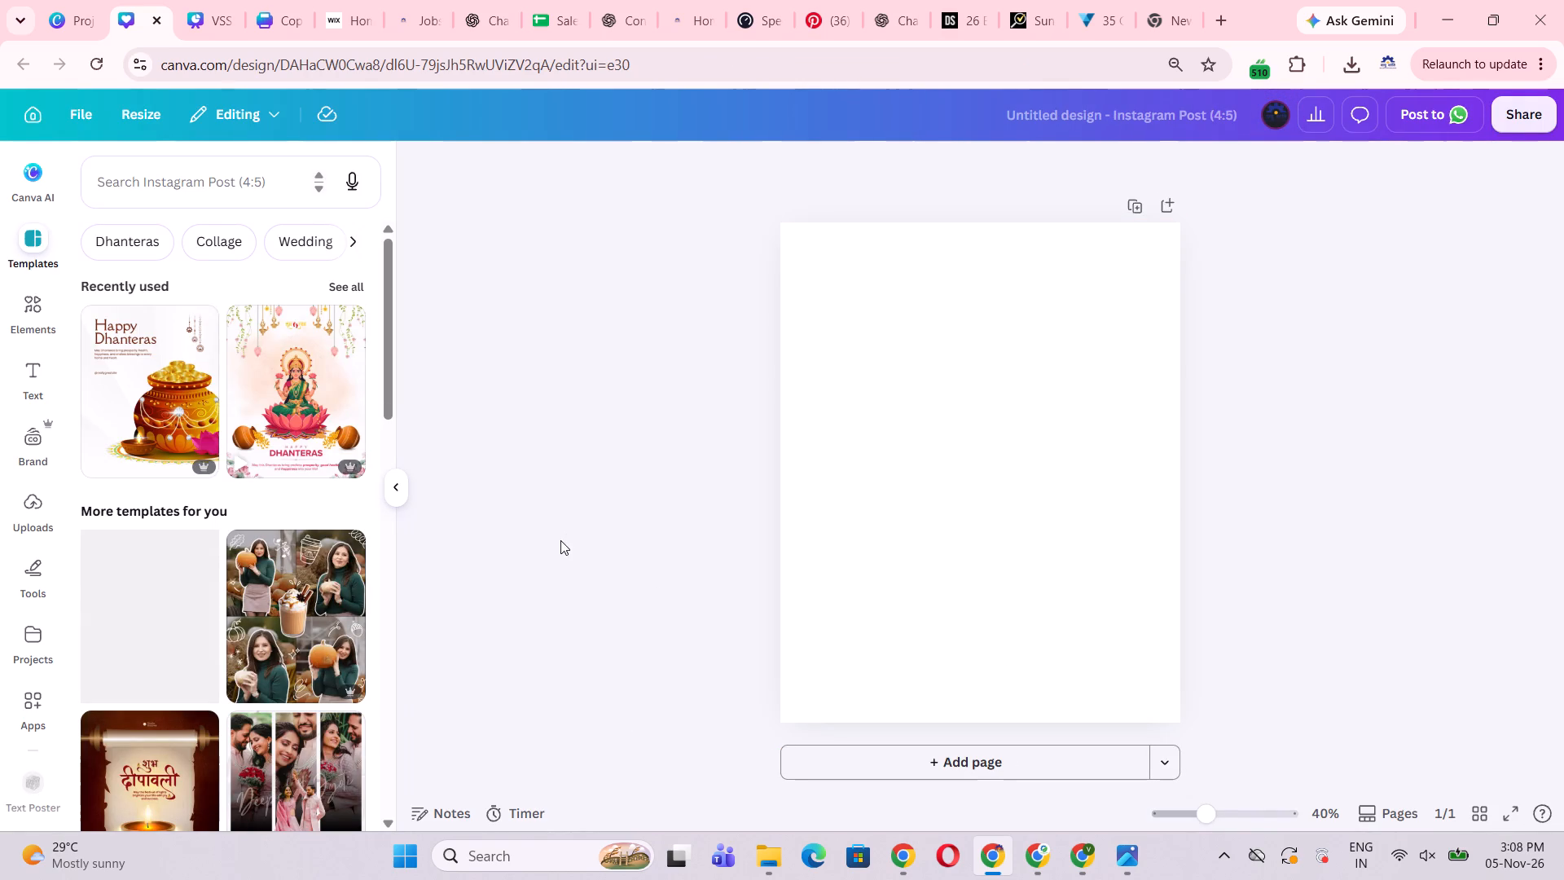
Search the Instagram Post (4:5) templates for "dhanteras".
scroll(294, 403, "down", 5)
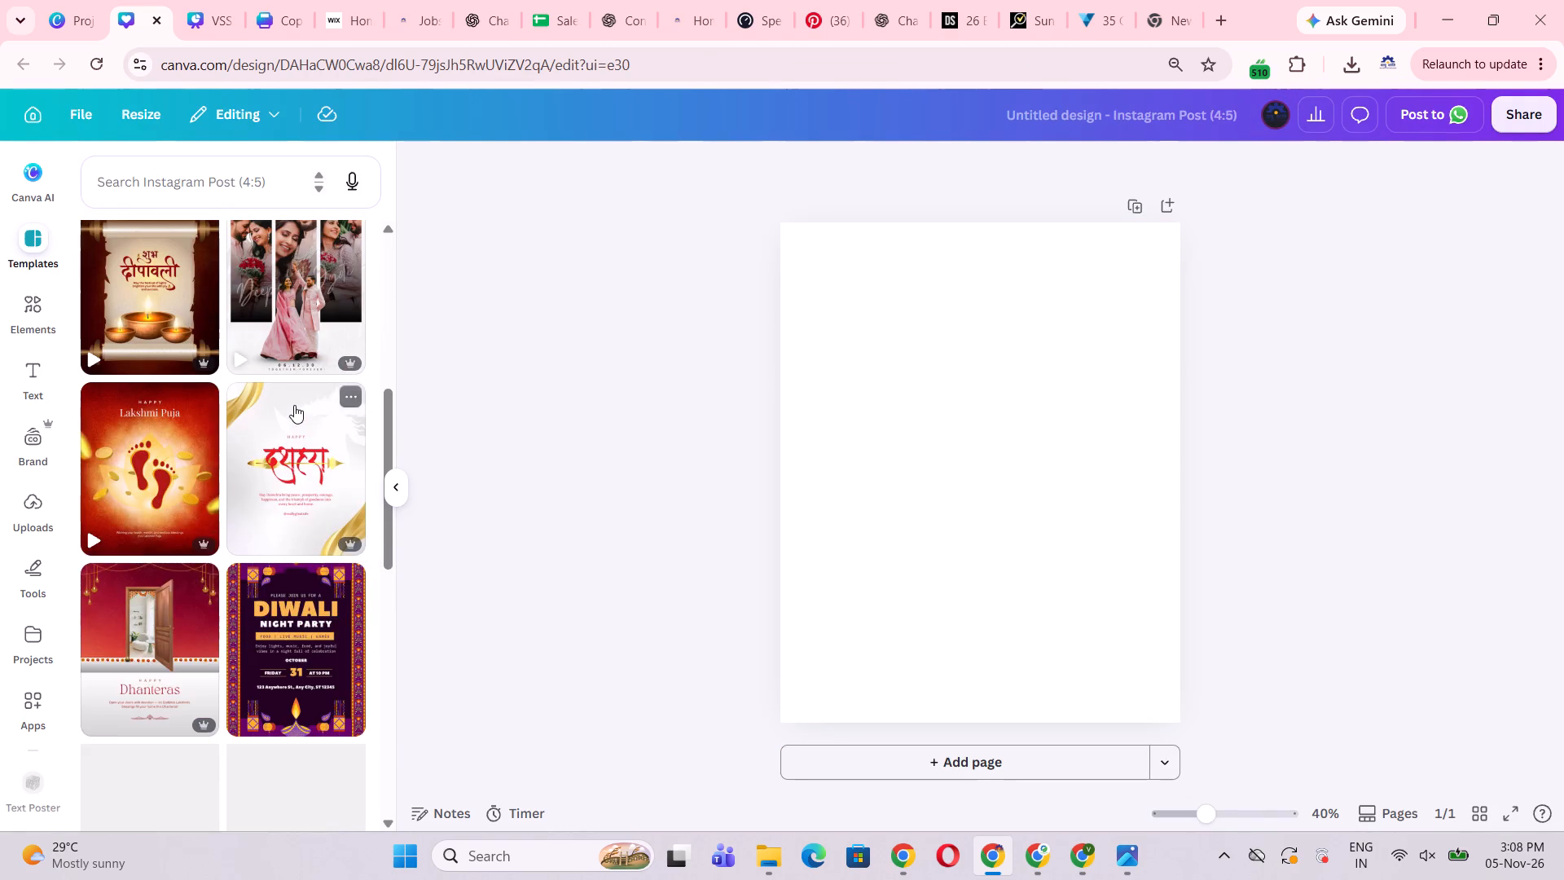
scroll(294, 405, "up", 3)
scroll(294, 405, "down", 4)
scroll(294, 405, "up", 7)
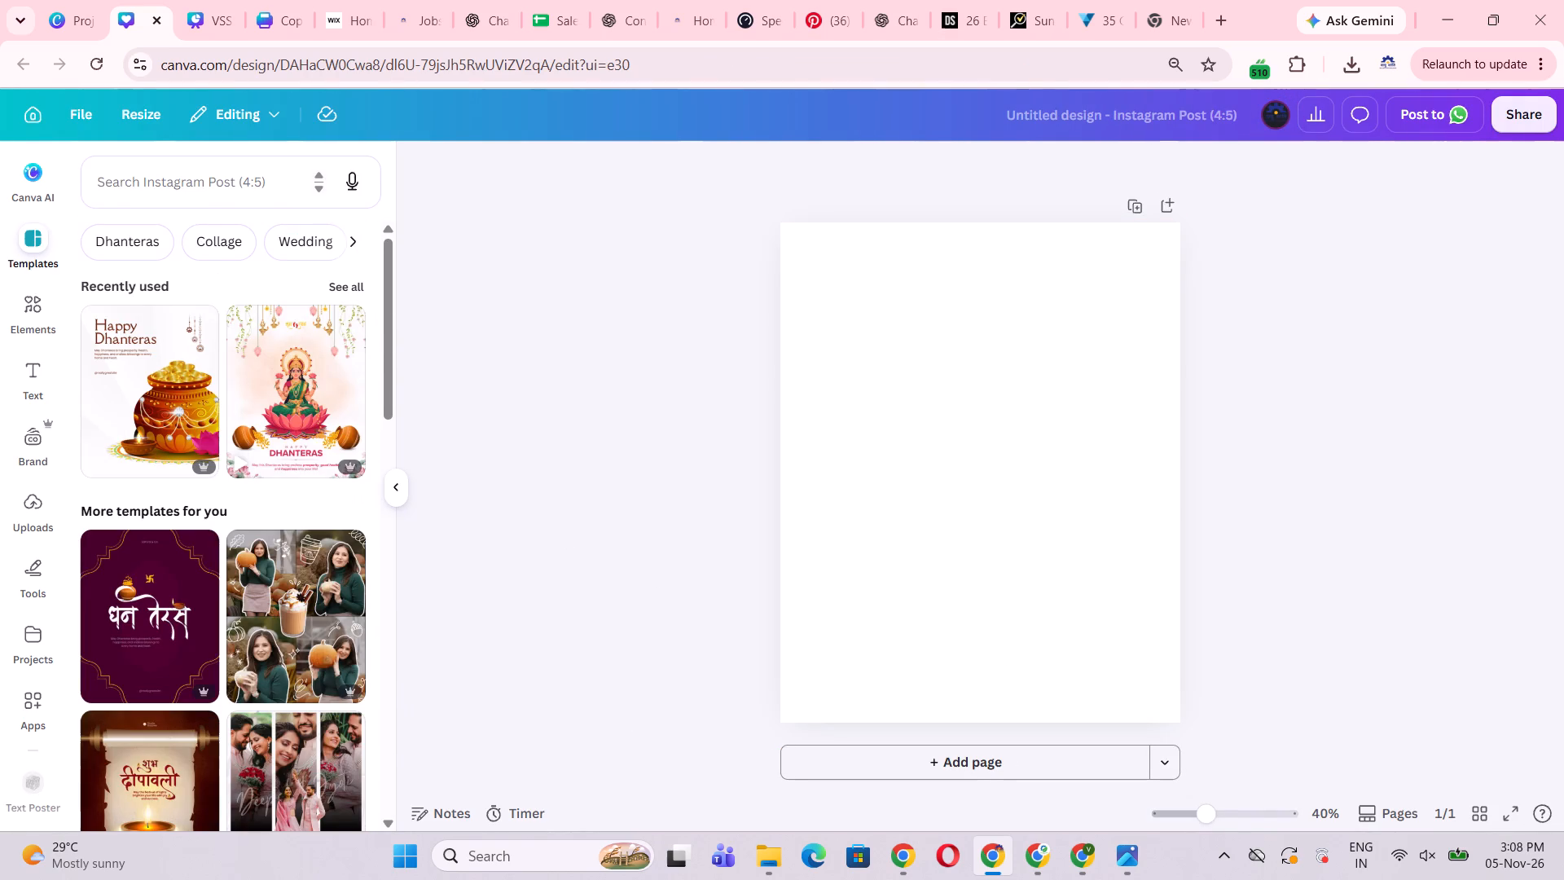
left_click(179, 167)
left_click(168, 183)
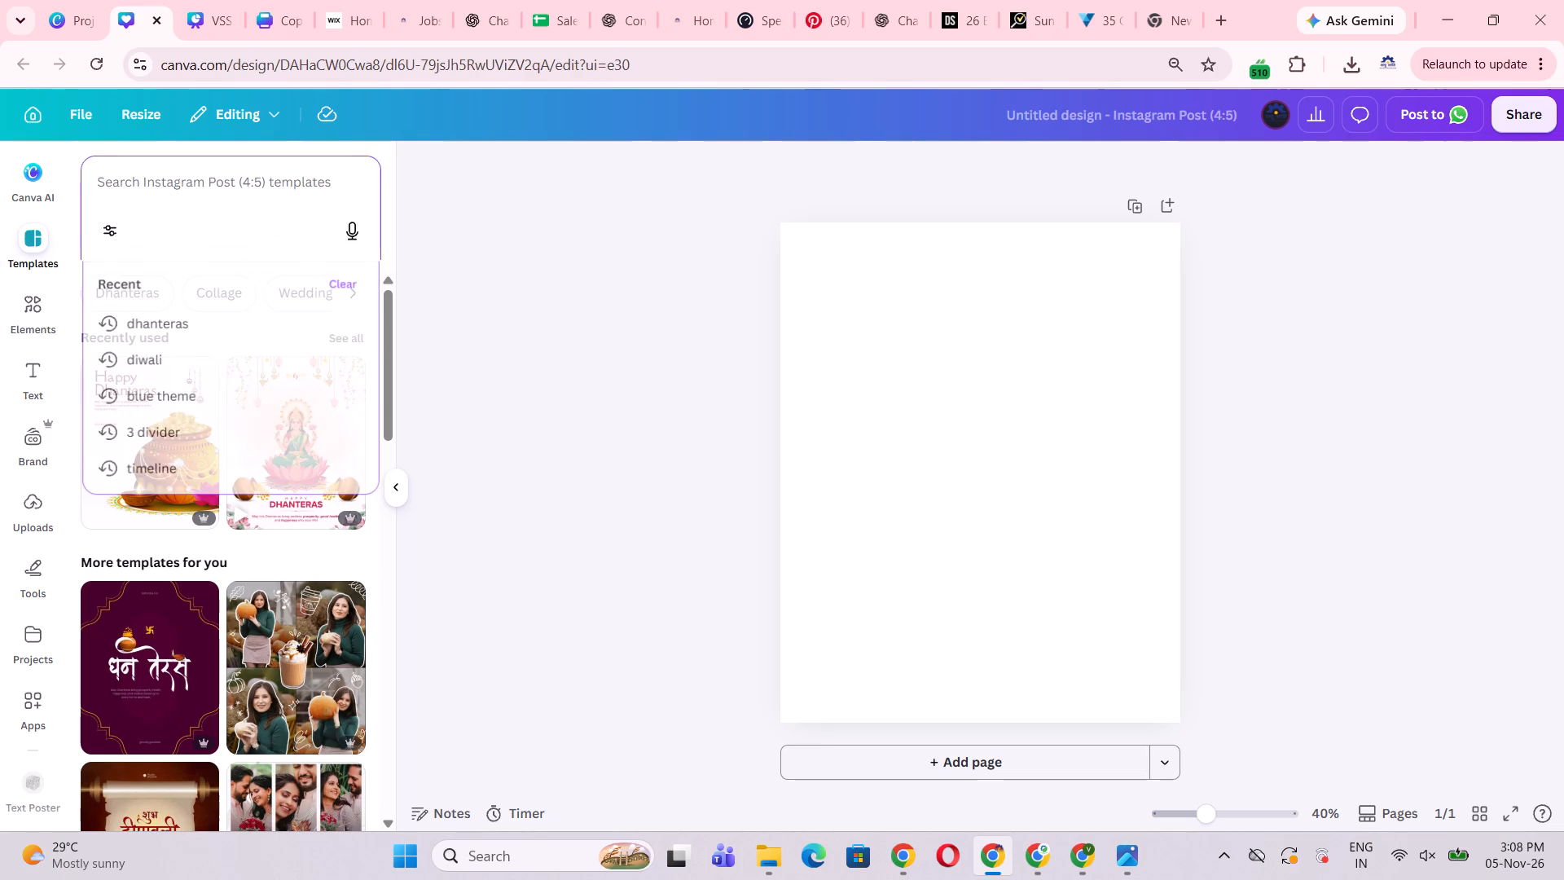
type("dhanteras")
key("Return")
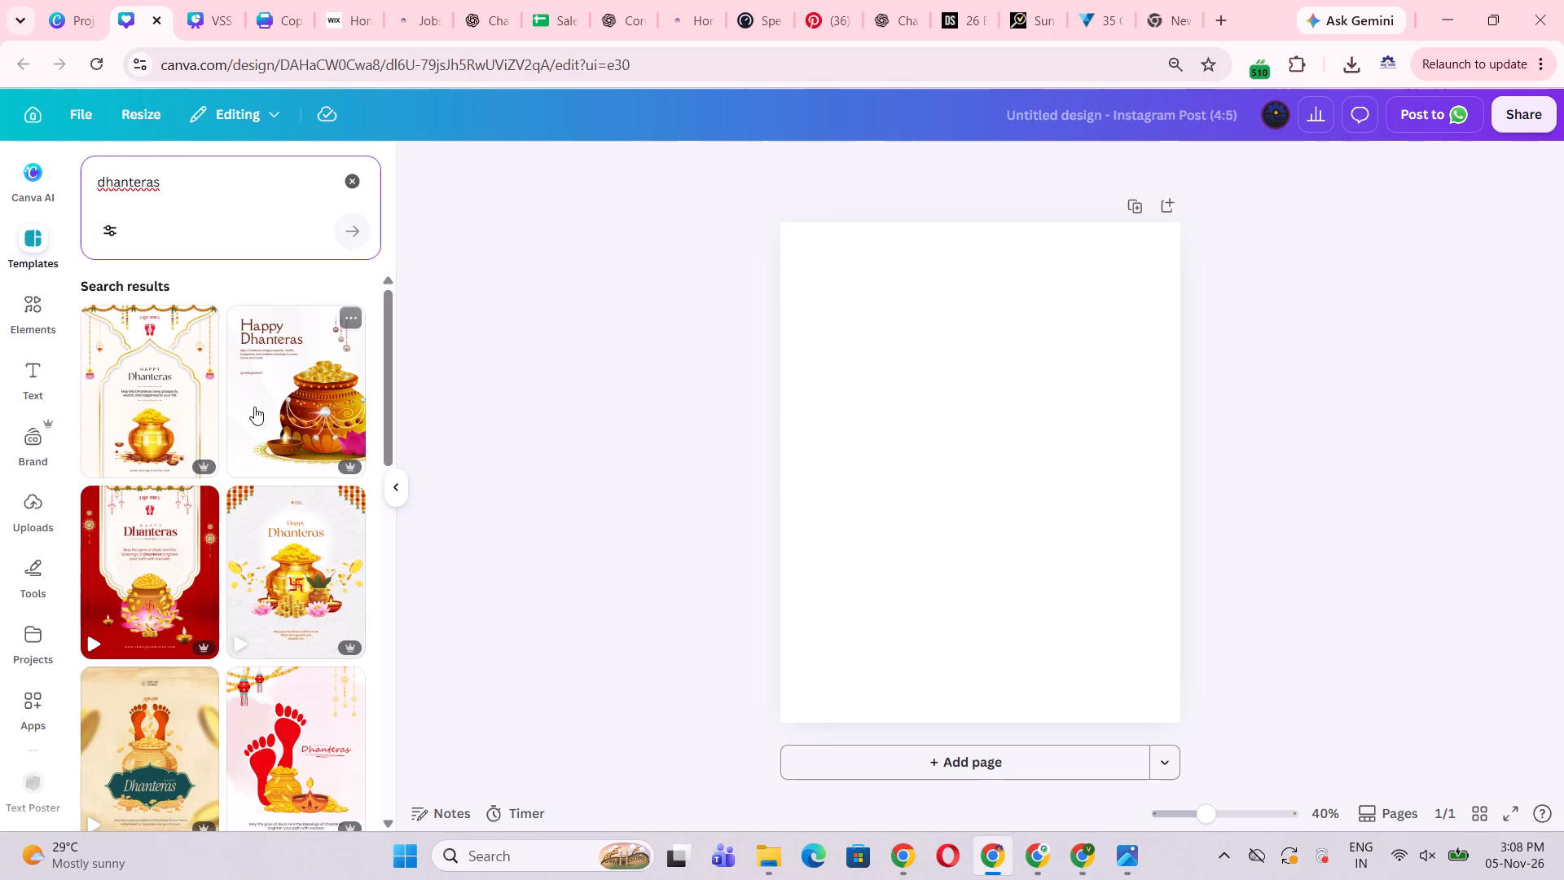
Examine the Dhanteras template results for a suitable festive post layout.
scroll(263, 434, "down", 1)
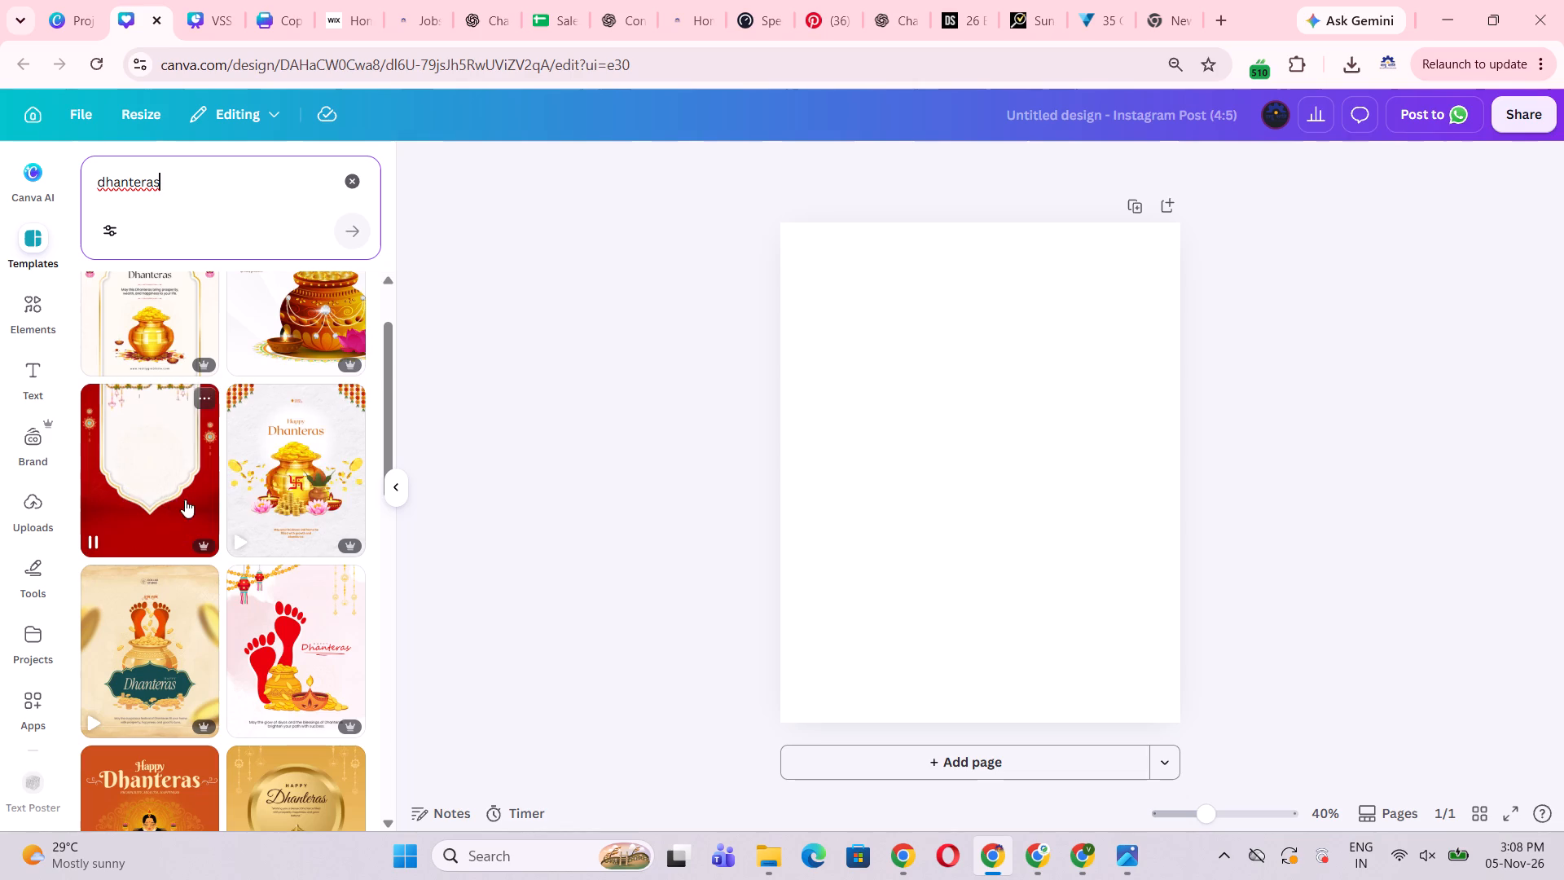
scroll(257, 507, "down", 2)
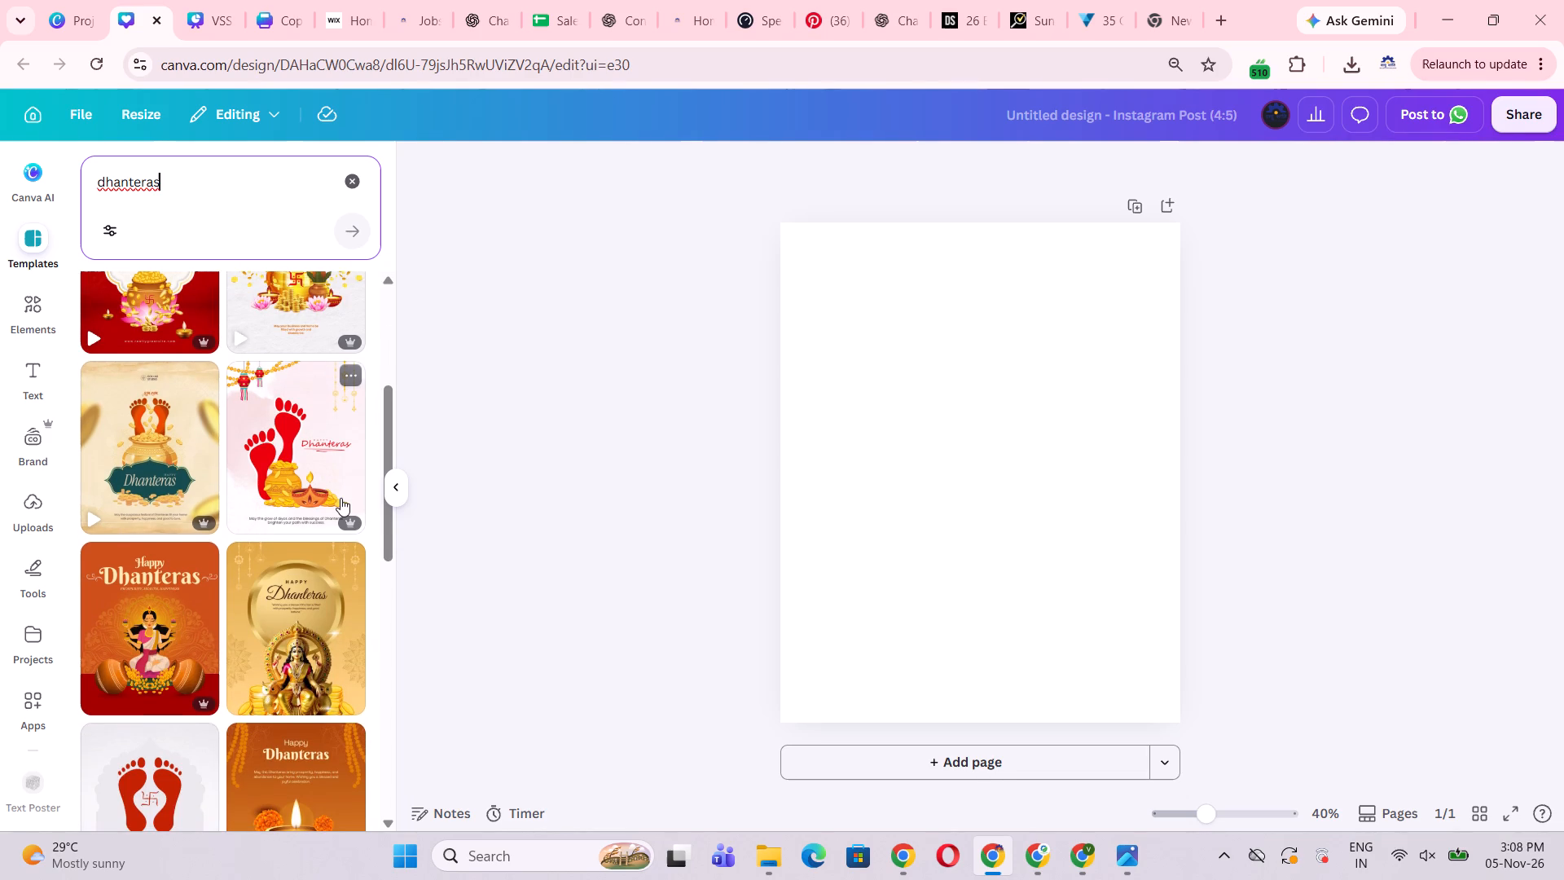
scroll(340, 498, "down", 2)
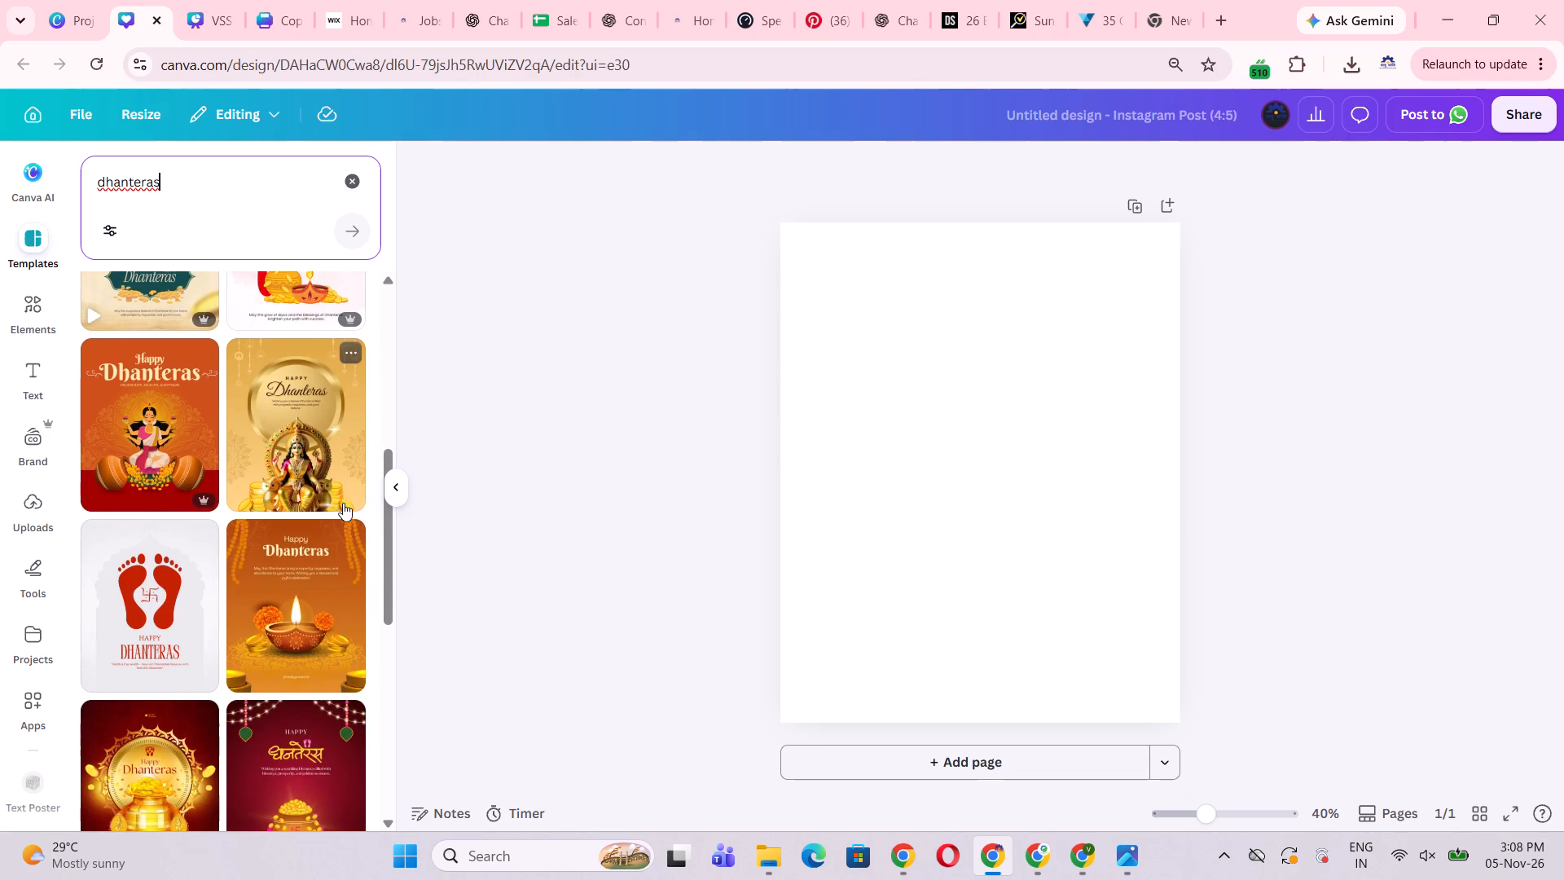
scroll(360, 589, "down", 2)
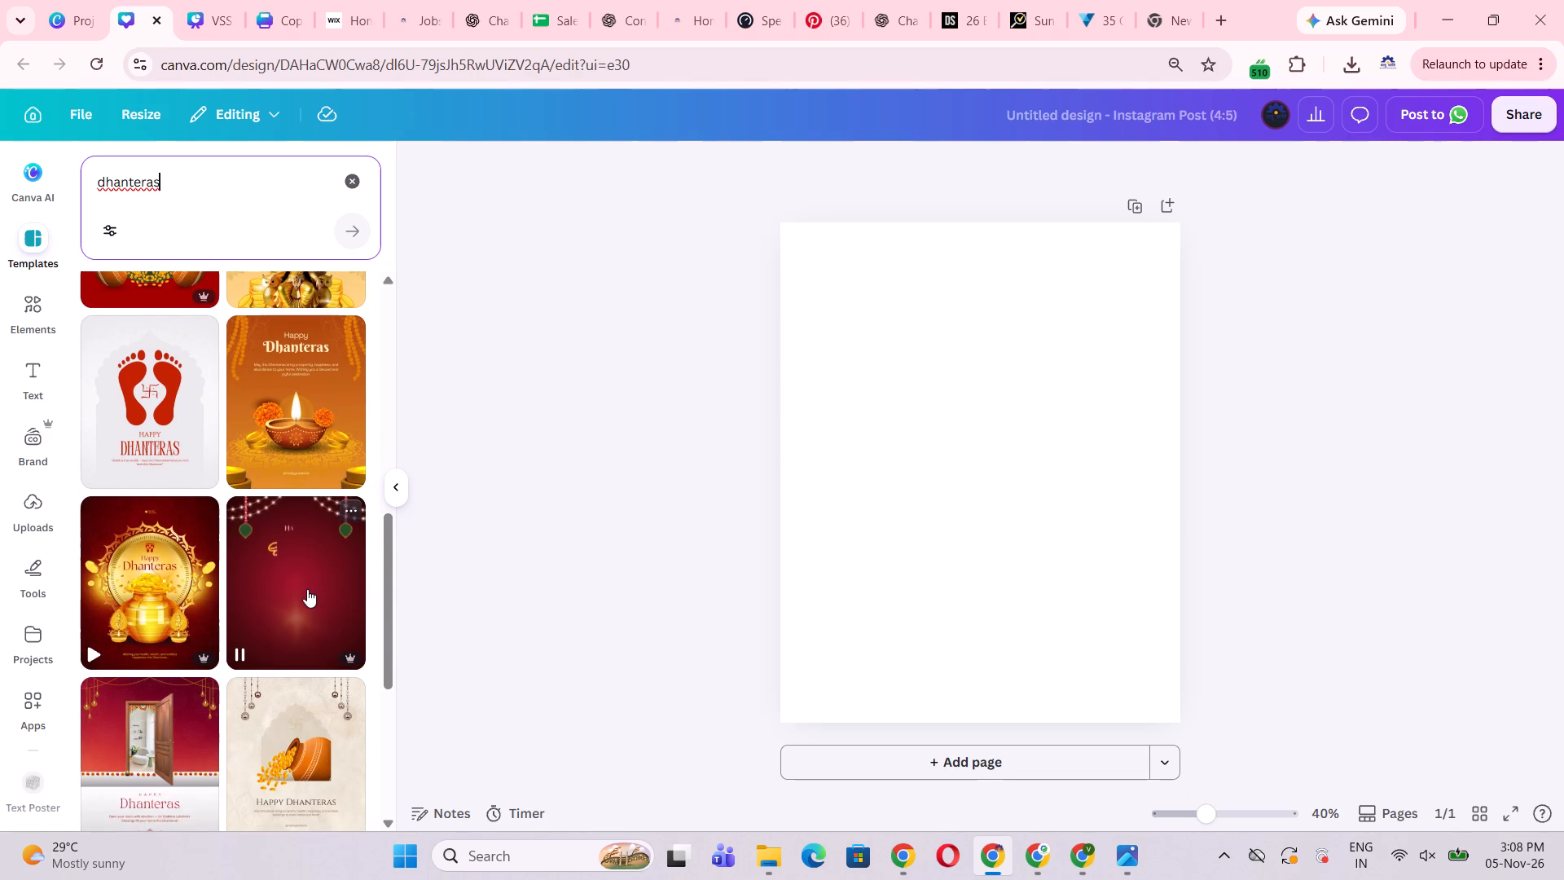
scroll(307, 589, "down", 2)
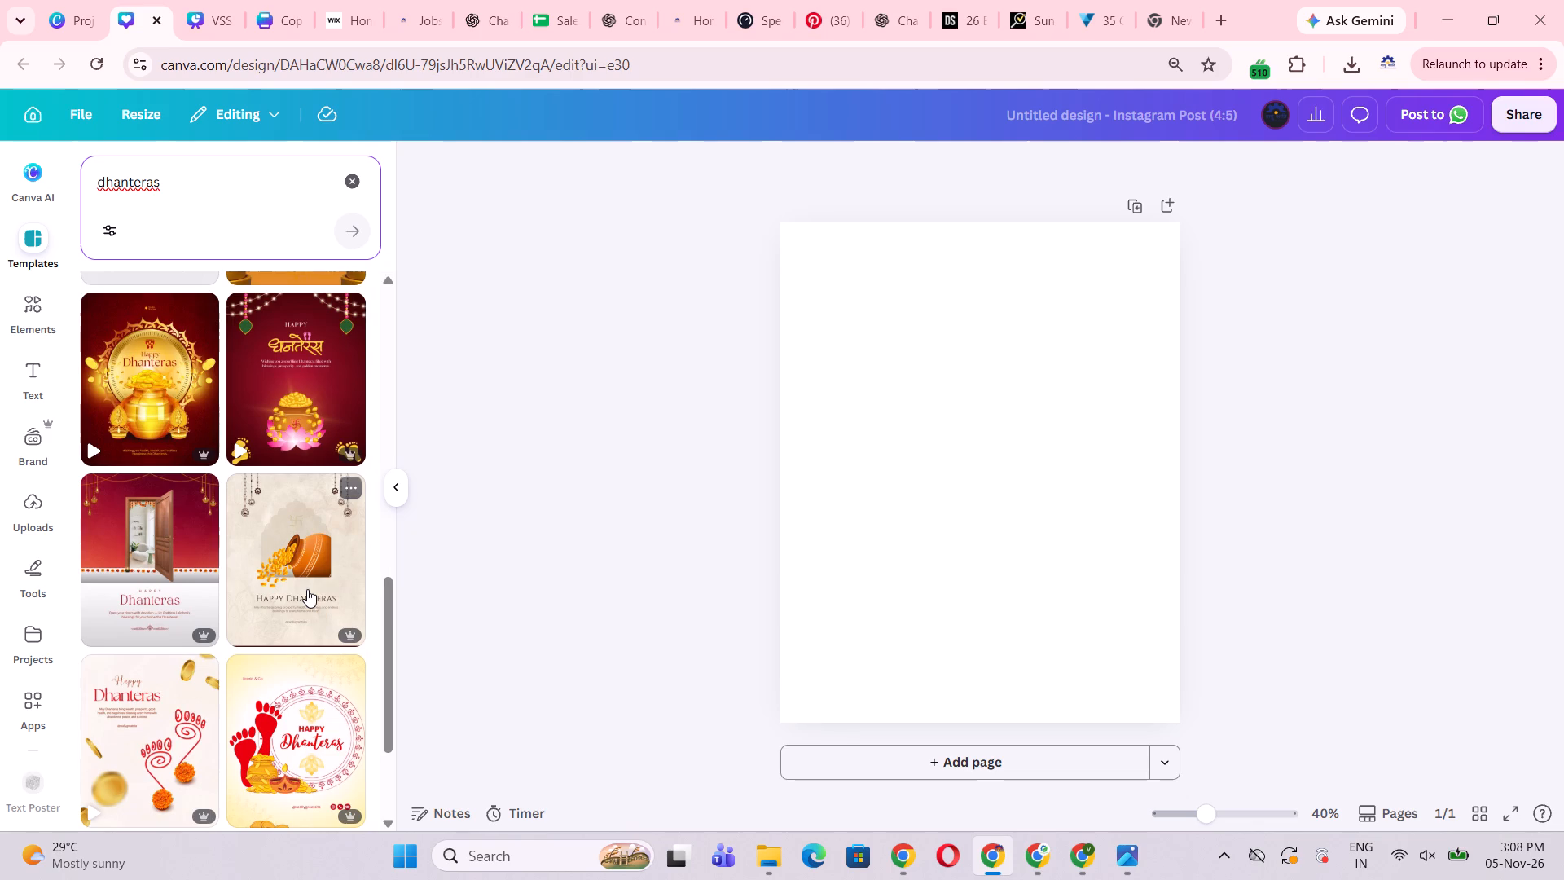
scroll(307, 589, "down", 1)
scroll(314, 520, "down", 2)
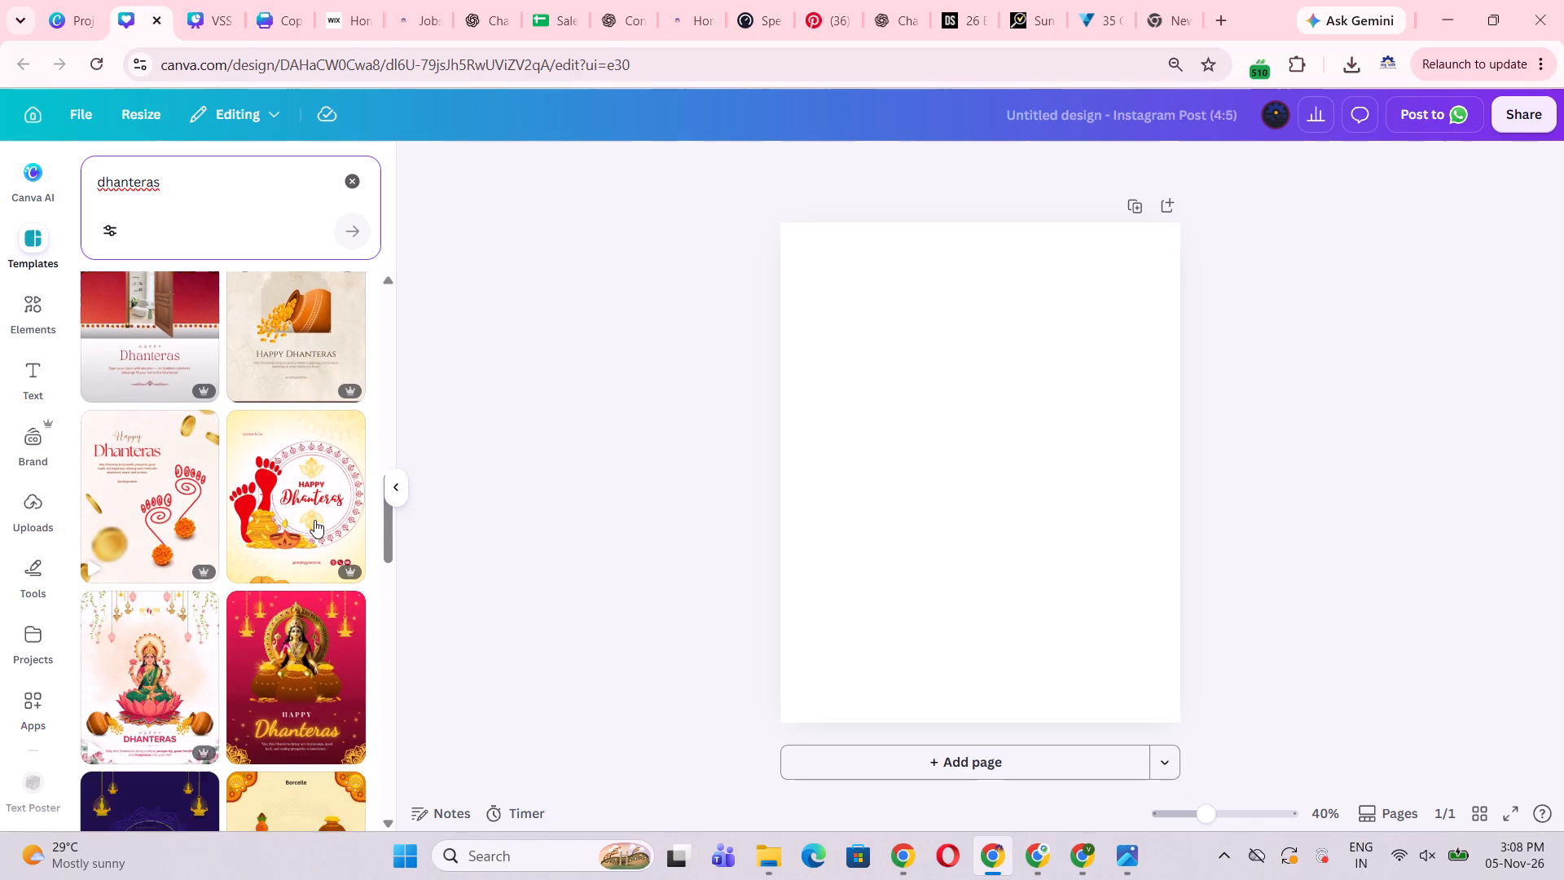
scroll(314, 520, "down", 3)
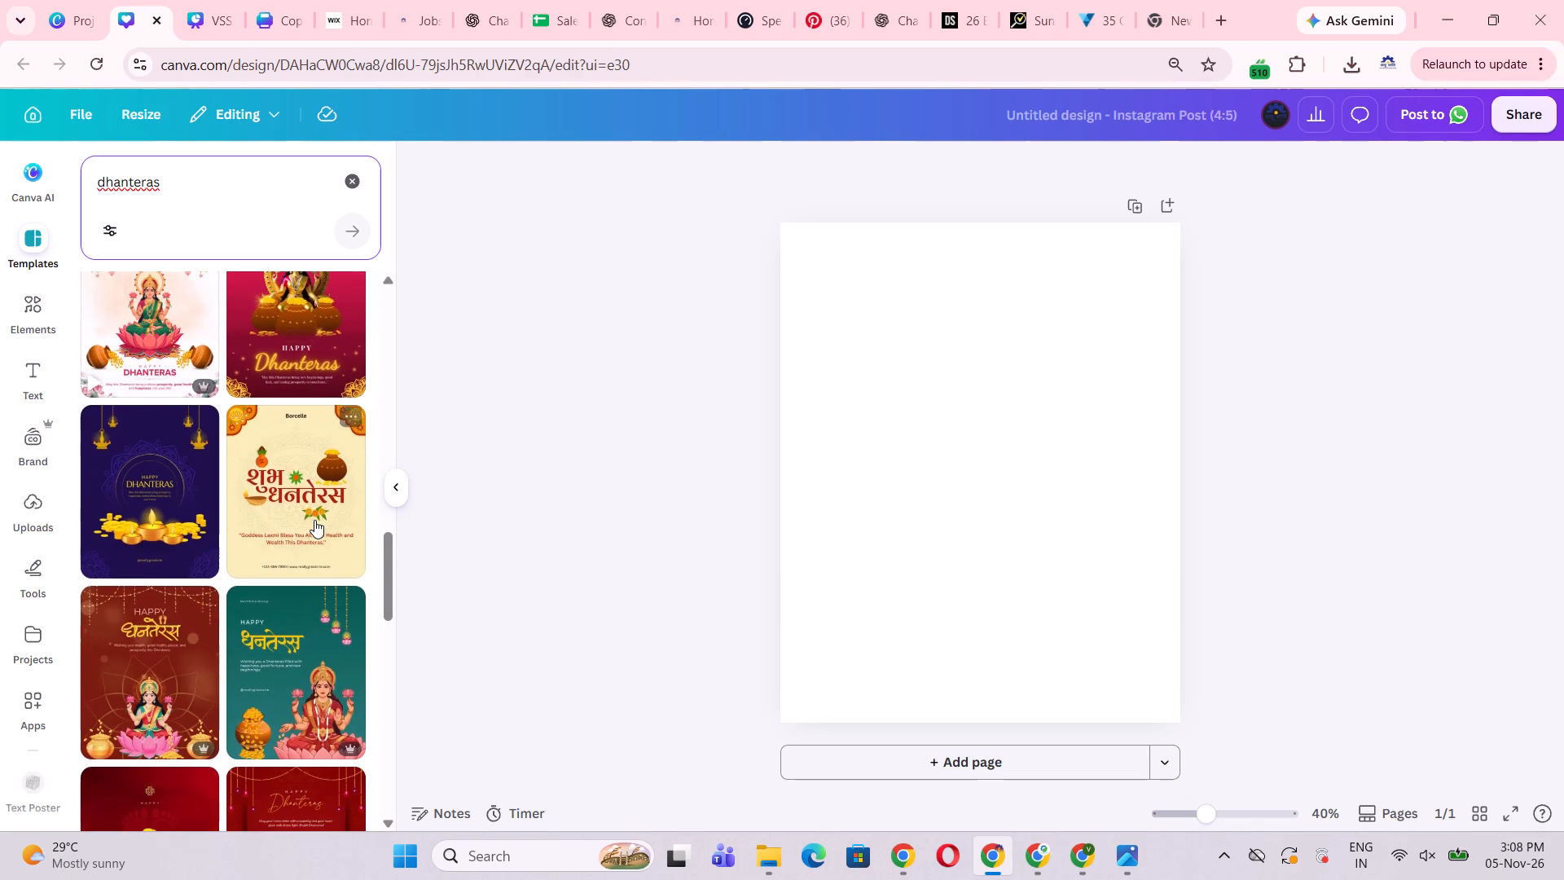
scroll(314, 520, "down", 4)
scroll(314, 520, "up", 4)
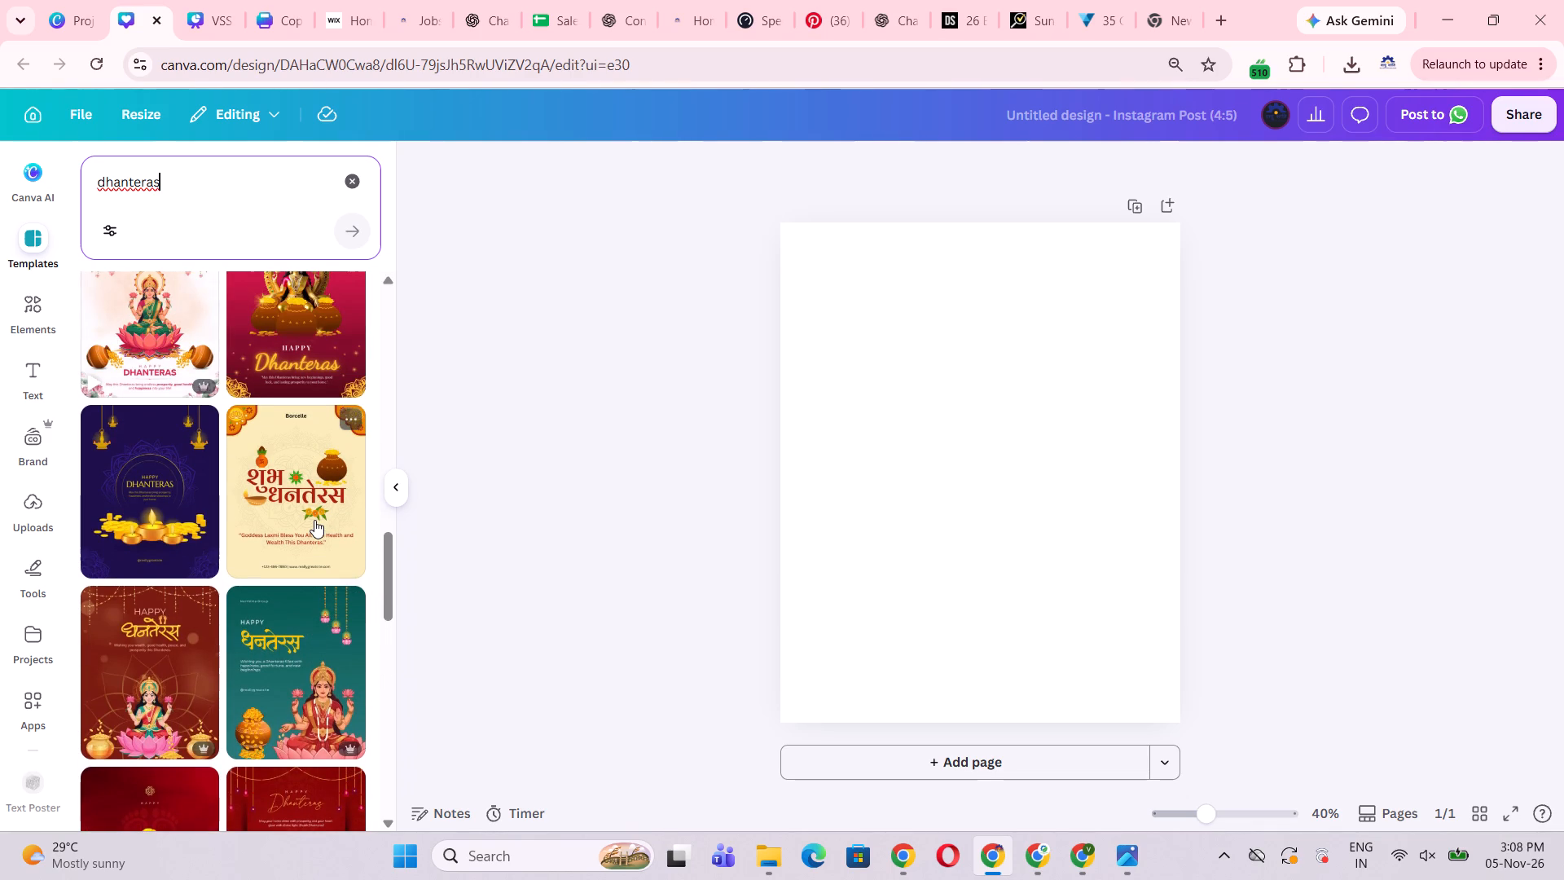
scroll(314, 520, "up", 1)
scroll(314, 520, "down", 2)
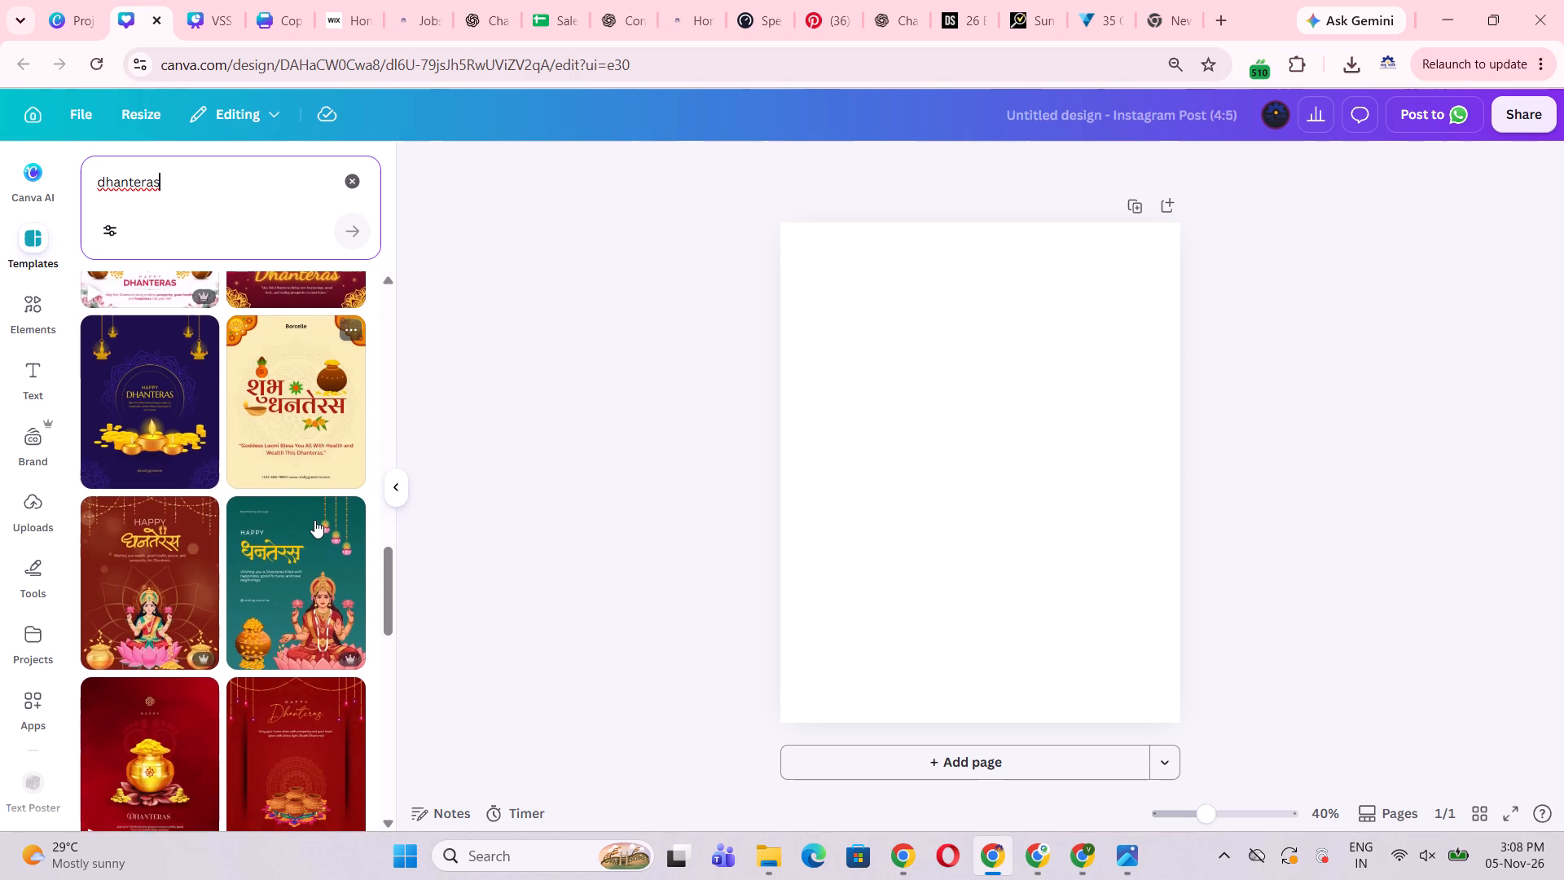
scroll(314, 520, "down", 3)
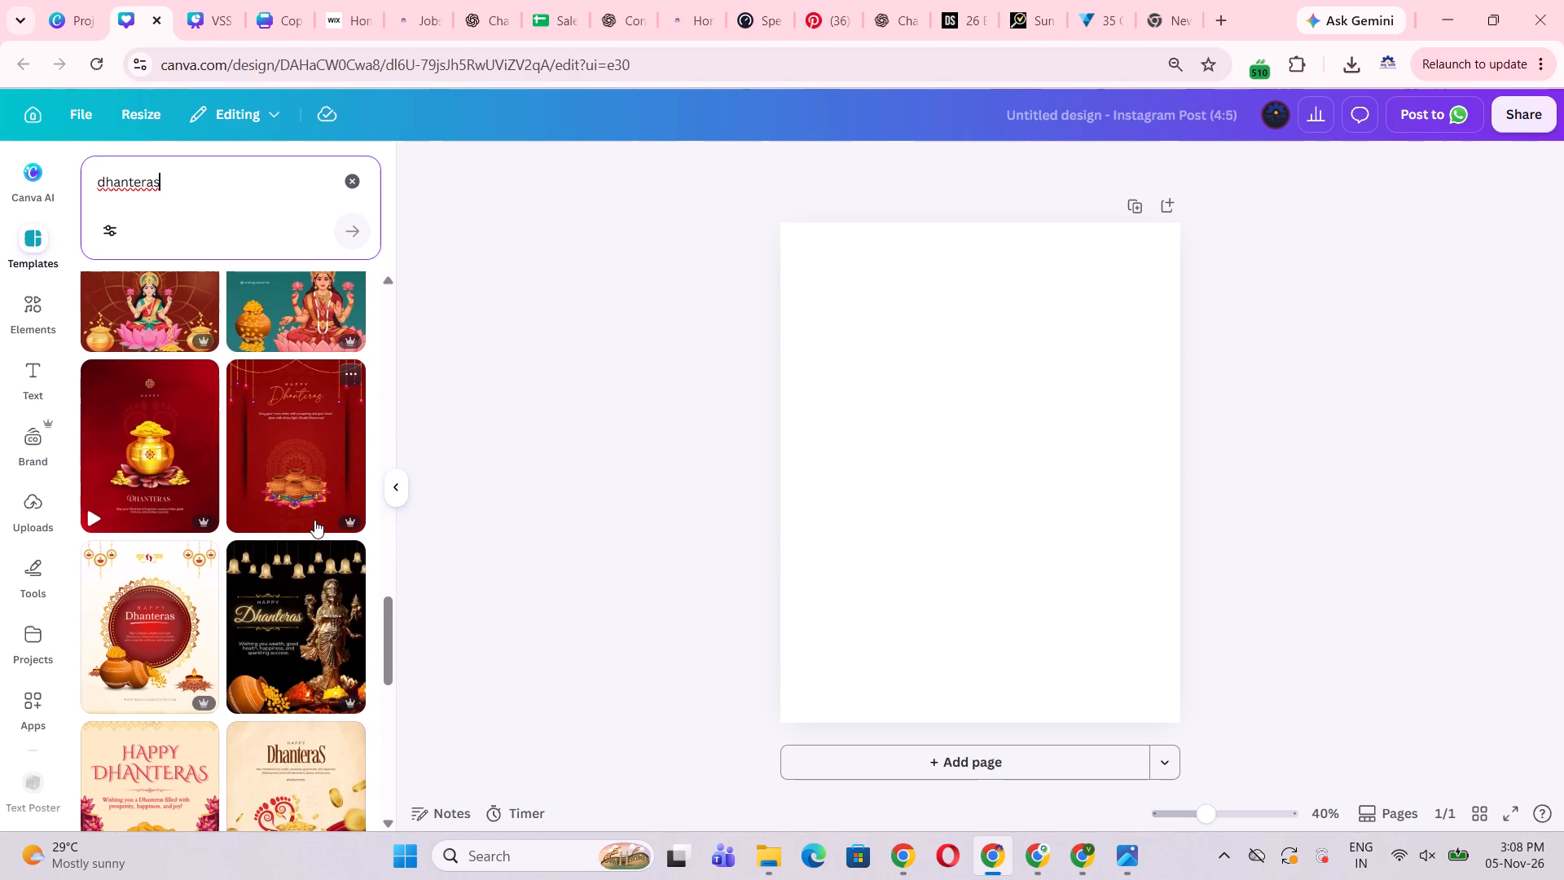
scroll(314, 520, "down", 4)
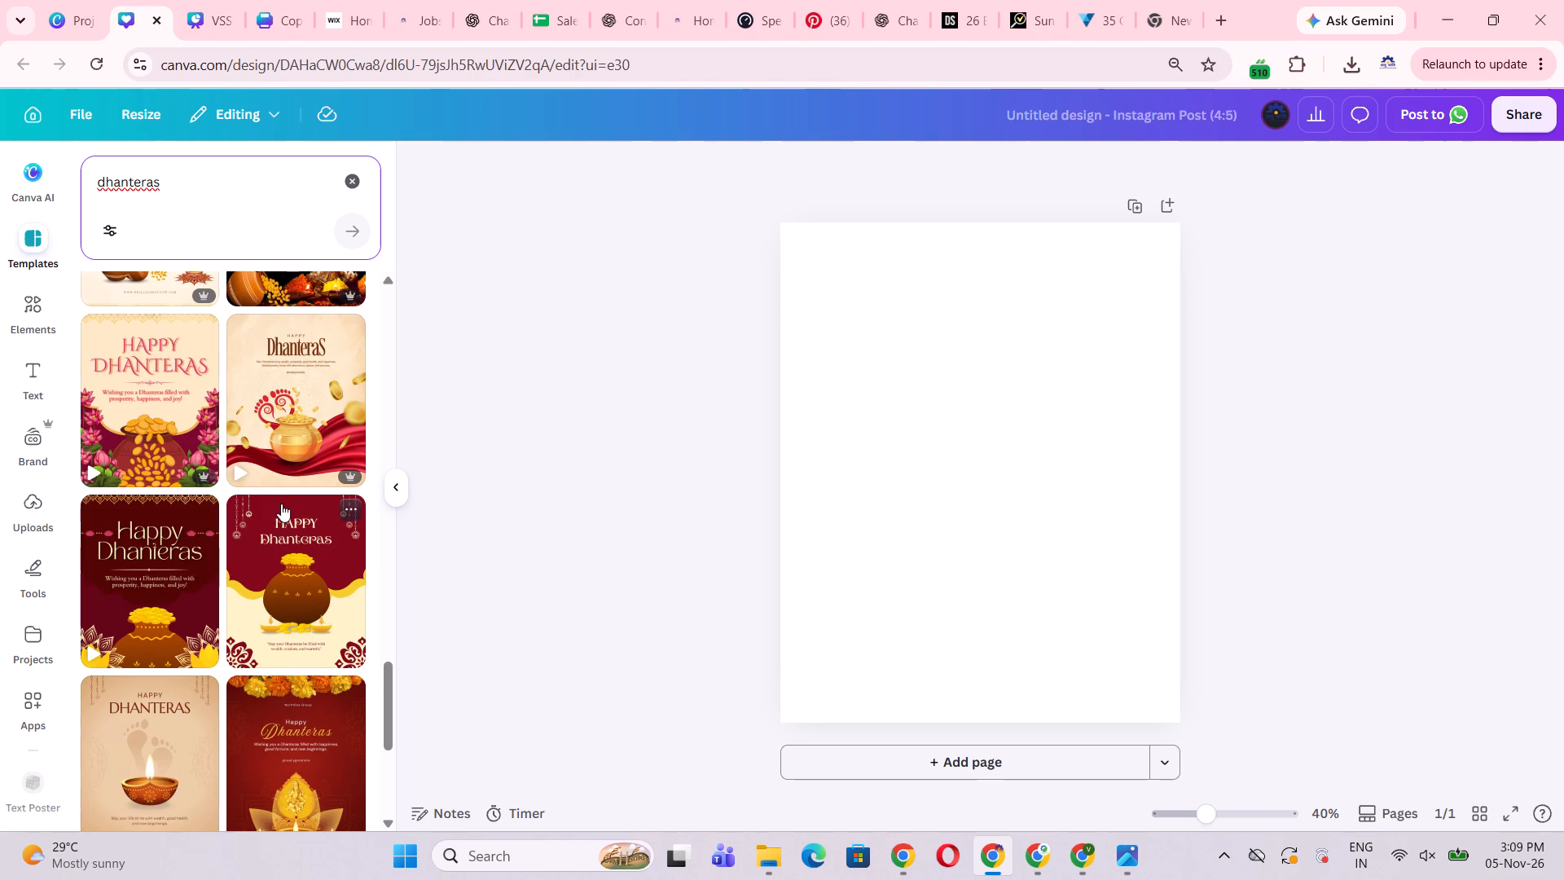
Browse the "dhanteras" template results for a suitable layout for the blank 4:5 Instagram post.
scroll(289, 502, "down", 4)
scroll(290, 503, "up", 1)
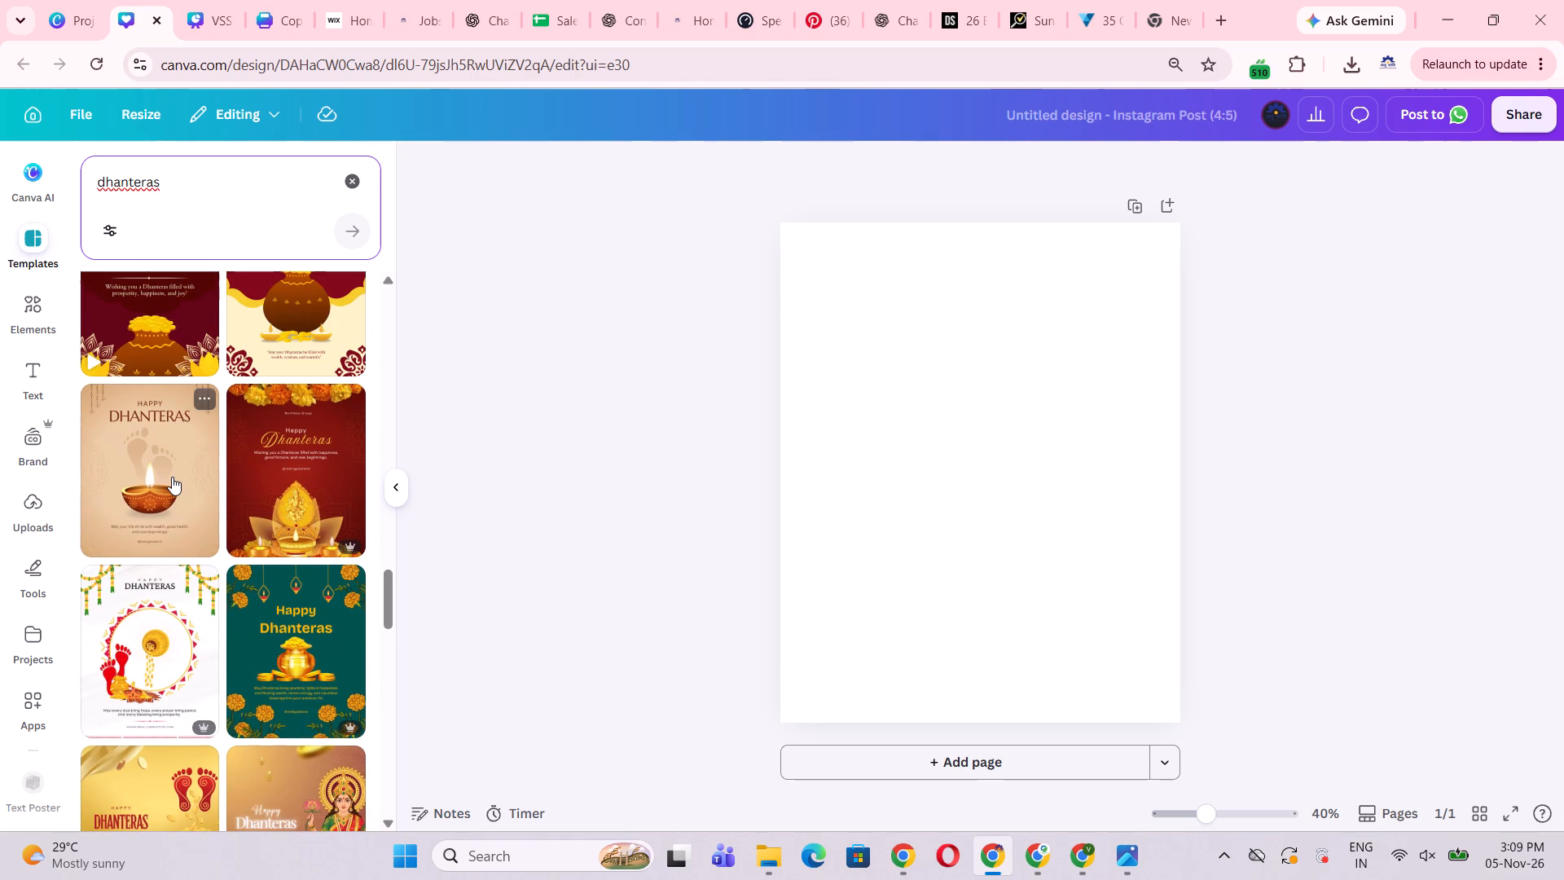
scroll(296, 556, "down", 2)
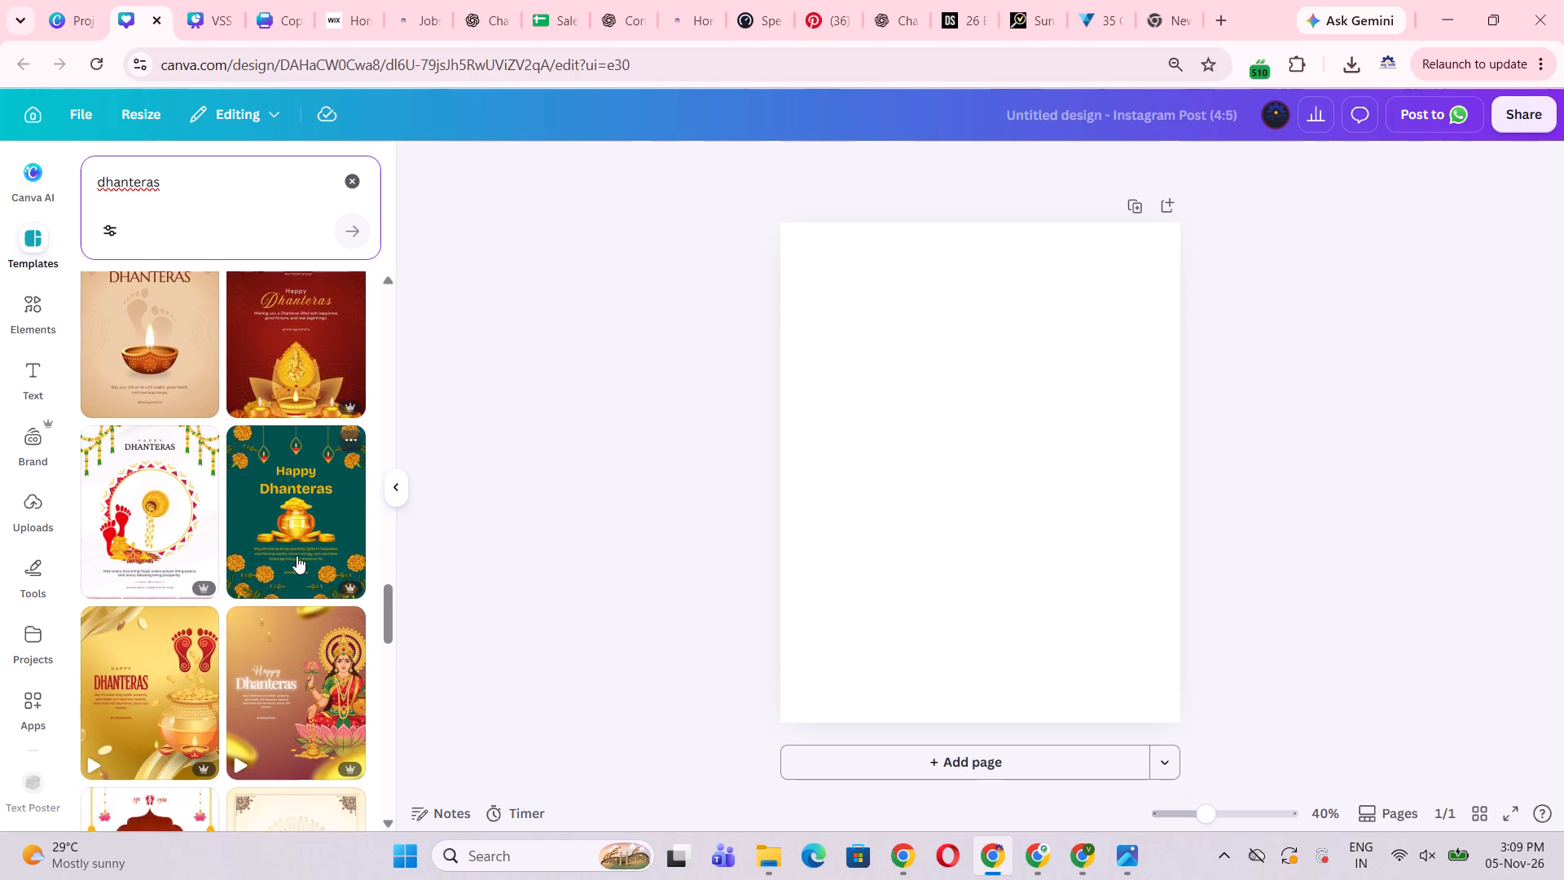
scroll(297, 556, "down", 3)
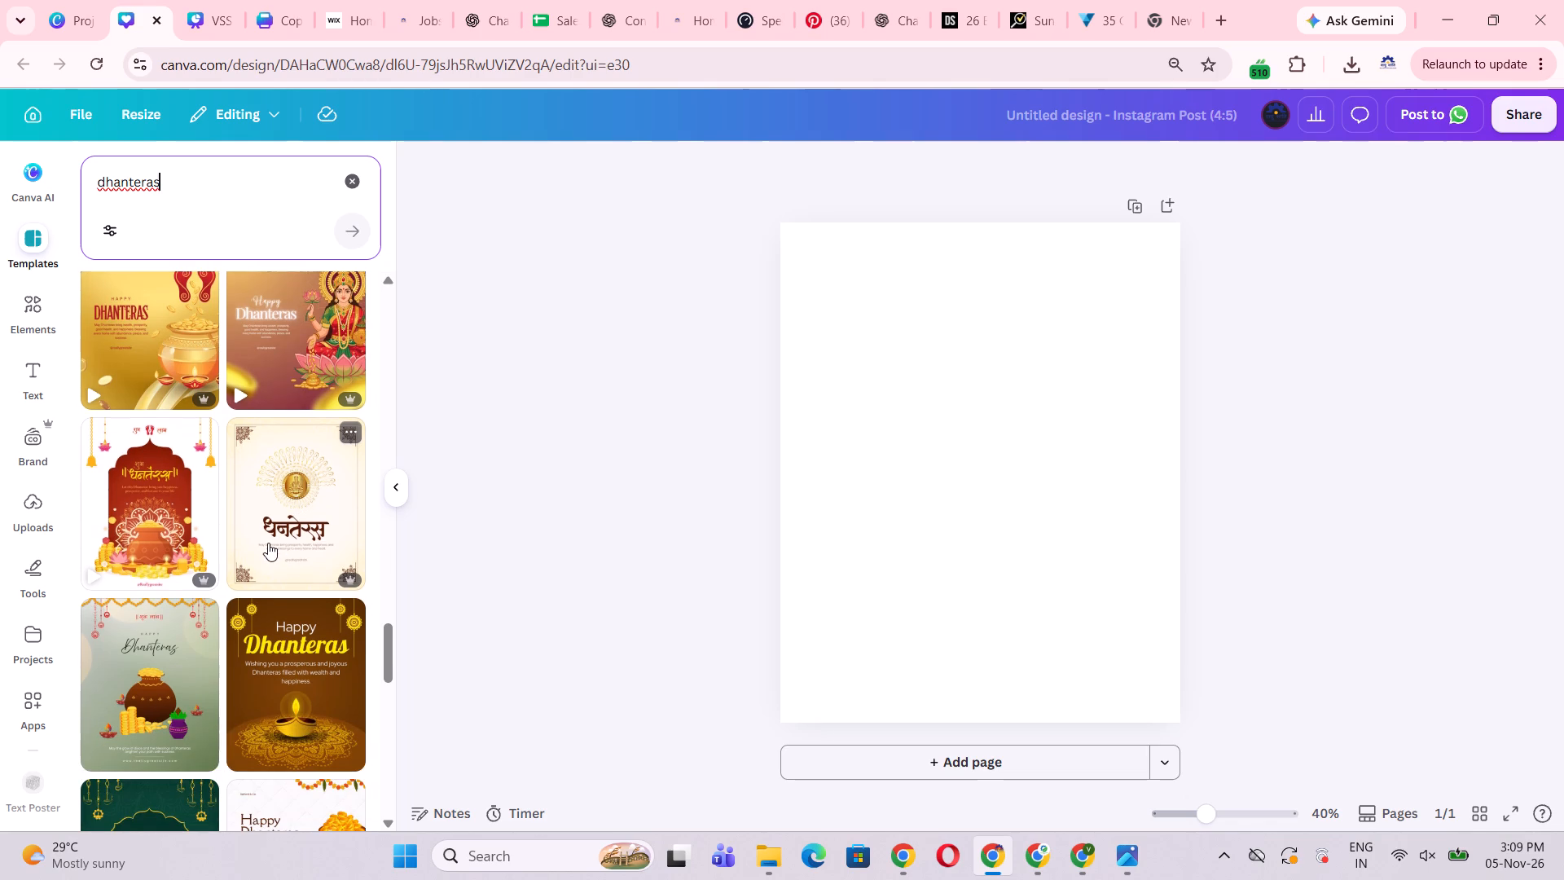
scroll(279, 548, "down", 3)
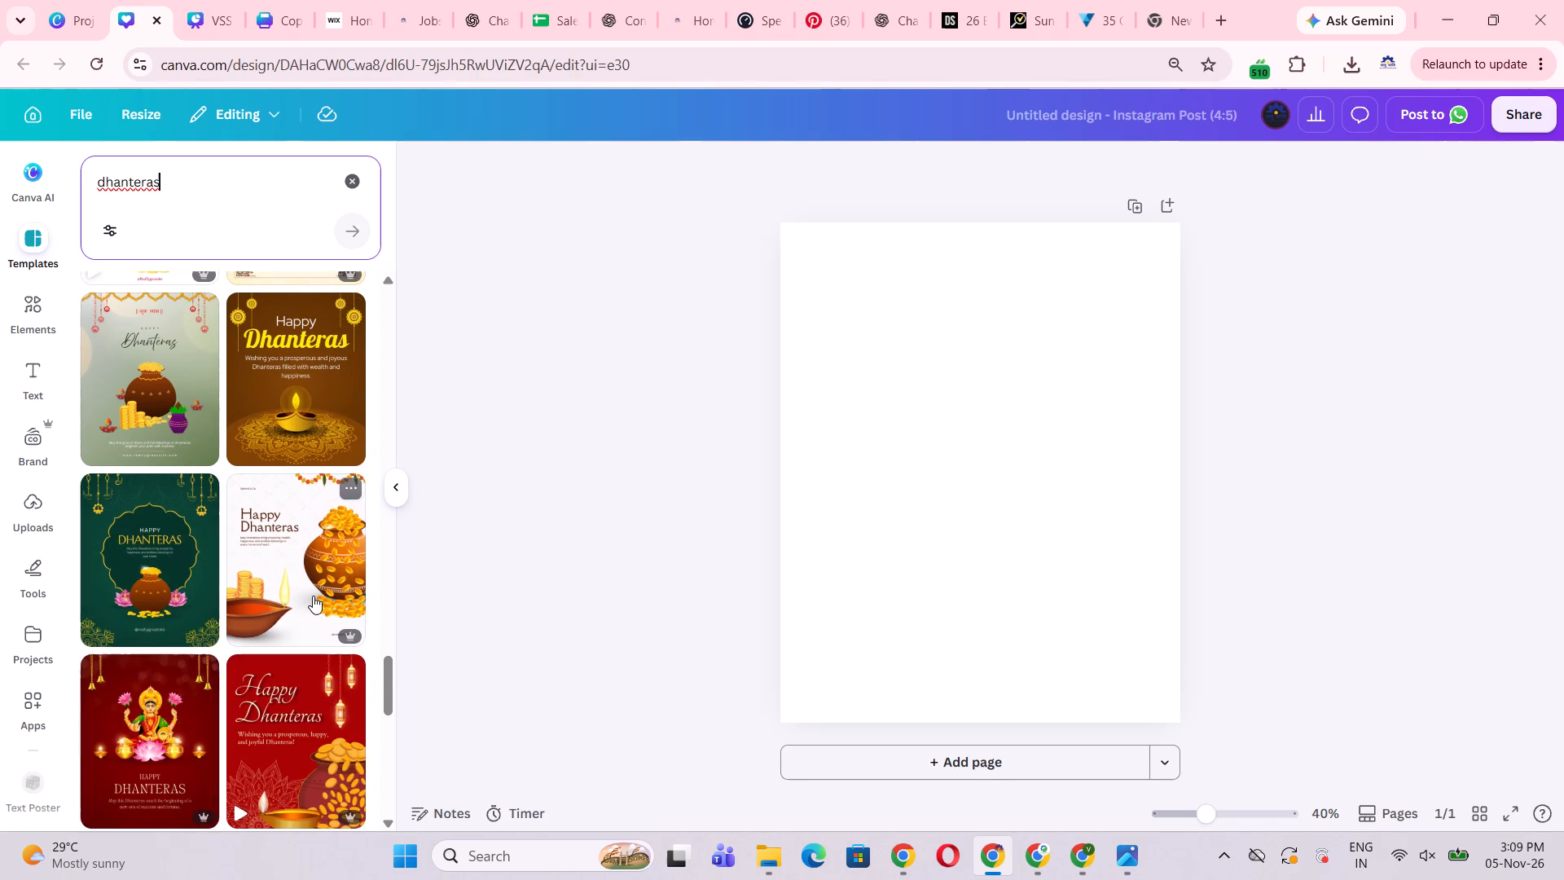
scroll(313, 596, "down", 5)
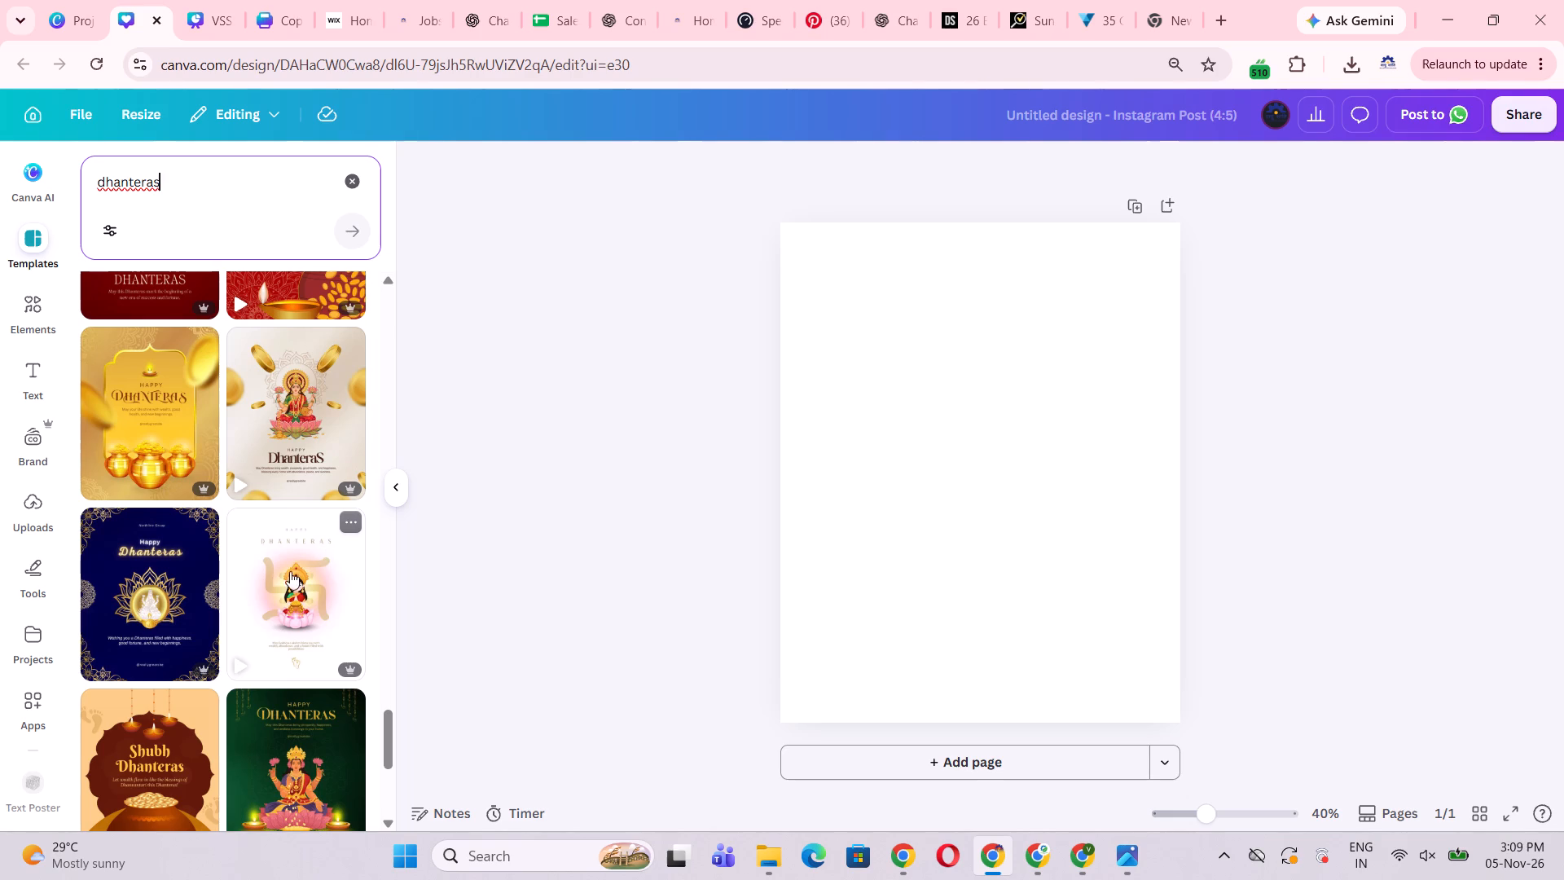
scroll(205, 593, "down", 5)
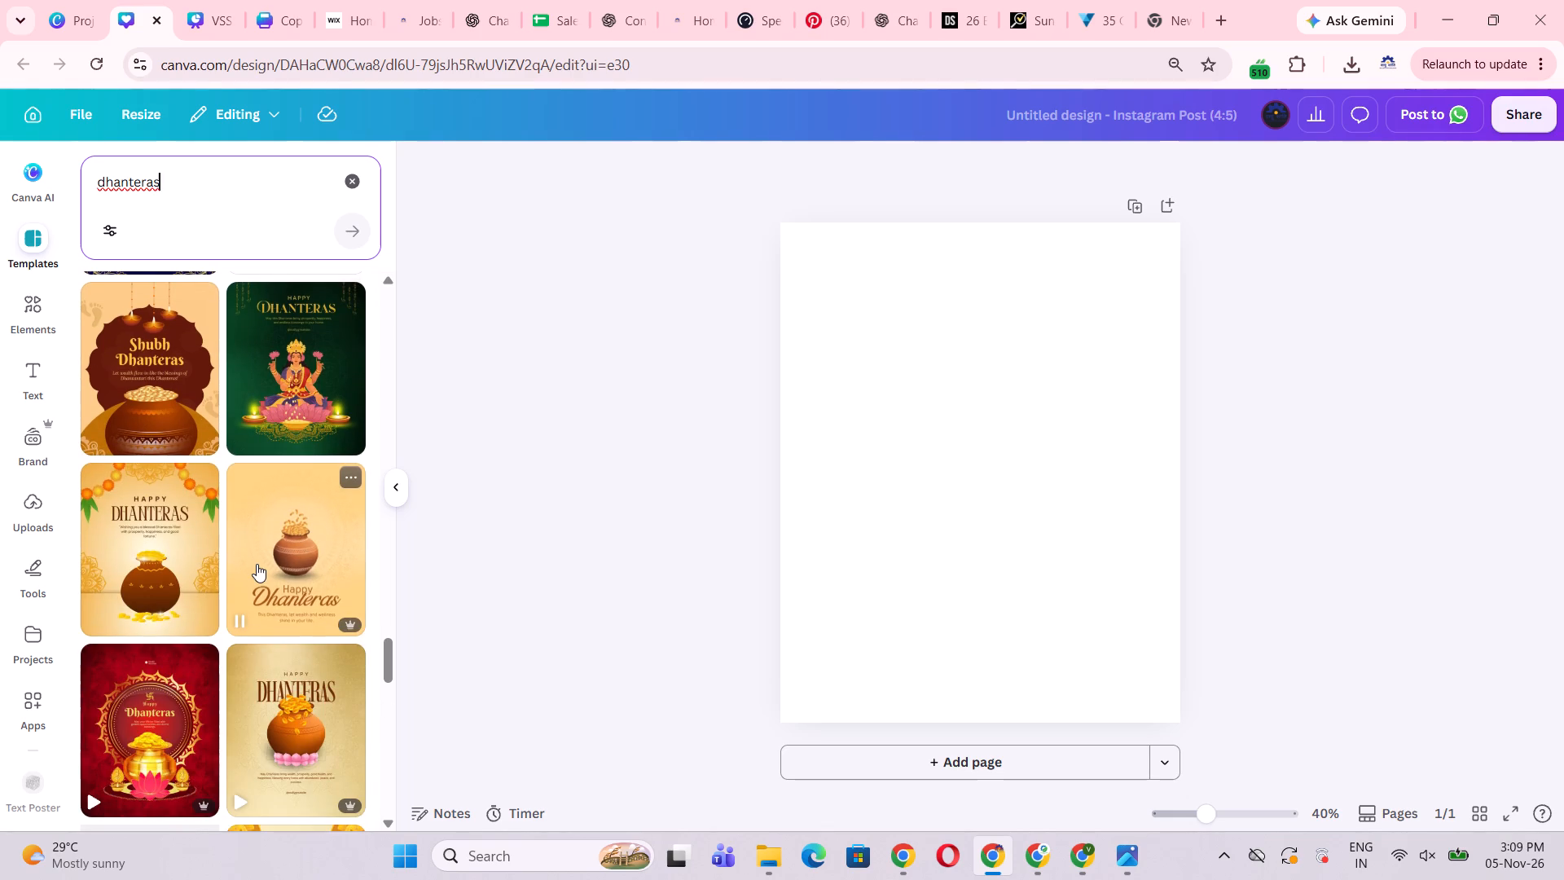
scroll(266, 560, "down", 4)
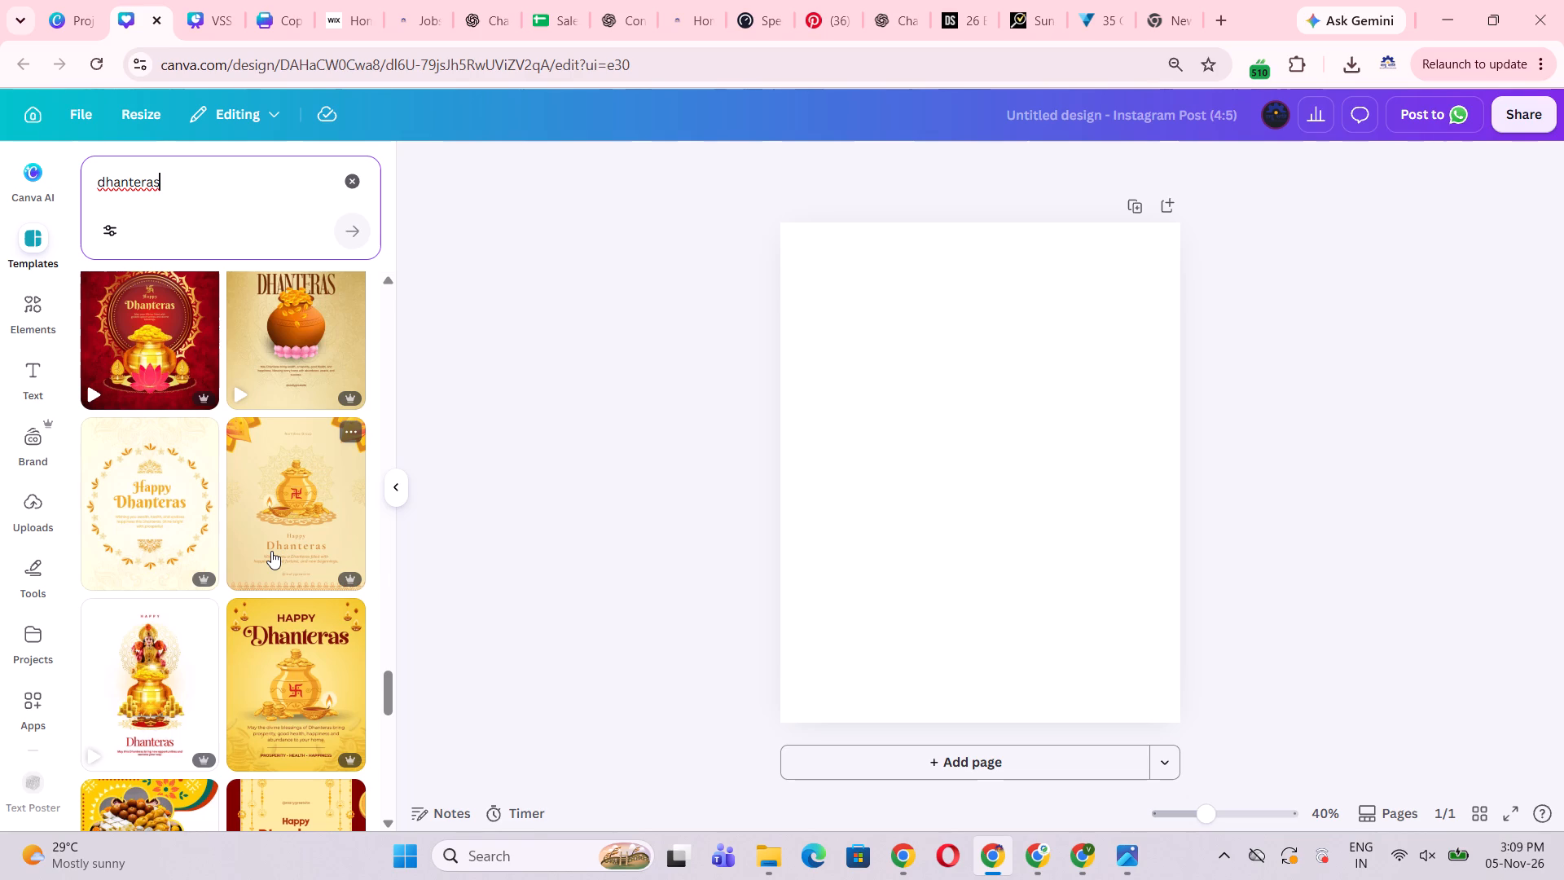
scroll(270, 497, "down", 4)
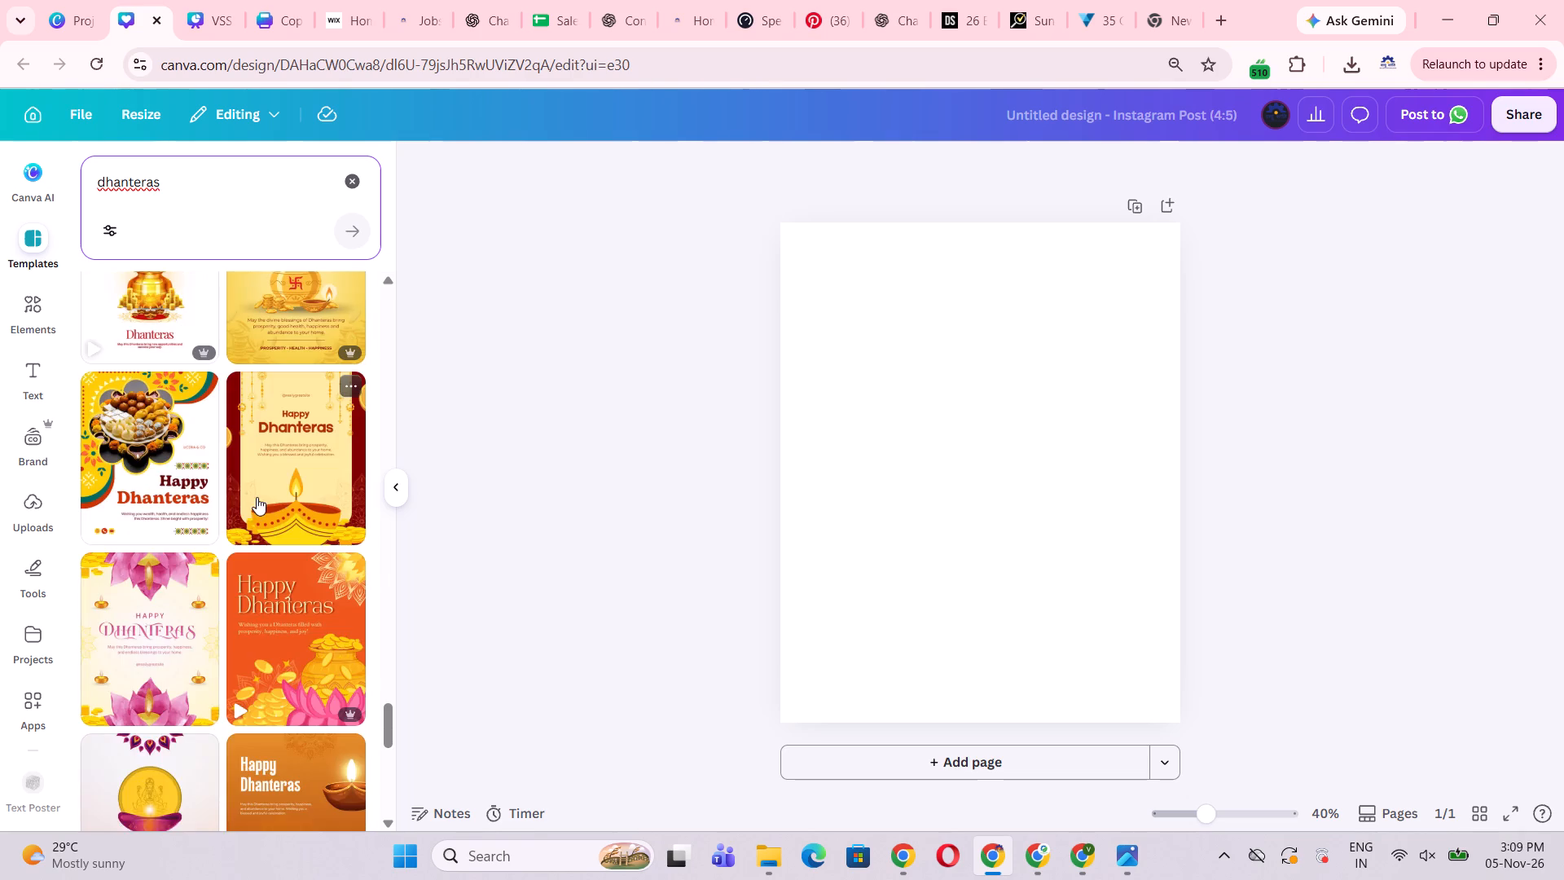
scroll(257, 497, "down", 8)
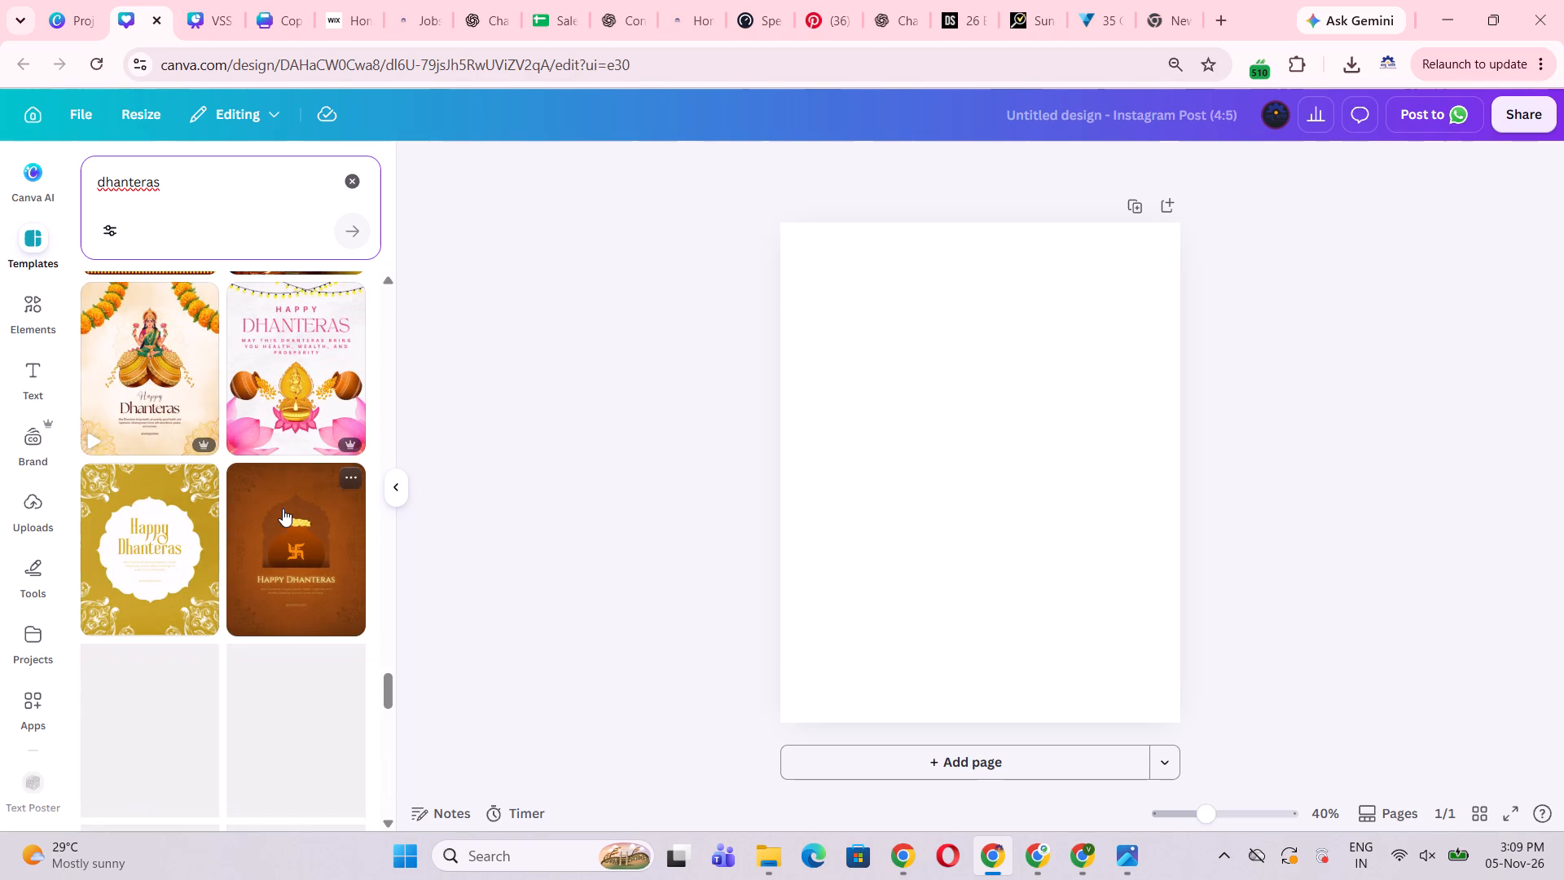
scroll(283, 508, "down", 1)
scroll(283, 508, "up", 1)
scroll(283, 508, "down", 9)
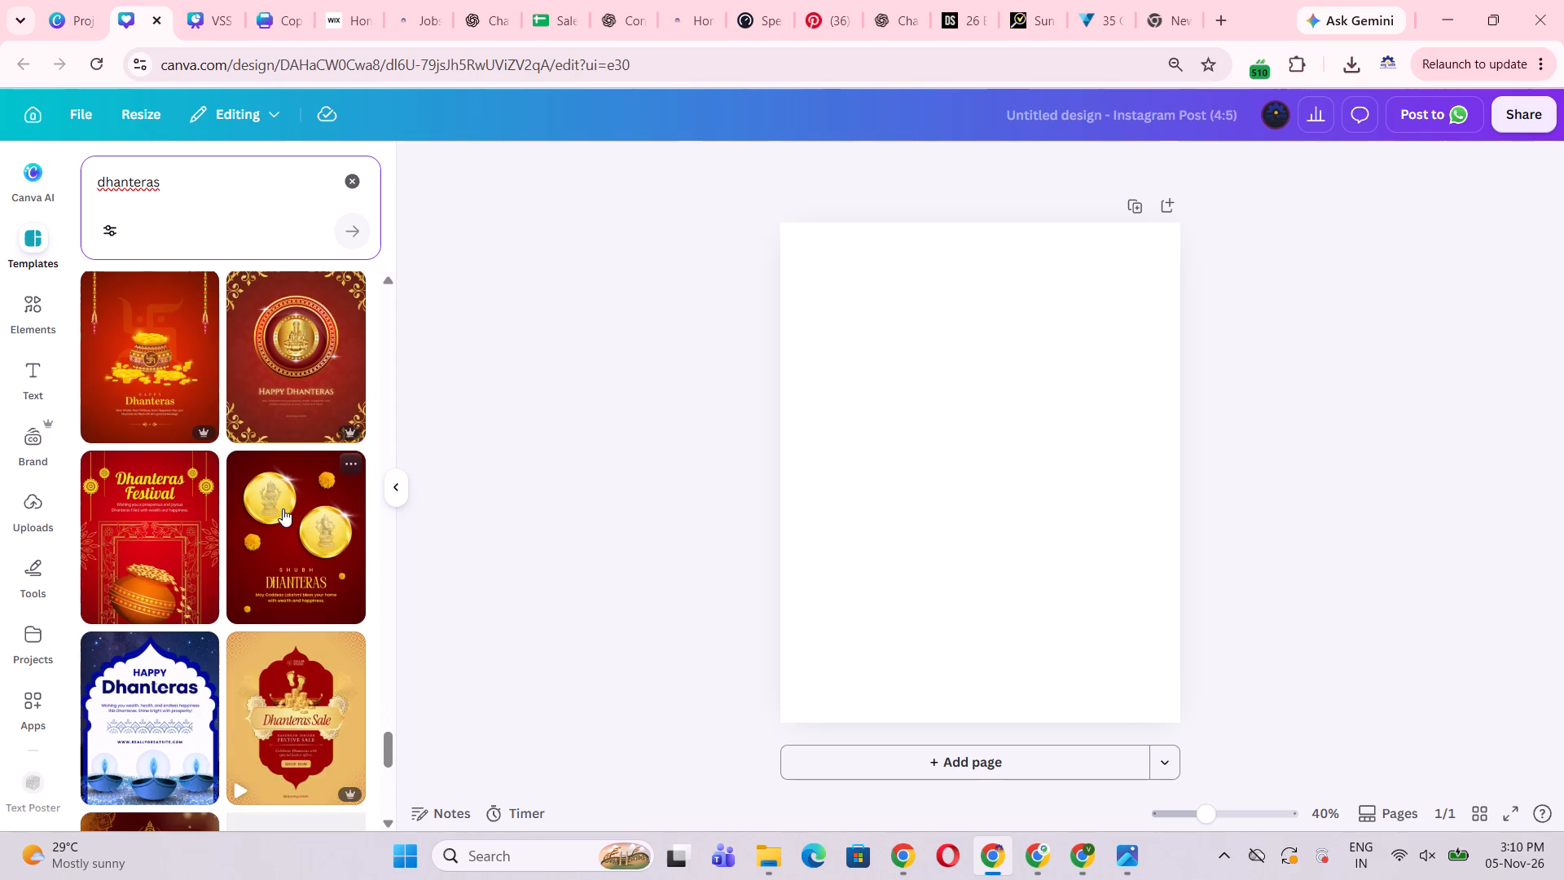
scroll(292, 505, "down", 4)
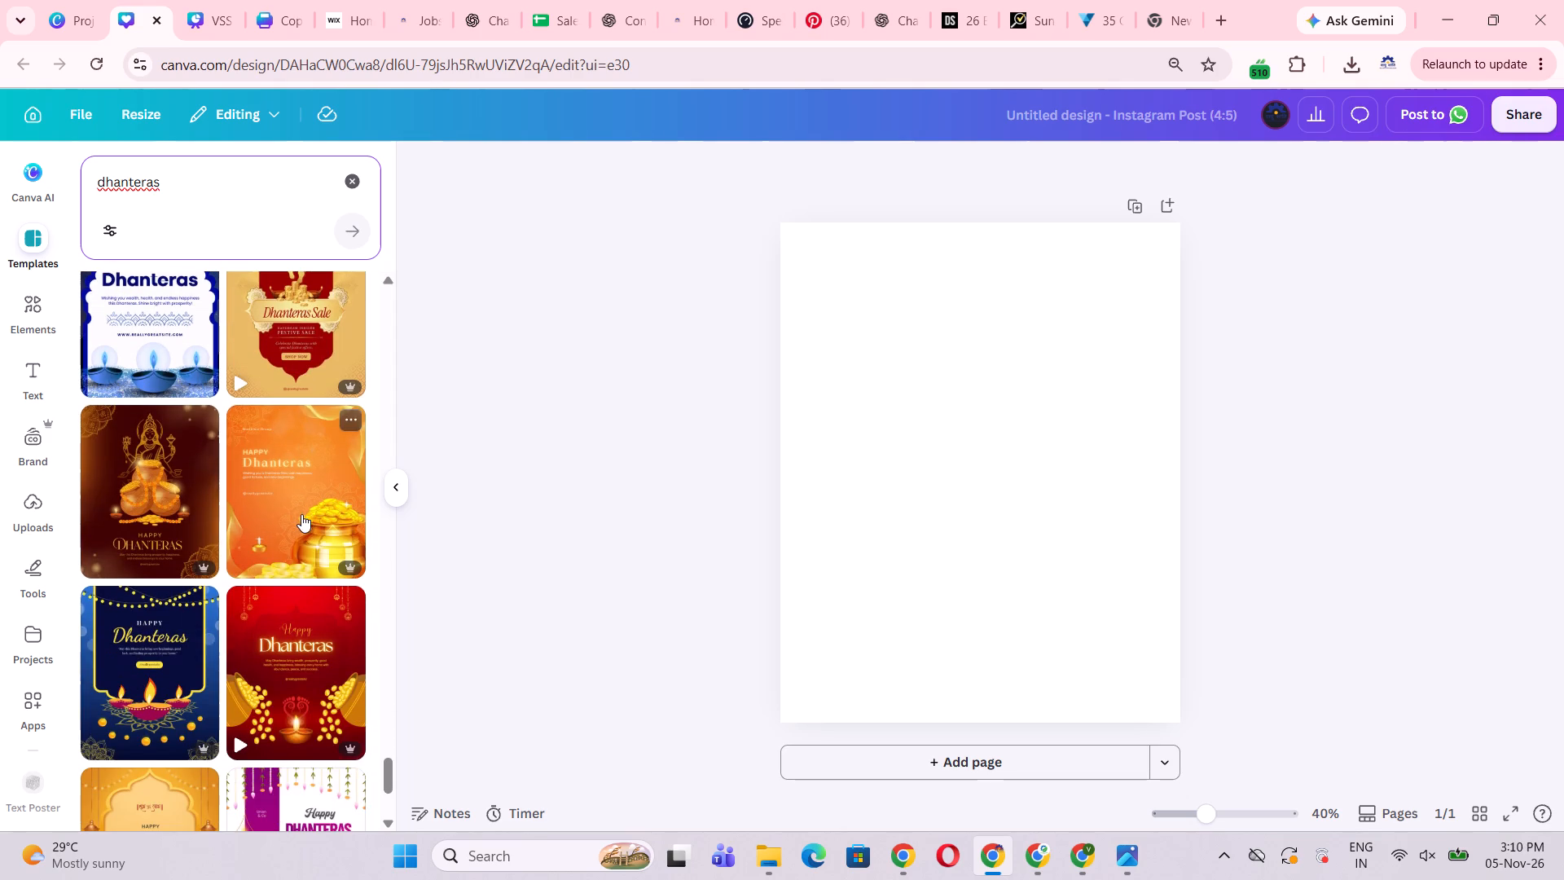
scroll(301, 514, "down", 3)
scroll(294, 508, "up", 1)
scroll(294, 508, "down", 3)
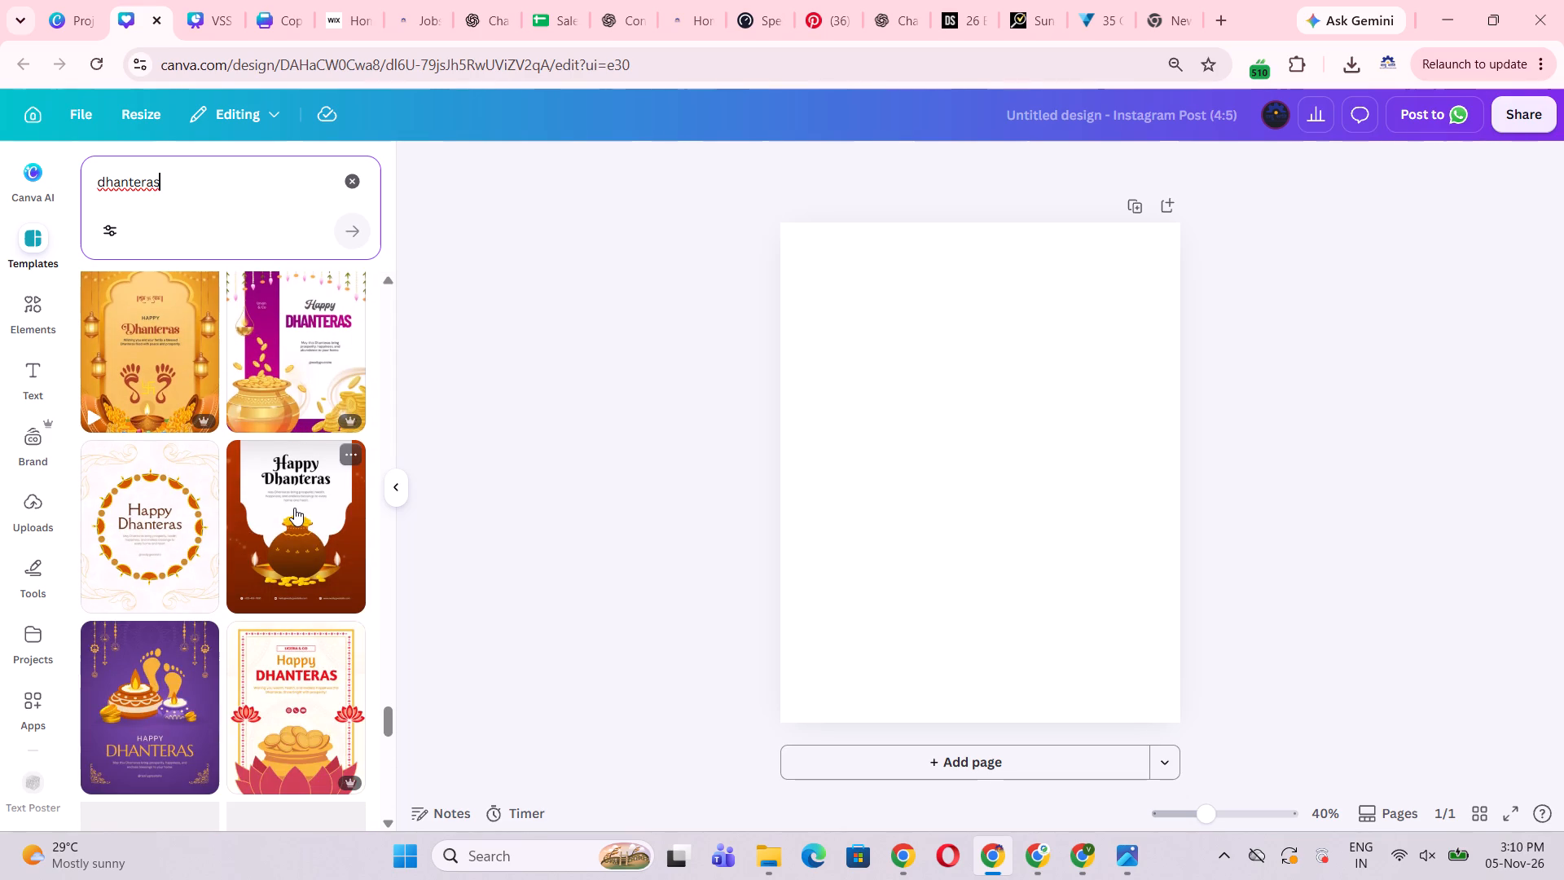
scroll(309, 576, "down", 5)
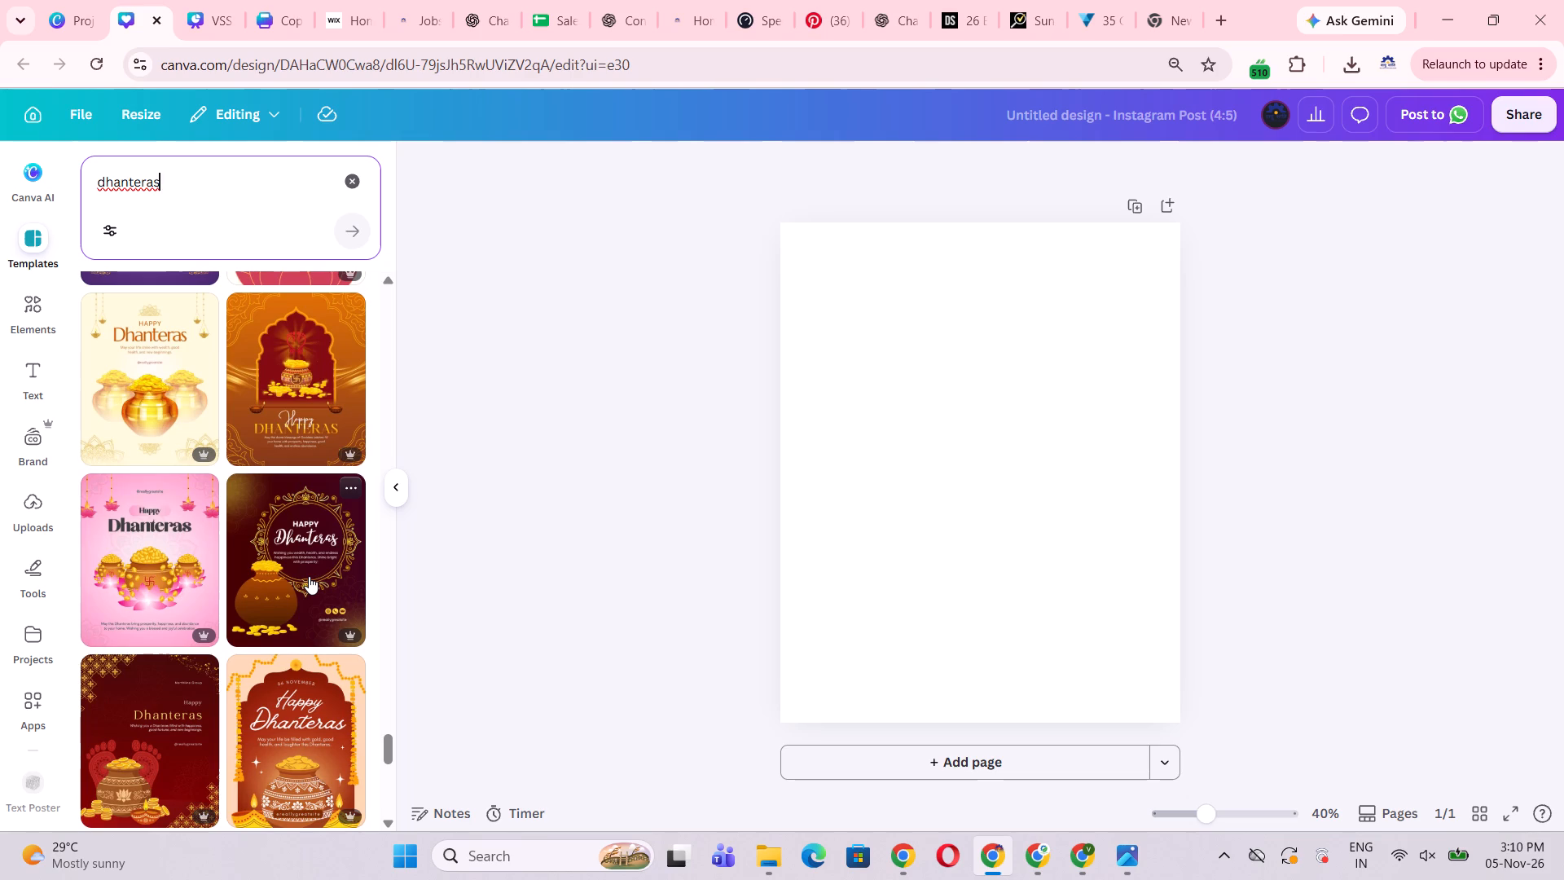
scroll(341, 561, "down", 3)
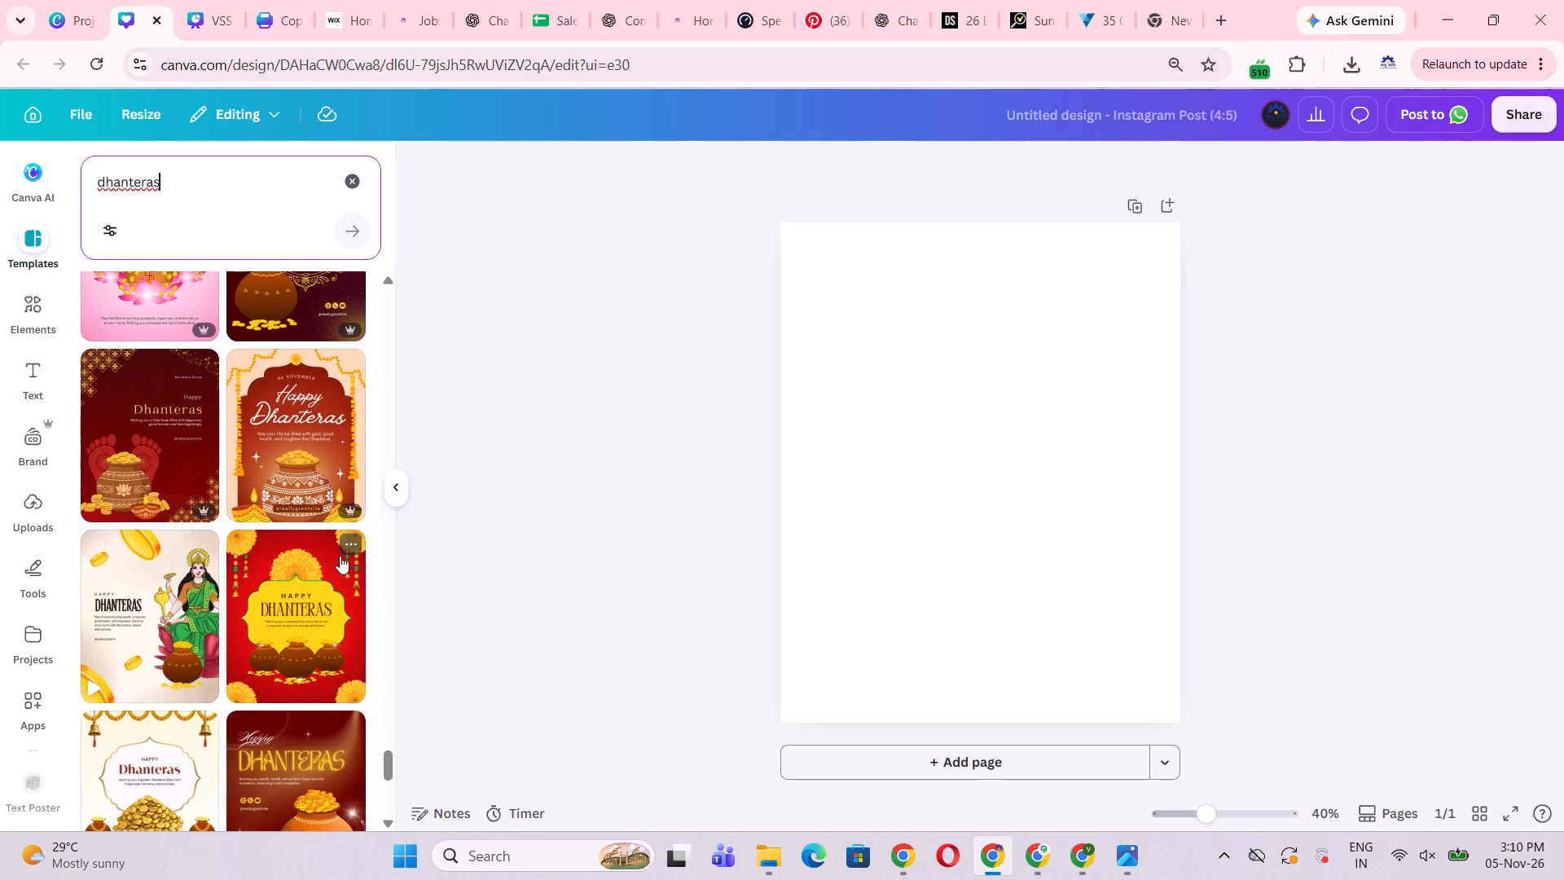
scroll(340, 556, "down", 4)
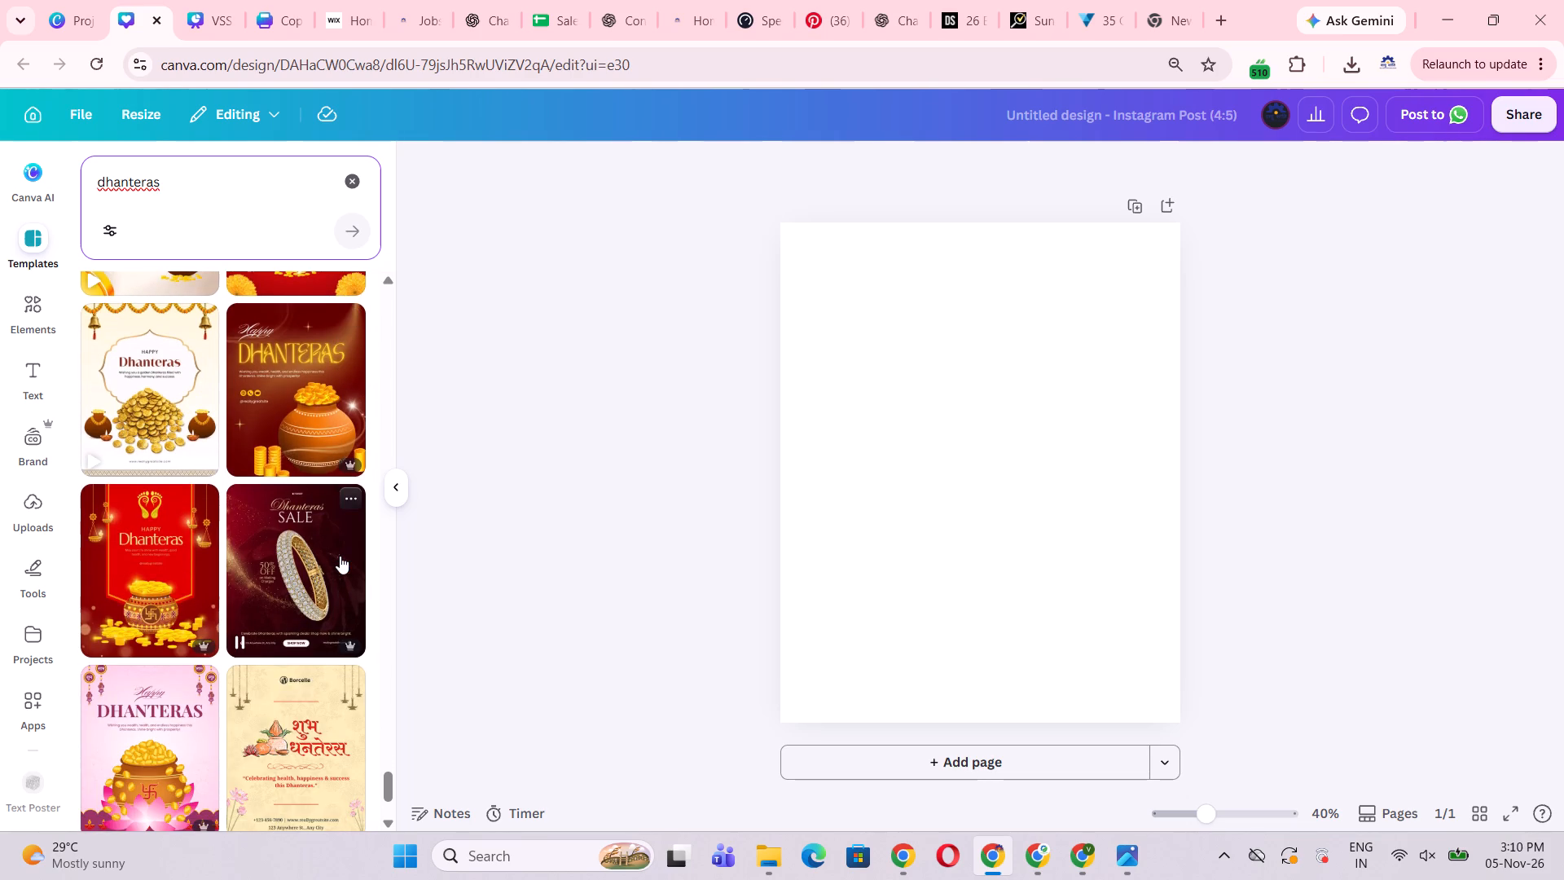
scroll(340, 556, "down", 2)
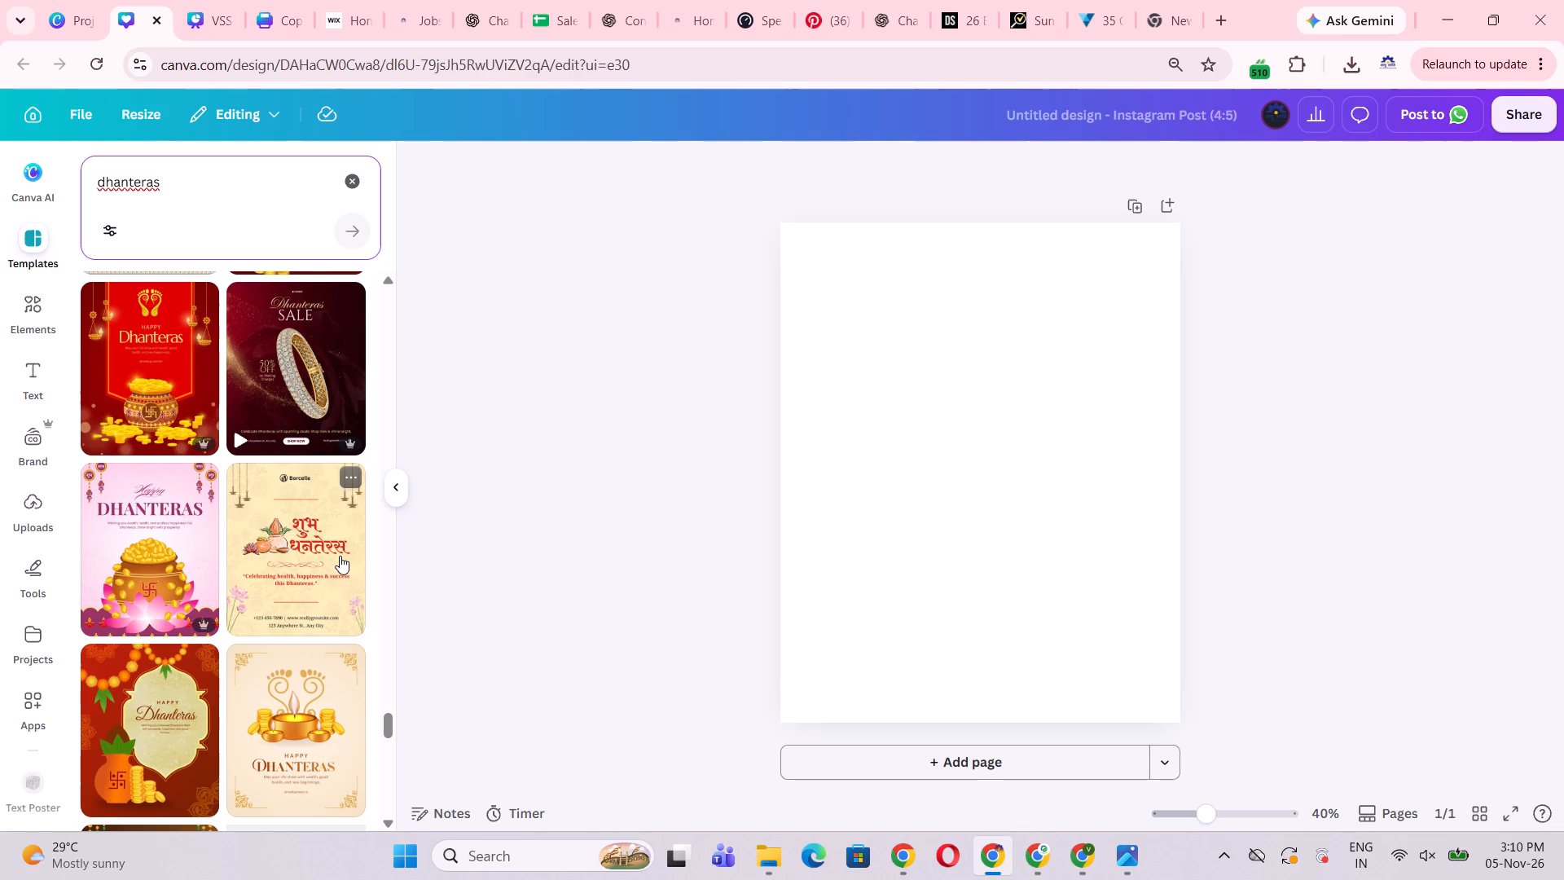
scroll(340, 556, "down", 6)
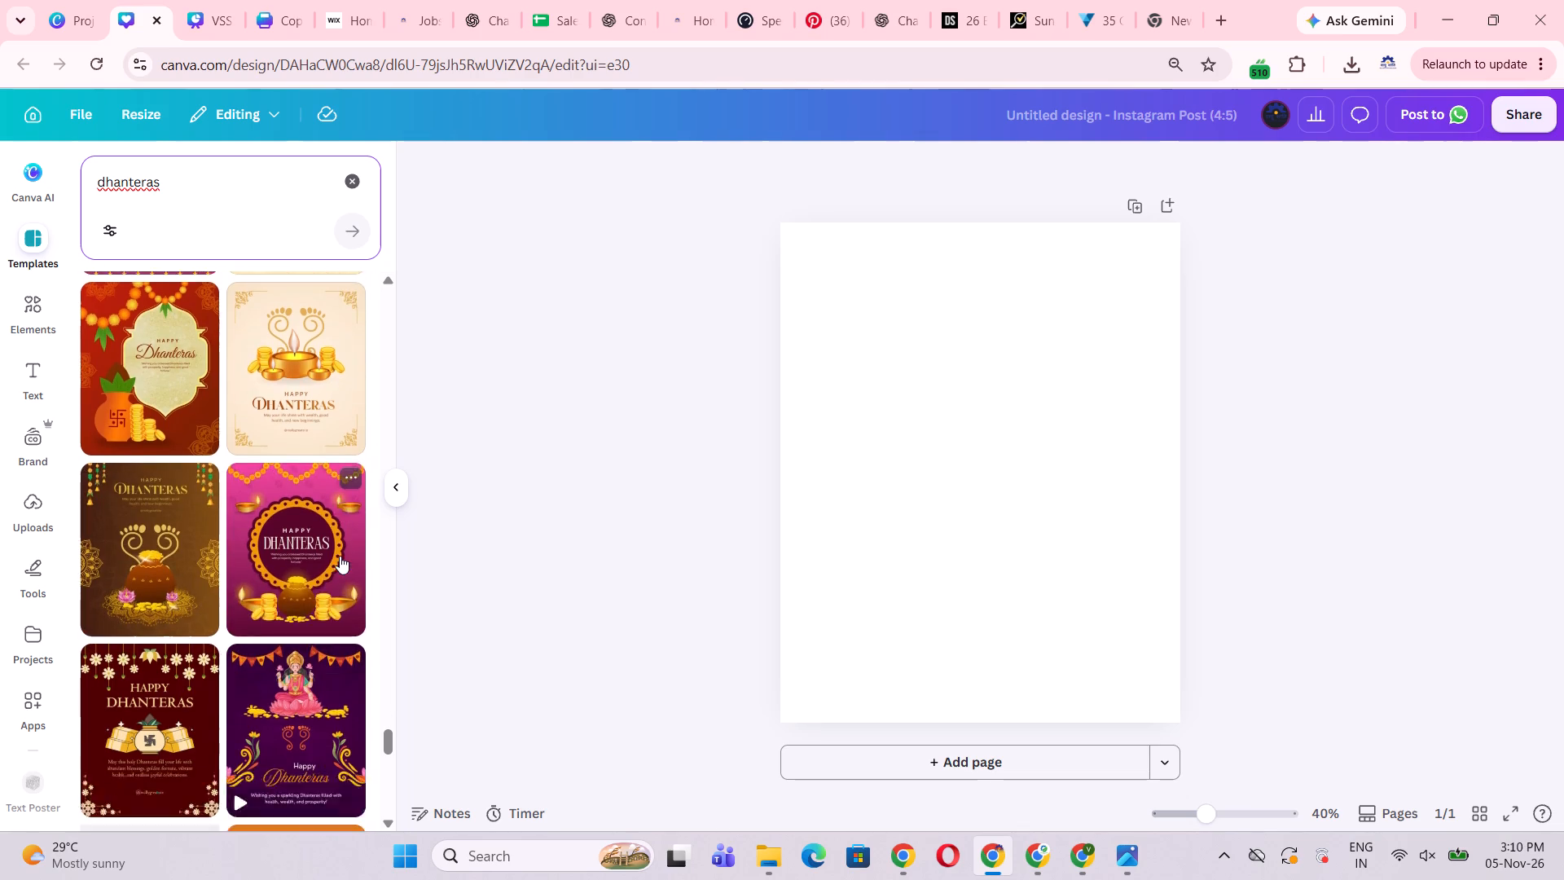
scroll(340, 556, "down", 3)
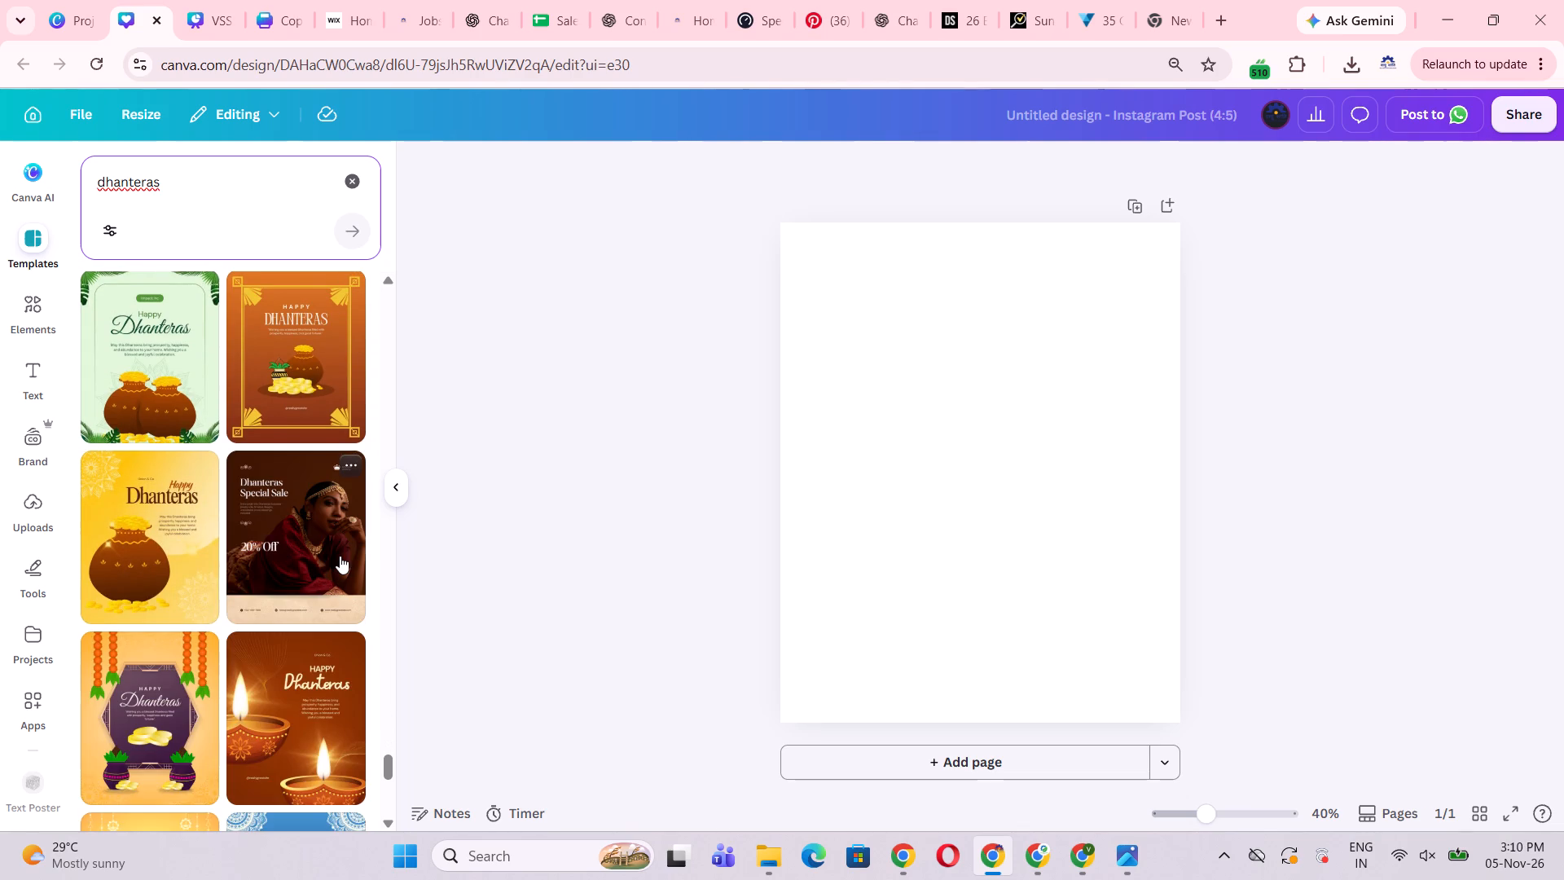
scroll(340, 556, "down", 2)
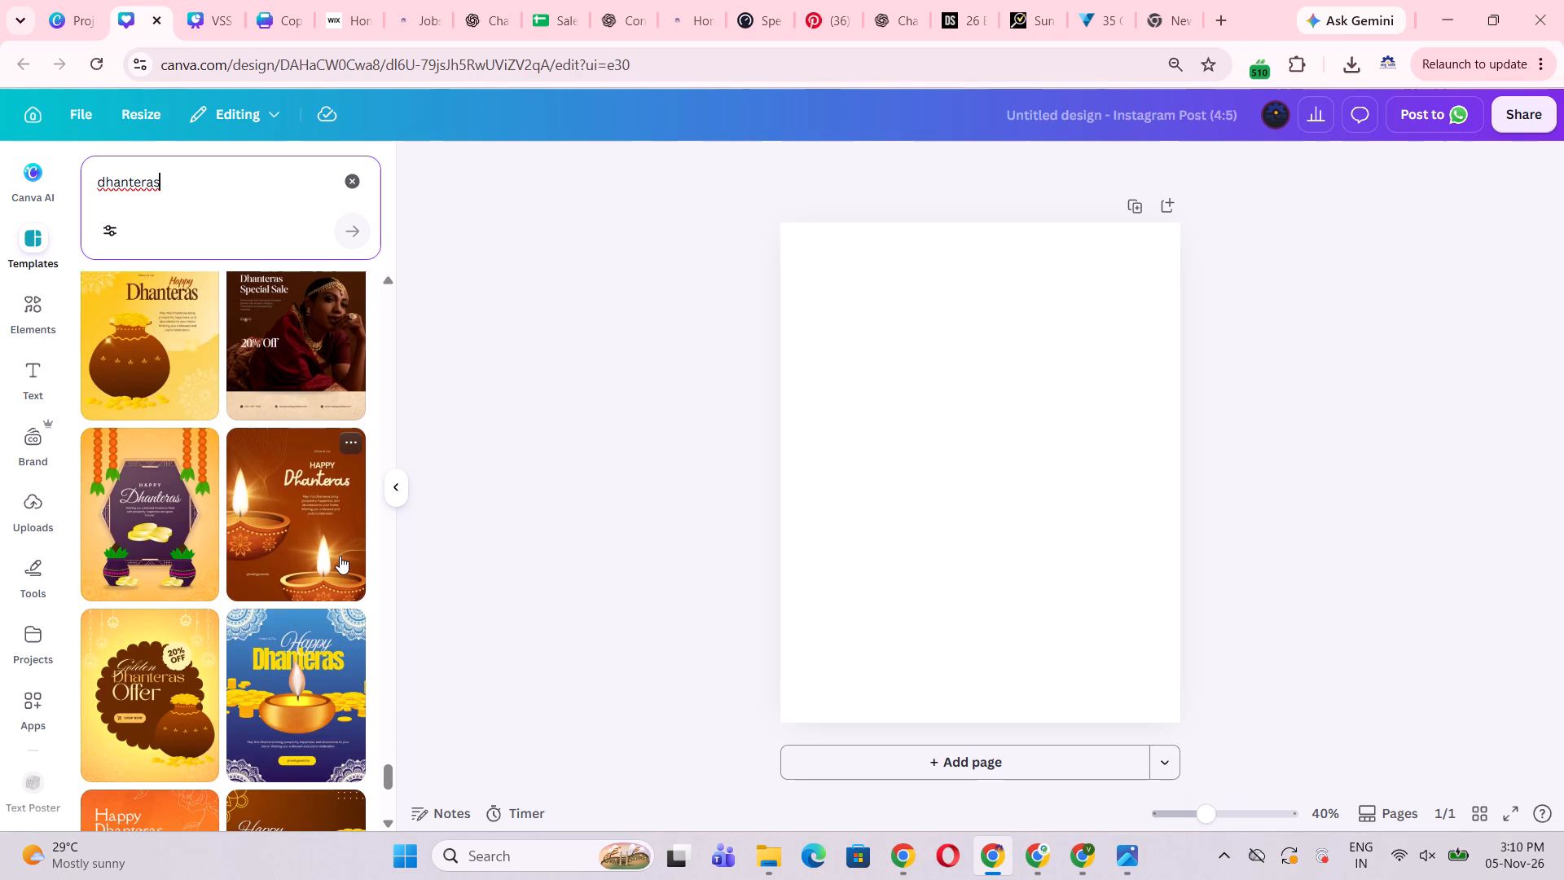
scroll(340, 556, "down", 5)
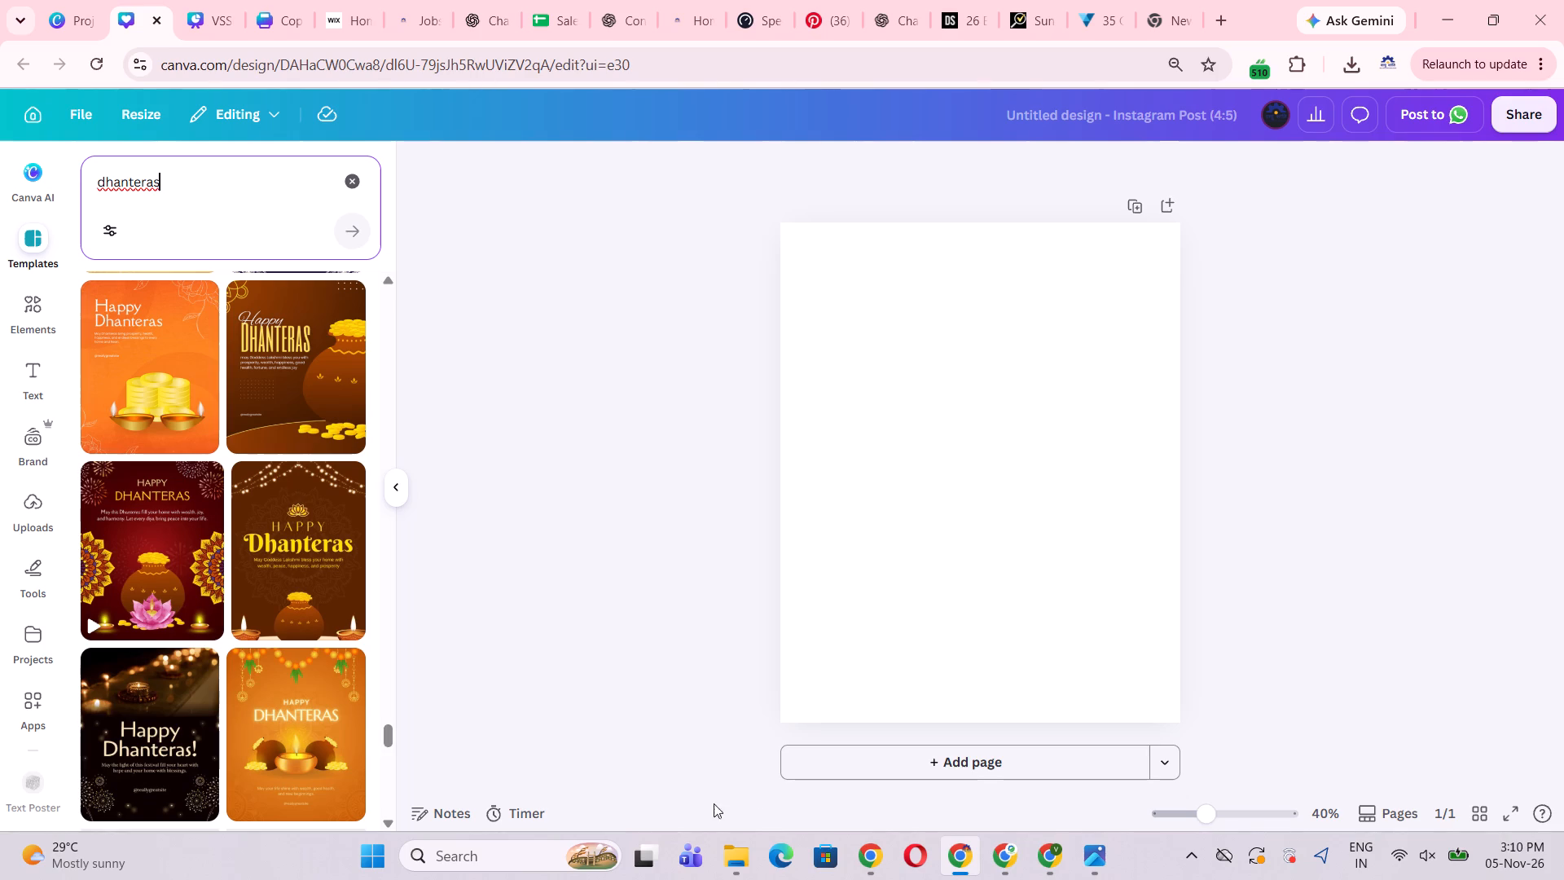
Search the computer for "ku" and launch the Kuro app.
left_click(525, 857)
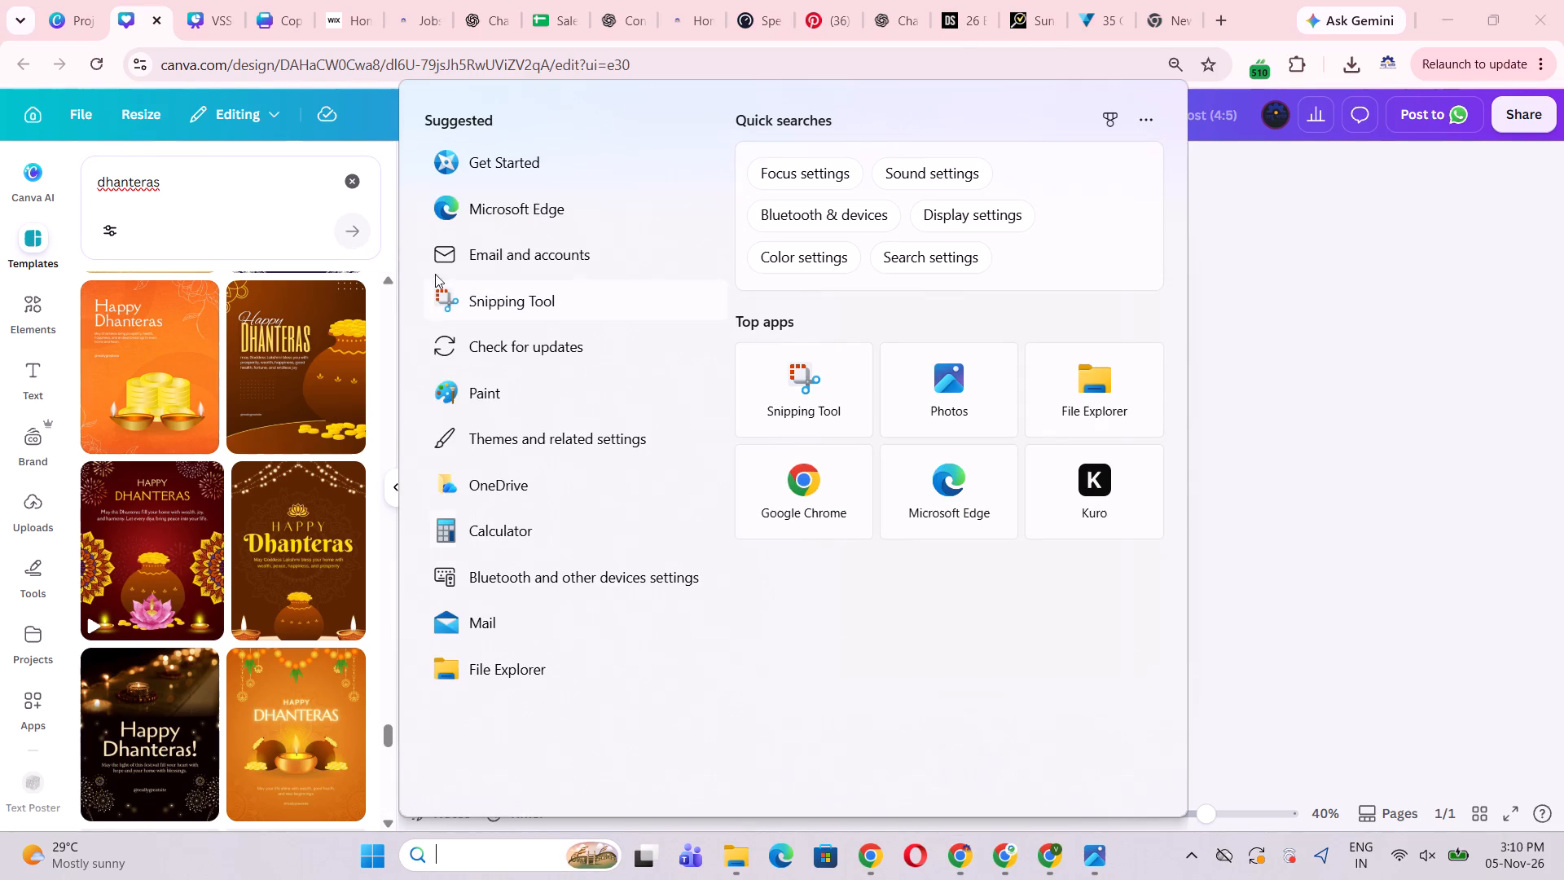
type("ku")
left_click(664, 234)
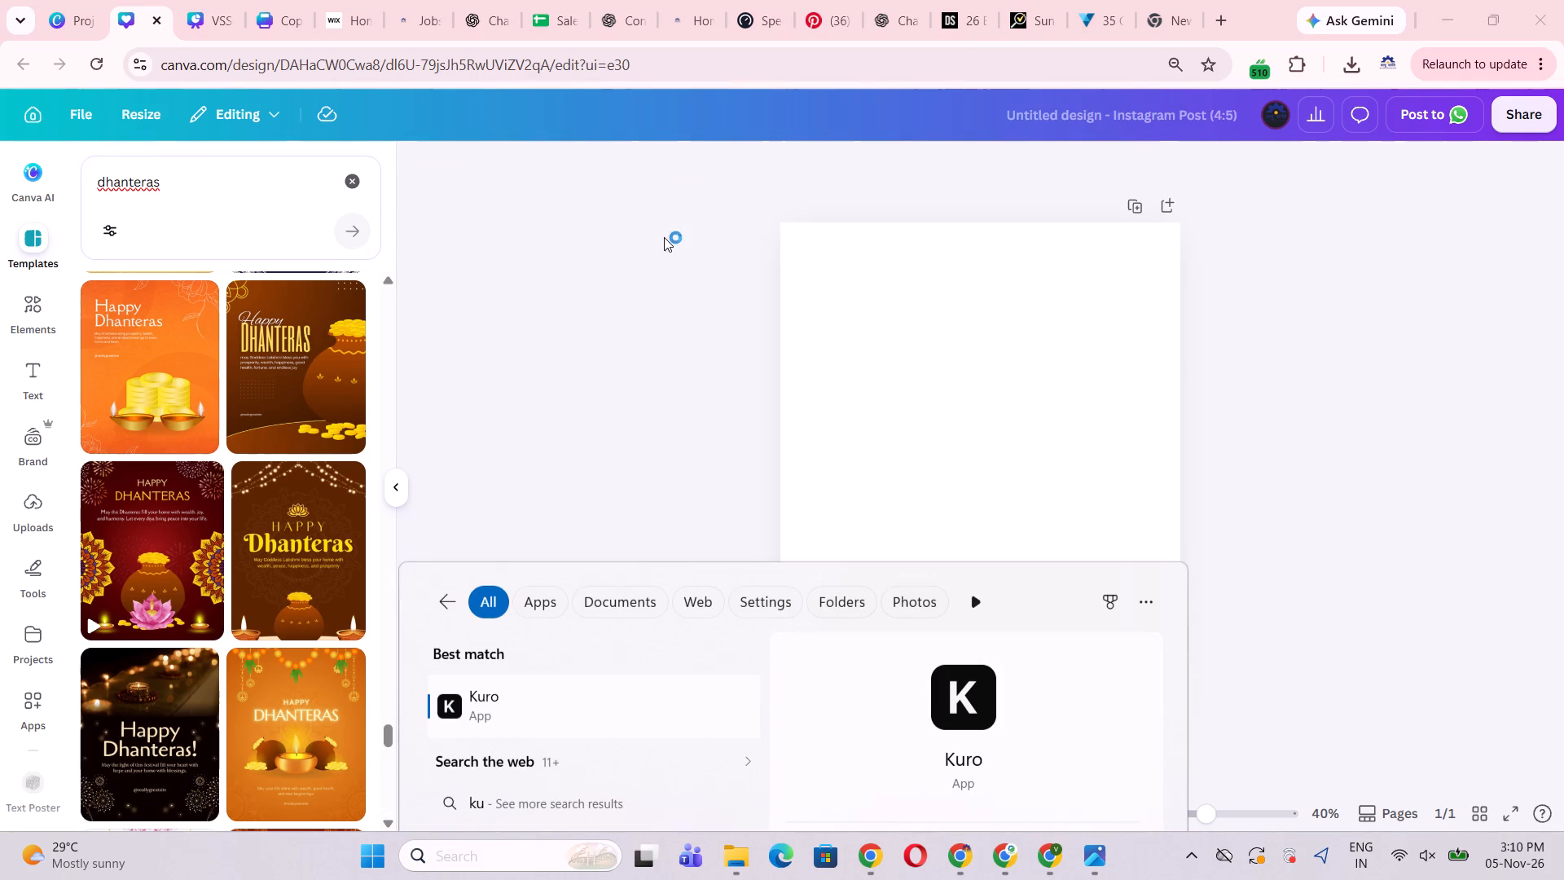